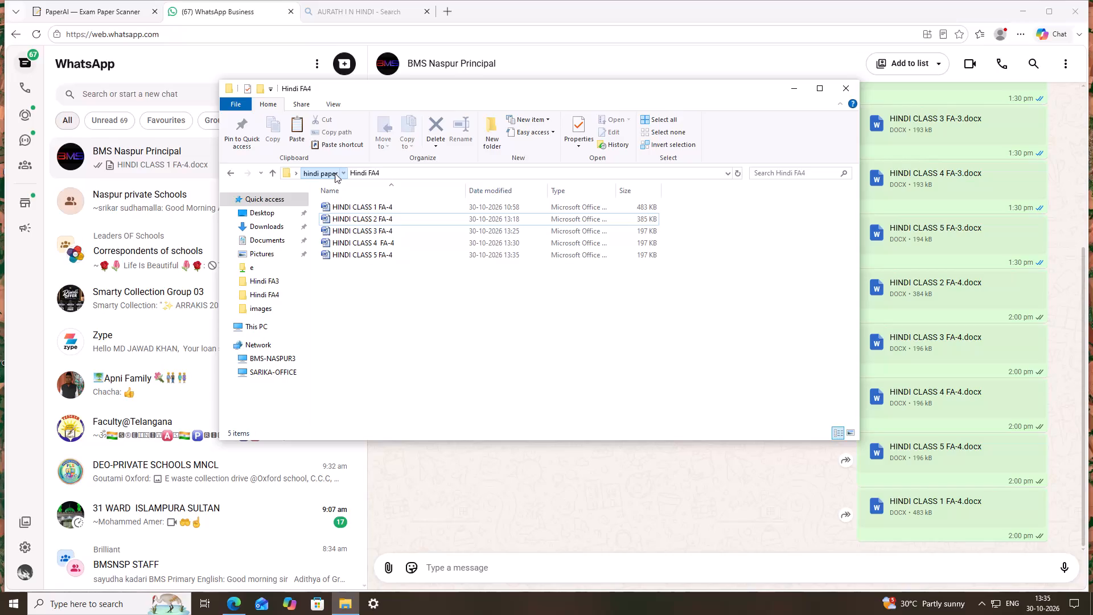
Open the HINDI CLASS 1 HALF YEARLY document from the Hindi Halfyearly folder inside hindi paper.
click(393, 287)
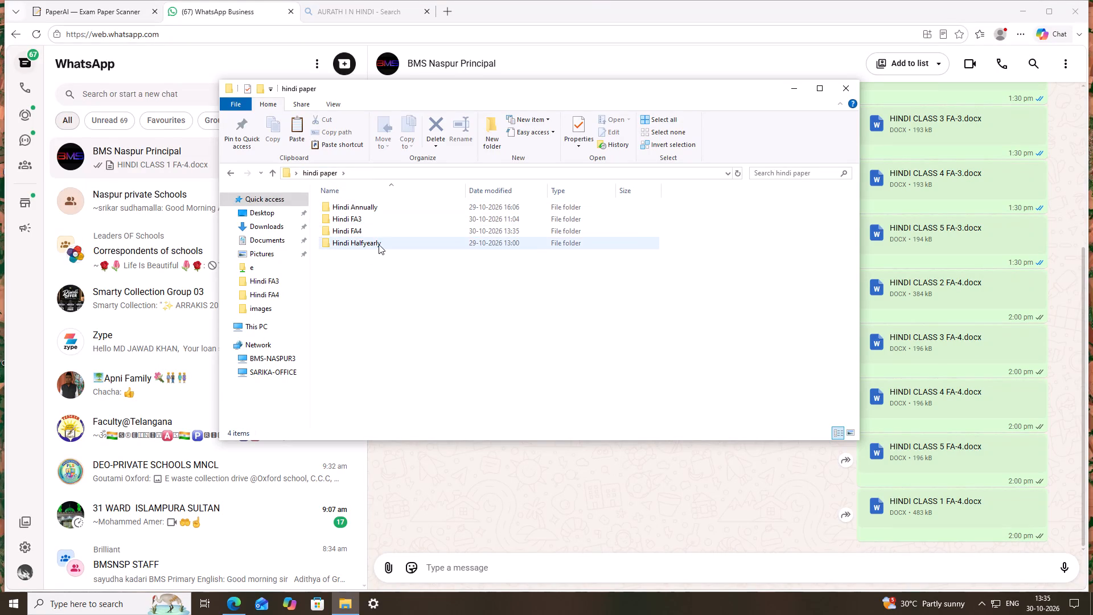
double_click(379, 245)
click(411, 307)
double_click(397, 207)
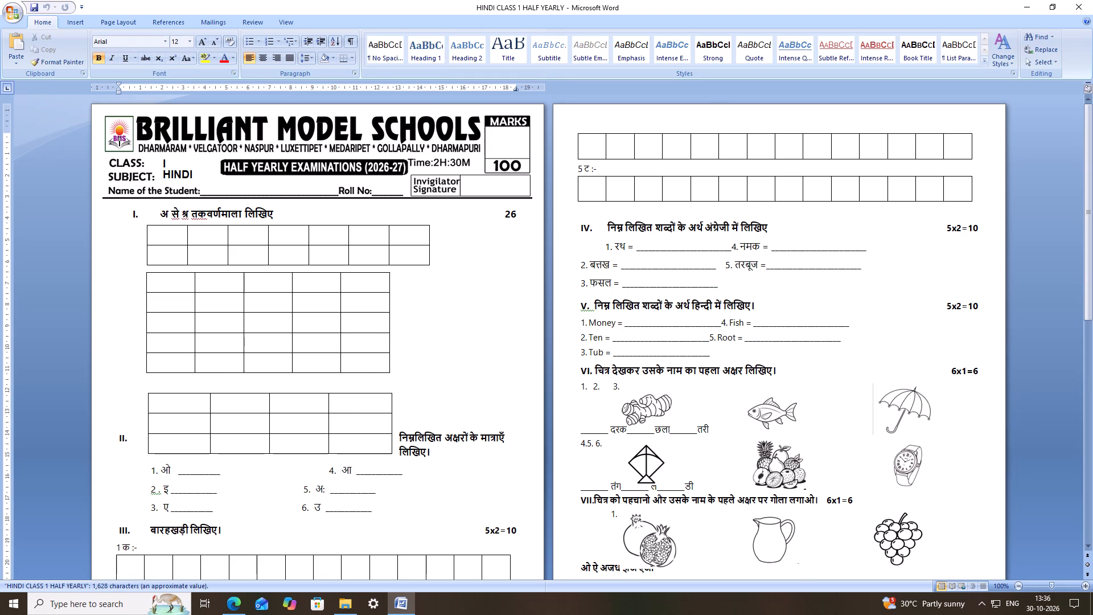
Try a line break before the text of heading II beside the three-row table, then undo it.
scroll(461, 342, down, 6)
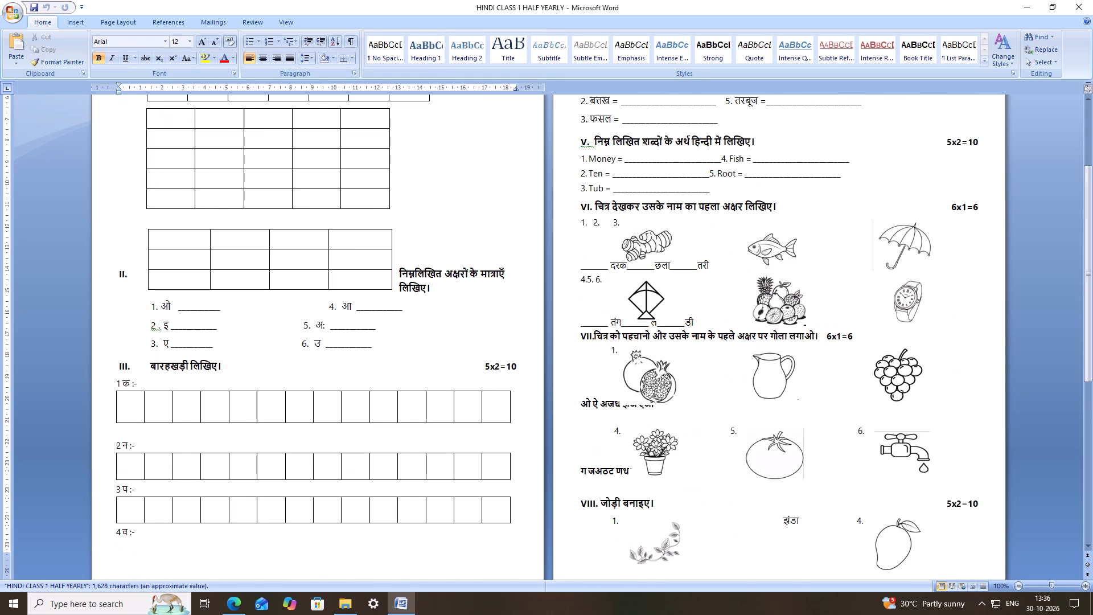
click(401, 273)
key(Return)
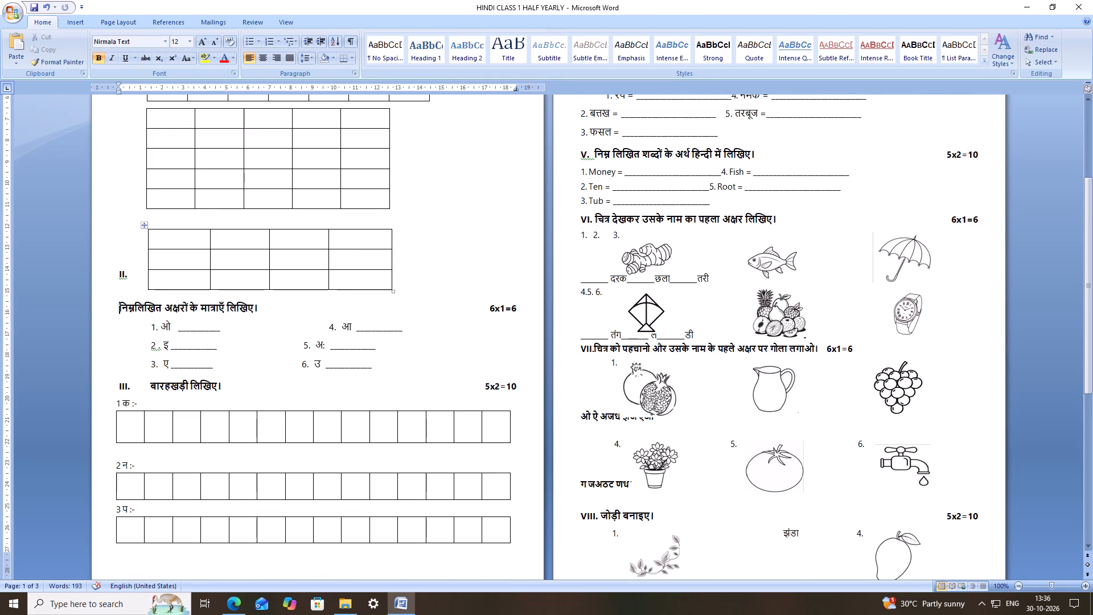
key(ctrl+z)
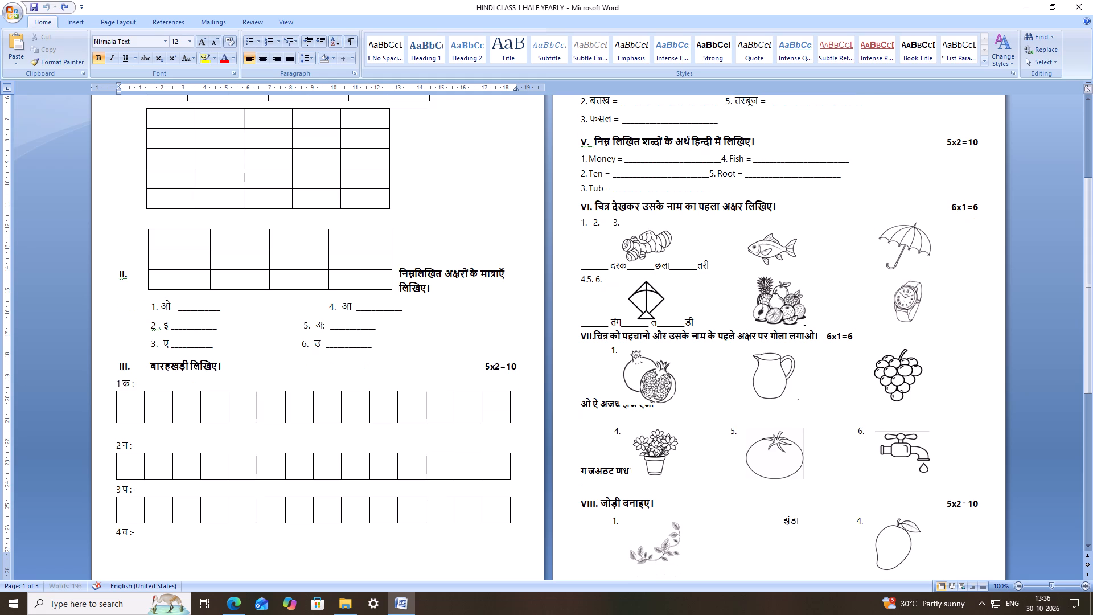
Insert two line breaks before the numeral II so the whole heading sits below the three-row table.
click(111, 272)
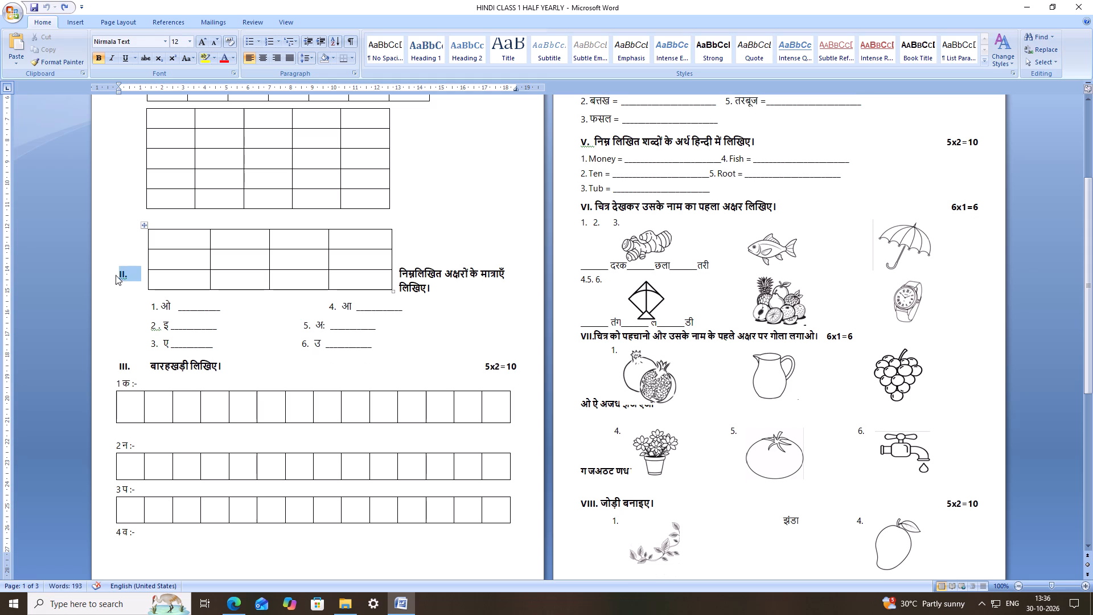
click(116, 275)
key(Return)
key(Return)
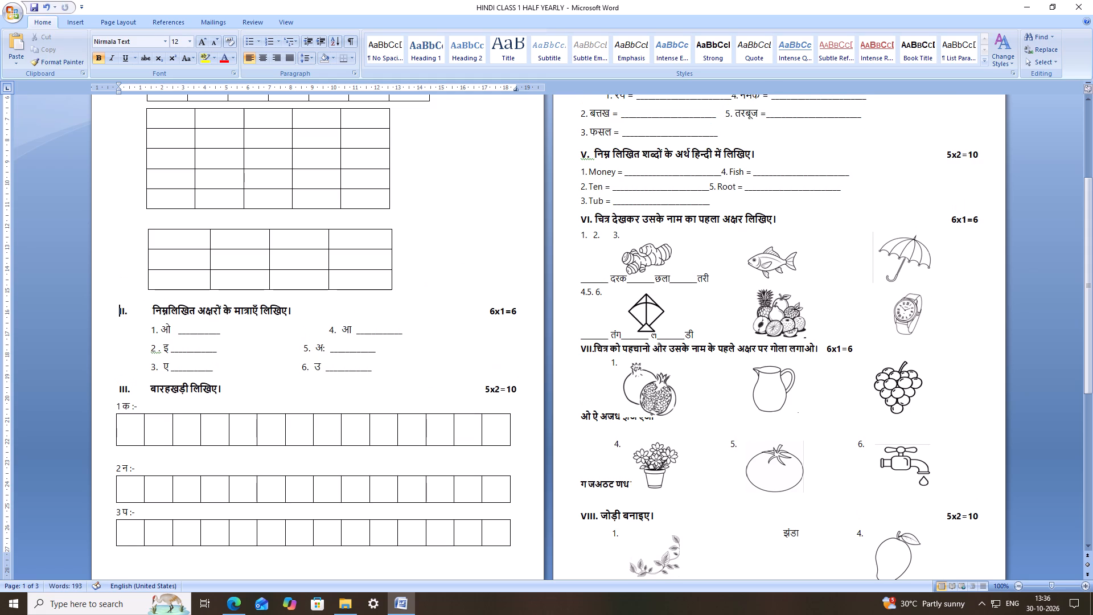
Insert three blank lines beside the five-row table under question I to push the following content down.
scroll(287, 340, up, 5)
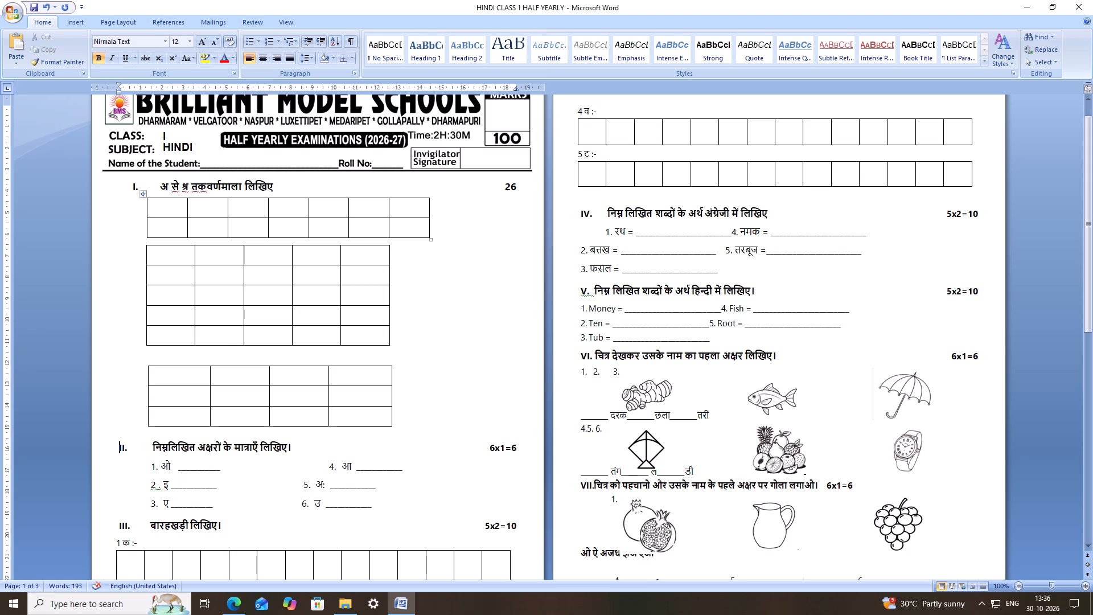
click(376, 215)
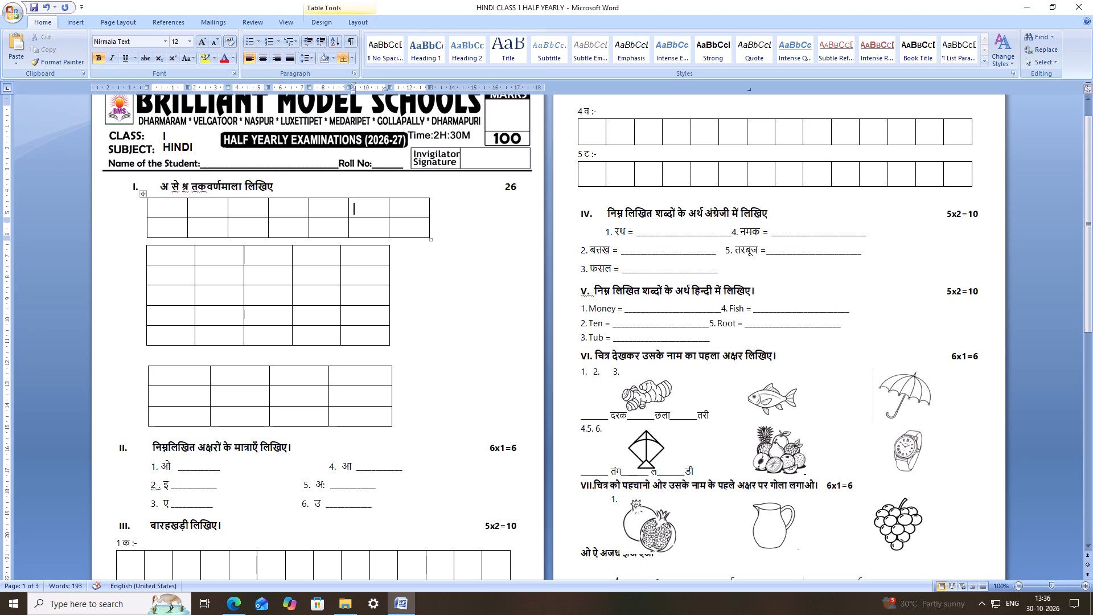
click(429, 236)
click(135, 254)
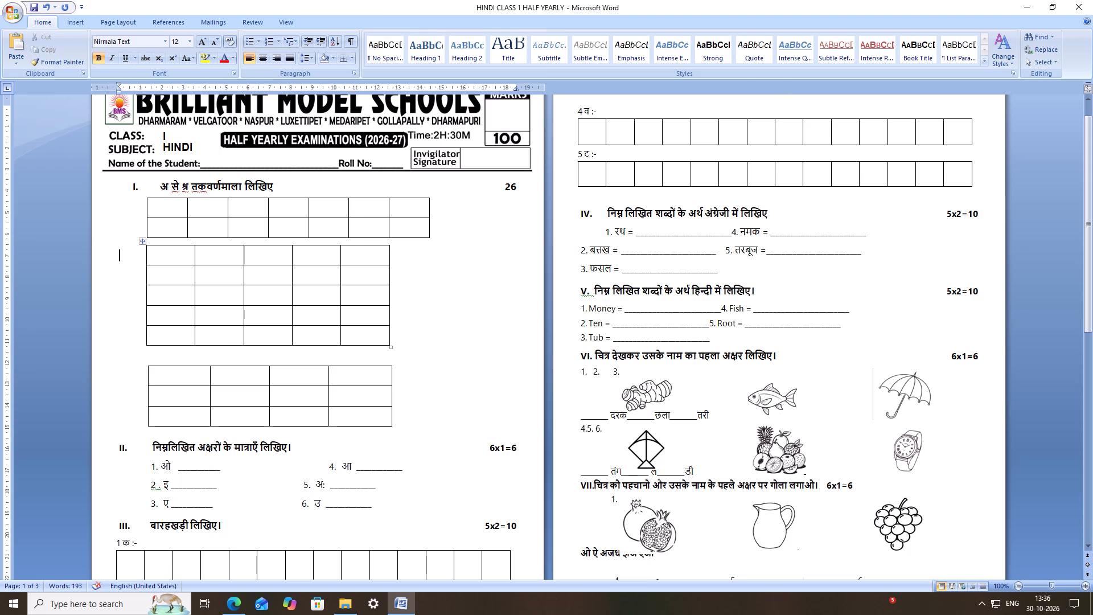
key(Return)
key(Return)
key(Return)
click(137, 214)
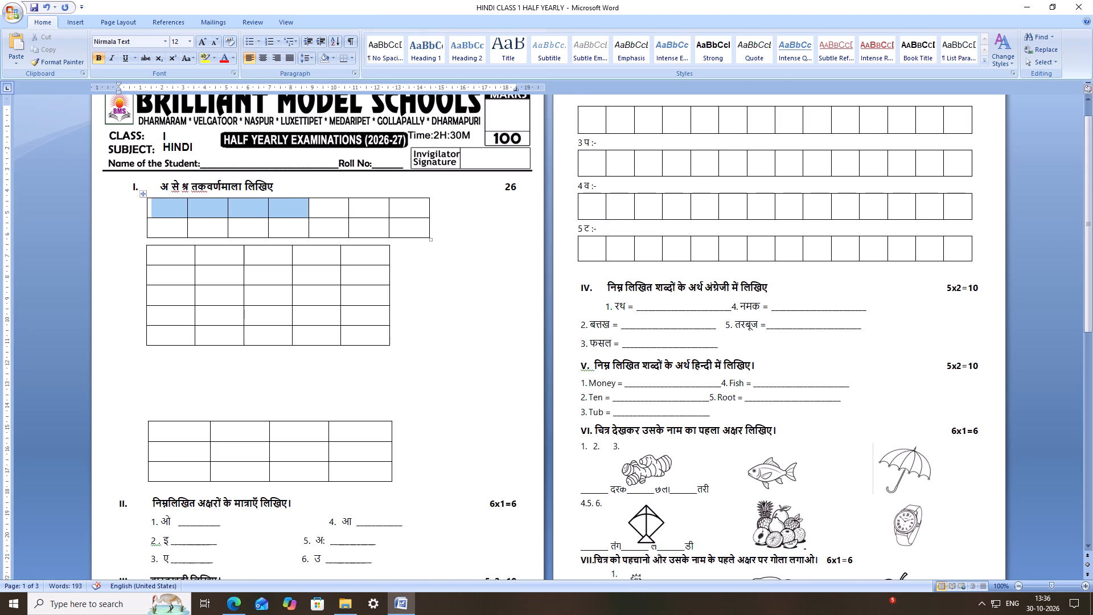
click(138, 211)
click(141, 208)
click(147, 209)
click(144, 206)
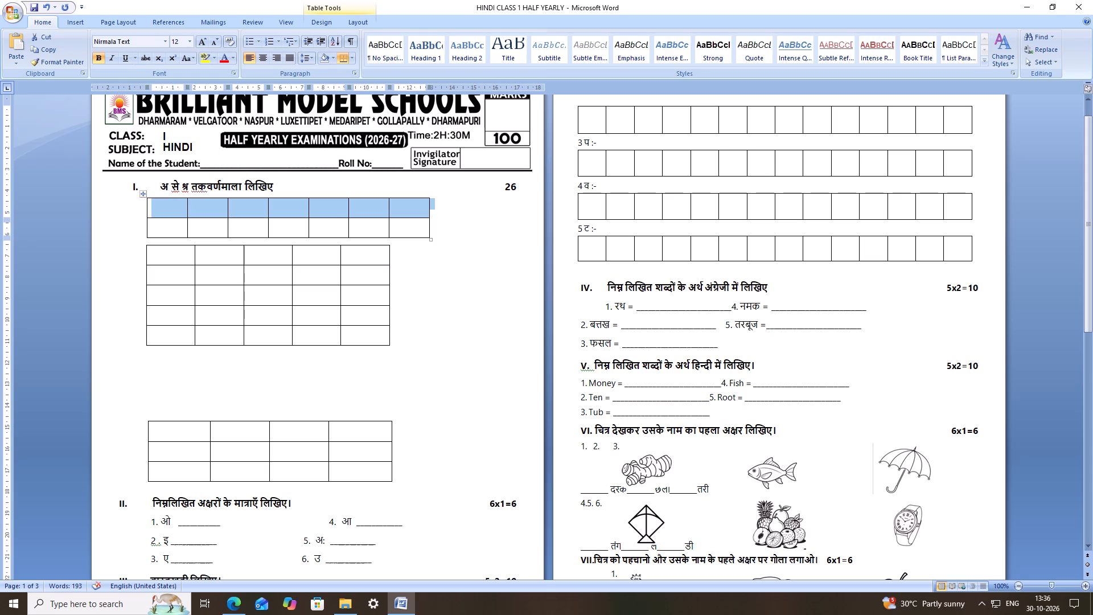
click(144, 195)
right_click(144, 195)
Insert two more blank lines beside the five-row table under question I.
click(137, 245)
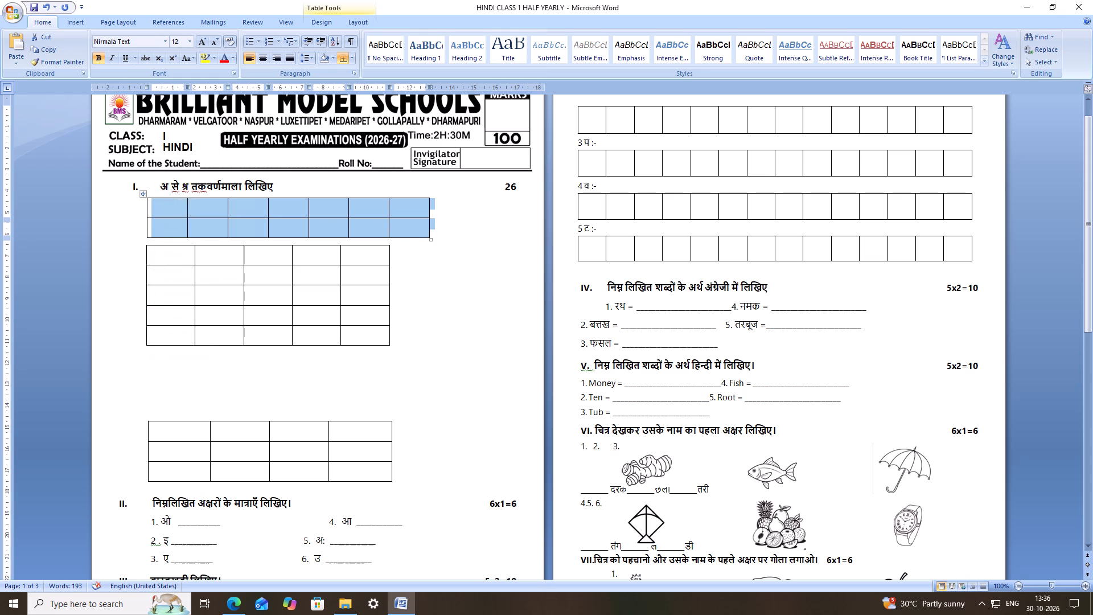
click(138, 253)
key(Return)
key(Return)
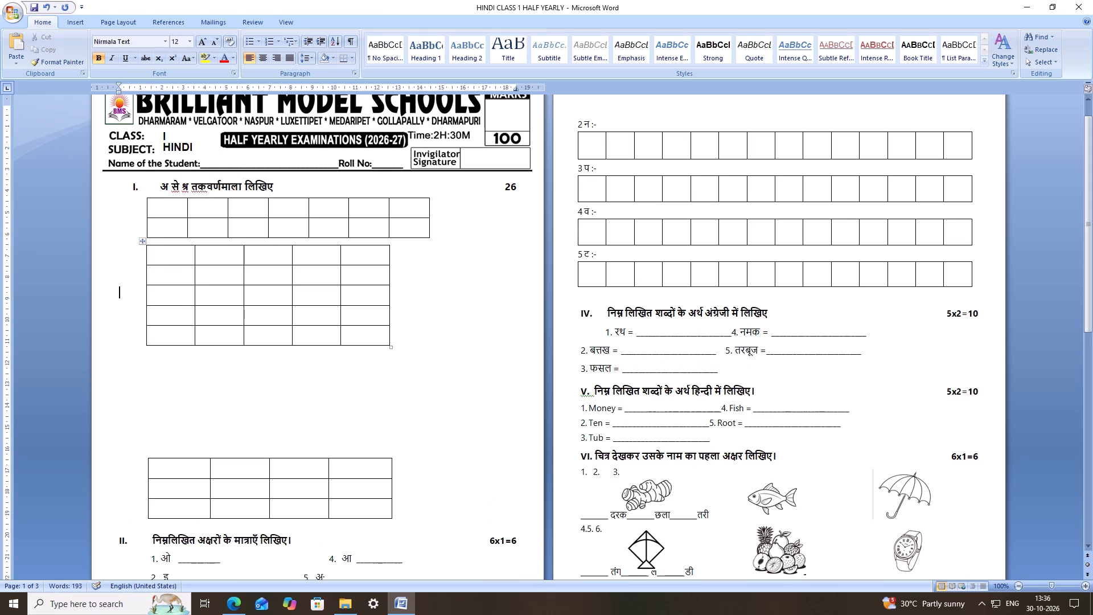
Move the five-row table down to just above the three-row table.
drag(141, 239, 157, 338)
click(166, 259)
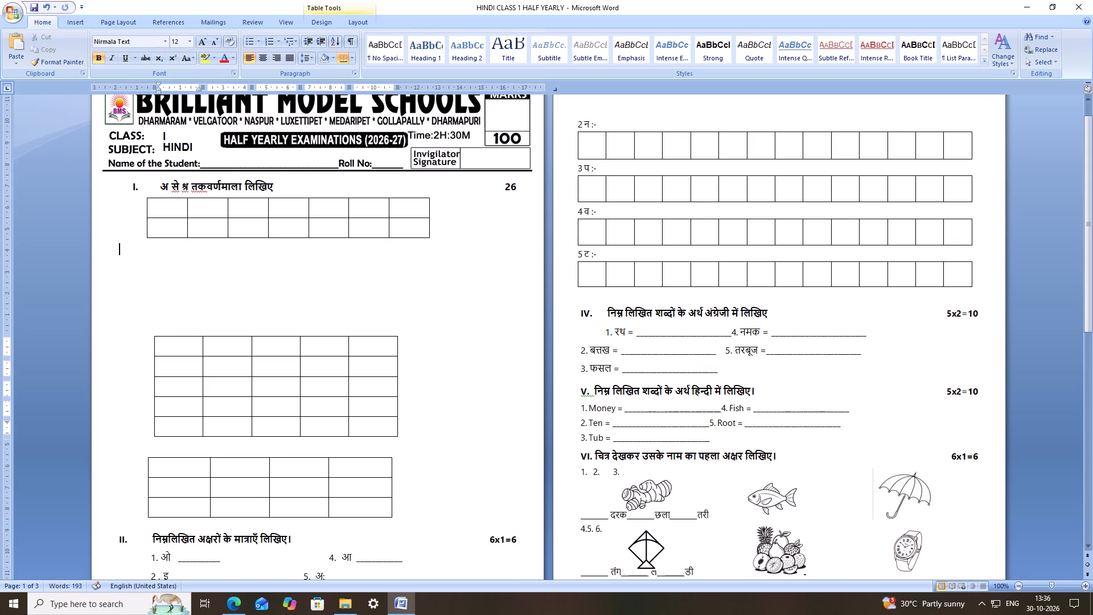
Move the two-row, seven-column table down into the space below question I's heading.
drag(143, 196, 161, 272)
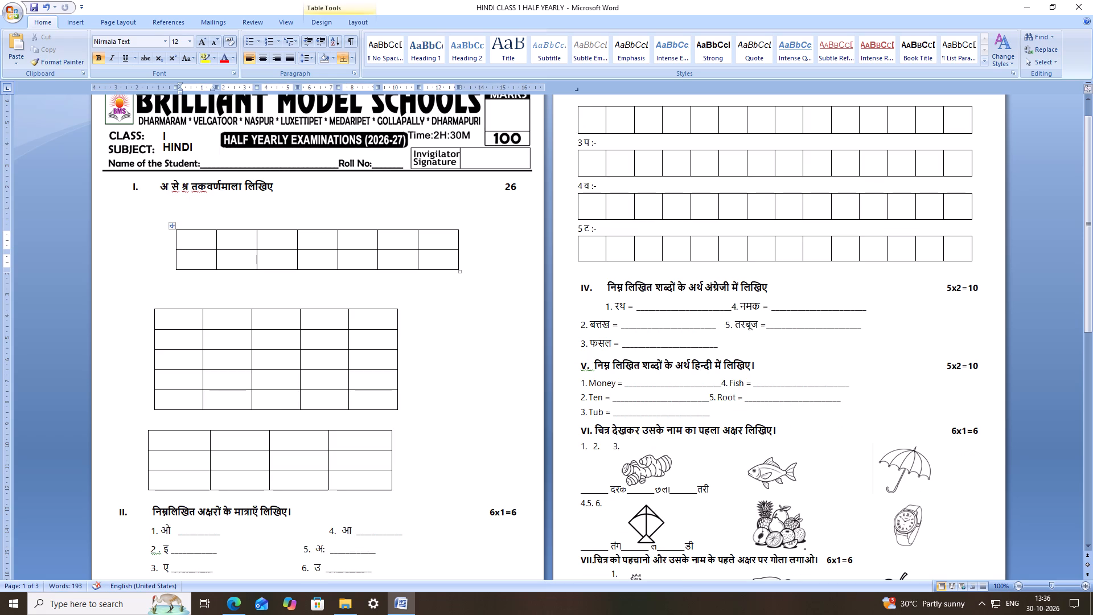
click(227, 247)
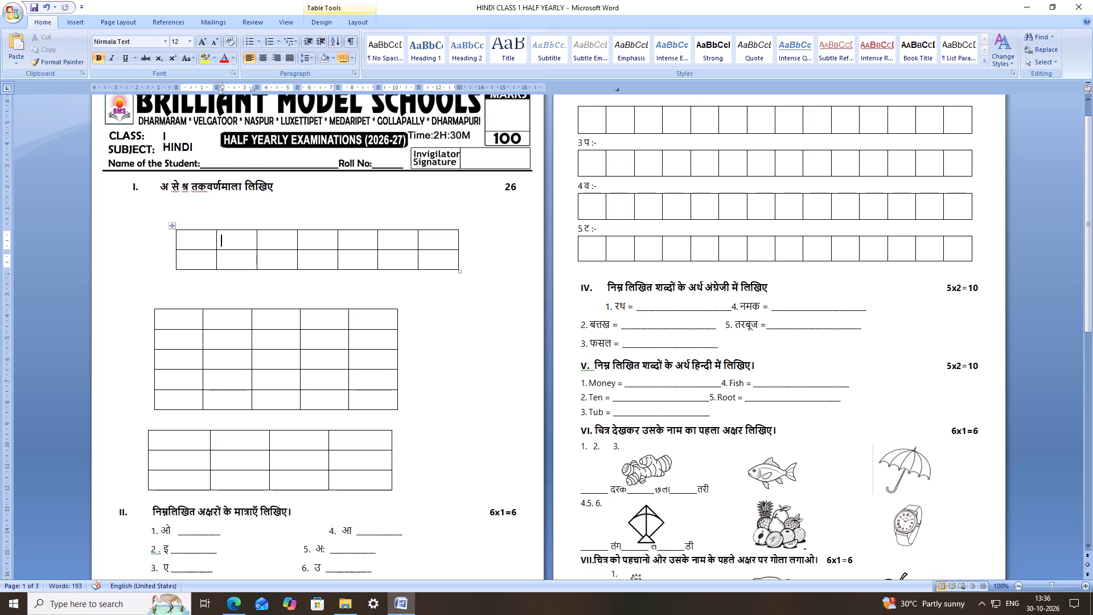
Remove the two-row, seven-column table under question I.
click(170, 225)
right_click(170, 225)
click(192, 234)
click(280, 200)
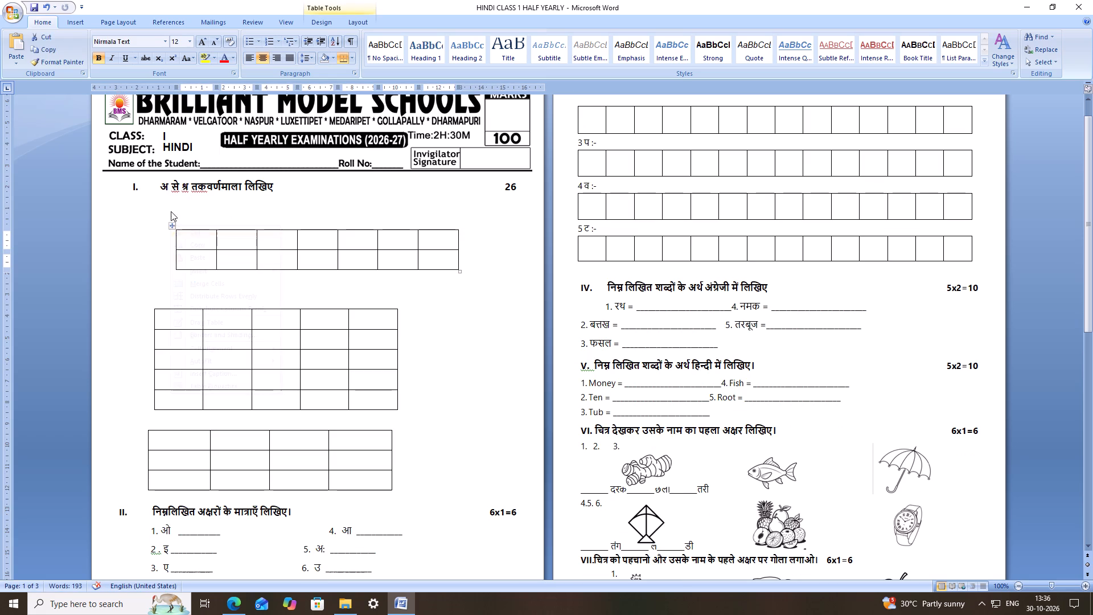
click(172, 225)
right_click(172, 226)
click(145, 230)
drag(150, 246, 129, 229)
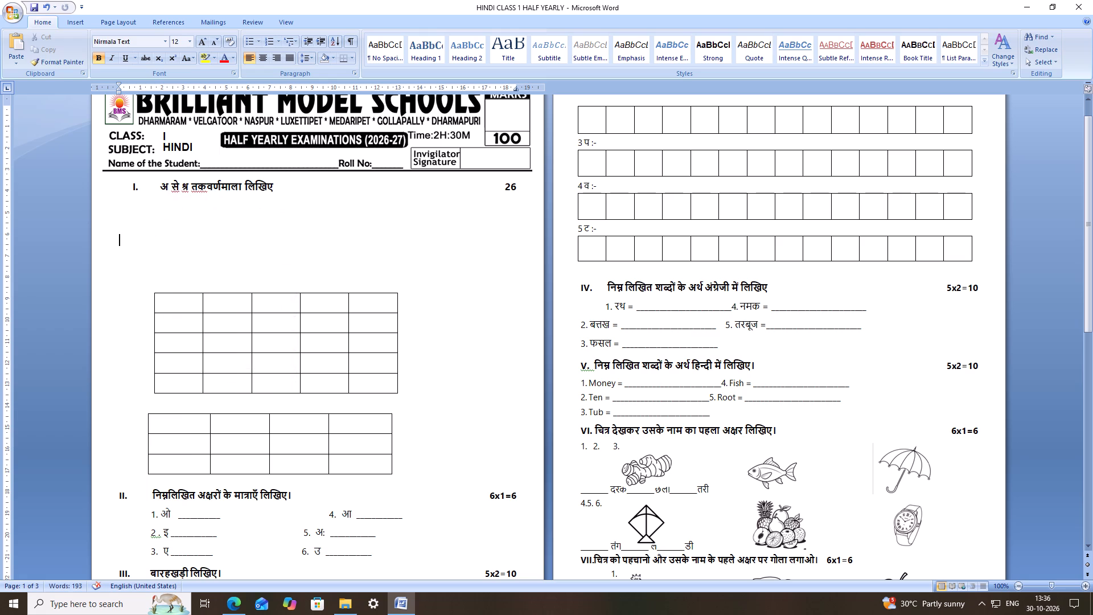
Add two blank lines in the empty space above the five-row table and save the document.
drag(129, 229, 114, 216)
key(Return)
key(Return)
key(ctrl+s)
key(ctrl+s)
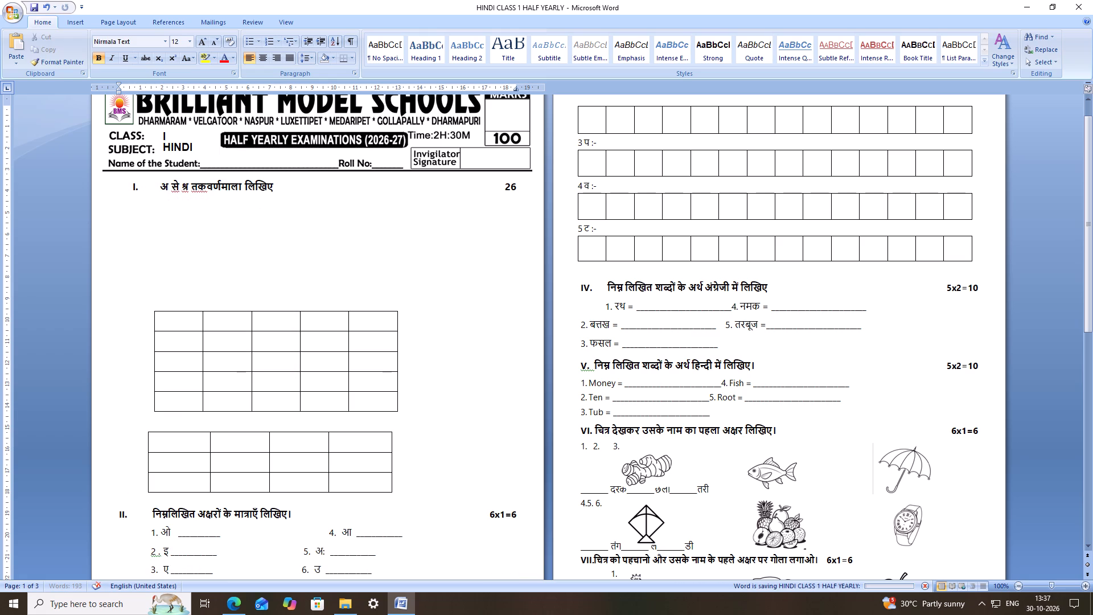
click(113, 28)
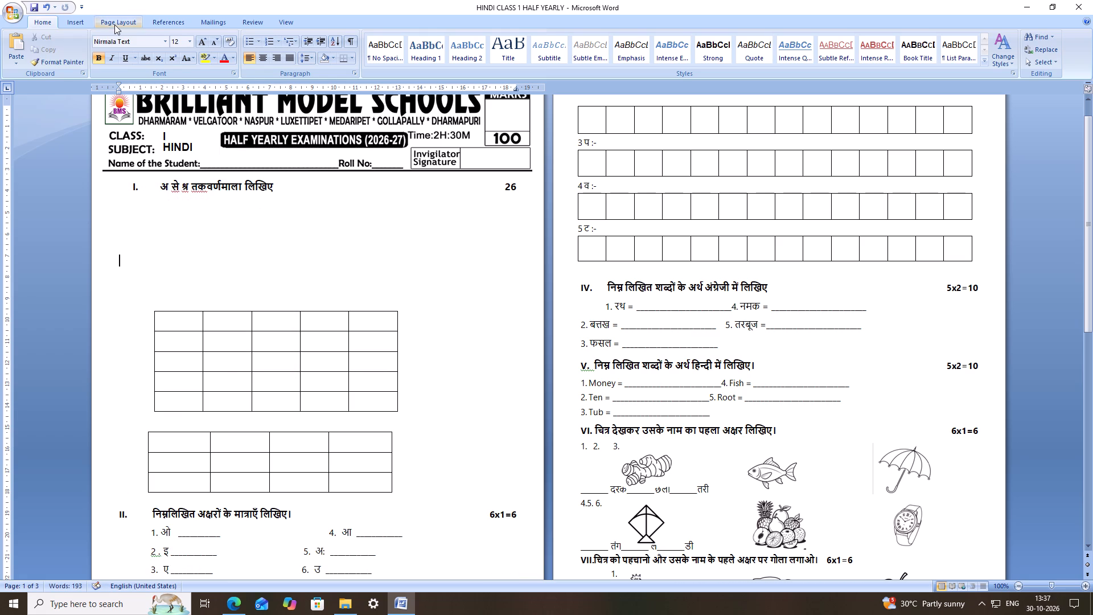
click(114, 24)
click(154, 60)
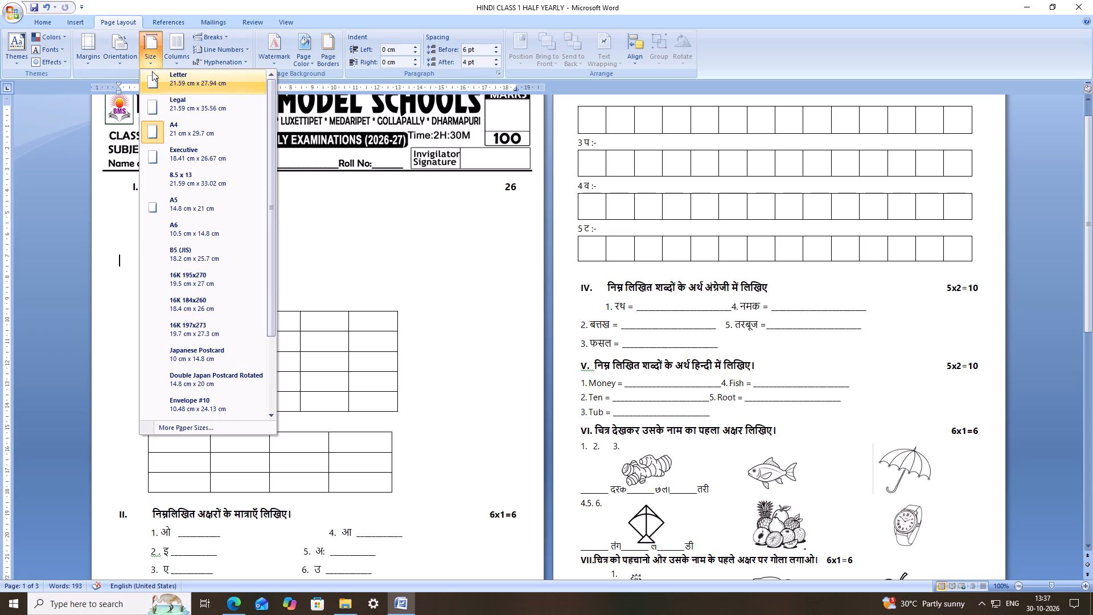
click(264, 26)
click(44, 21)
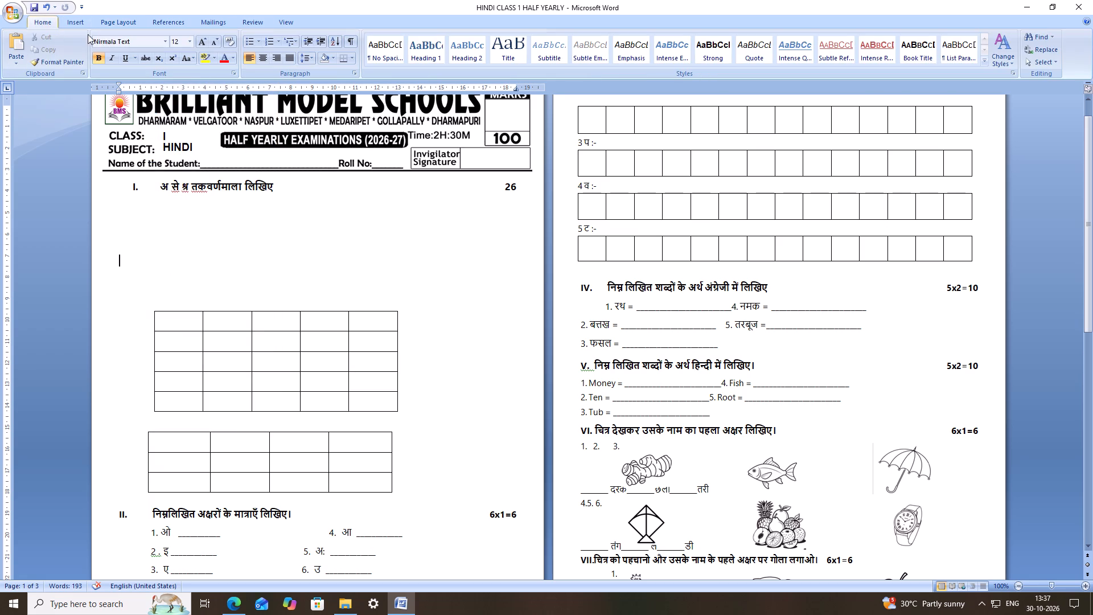
Draw a rectangle about 1.75 cm wide and 1.19 cm high just below question I's heading.
click(84, 26)
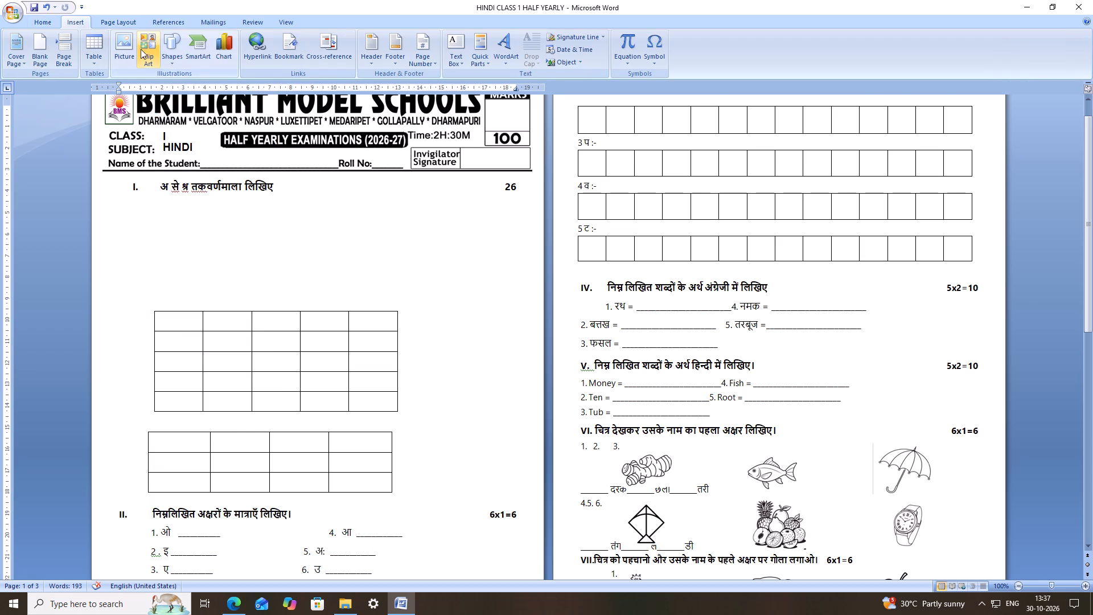
click(166, 58)
click(202, 85)
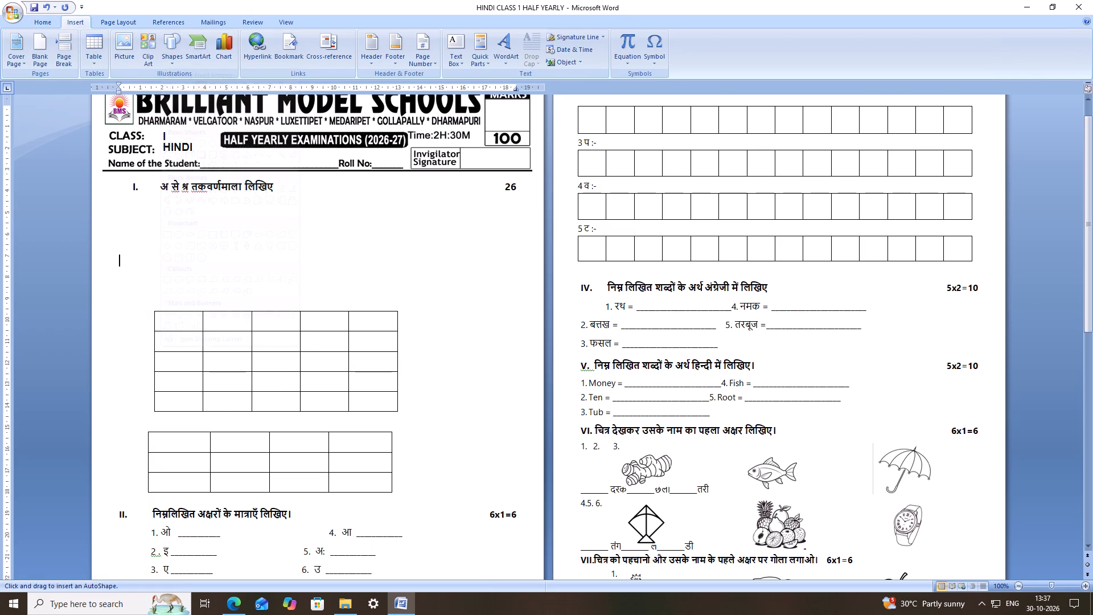
drag(161, 199, 216, 212)
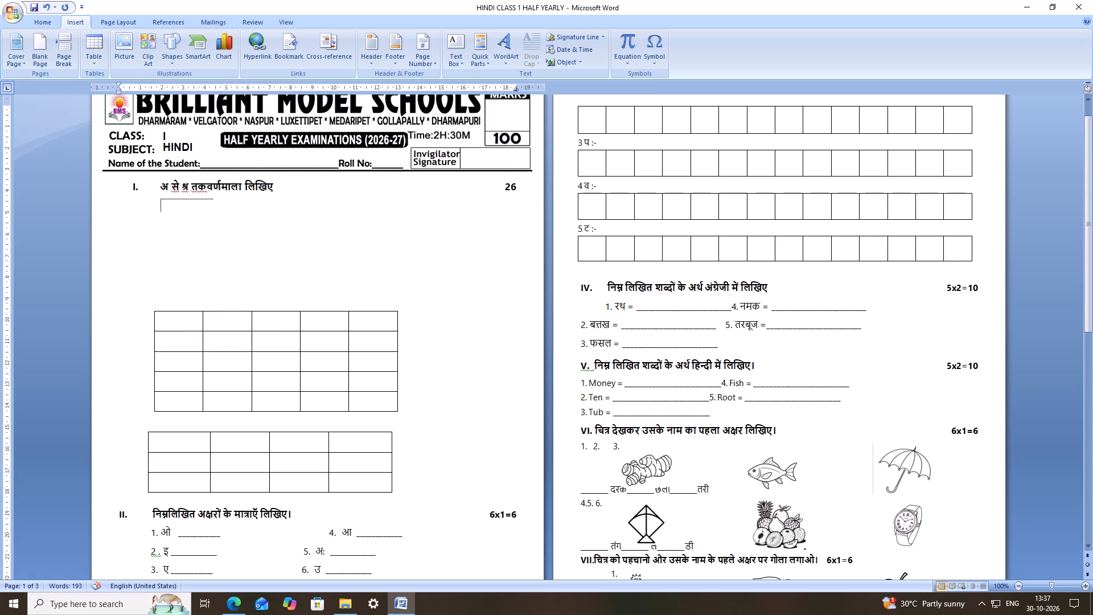
drag(216, 212, 198, 224)
drag(198, 224, 198, 224)
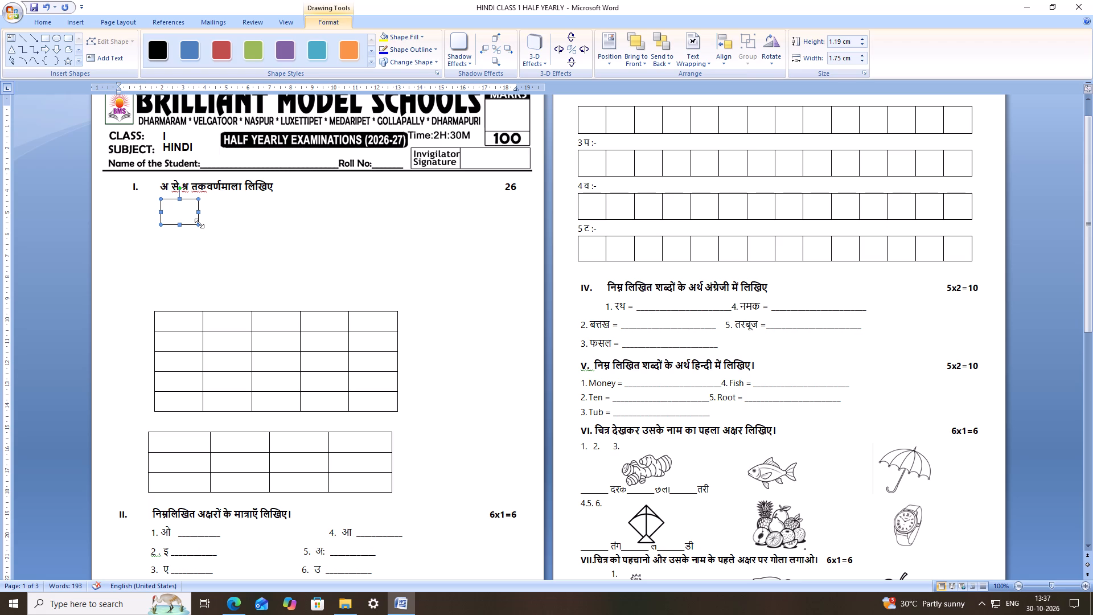
Duplicate the rectangle four times, placing the copies edge to edge to form a row of five boxes.
key(ctrl+c)
key(ctrl+v)
drag(193, 221, 230, 212)
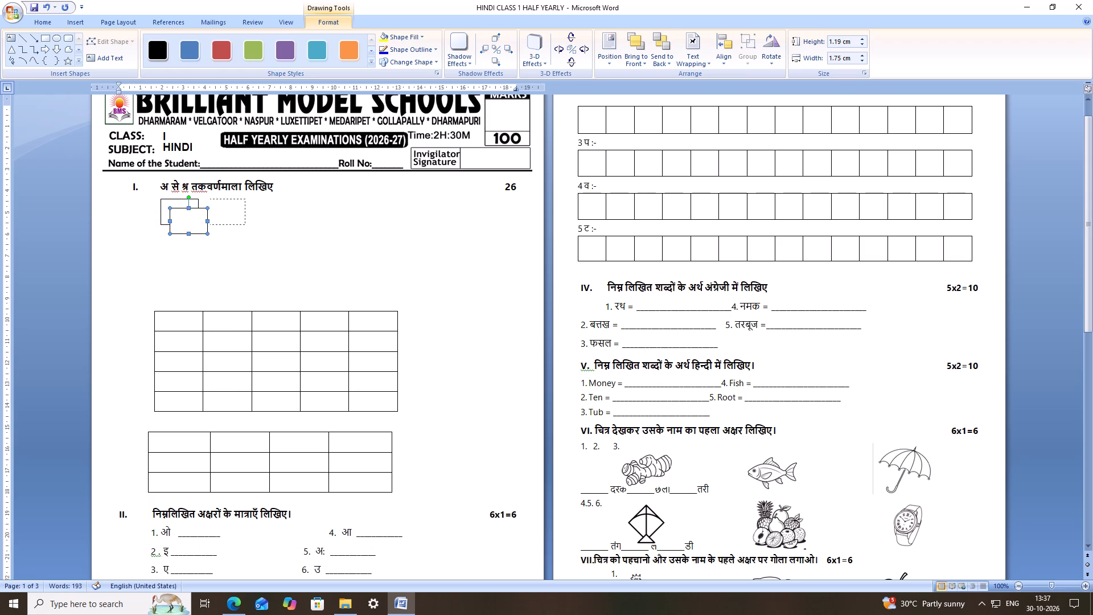
drag(230, 212, 223, 214)
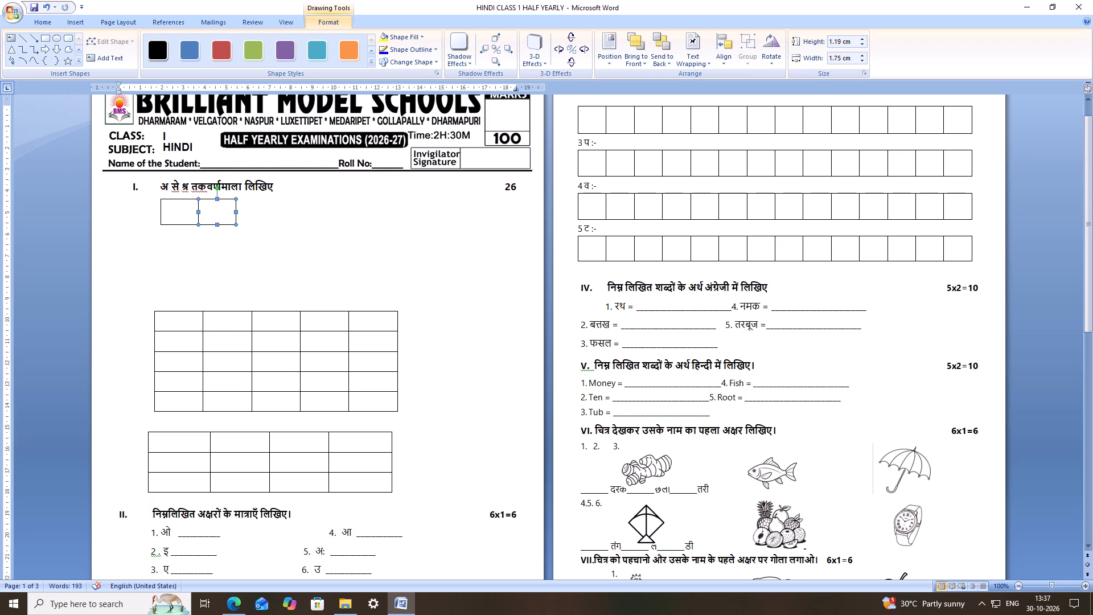
key(ctrl+c)
key(ctrl+v)
drag(230, 219, 273, 206)
drag(273, 206, 257, 210)
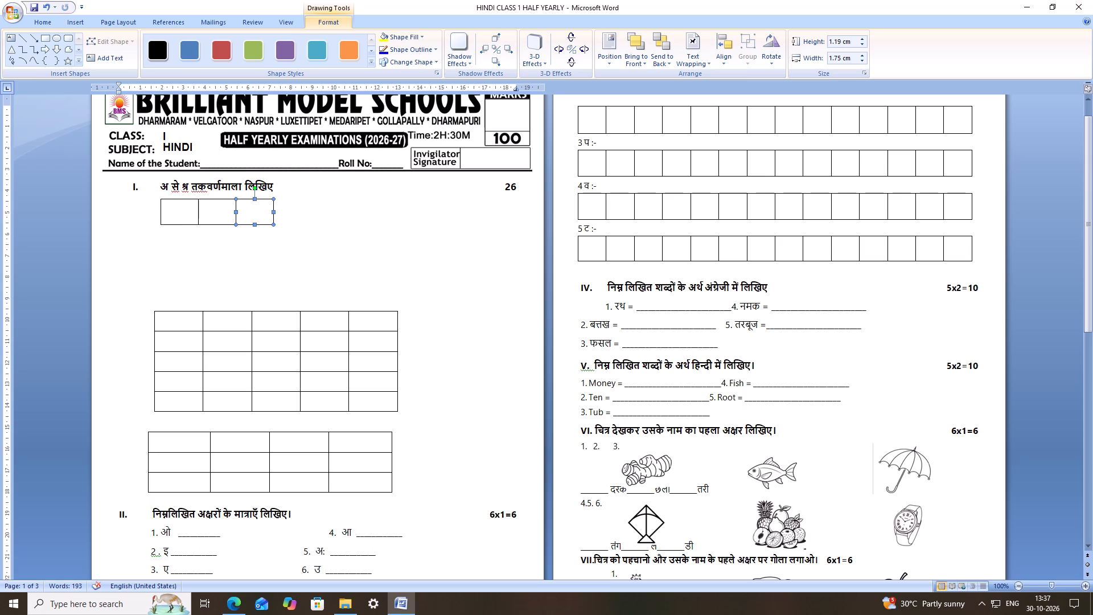
key(ctrl+c)
key(ctrl+v)
drag(262, 215, 290, 205)
key(ctrl+c)
key(ctrl+v)
drag(301, 218, 327, 207)
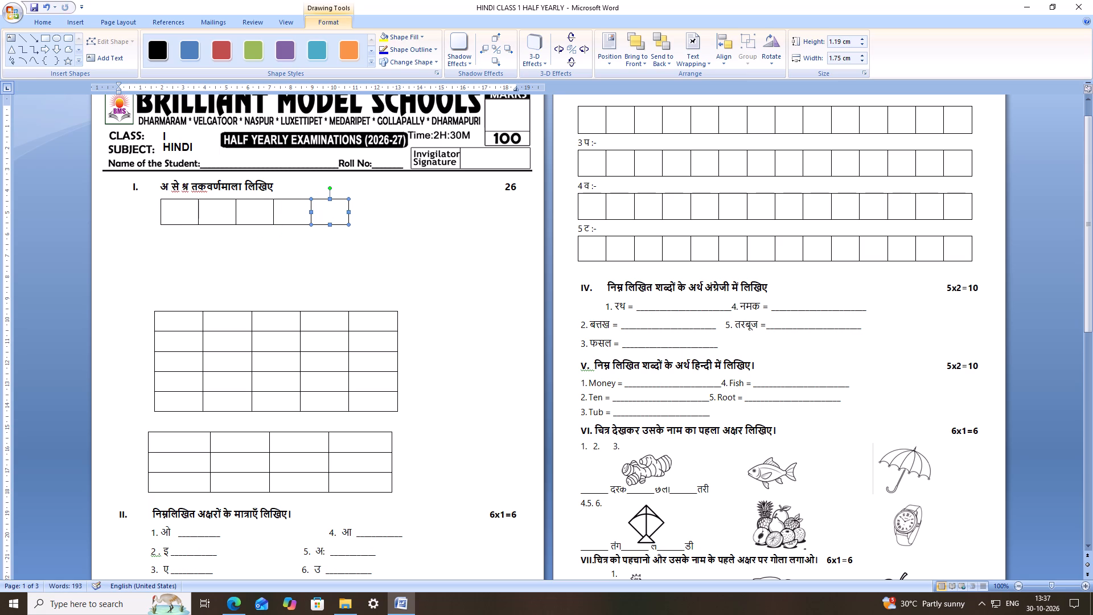
Add two more copies of the box at the end of the row under question I, making seven edge-to-edge boxes.
key(ctrl+c)
key(ctrl+v)
drag(338, 215, 367, 206)
key(ctrl+c)
key(ctrl+v)
drag(370, 218, 381, 219)
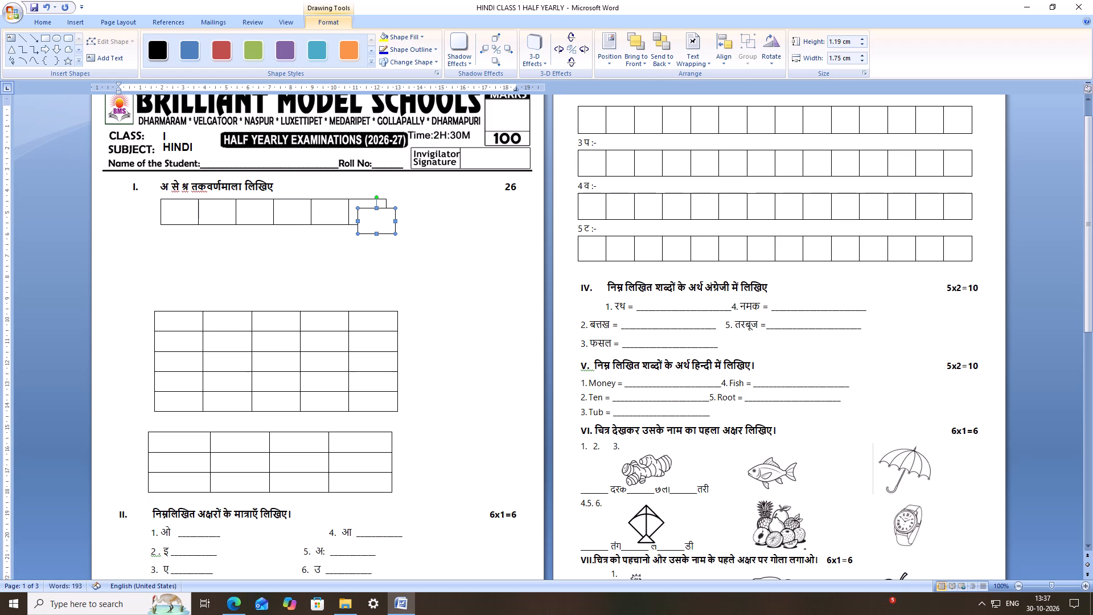
drag(381, 219, 400, 210)
click(404, 235)
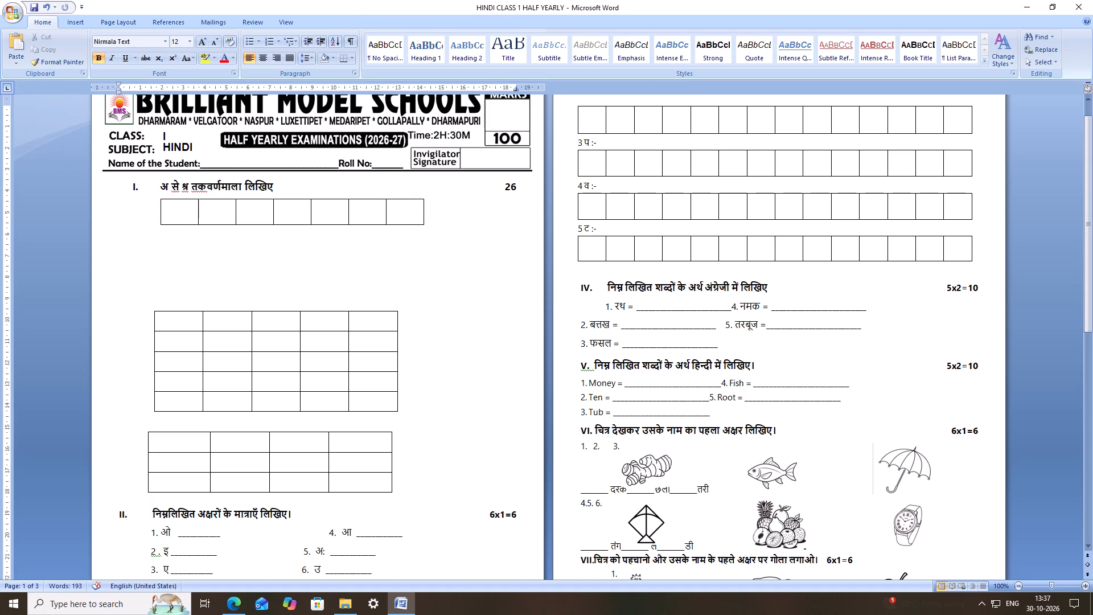
Duplicate the whole row of seven boxes, align the copy directly beneath the first row, and save the document.
click(186, 214)
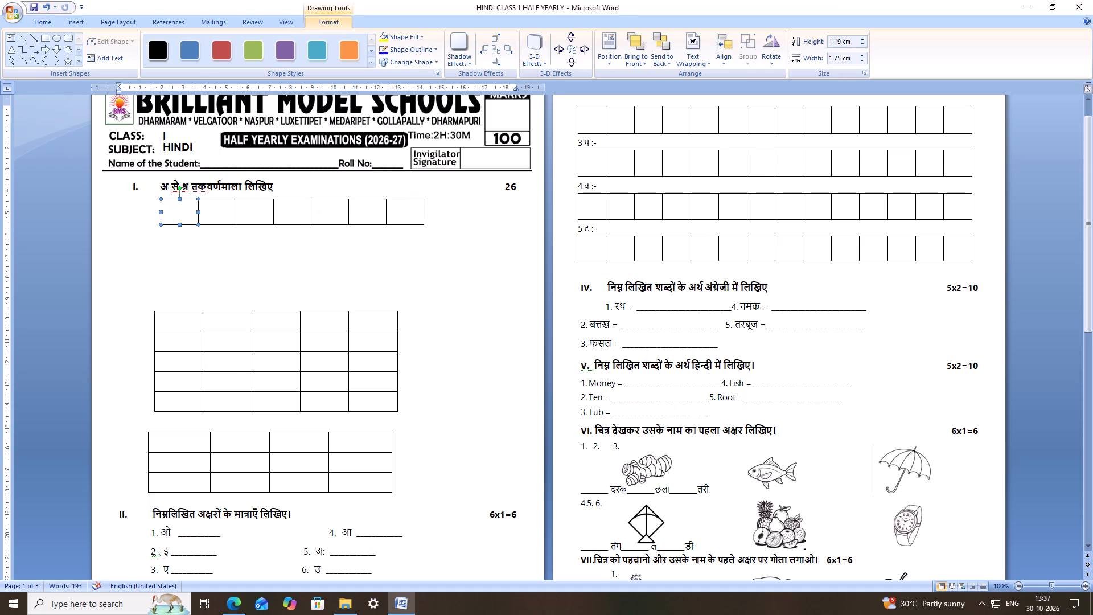
shift+click(214, 212)
shift+click(243, 212)
shift+click(290, 212)
shift+click(328, 214)
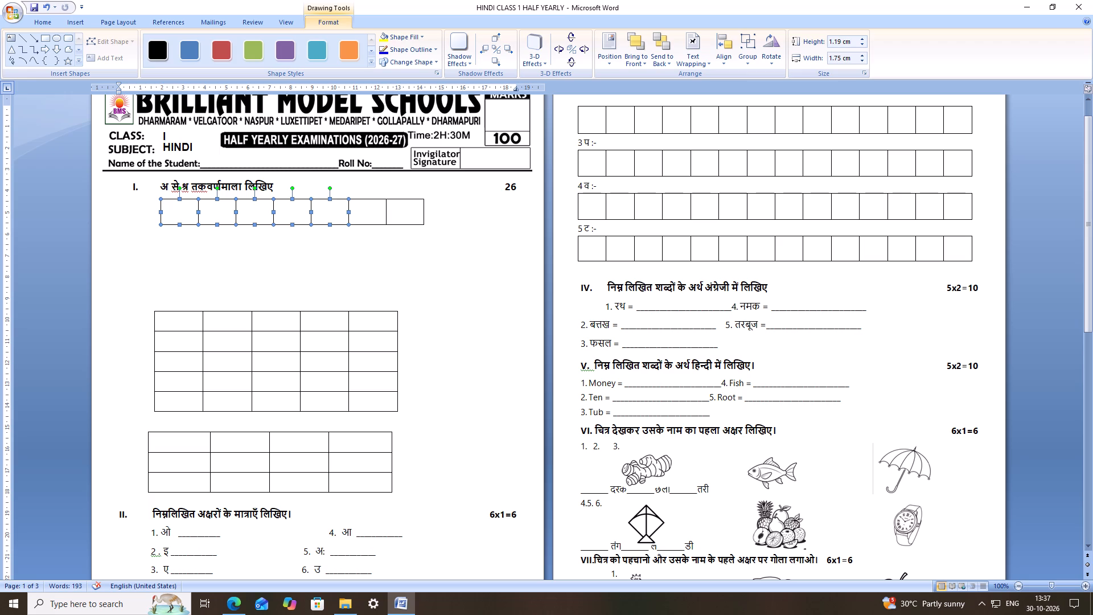
shift+click(360, 215)
shift+click(400, 212)
key(ctrl+c)
key(ctrl+v)
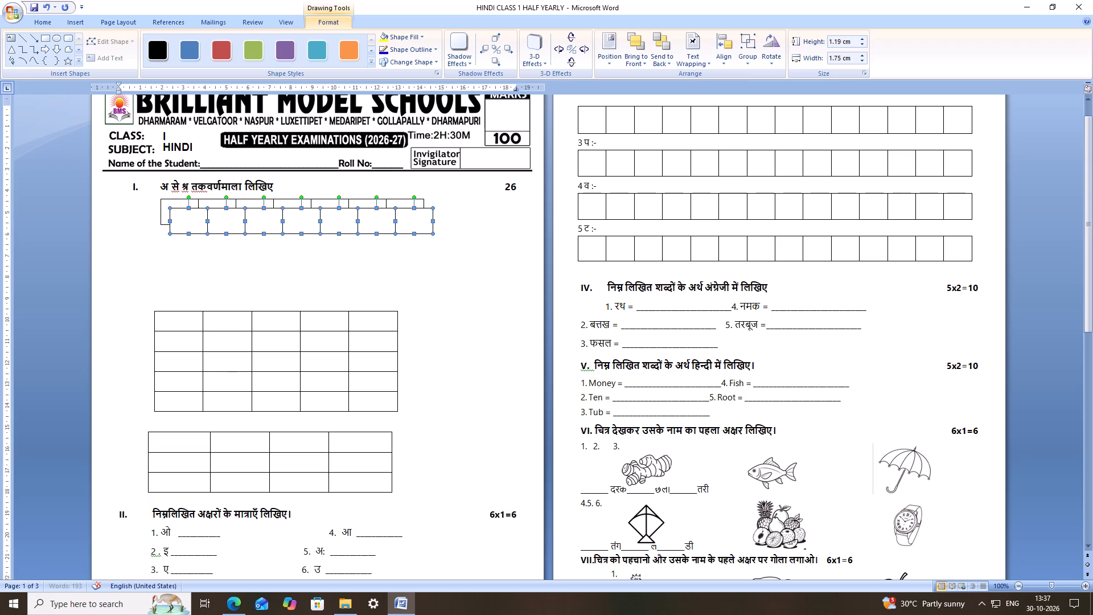
drag(301, 218, 294, 236)
click(438, 220)
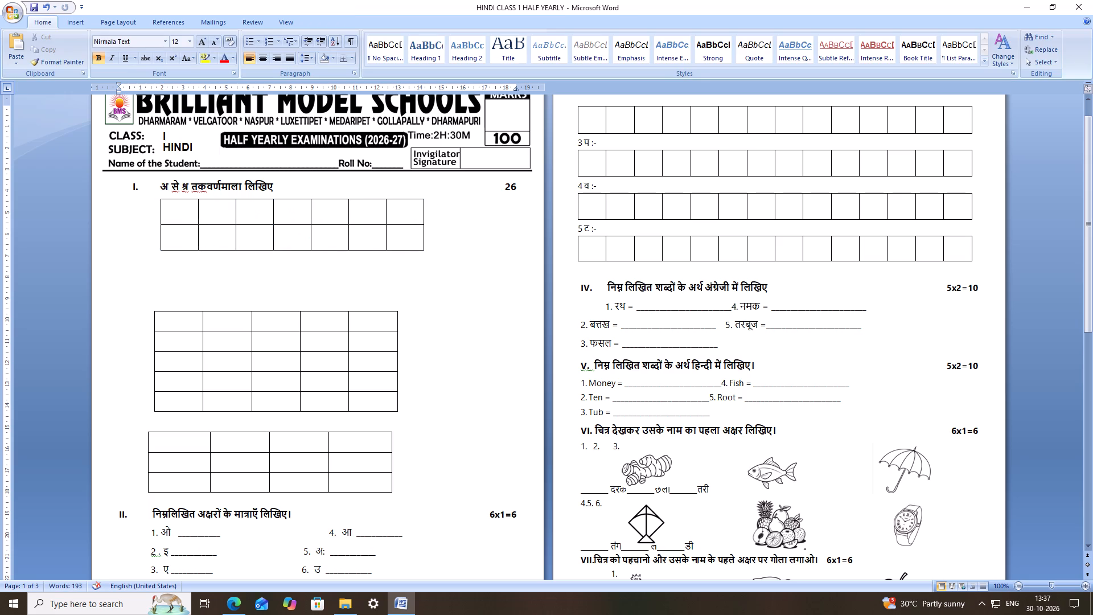
key(ctrl+s)
key(ctrl+s)
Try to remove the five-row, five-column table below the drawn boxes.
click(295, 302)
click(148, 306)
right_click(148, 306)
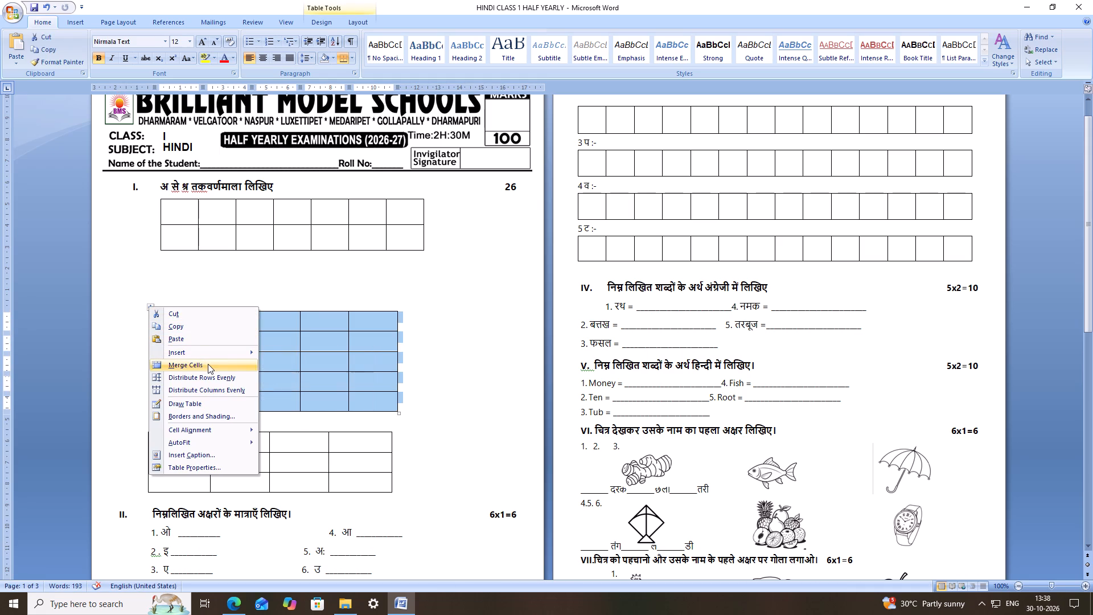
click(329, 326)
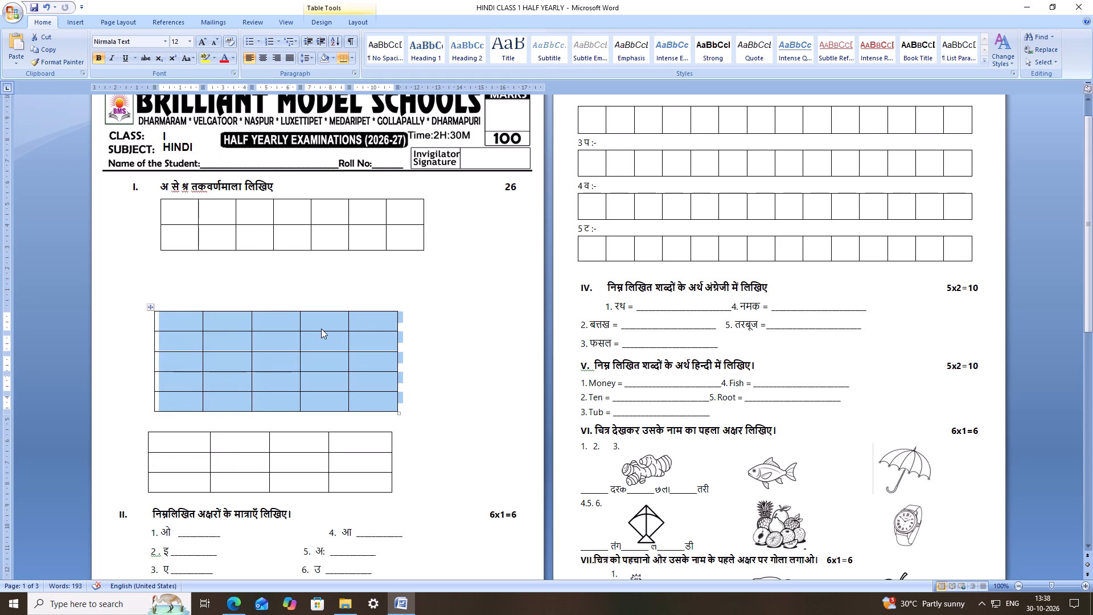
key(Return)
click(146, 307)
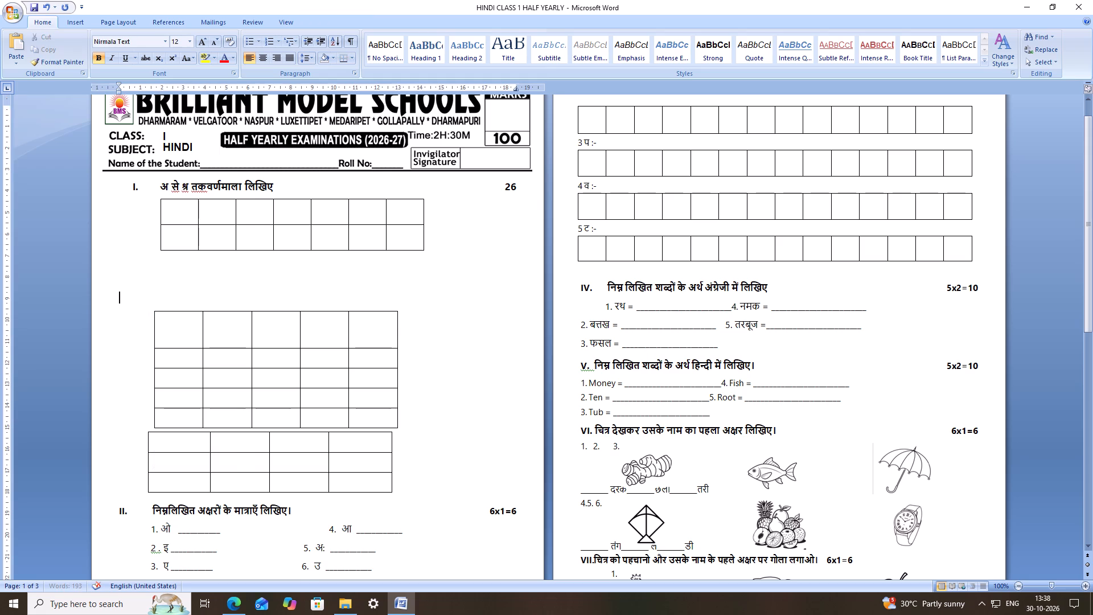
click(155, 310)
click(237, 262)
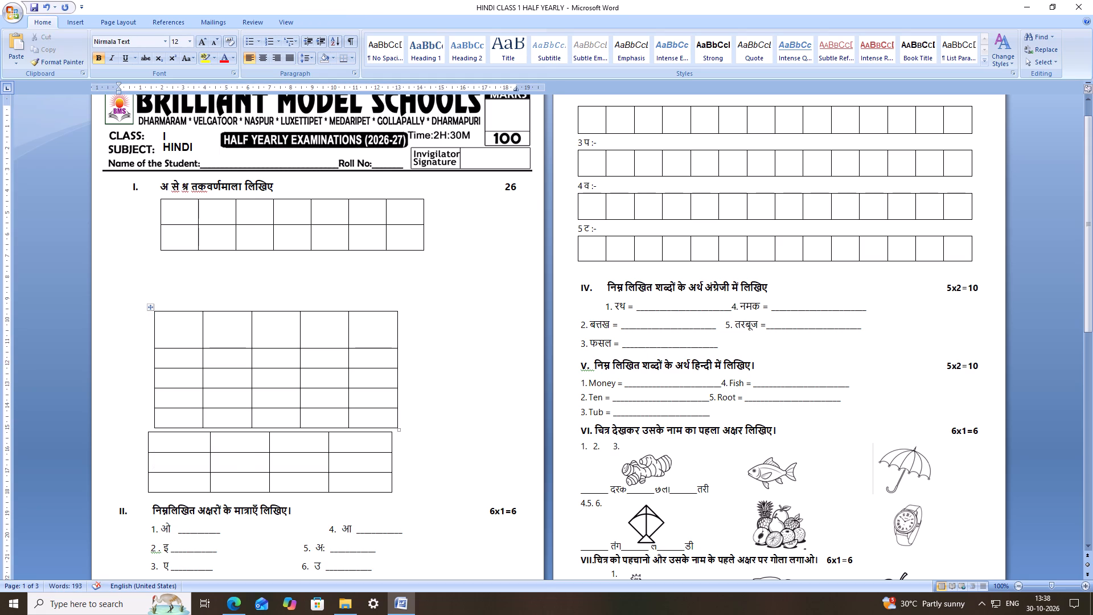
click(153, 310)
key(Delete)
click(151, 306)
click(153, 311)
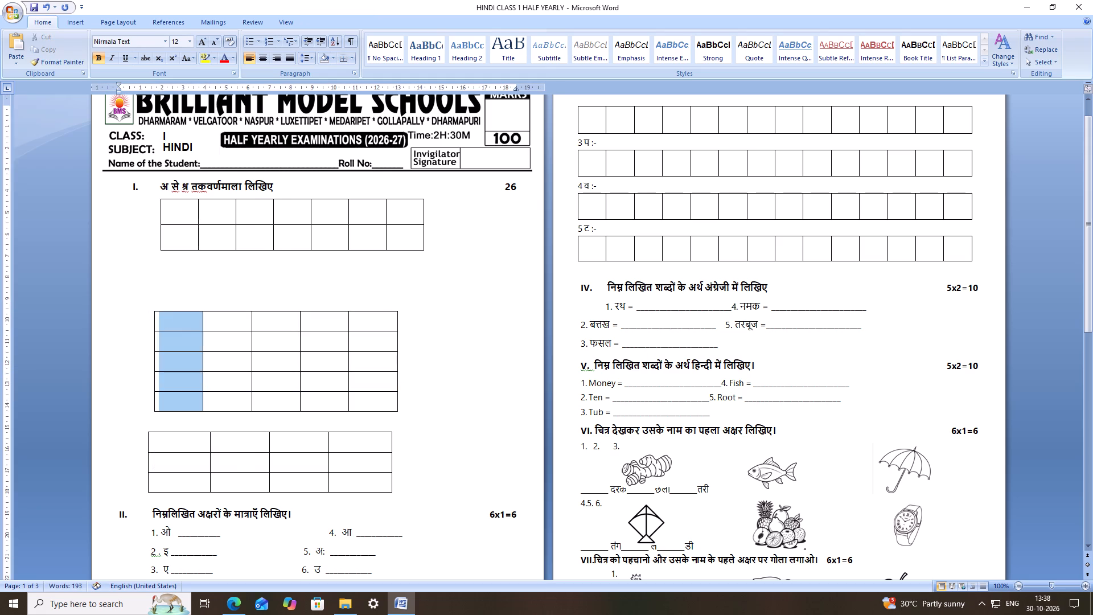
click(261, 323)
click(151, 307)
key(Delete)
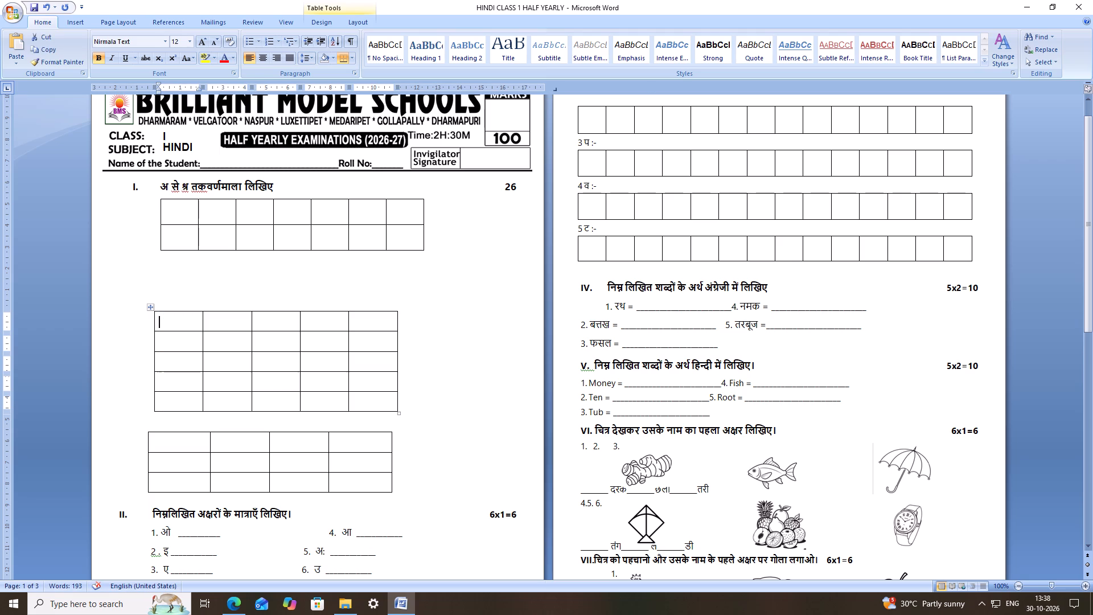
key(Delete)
Cut the five-row, five-column table below the drawn boxes out of the document.
click(151, 307)
right_click(151, 307)
click(176, 314)
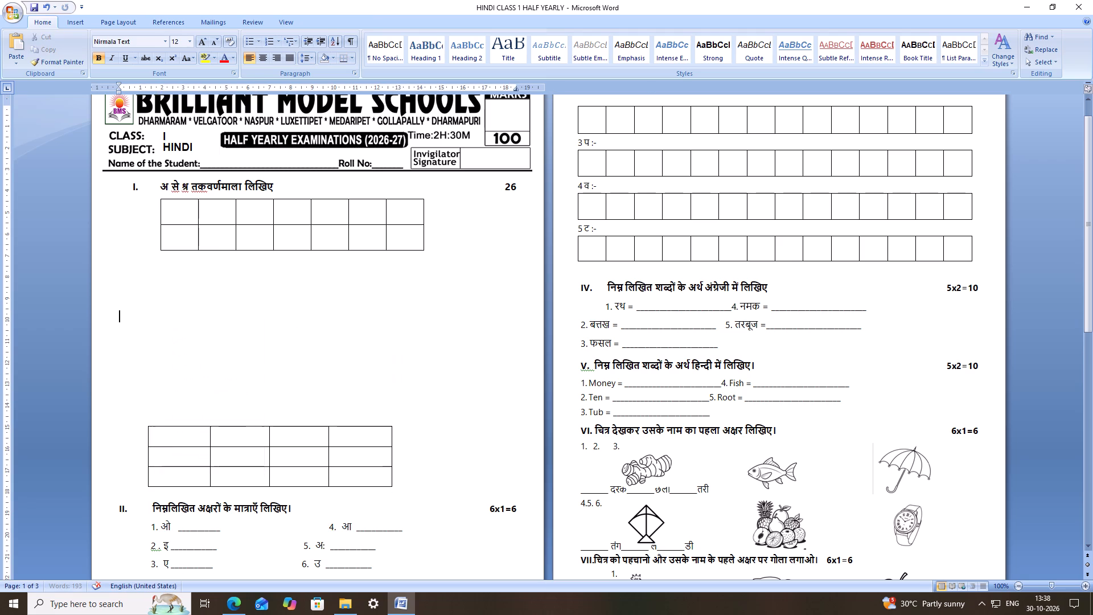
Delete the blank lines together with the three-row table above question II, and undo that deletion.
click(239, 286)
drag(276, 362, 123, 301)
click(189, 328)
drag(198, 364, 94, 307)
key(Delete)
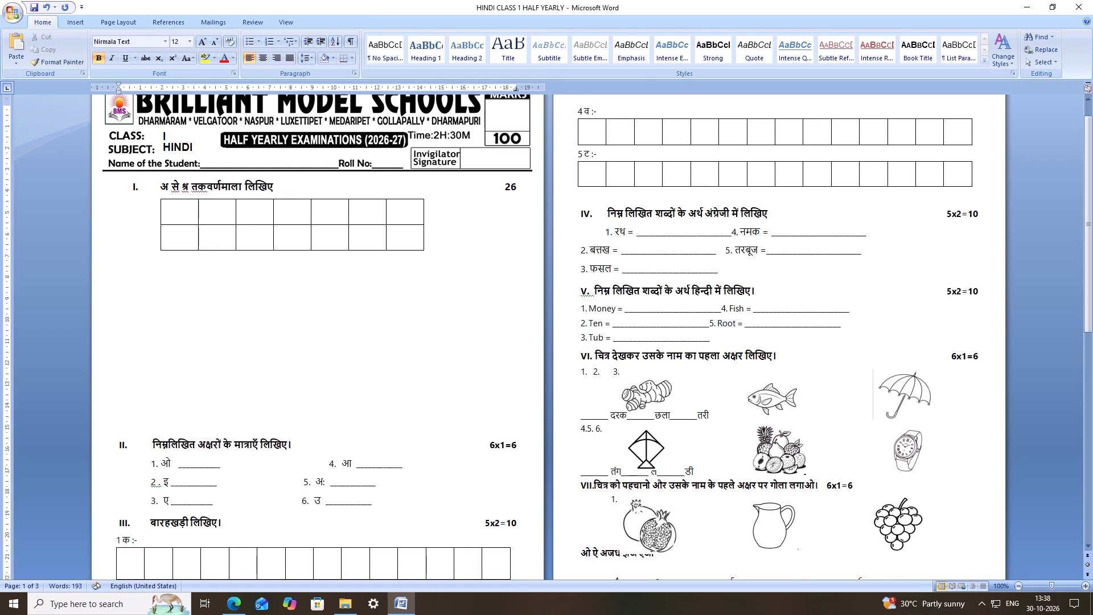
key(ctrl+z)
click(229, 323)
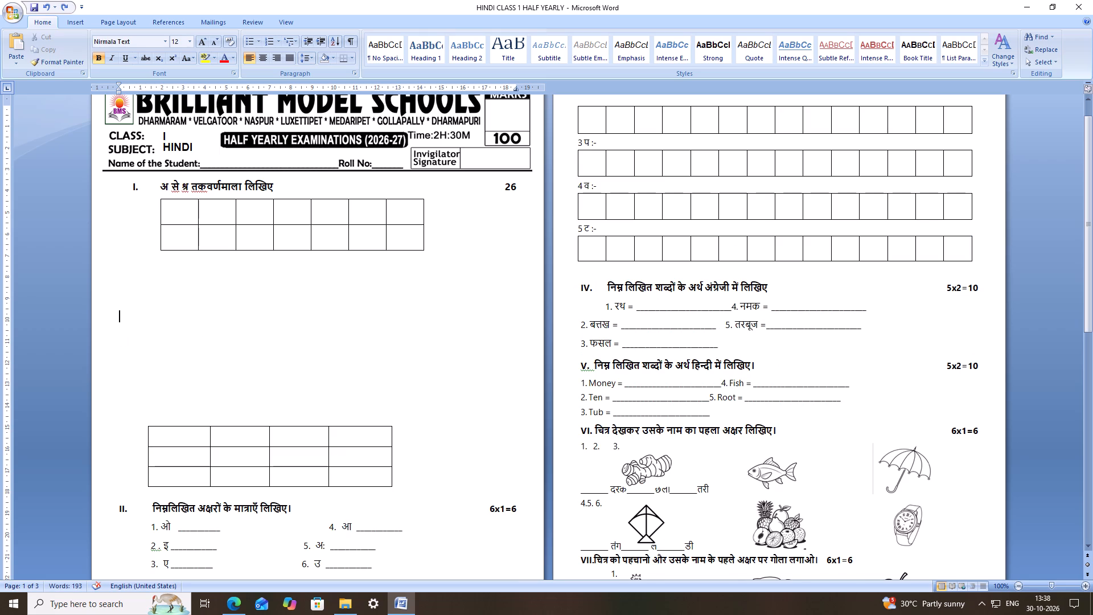
Save the document.
key(ctrl+s)
key(ctrl+s)
key(ctrl+s)
click(263, 273)
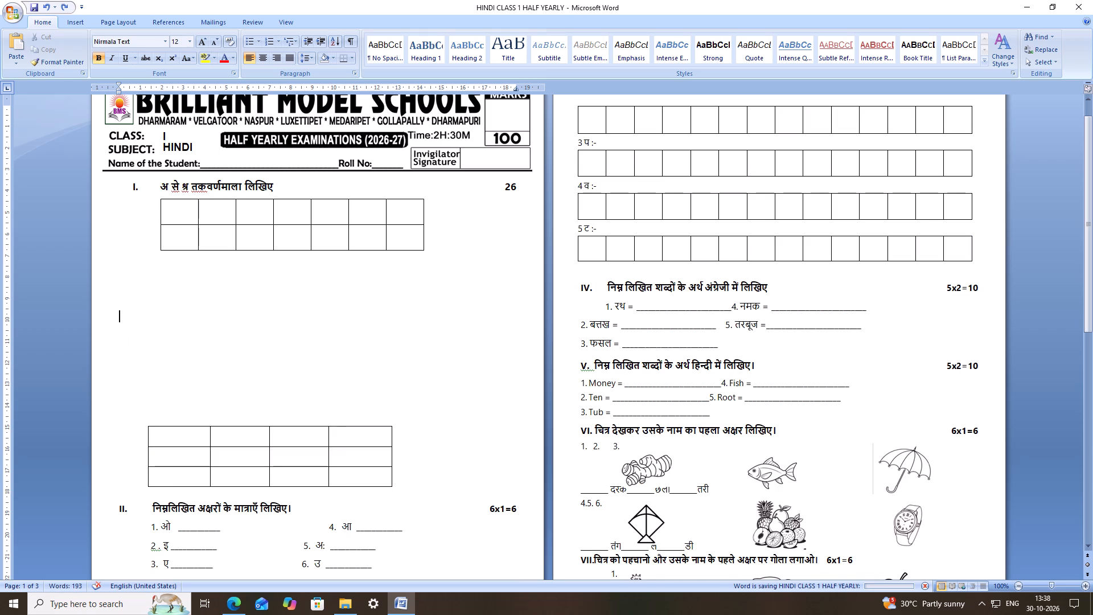
Duplicate both rows of seven boxes together and place the copy just below them, aligned with their side edges.
click(193, 210)
shift+click(220, 215)
shift+click(255, 215)
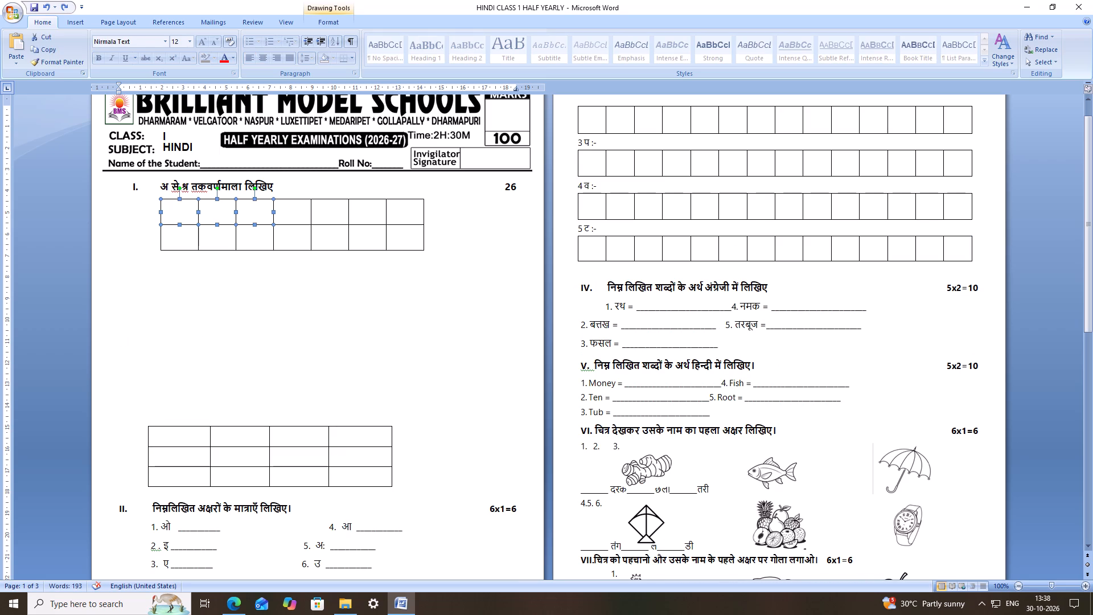
shift+click(283, 217)
shift+click(327, 215)
shift+click(367, 215)
shift+click(401, 214)
shift+click(395, 248)
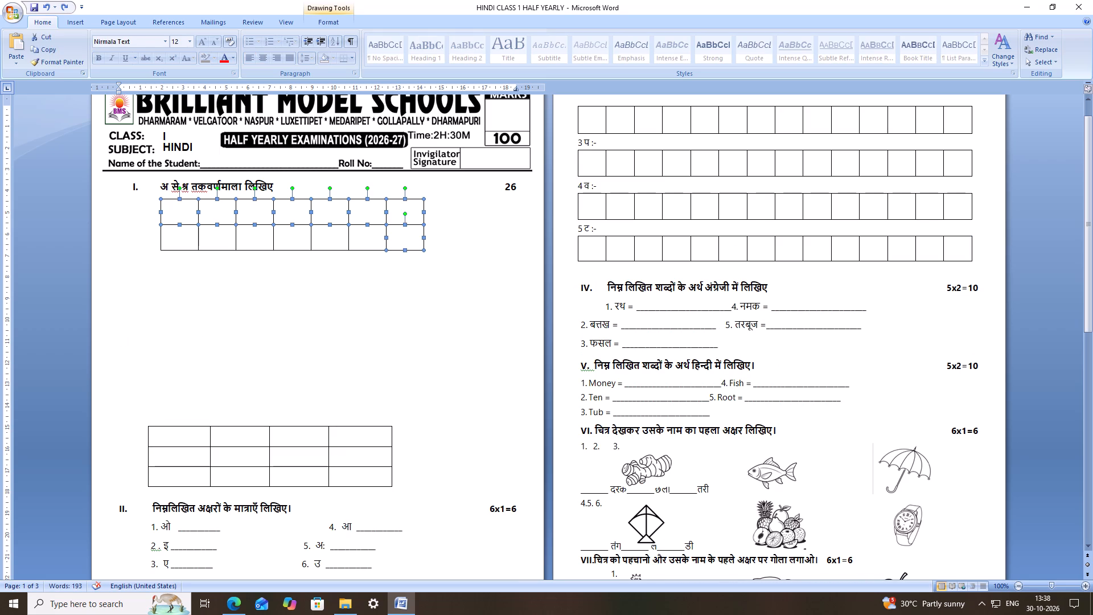
shift+click(369, 245)
shift+click(327, 245)
shift+click(273, 246)
shift+click(257, 241)
shift+click(200, 242)
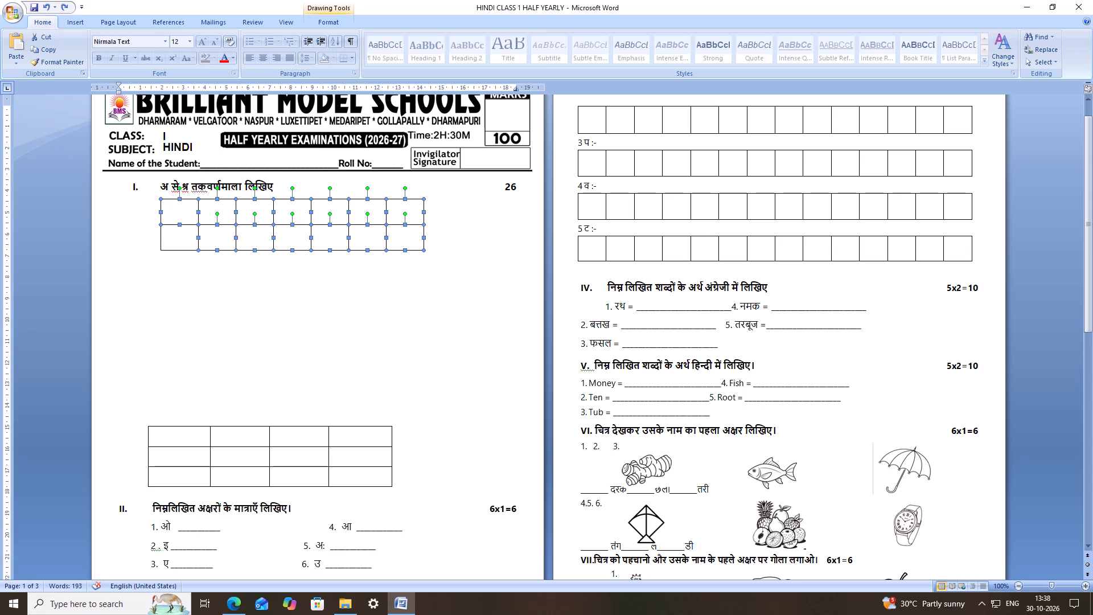
shift+click(162, 243)
key(ctrl+c)
click(207, 294)
key(ctrl+v)
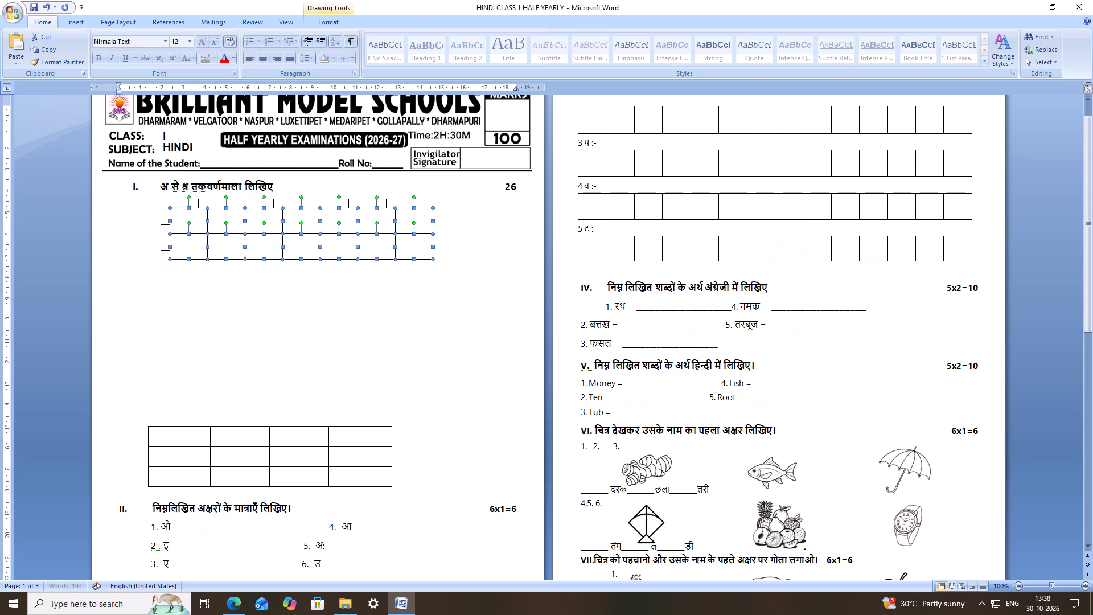
drag(201, 246, 202, 305)
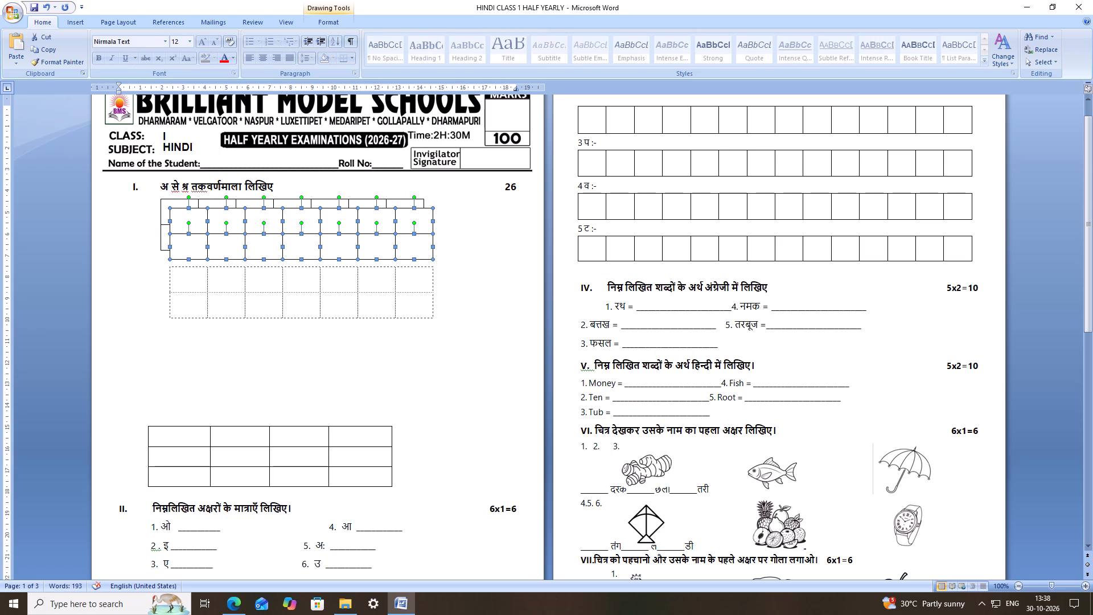
drag(202, 305, 194, 298)
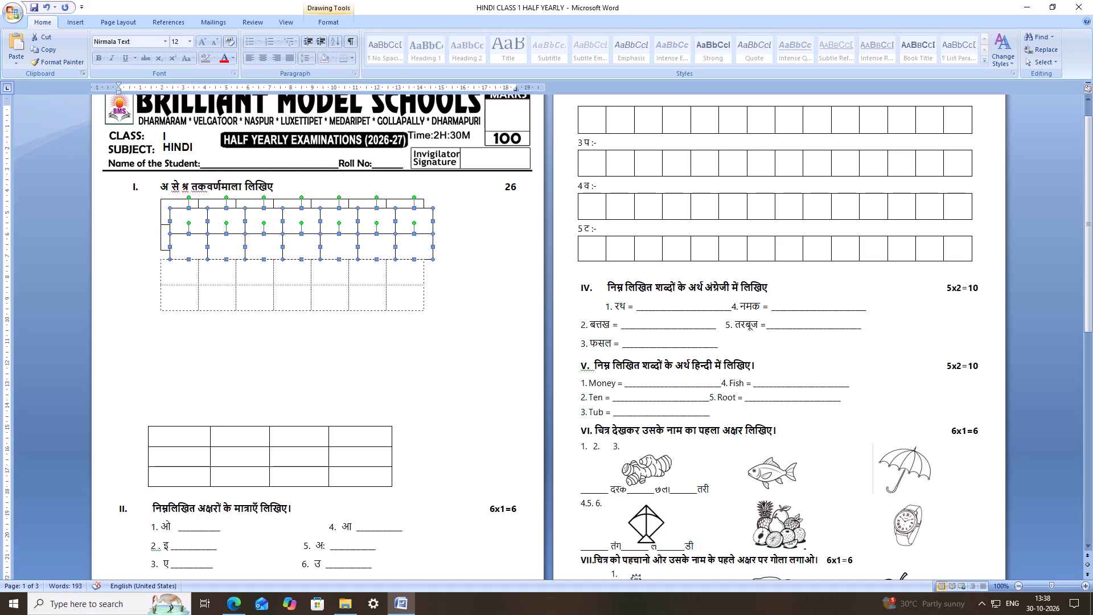
drag(194, 298, 194, 294)
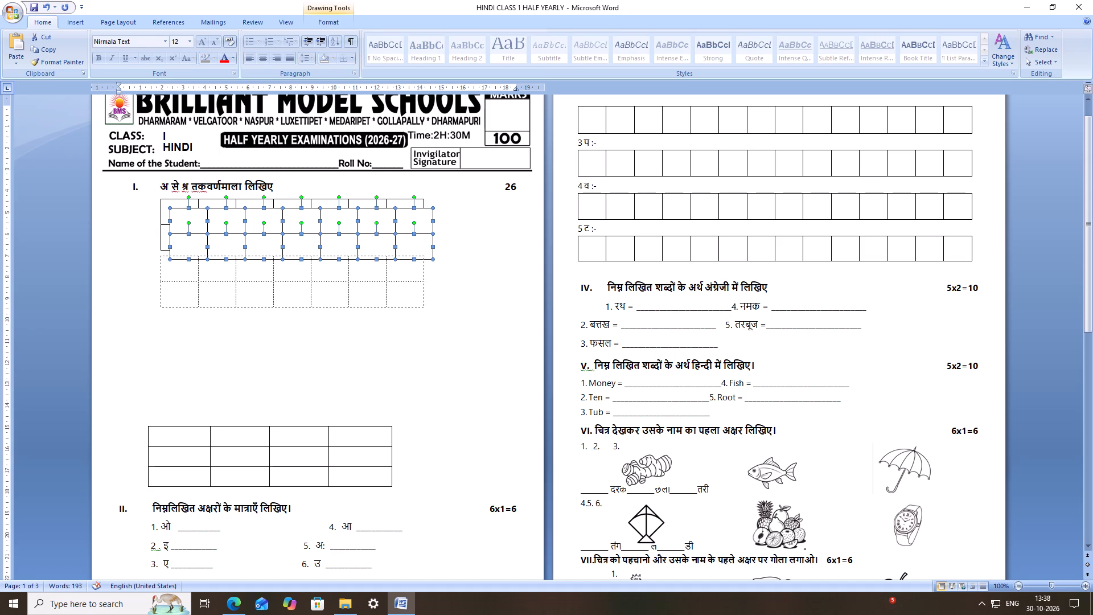
drag(194, 294, 193, 294)
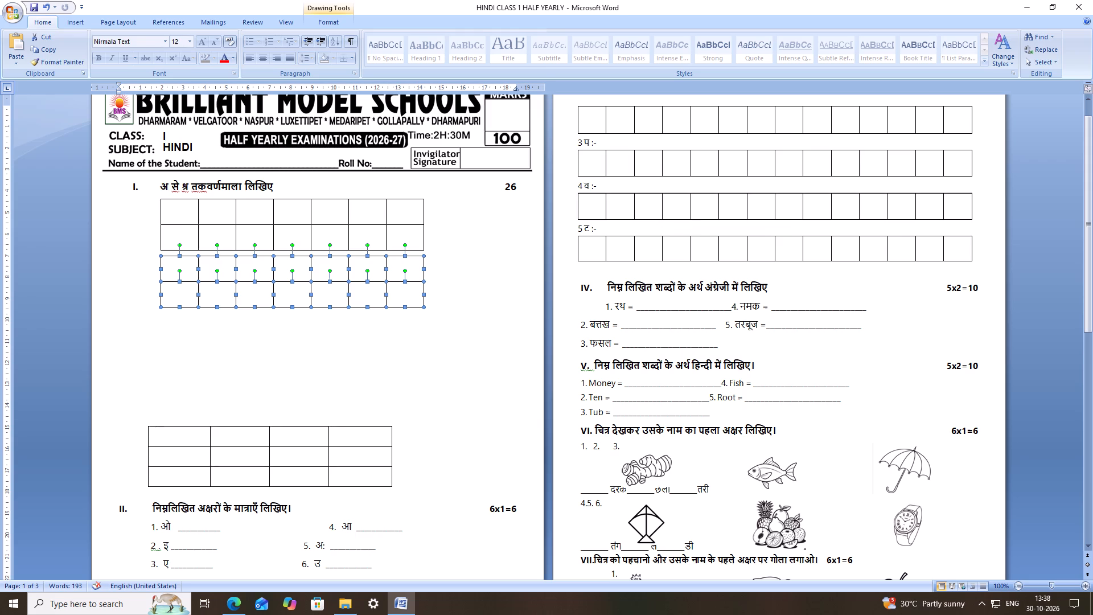
Duplicate the lower two-row block of boxes and place the copy edge to edge directly beneath it.
key(ctrl+c)
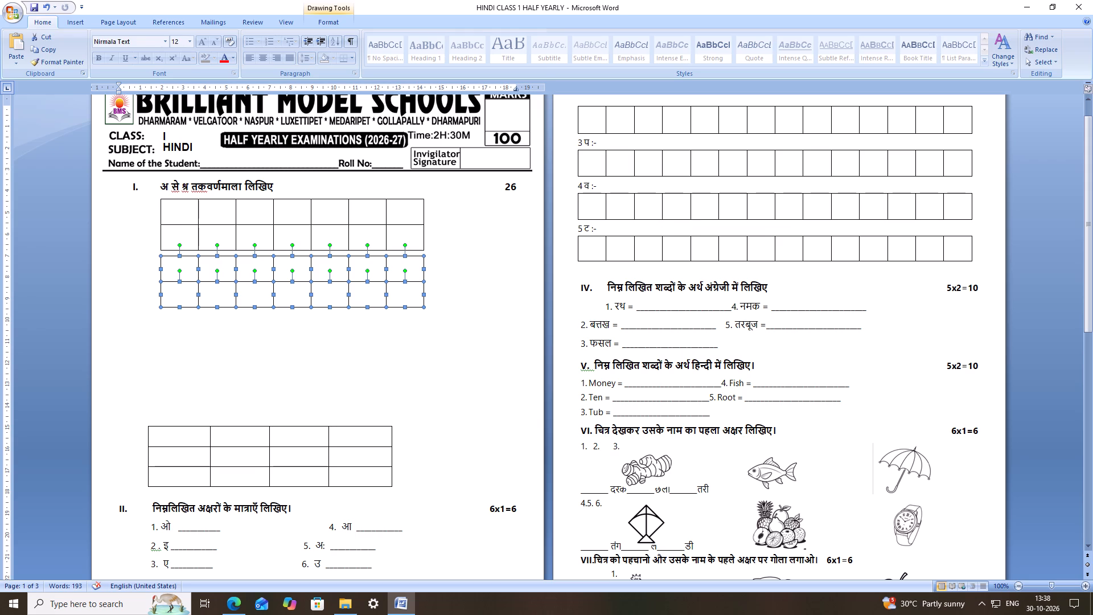
key(ctrl+v)
drag(229, 300, 225, 337)
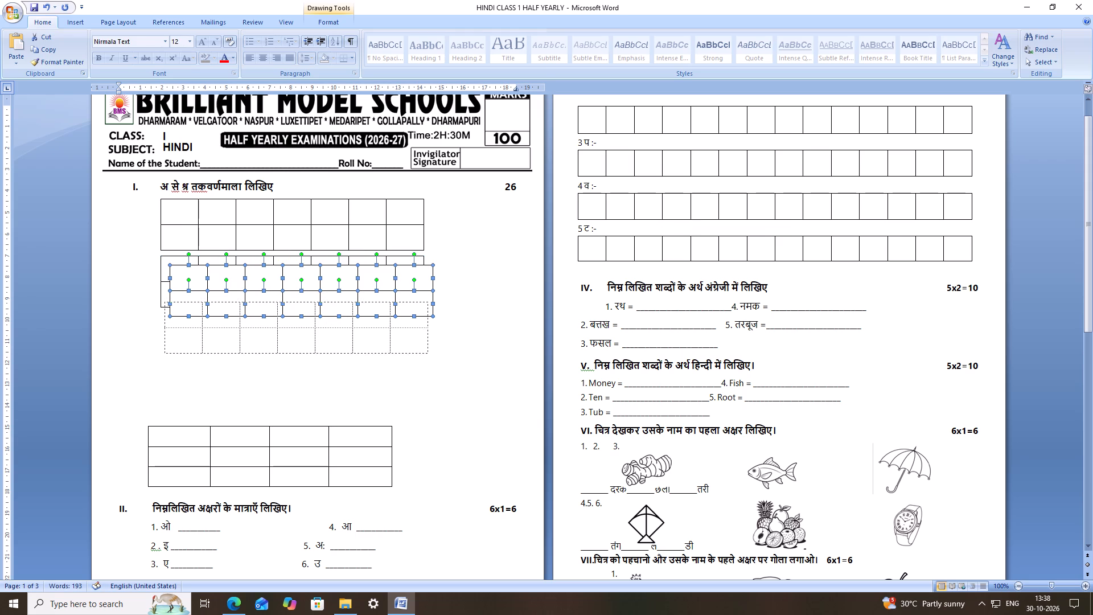
drag(225, 337, 220, 341)
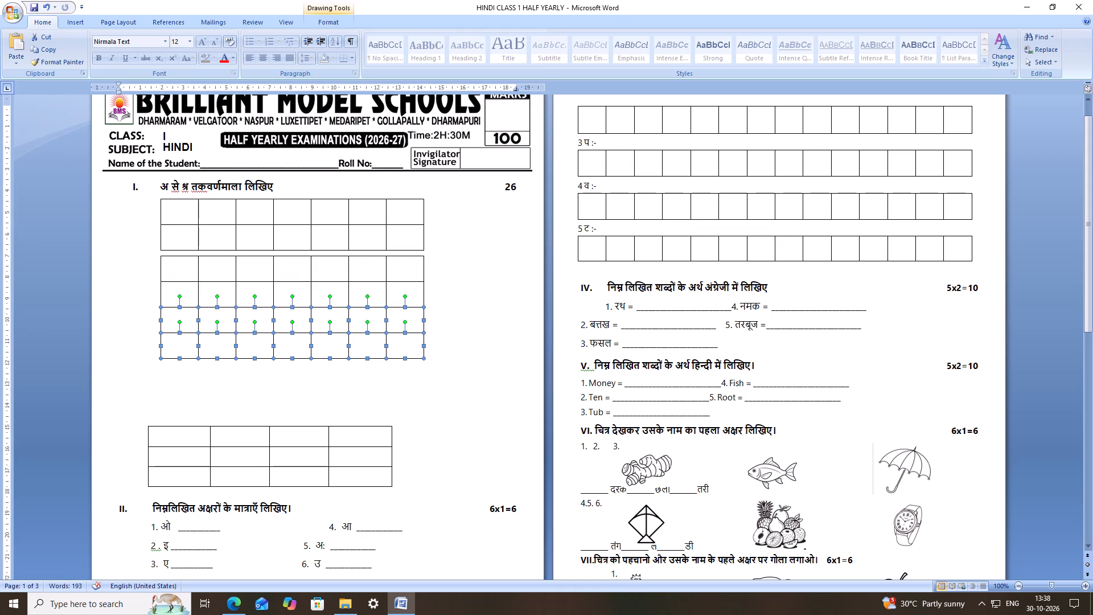
click(191, 317)
click(338, 329)
click(455, 274)
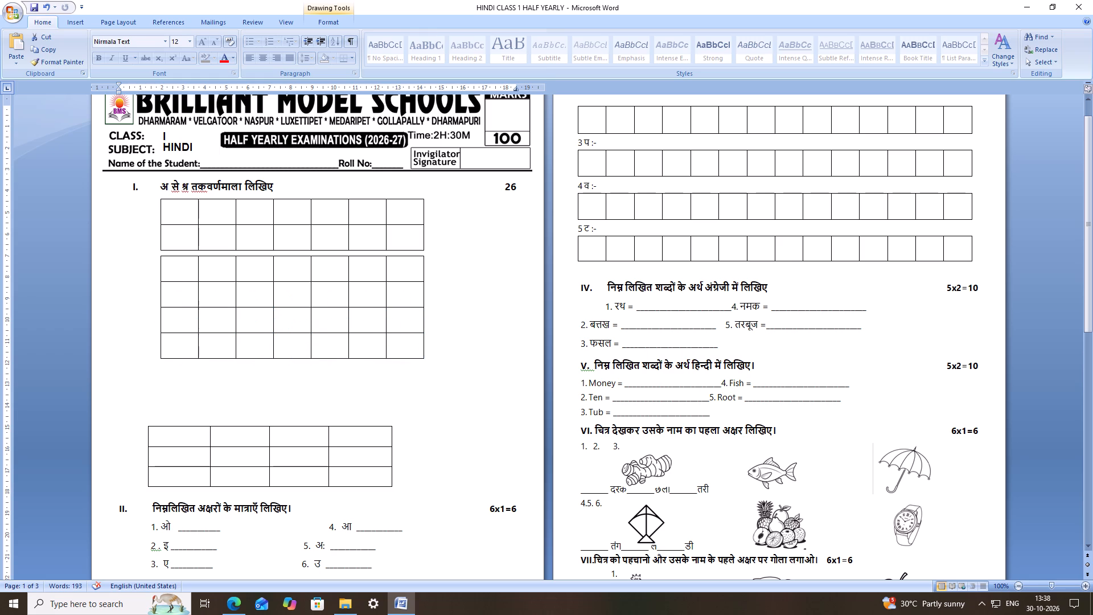
Duplicate the bottom row of seven boxes and place the copy edge to edge directly beneath it as the lower block's fifth row.
click(180, 348)
shift+click(224, 345)
shift+click(253, 343)
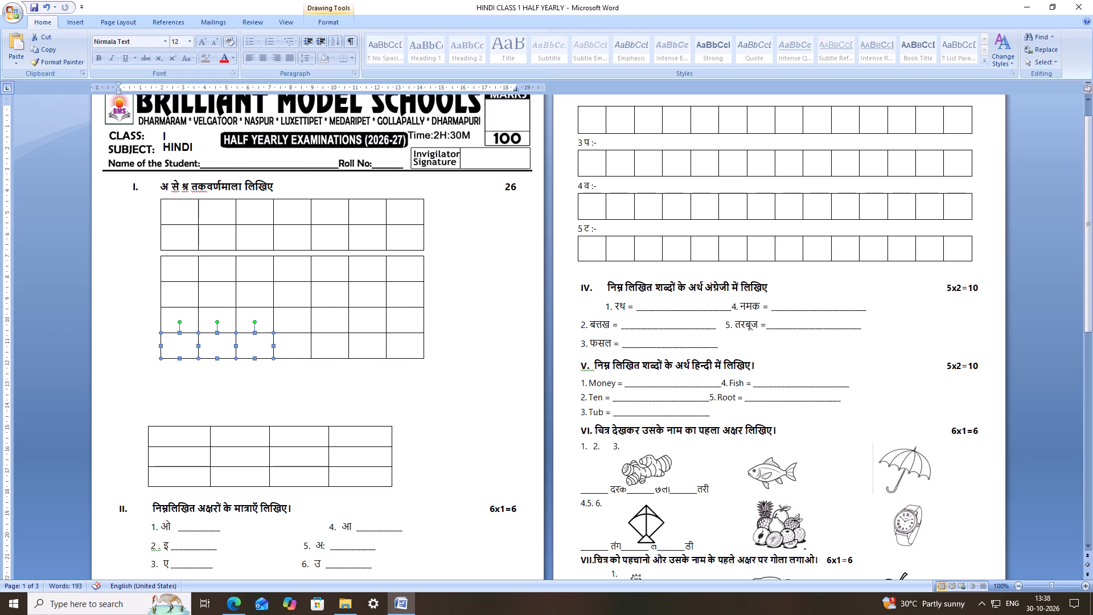
shift+click(291, 340)
shift+click(350, 337)
shift+click(329, 354)
shift+click(387, 345)
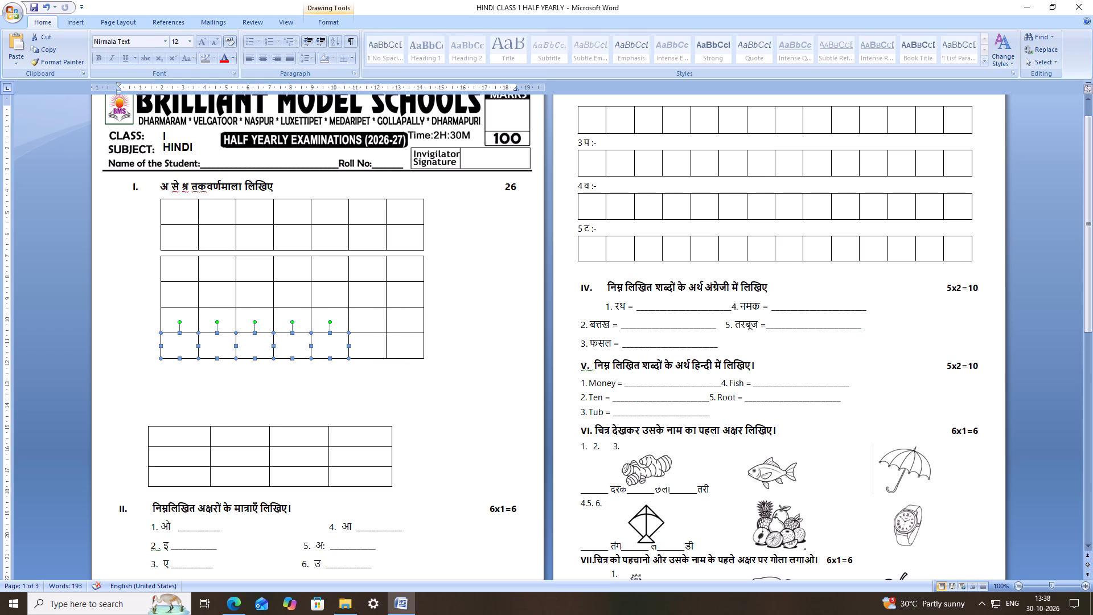
shift+click(397, 340)
shift+click(369, 348)
key(ctrl+c)
key(ctrl+v)
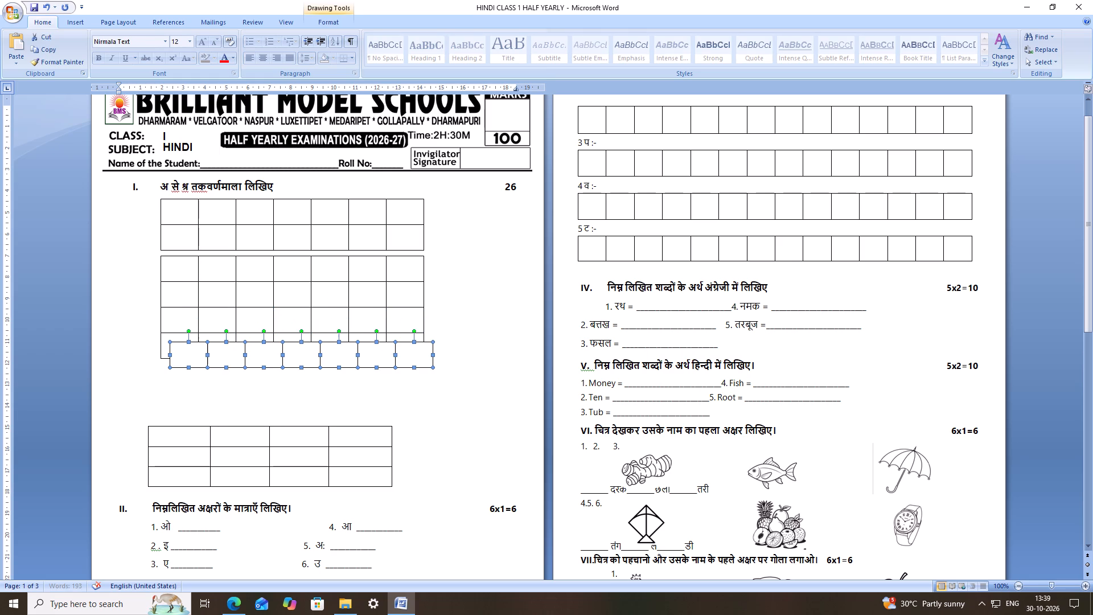
drag(302, 358, 294, 375)
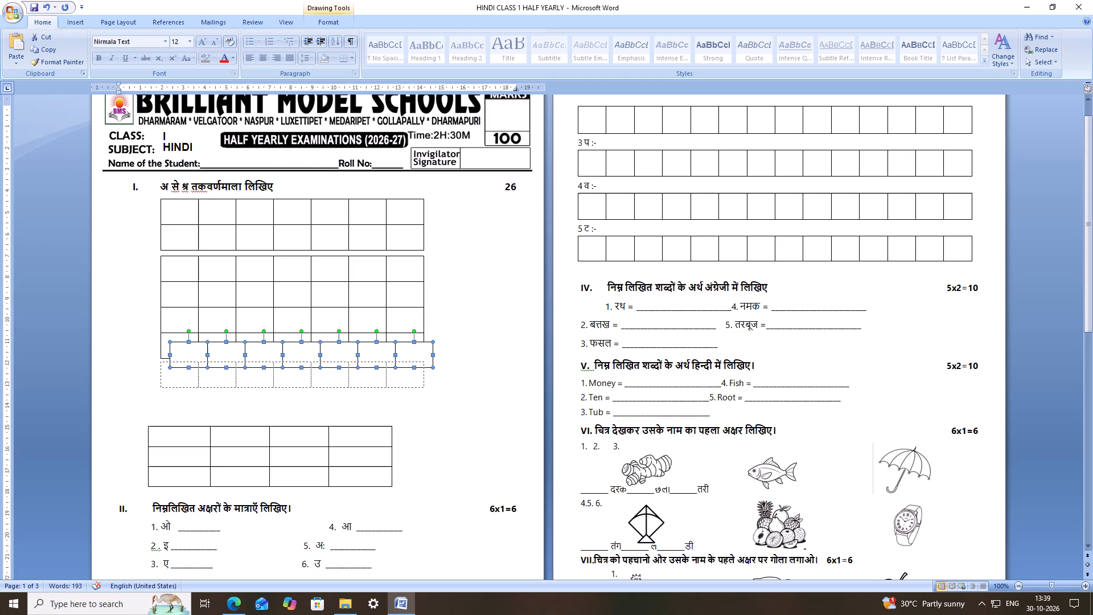
drag(294, 375, 295, 375)
click(470, 291)
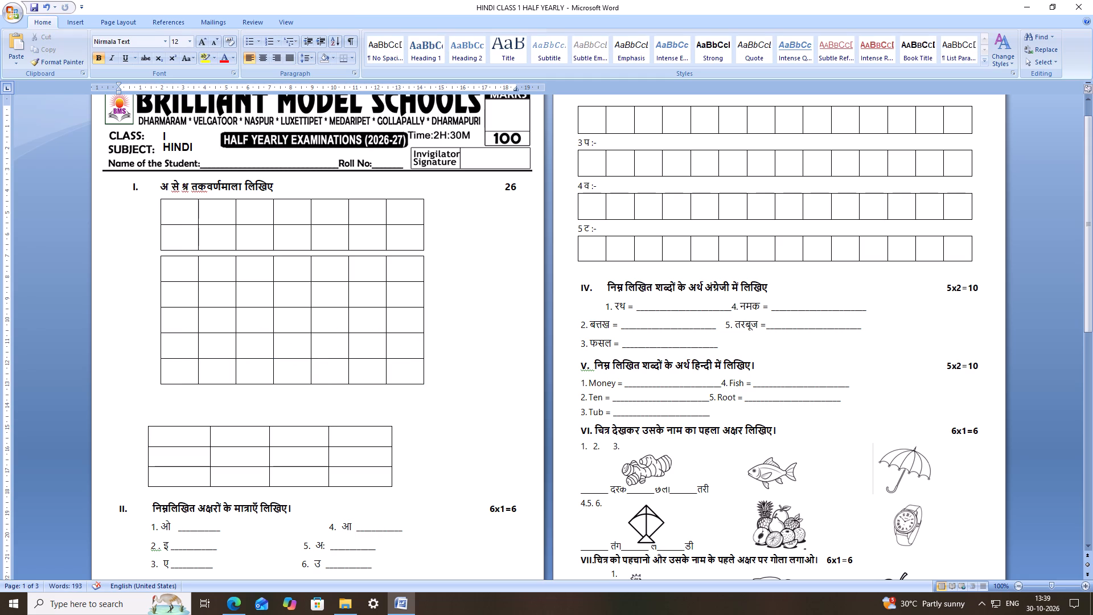
Delete the last two columns of boxes from the five-row lower block, leaving five boxes per row.
click(404, 268)
click(372, 272)
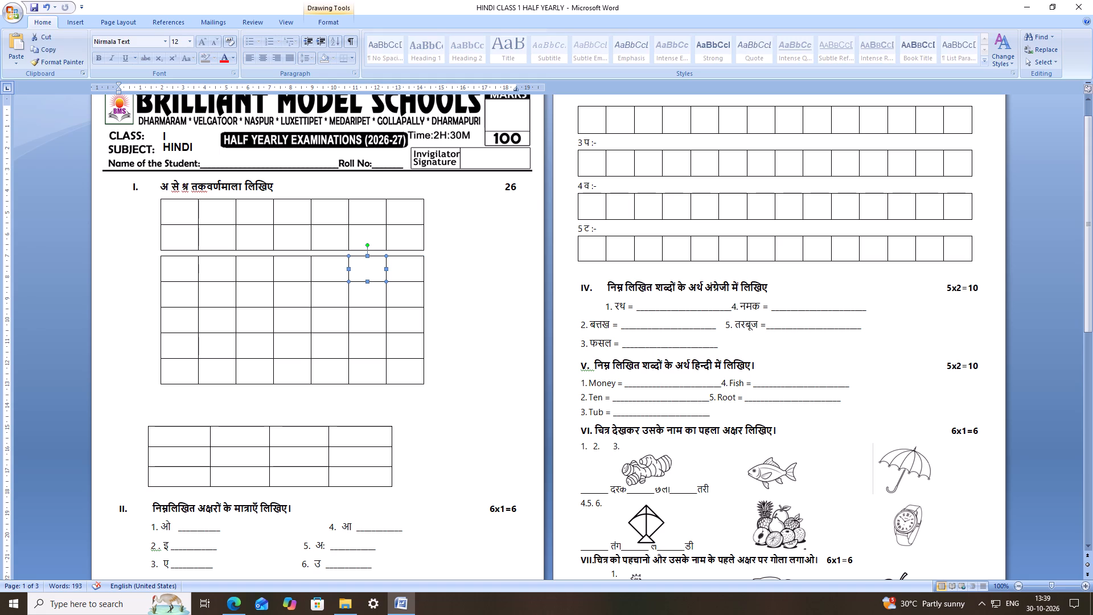
shift+click(368, 302)
shift+click(370, 319)
shift+click(368, 351)
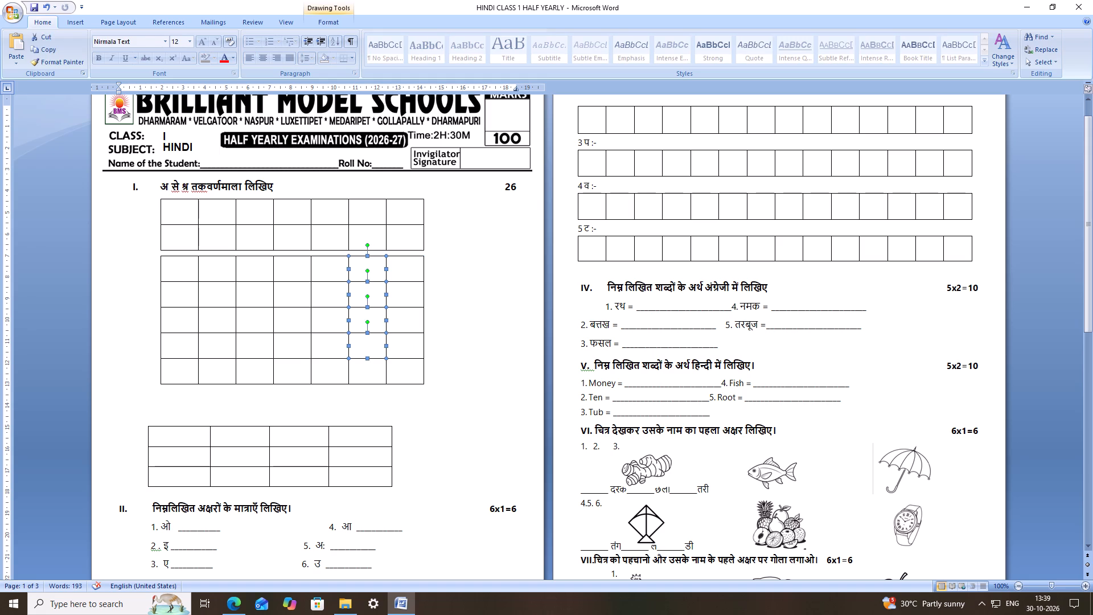
shift+click(368, 384)
shift+click(401, 371)
shift+click(401, 335)
shift+click(394, 302)
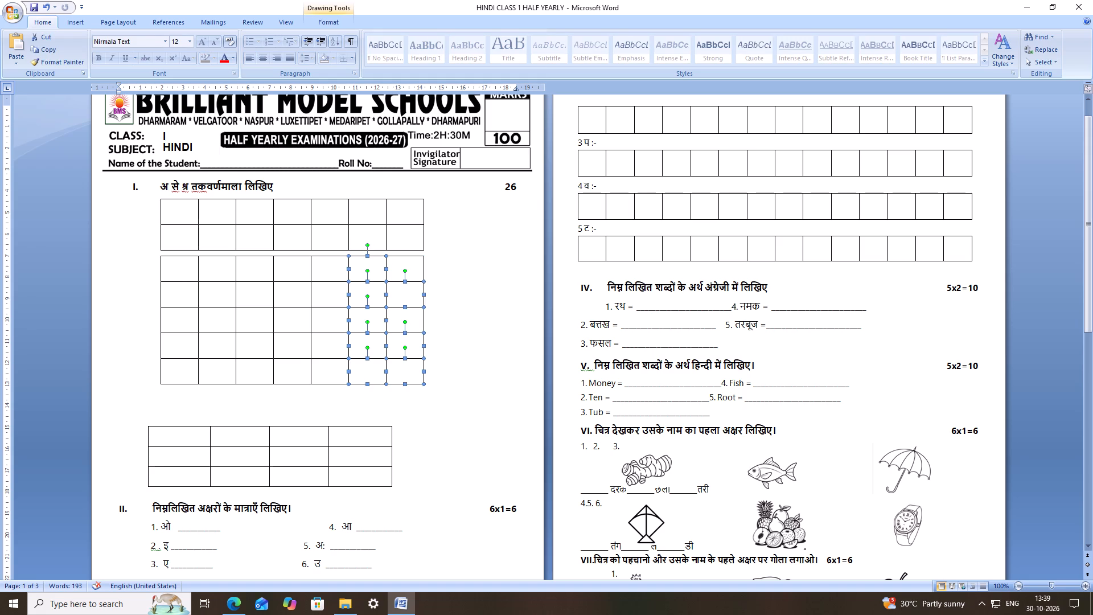
shift+click(396, 275)
key(Delete)
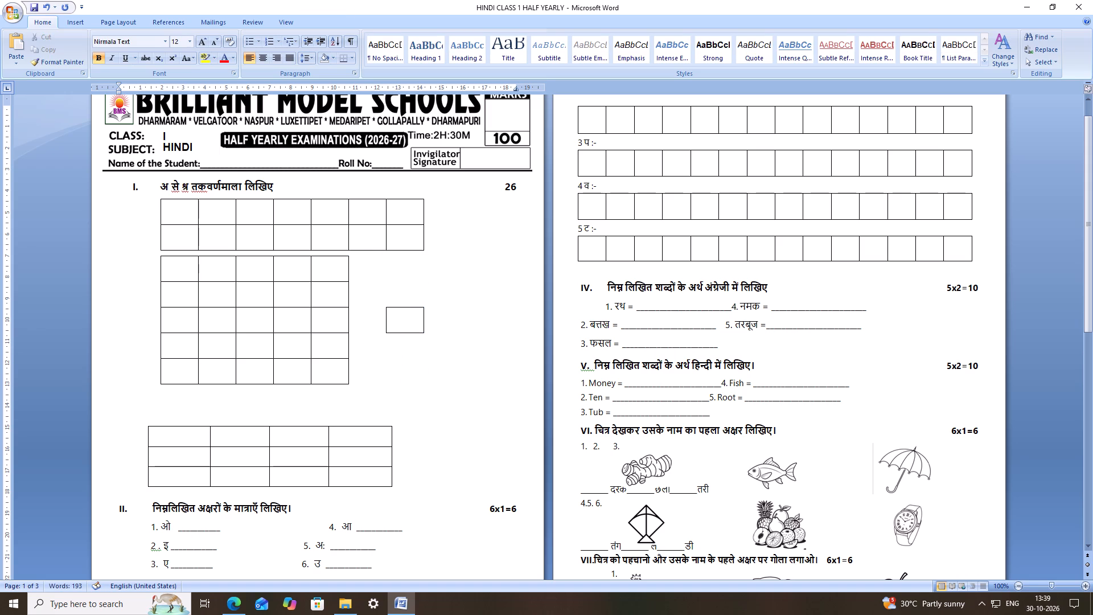
click(416, 317)
key(Delete)
click(465, 298)
Insert two blank lines above question II and move the three-row table slightly lower, away from the boxes.
click(318, 390)
key(Return)
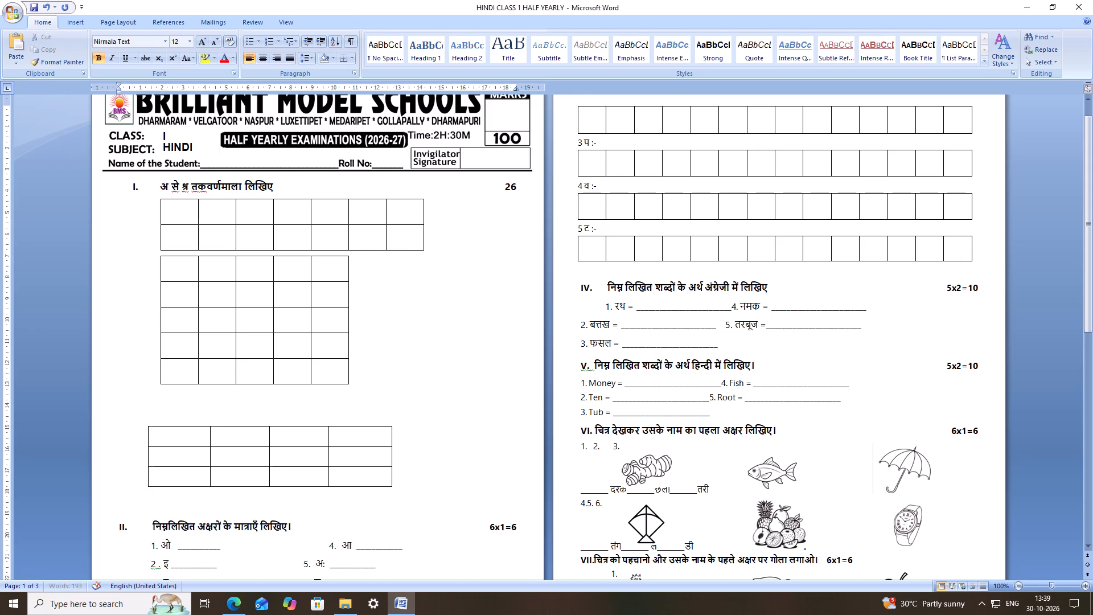
key(Return)
click(194, 425)
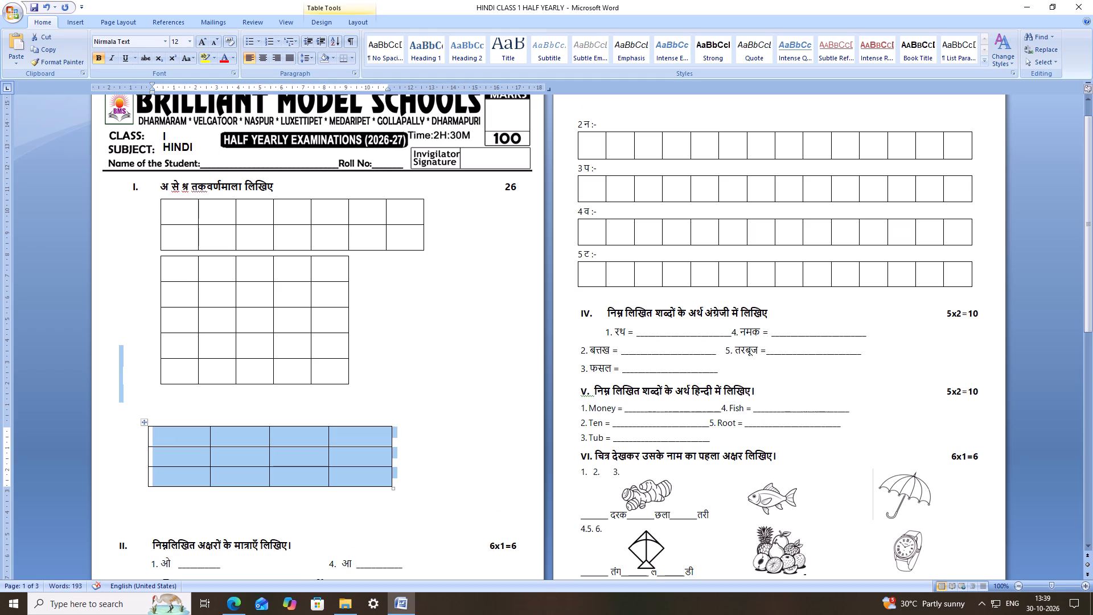
drag(146, 424, 161, 453)
click(231, 416)
Paste two copies of the bottom row of five boxes and place one just below the block, aligned with its side edges.
click(190, 379)
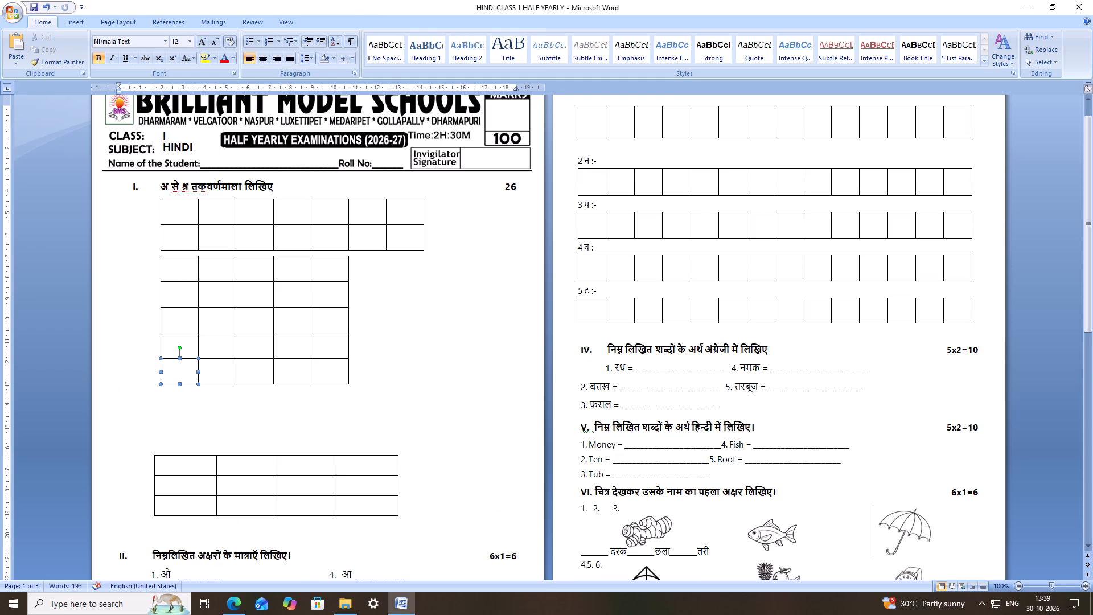
shift+click(219, 376)
shift+click(250, 374)
shift+click(272, 375)
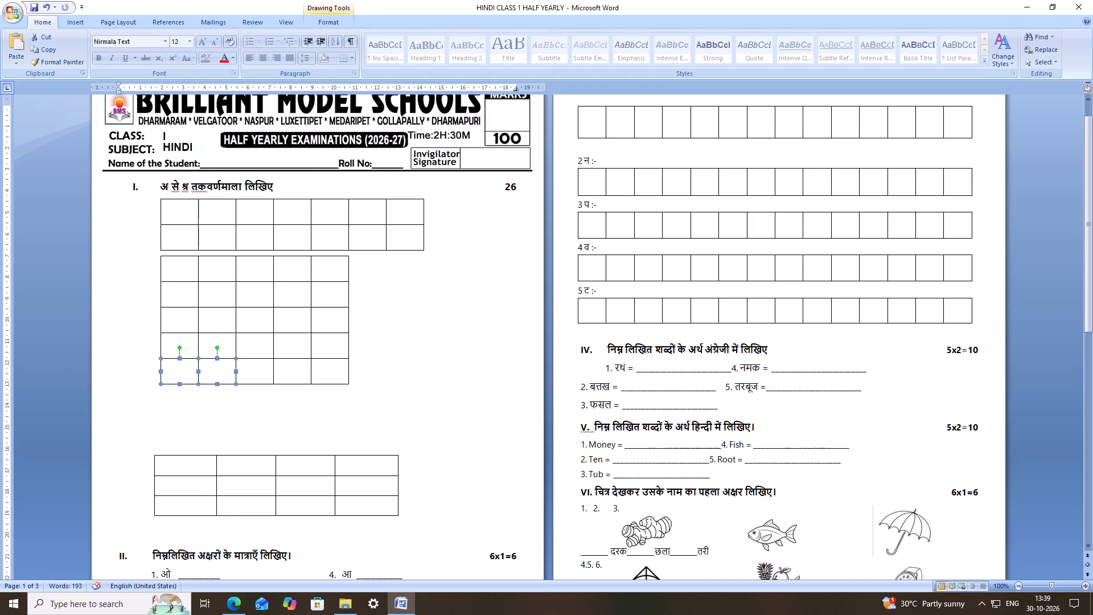
shift+click(286, 376)
shift+click(260, 376)
shift+click(320, 371)
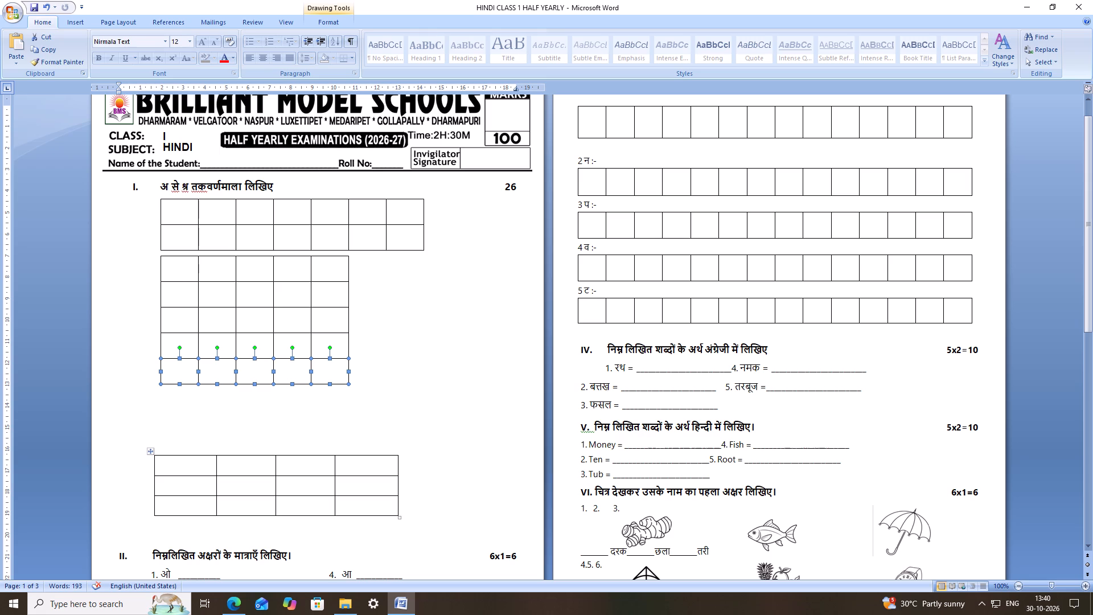
key(ctrl+c)
click(211, 418)
click(188, 404)
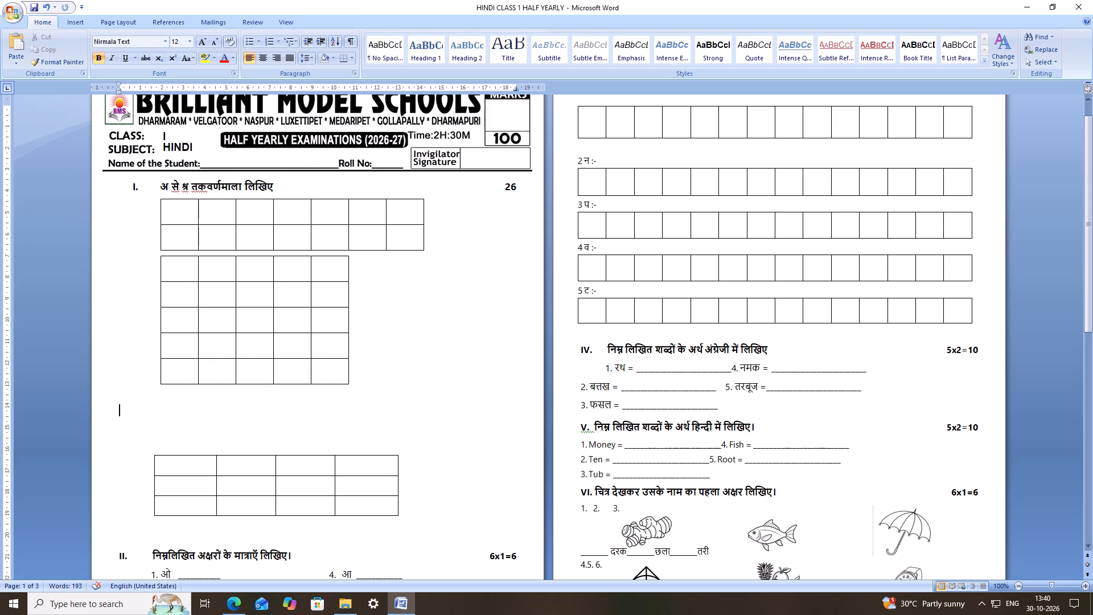
key(ctrl+v)
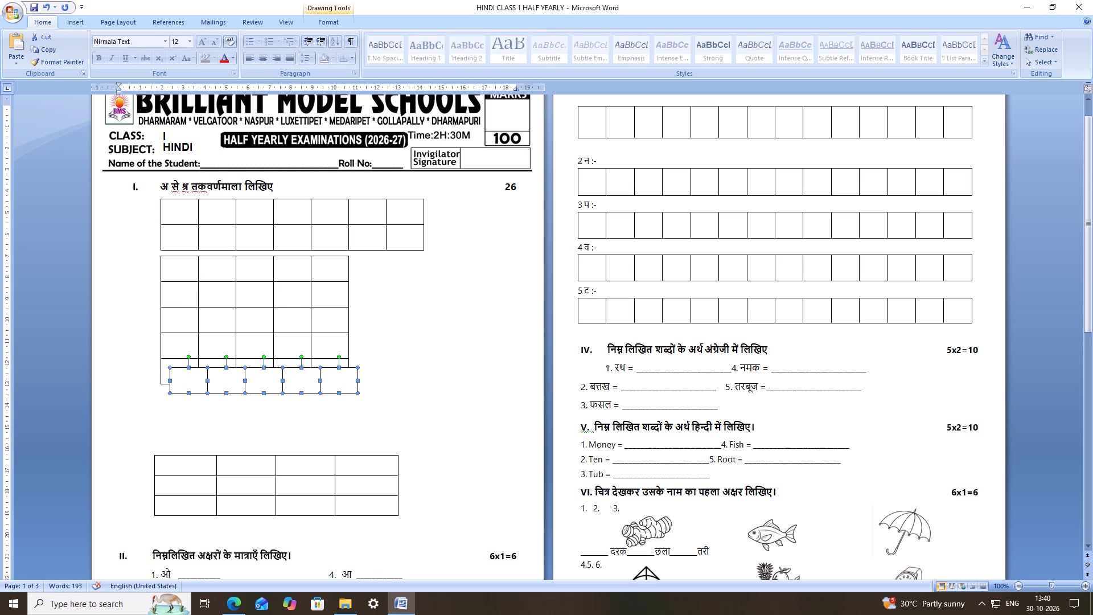
key(ctrl+c)
key(ctrl+v)
drag(272, 391, 266, 415)
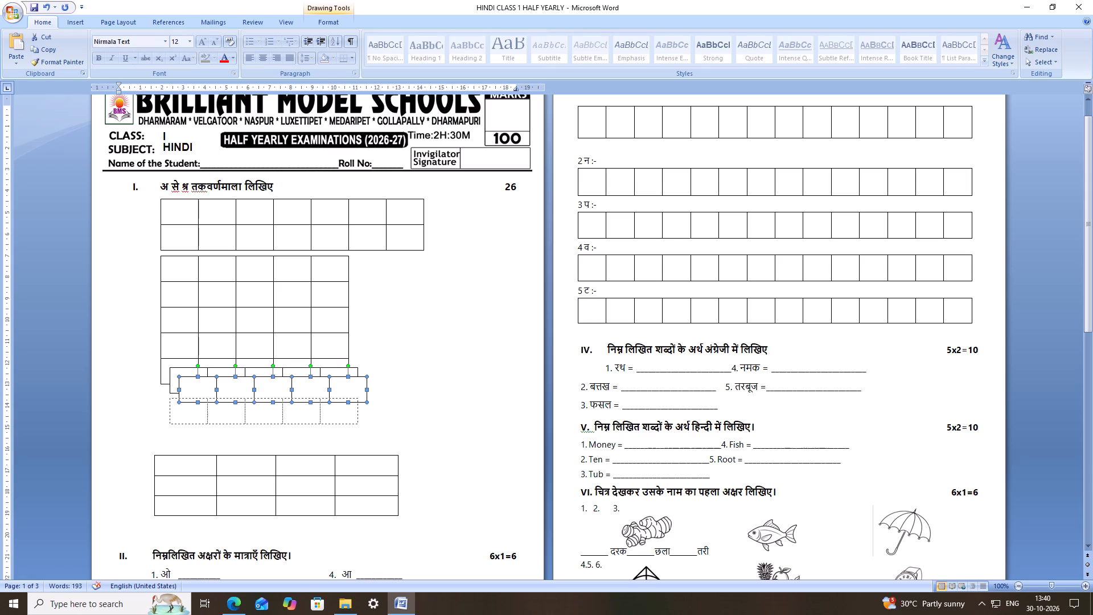
drag(266, 415, 257, 404)
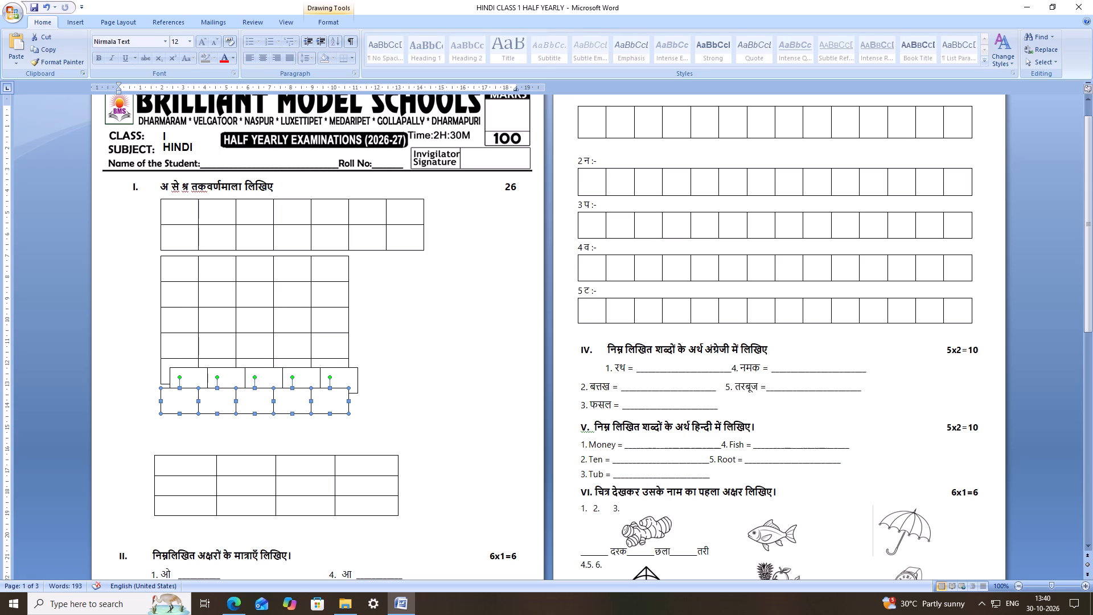
Move the other, overlapping copy of five boxes directly beneath the newly placed row, aligned with its side edges.
click(260, 381)
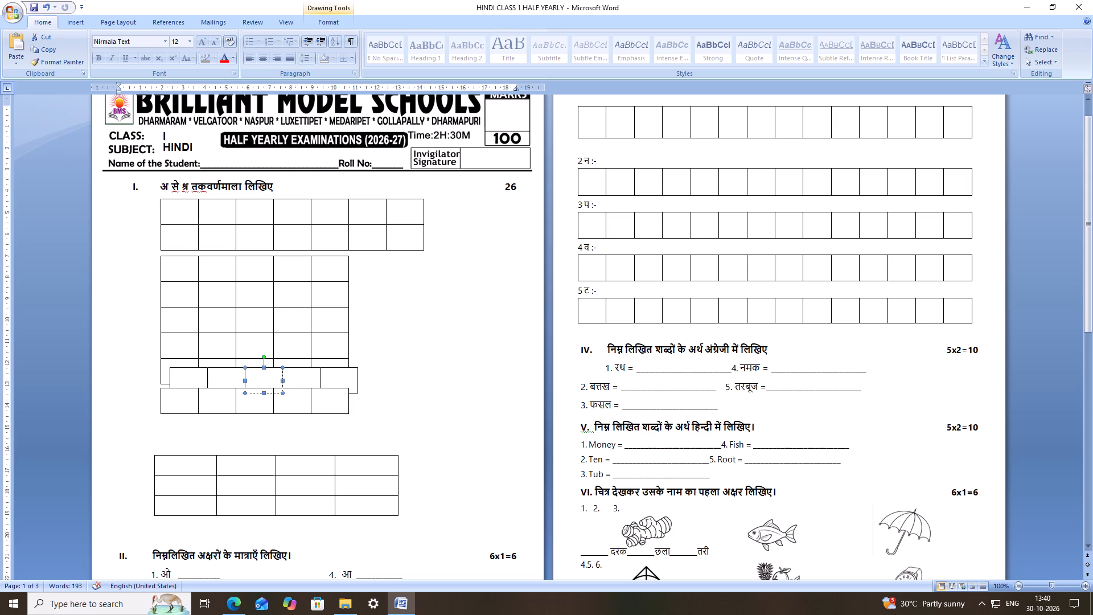
click(194, 378)
shift+click(235, 374)
shift+click(253, 374)
shift+click(301, 372)
shift+click(343, 372)
drag(269, 372, 261, 421)
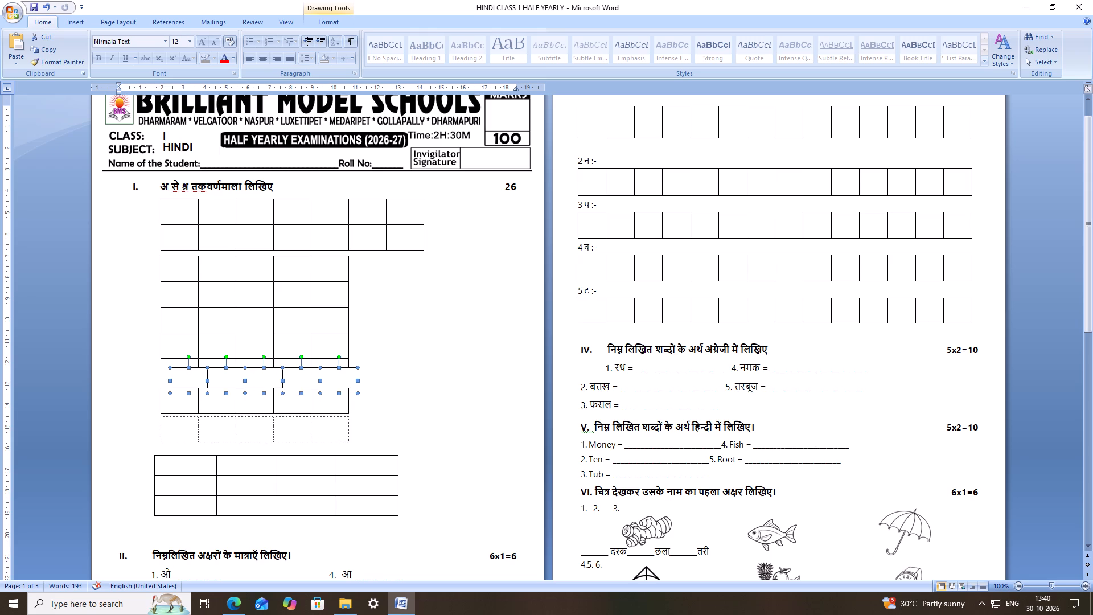
drag(261, 421, 260, 417)
click(413, 403)
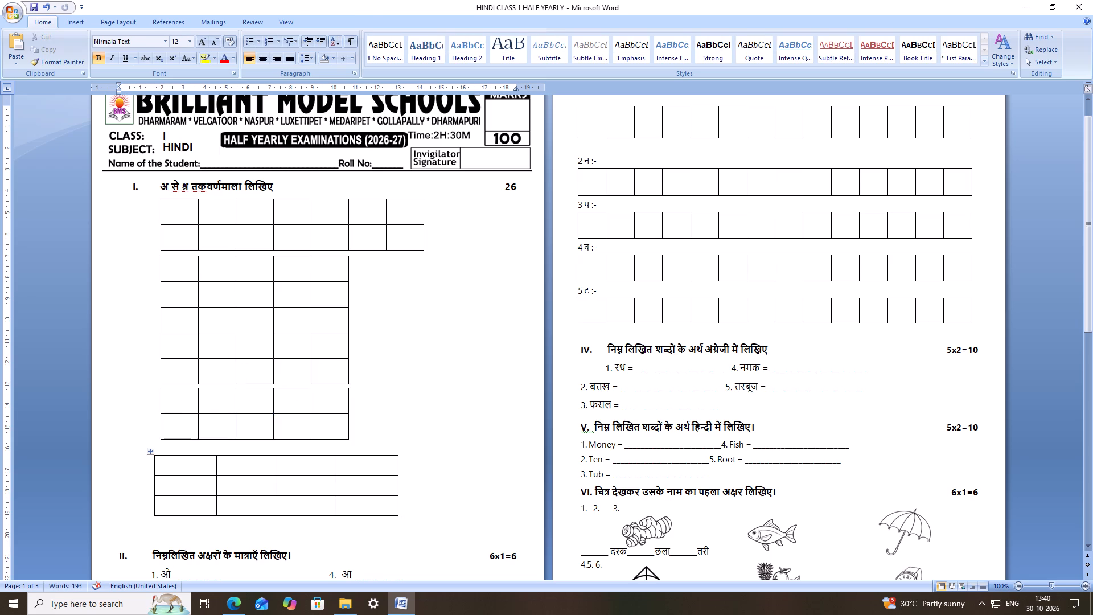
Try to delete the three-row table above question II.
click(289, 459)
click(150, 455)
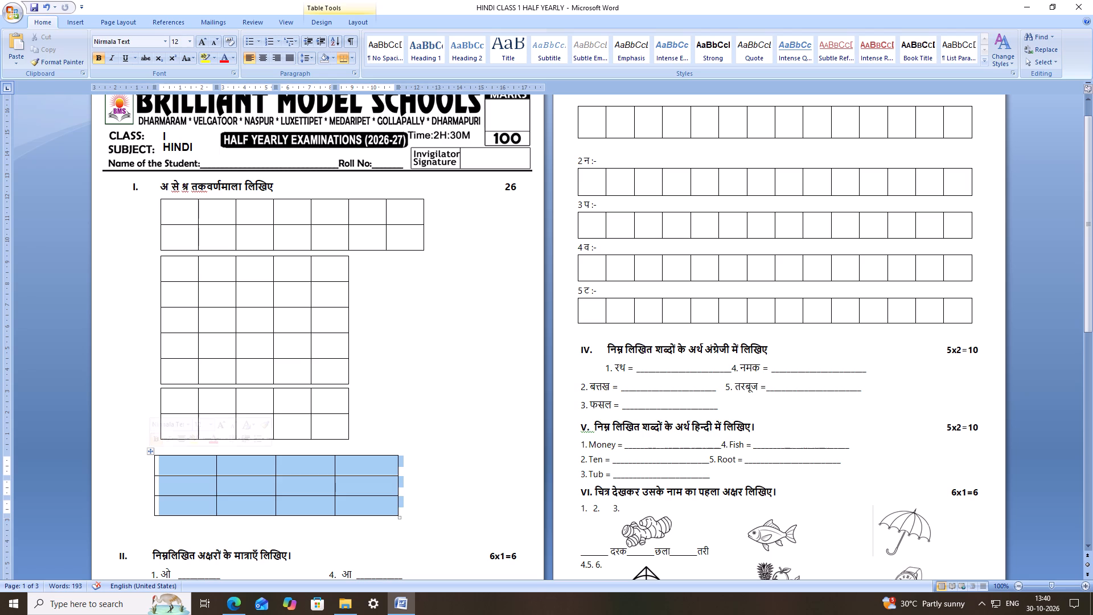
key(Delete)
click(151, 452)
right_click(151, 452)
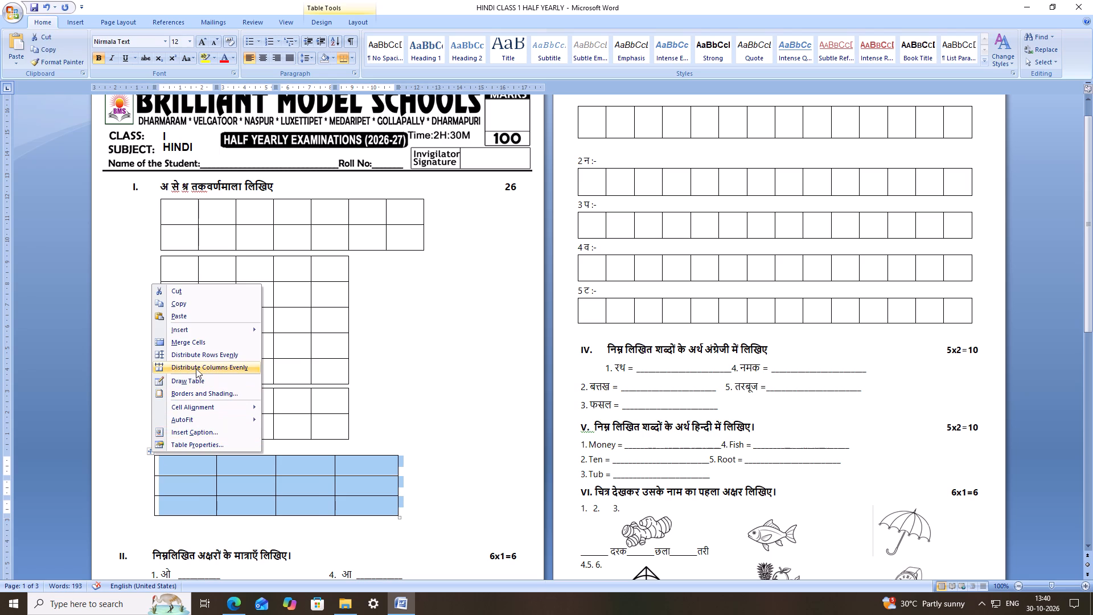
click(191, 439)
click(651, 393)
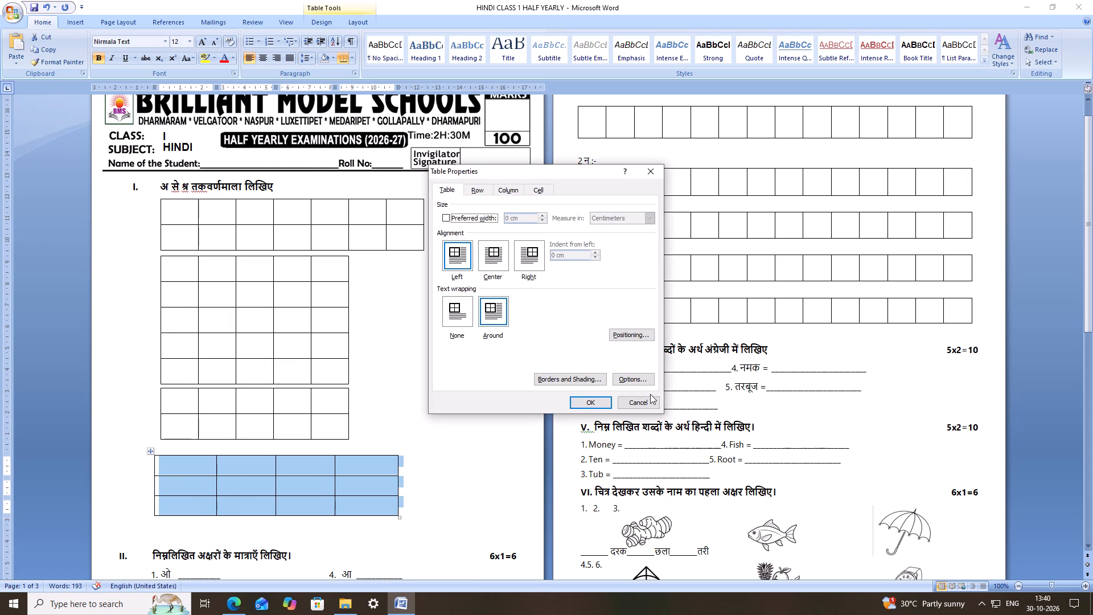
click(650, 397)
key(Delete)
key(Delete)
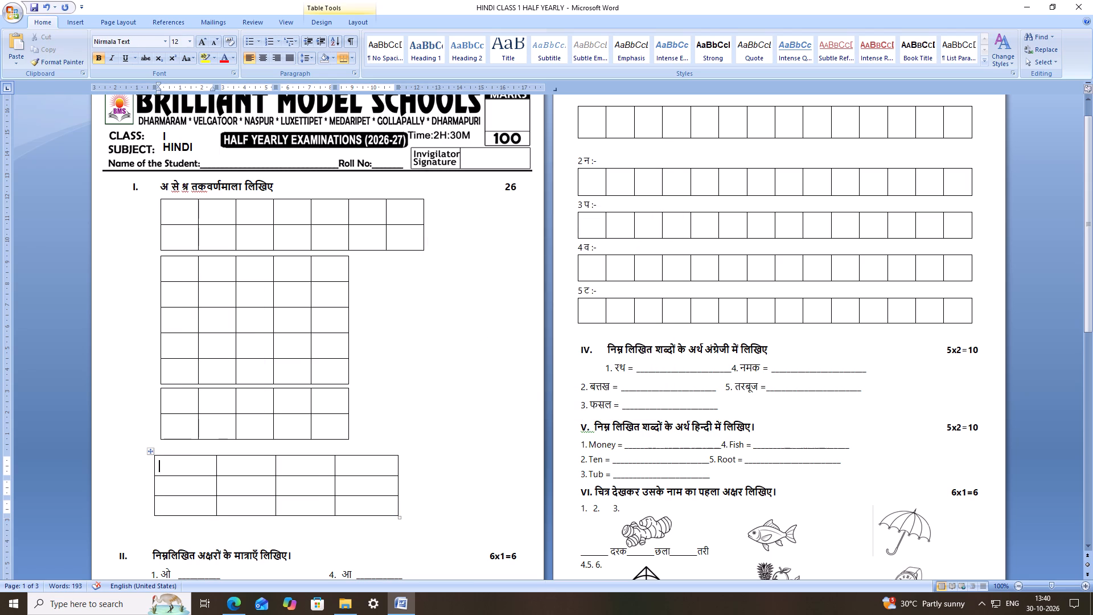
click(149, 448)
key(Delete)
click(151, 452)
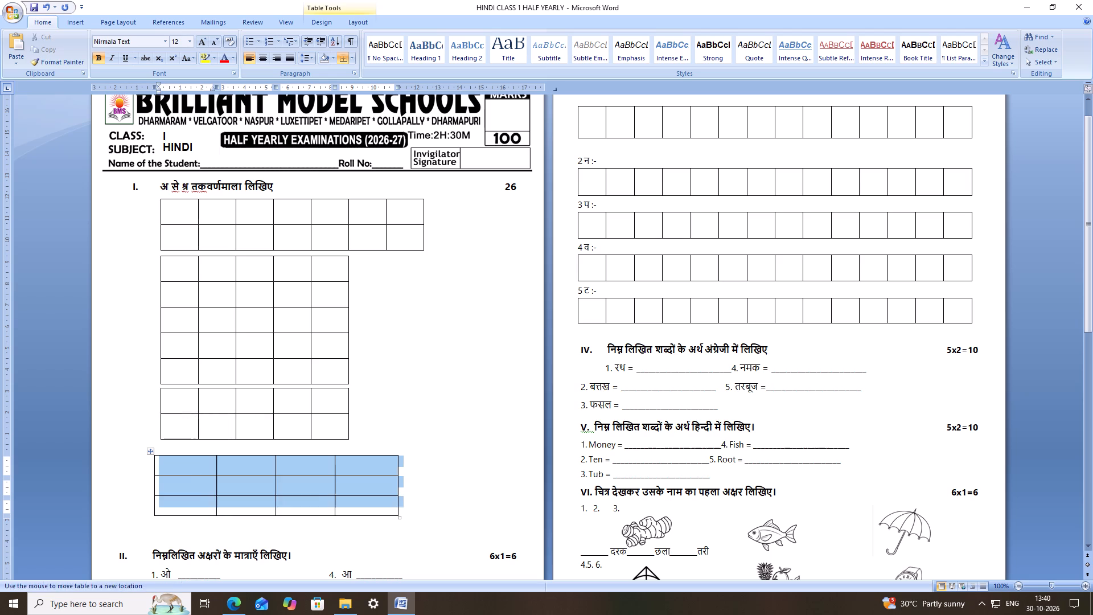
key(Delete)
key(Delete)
Cut the whole three-row table above question II out of the document.
click(151, 453)
right_click(151, 453)
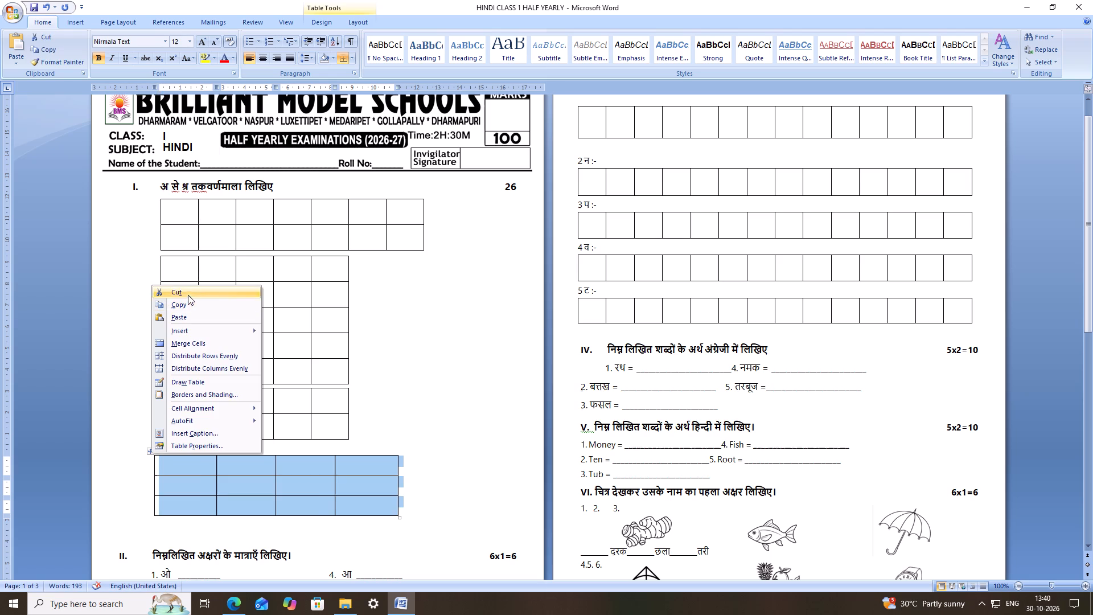
click(194, 285)
click(193, 292)
click(476, 364)
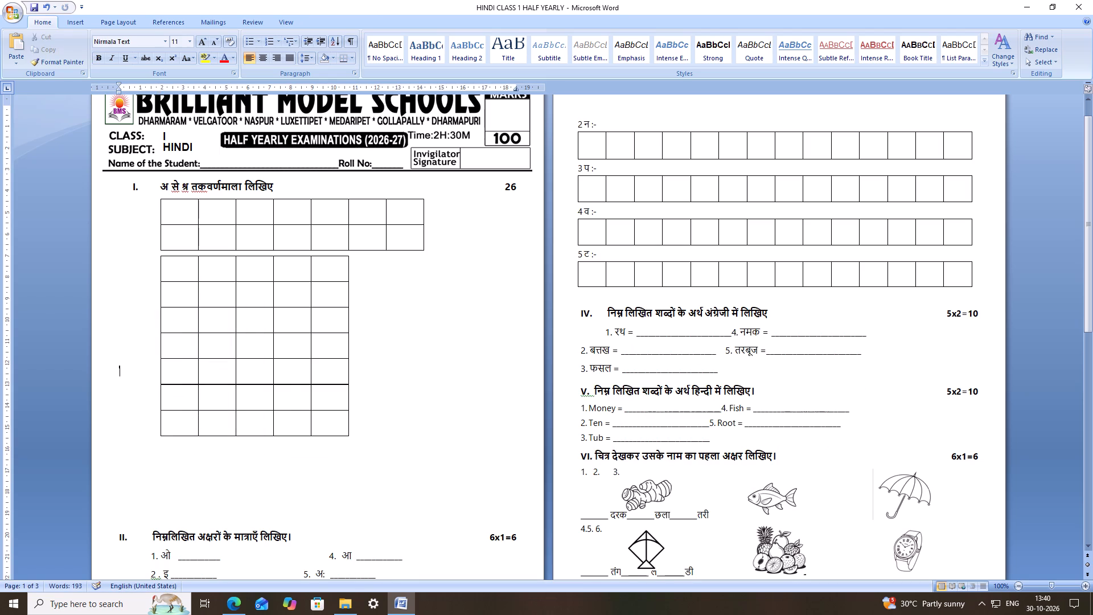
Duplicate the bottom row of five boxes and place the copy edge to edge directly beneath it.
click(299, 404)
click(183, 420)
shift+click(215, 421)
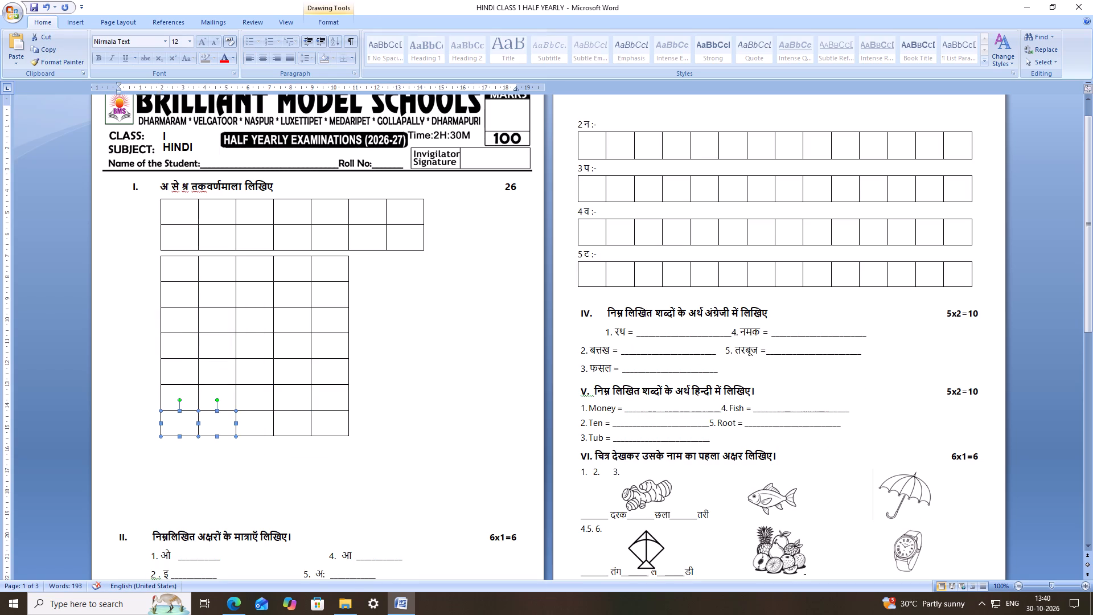
shift+click(258, 423)
shift+click(297, 424)
shift+click(327, 421)
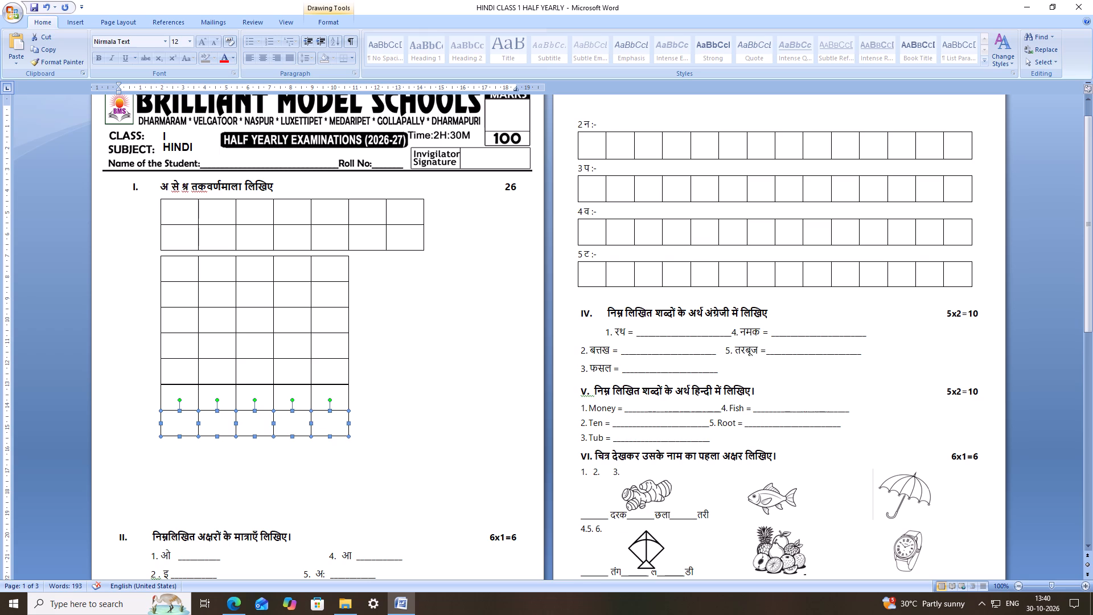
key(ctrl+c)
key(ctrl+v)
drag(293, 435, 283, 446)
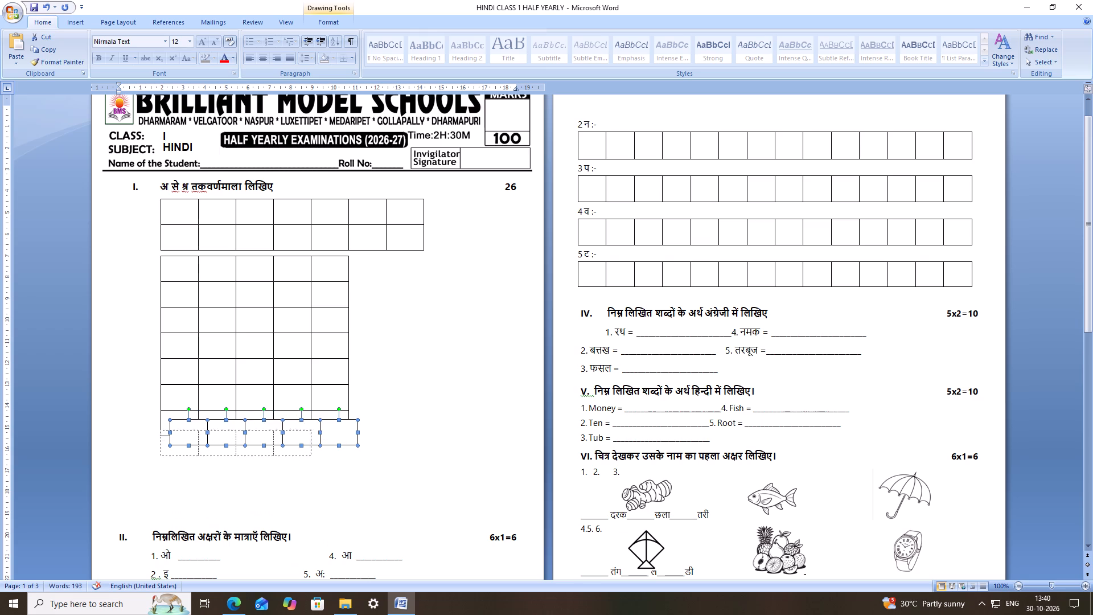
drag(283, 446, 283, 452)
click(429, 399)
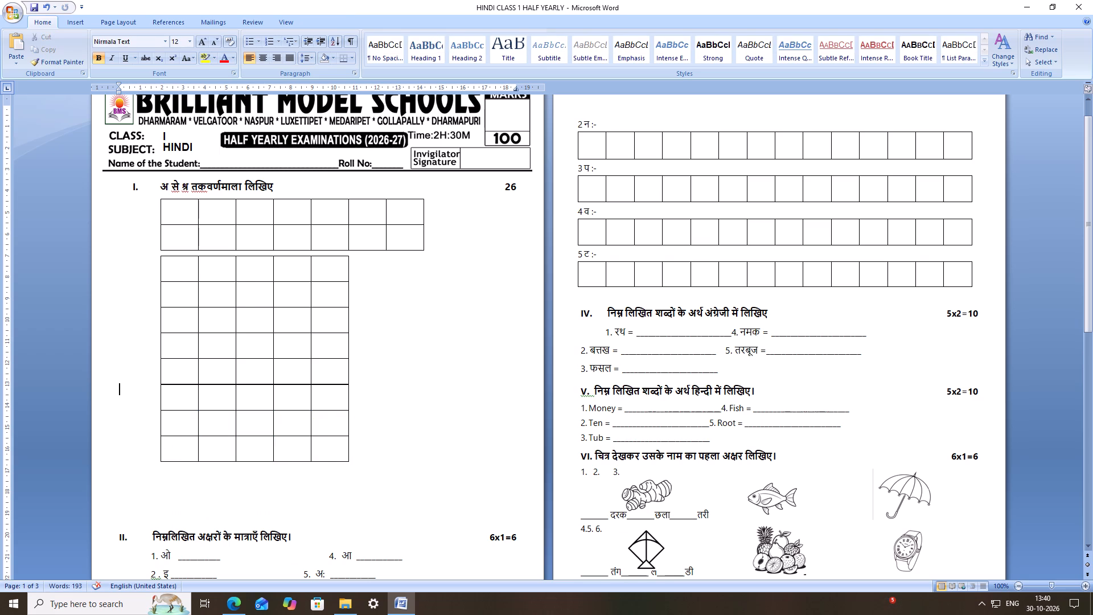
Move the bottom three rows of five boxes slightly down, leaving a small gap below the five-row block above.
click(179, 401)
shift+click(175, 417)
shift+click(187, 445)
shift+click(213, 448)
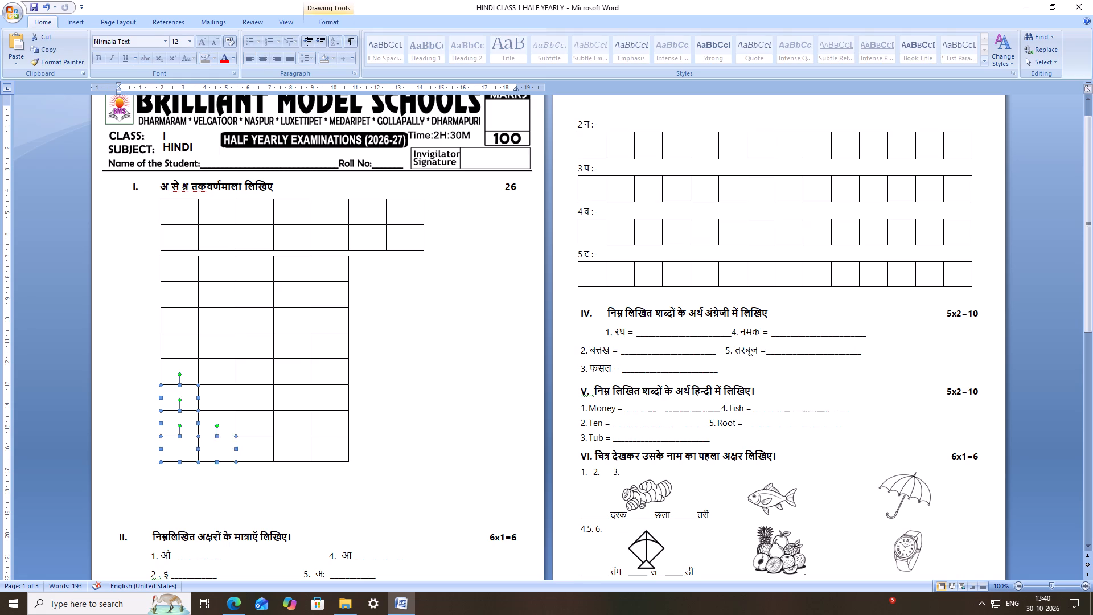
shift+click(215, 427)
shift+click(214, 396)
shift+click(250, 397)
shift+click(252, 418)
shift+click(254, 449)
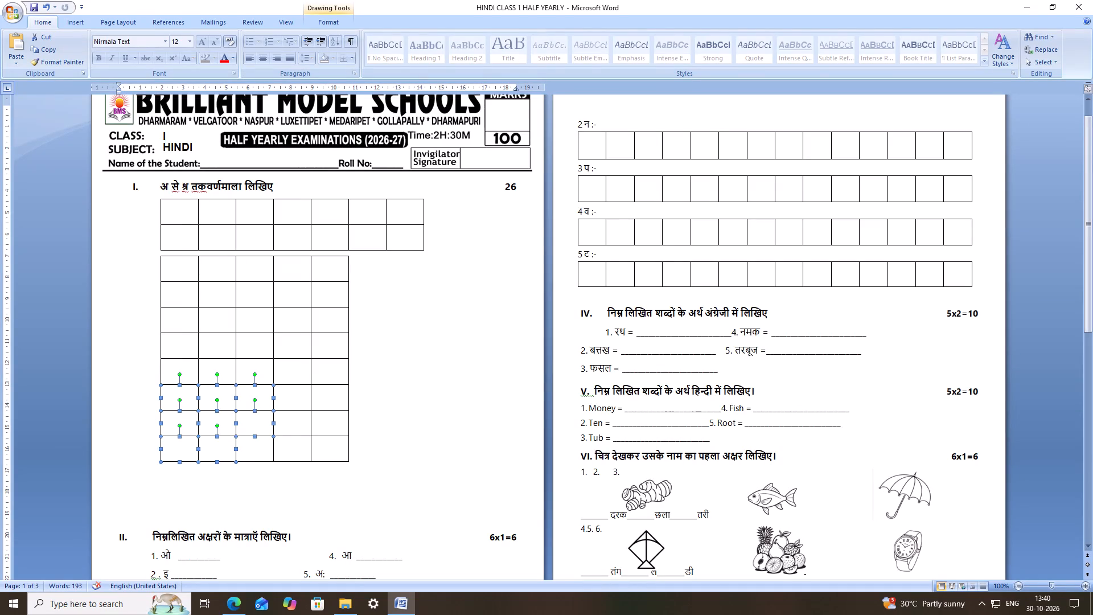
shift+click(282, 446)
shift+click(283, 421)
shift+click(289, 403)
shift+click(327, 399)
shift+click(326, 422)
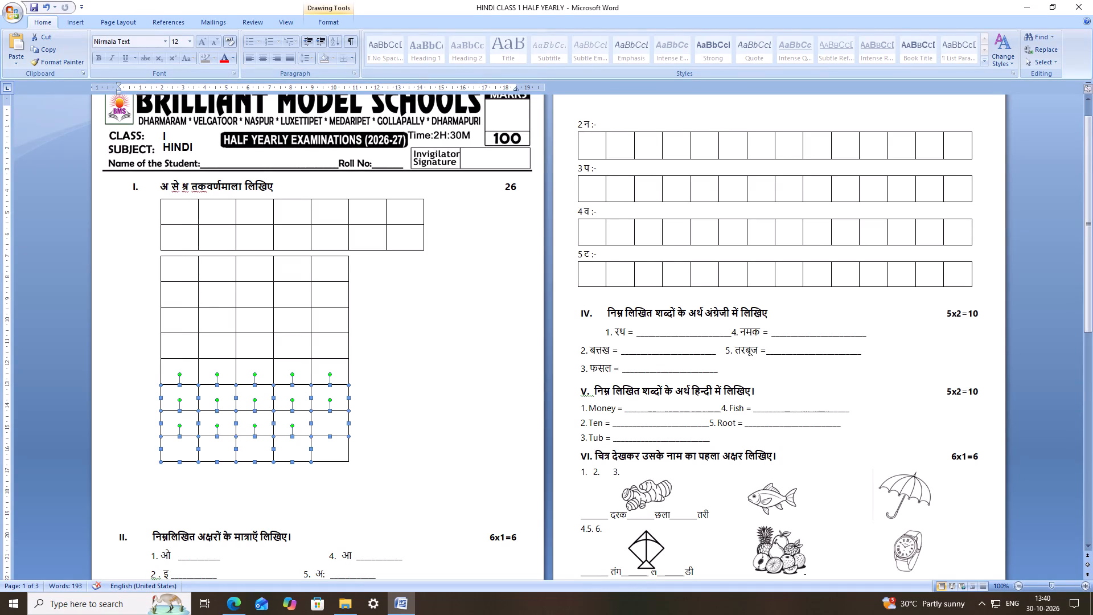
shift+click(327, 442)
click(327, 421)
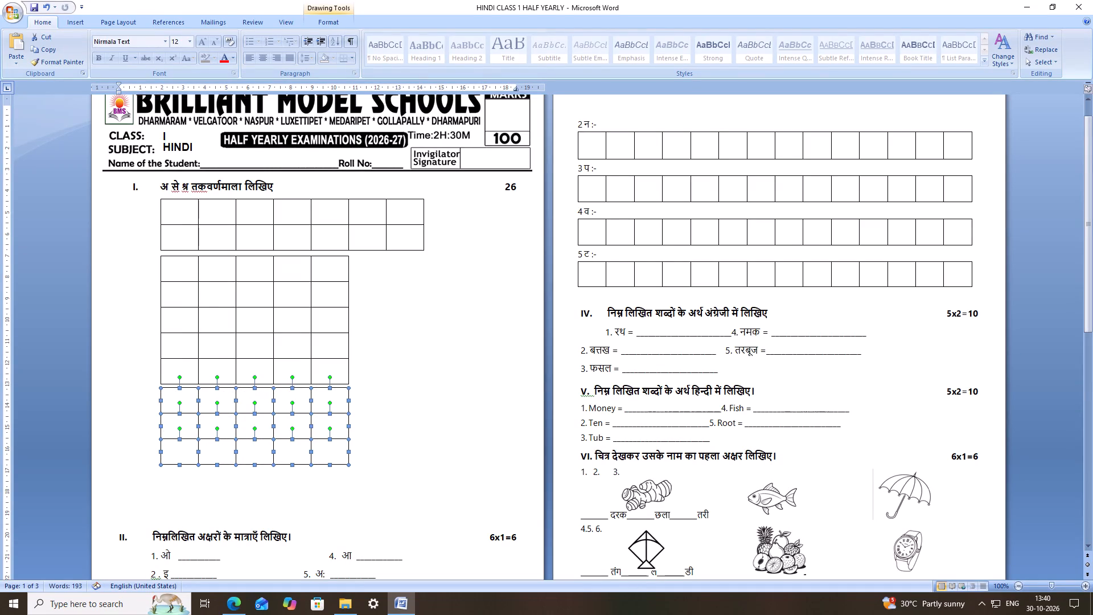
click(409, 378)
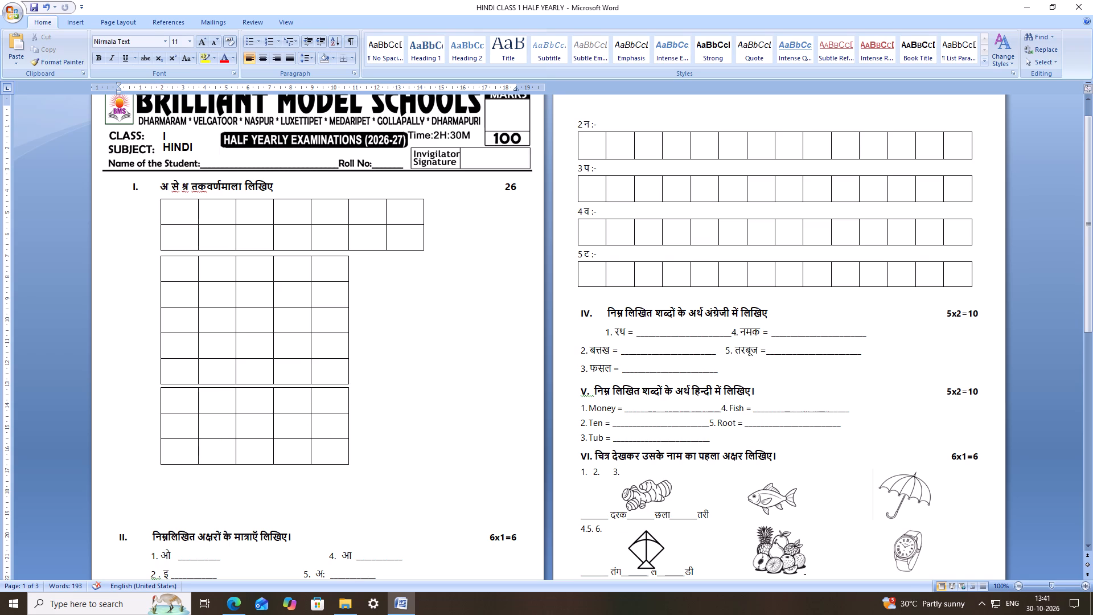
Save the exam paper.
key(ctrl+s)
key(ctrl+s)
key(ctrl+s)
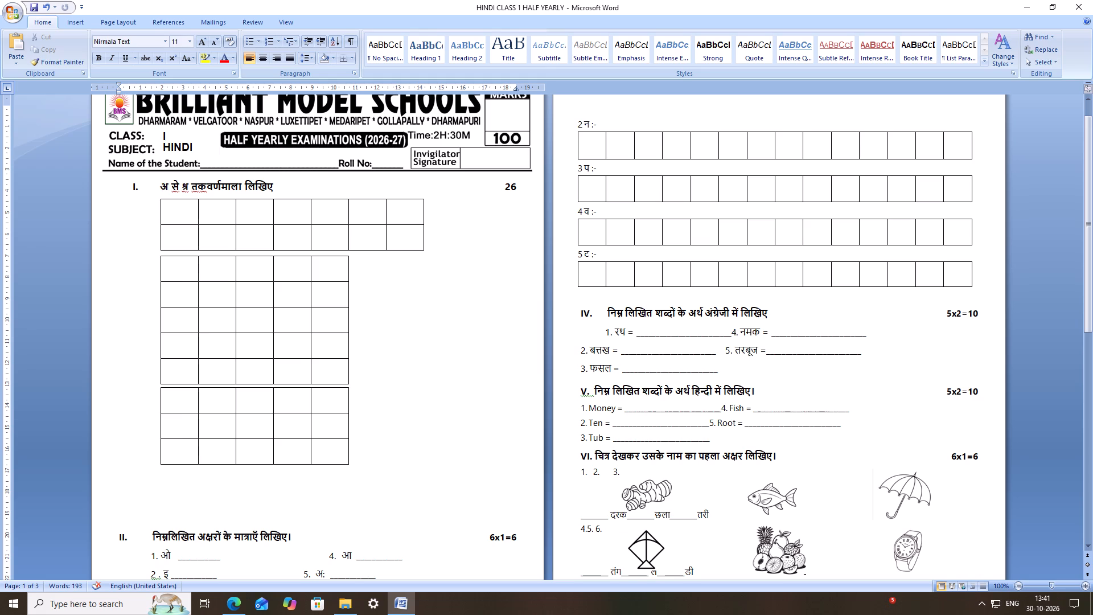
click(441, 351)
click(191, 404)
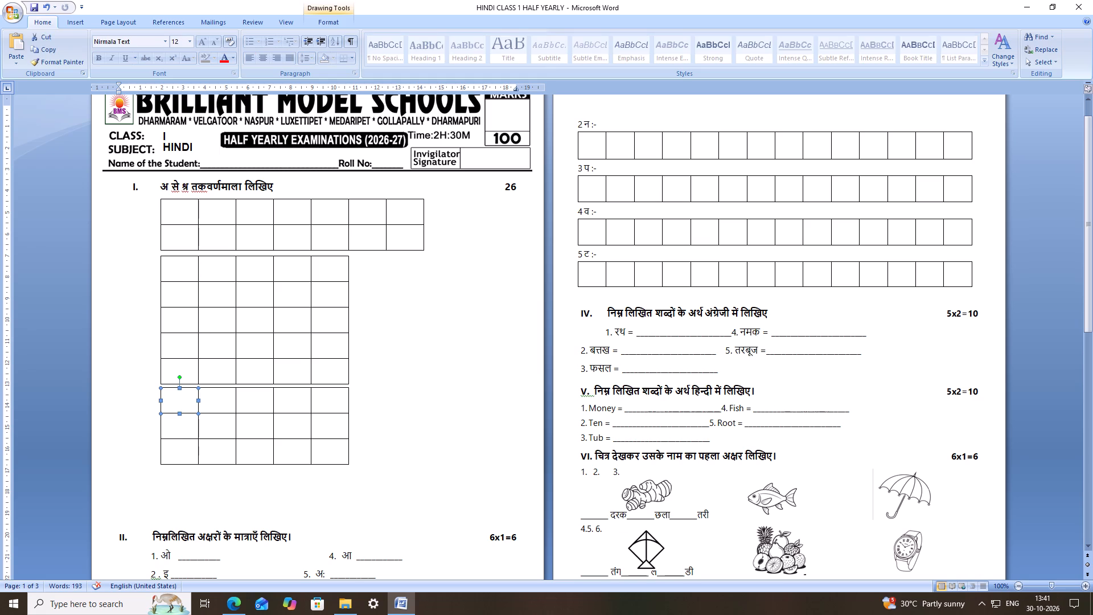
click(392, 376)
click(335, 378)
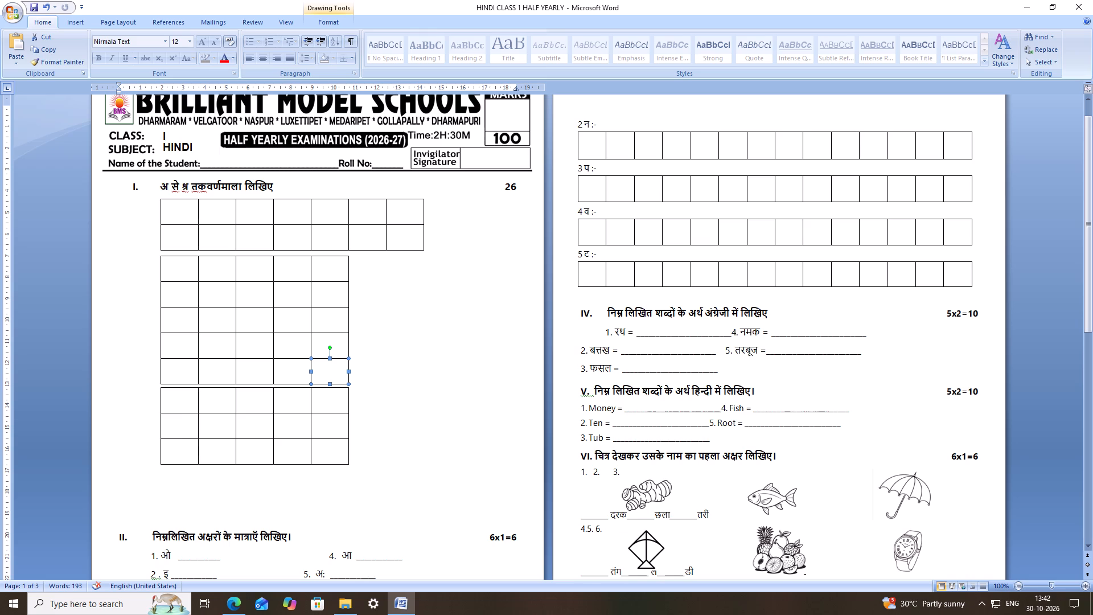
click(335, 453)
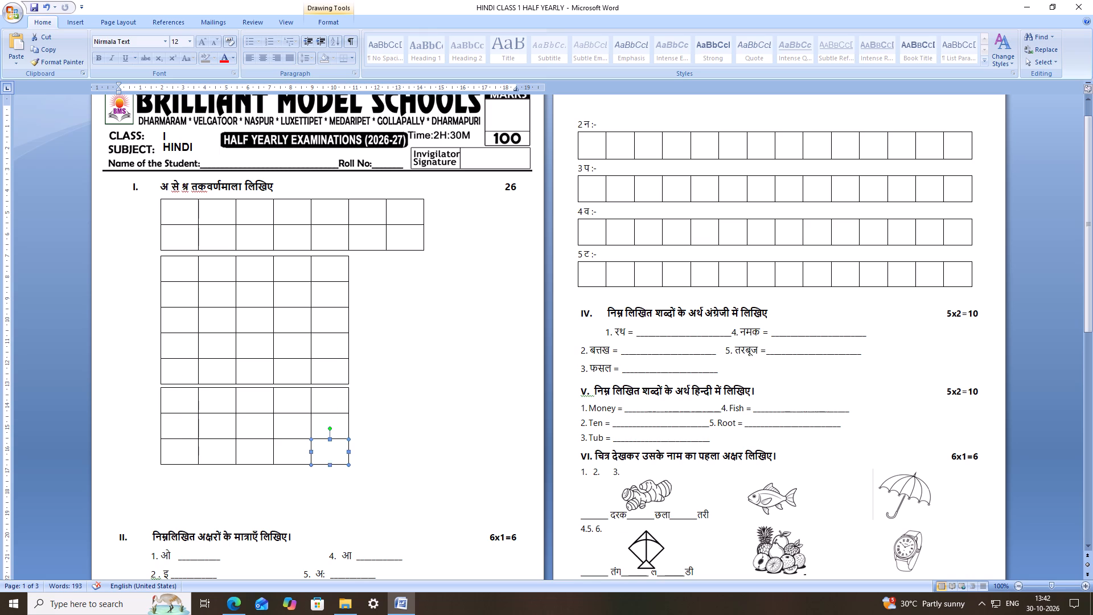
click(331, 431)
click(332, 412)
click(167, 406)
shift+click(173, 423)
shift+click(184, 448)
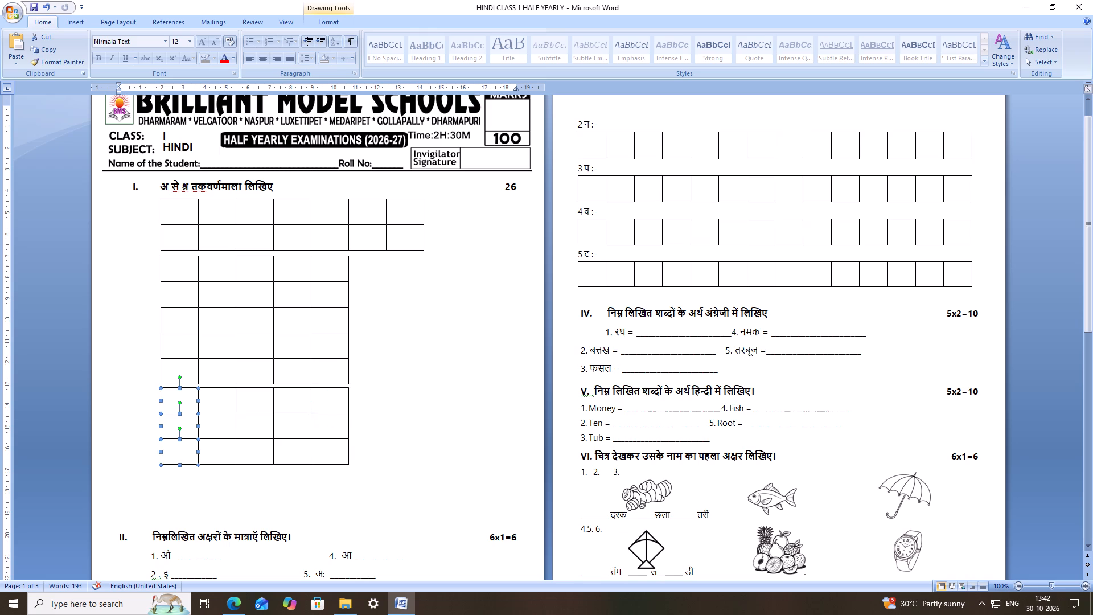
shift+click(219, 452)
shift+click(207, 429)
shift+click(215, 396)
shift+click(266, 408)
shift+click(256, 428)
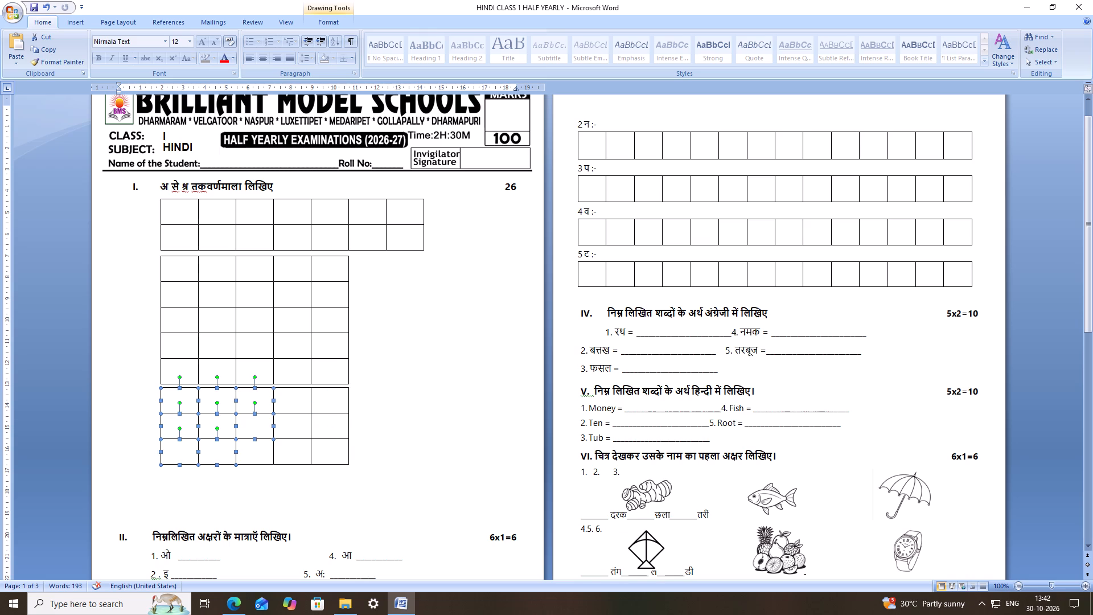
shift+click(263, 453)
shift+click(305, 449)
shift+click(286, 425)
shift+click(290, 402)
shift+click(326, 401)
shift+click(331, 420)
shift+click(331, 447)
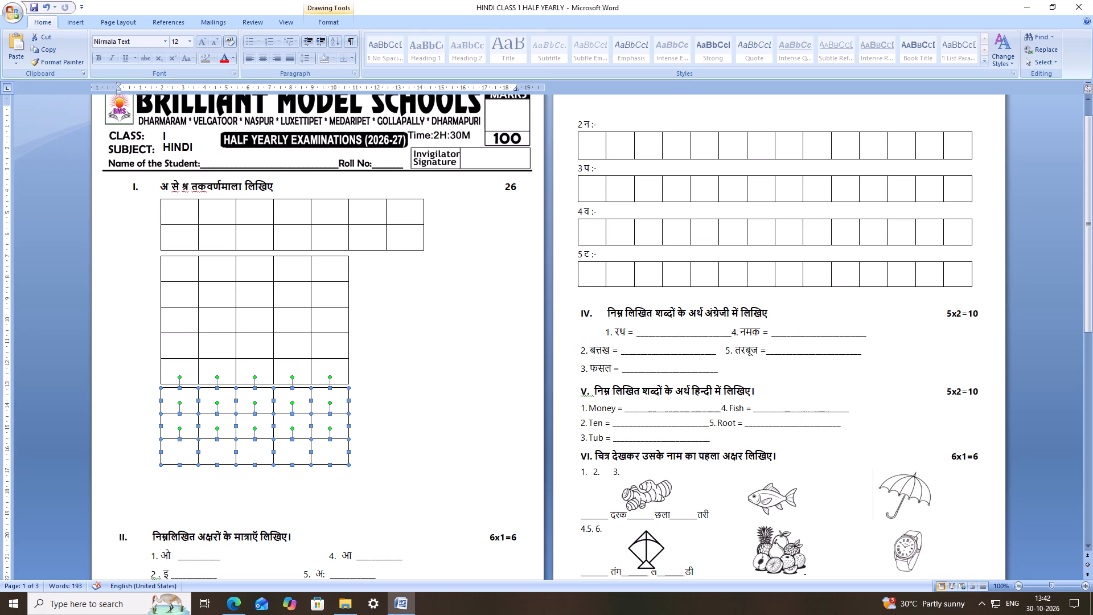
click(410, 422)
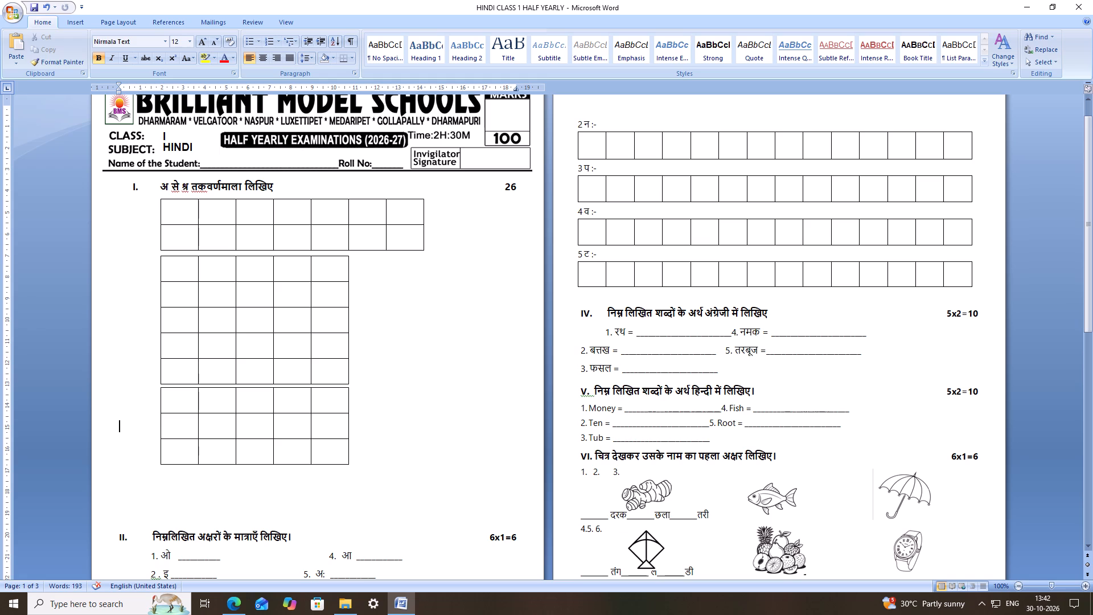
Delete the bottom row of five boxes in question I.
click(341, 454)
click(183, 461)
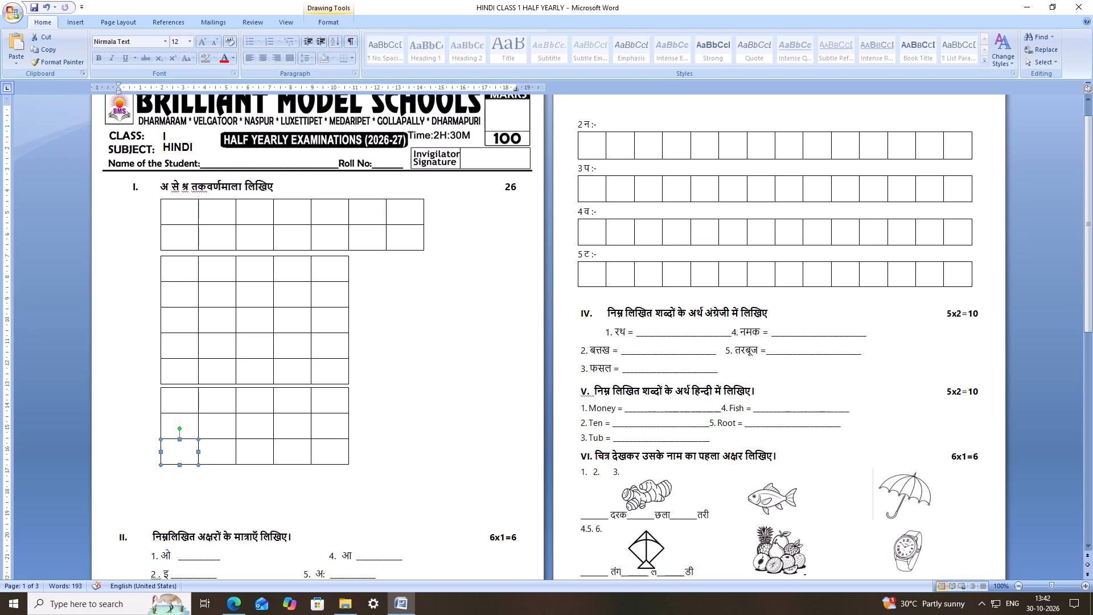
shift+click(222, 456)
shift+click(257, 451)
shift+click(292, 452)
shift+click(331, 447)
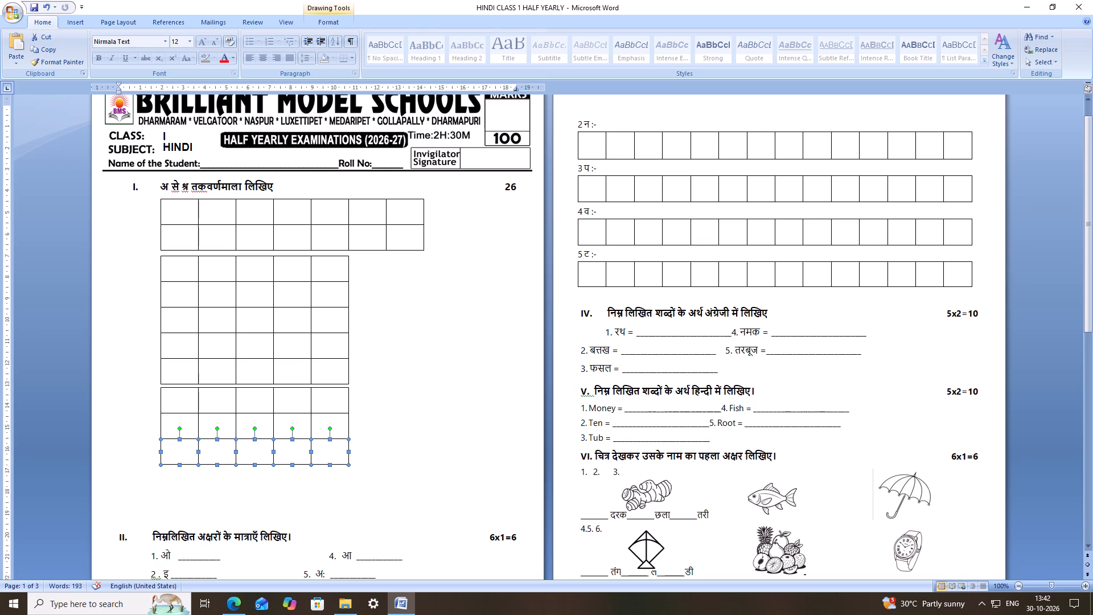
key(Delete)
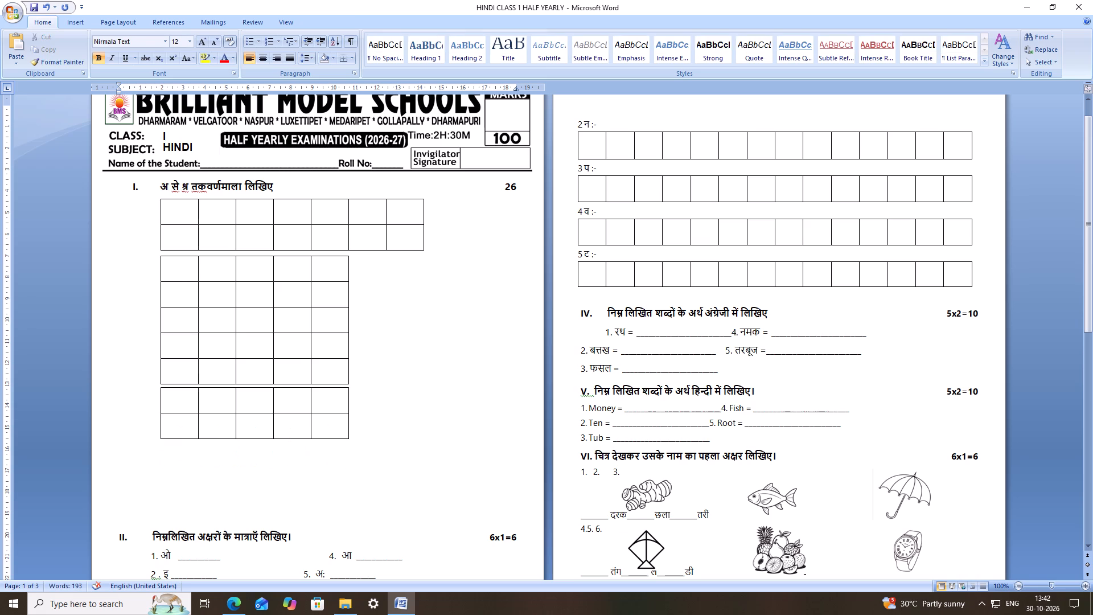
Duplicate the last box of the bottom row and place the copy edge to edge beside it as a sixth box.
click(334, 430)
text(CV)
key(c)
key(v)
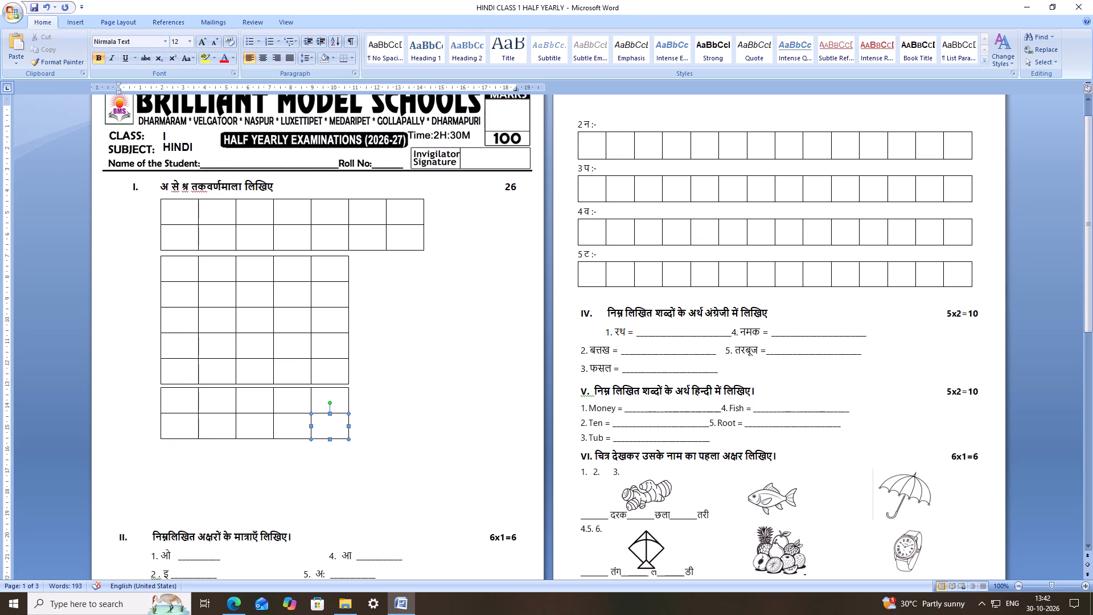
click(335, 433)
key(ctrl+c)
key(ctrl+v)
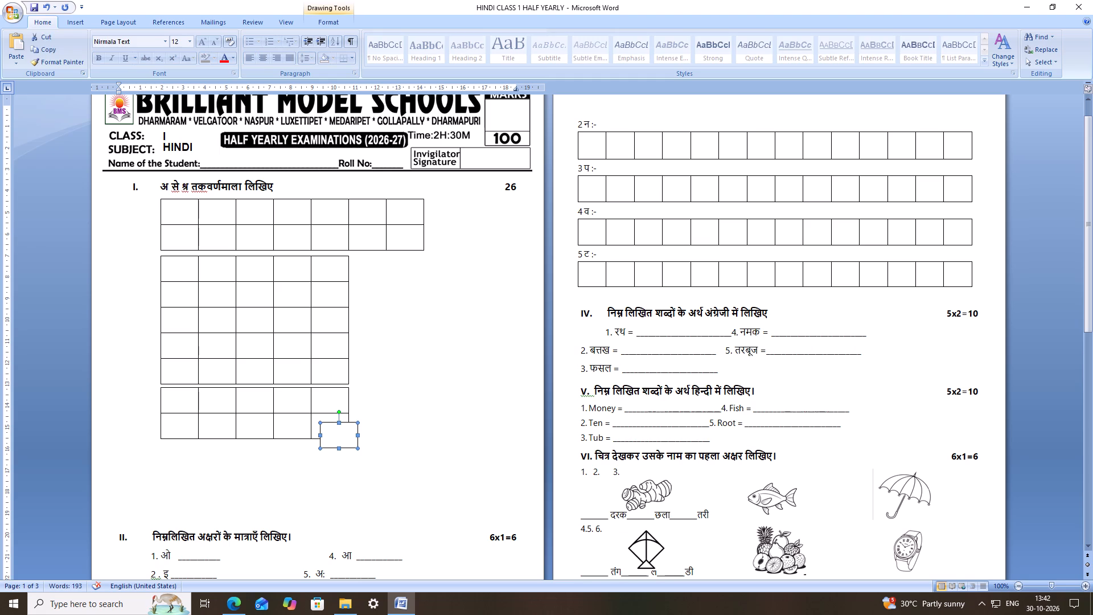
drag(339, 430, 367, 420)
click(429, 418)
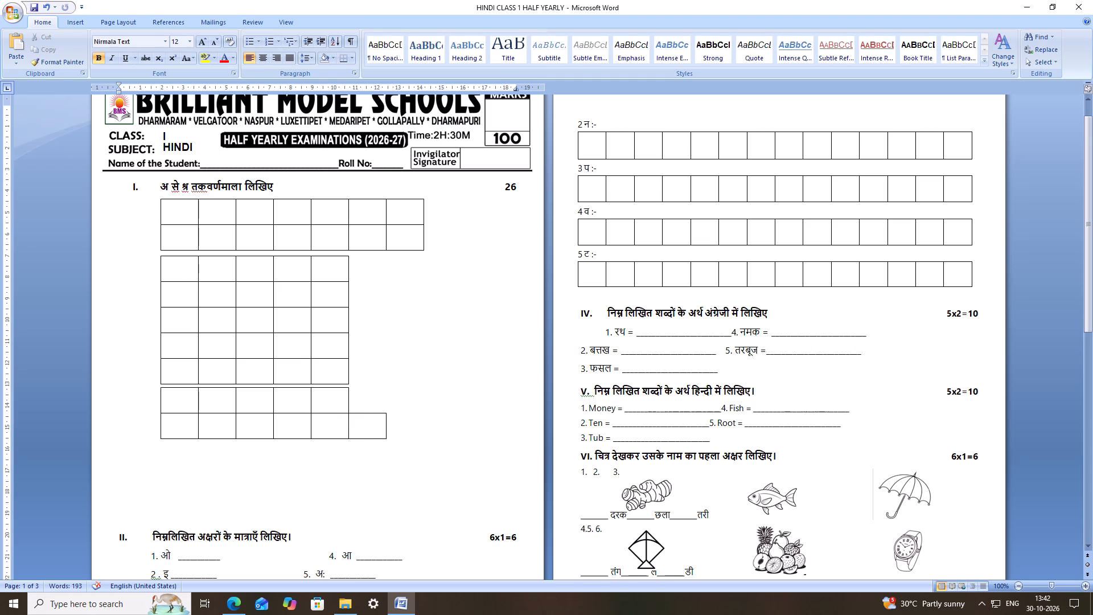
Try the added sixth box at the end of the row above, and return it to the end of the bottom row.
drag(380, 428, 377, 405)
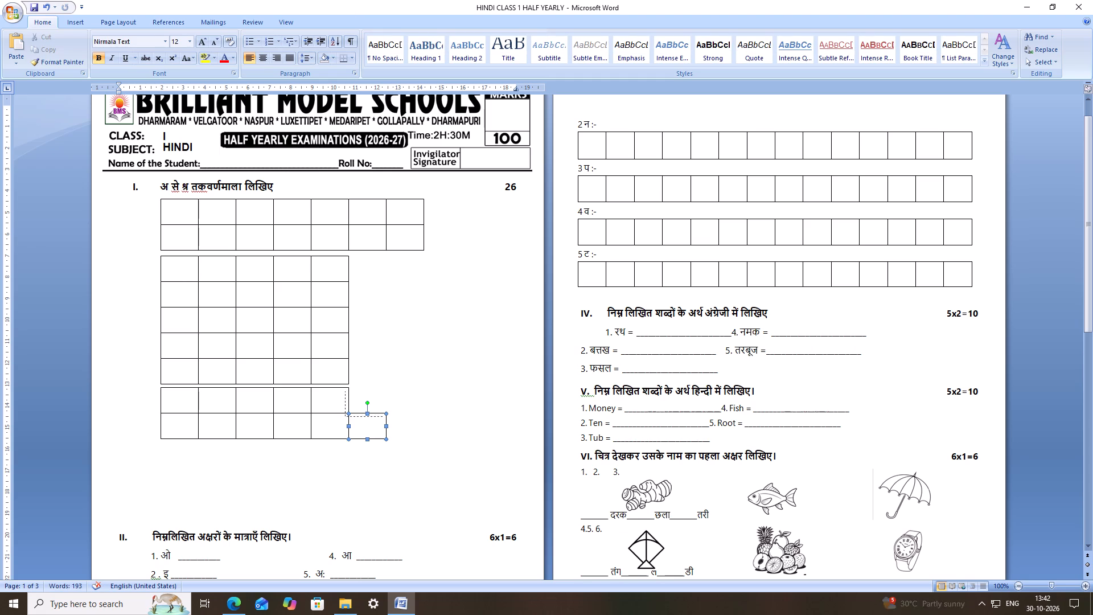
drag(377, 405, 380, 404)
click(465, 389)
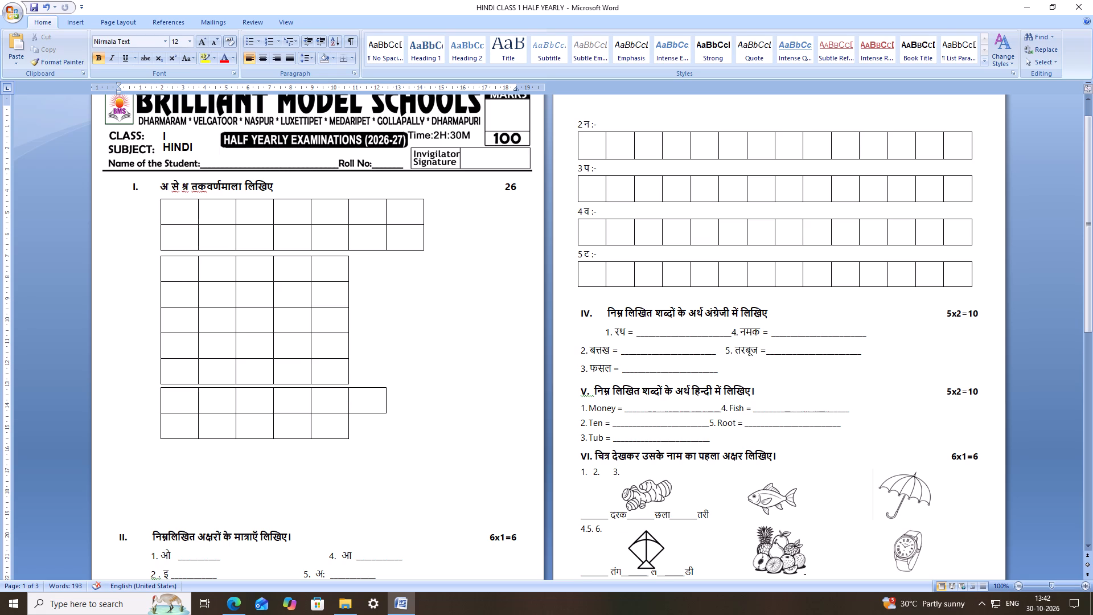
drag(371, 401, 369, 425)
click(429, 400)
Save the exam paper.
key(ctrl+s)
key(ctrl+s)
key(ctrl+s)
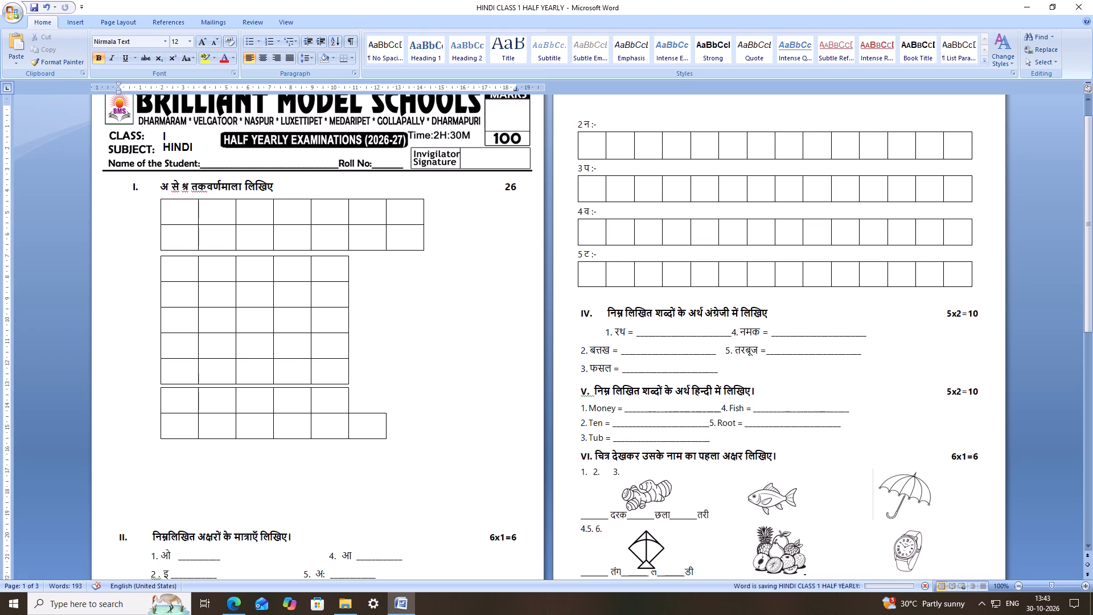
Select every drawn answer box in question I, from the top rows to the extra sixth box, and group them as one object.
click(174, 213)
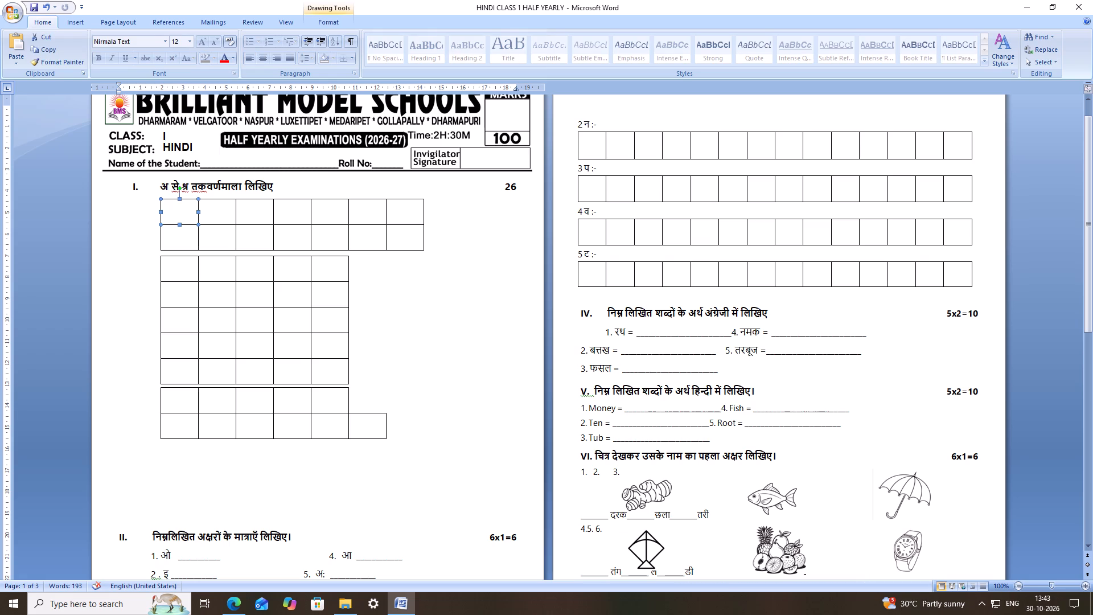
click(217, 212)
click(274, 210)
click(260, 212)
click(181, 217)
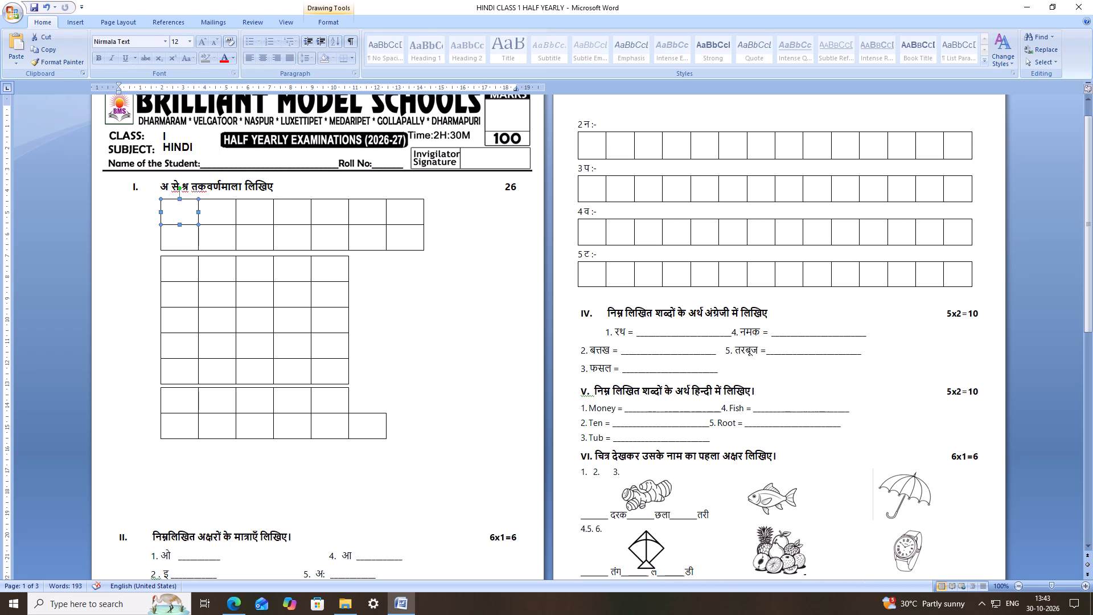
click(190, 218)
shift+click(226, 210)
shift+click(242, 210)
shift+click(290, 212)
shift+click(324, 207)
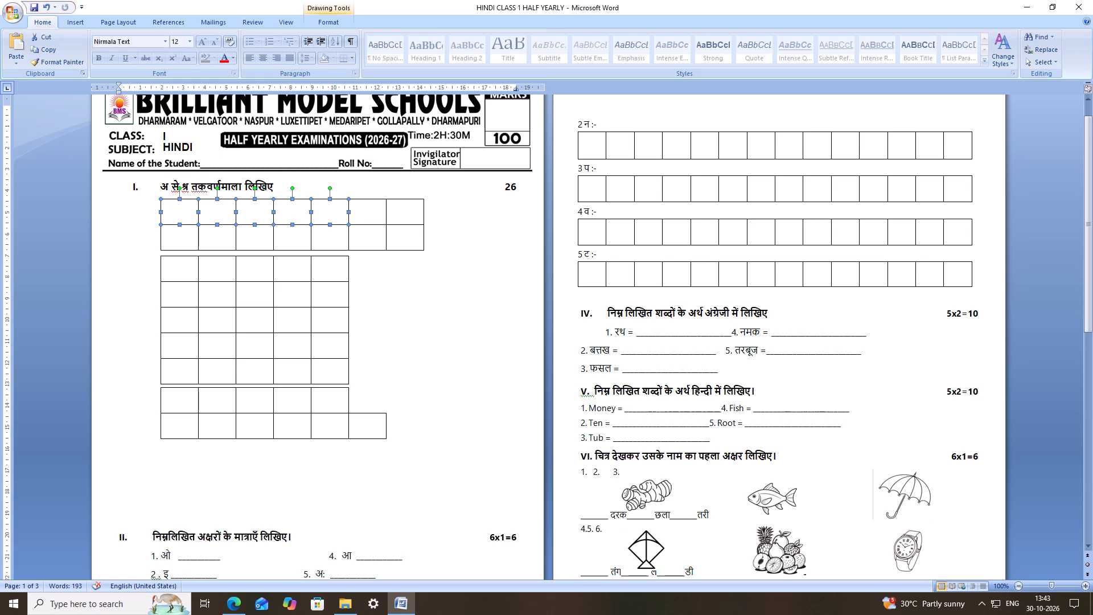
shift+click(367, 208)
shift+click(408, 206)
shift+click(398, 243)
shift+click(363, 243)
shift+click(326, 240)
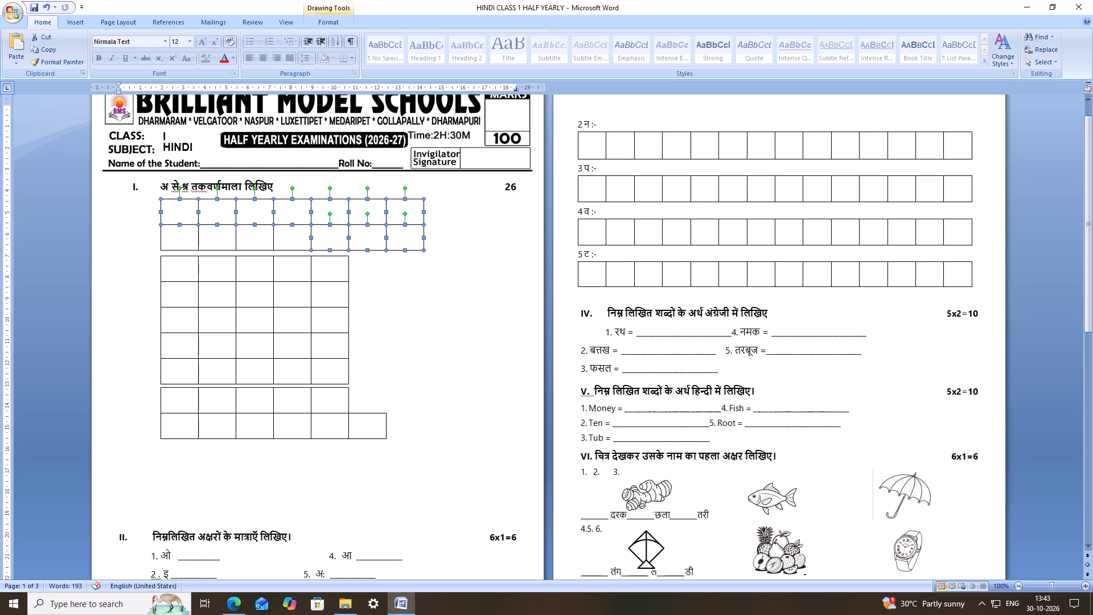
shift+click(297, 238)
shift+click(262, 237)
shift+click(212, 238)
shift+click(185, 241)
shift+click(185, 268)
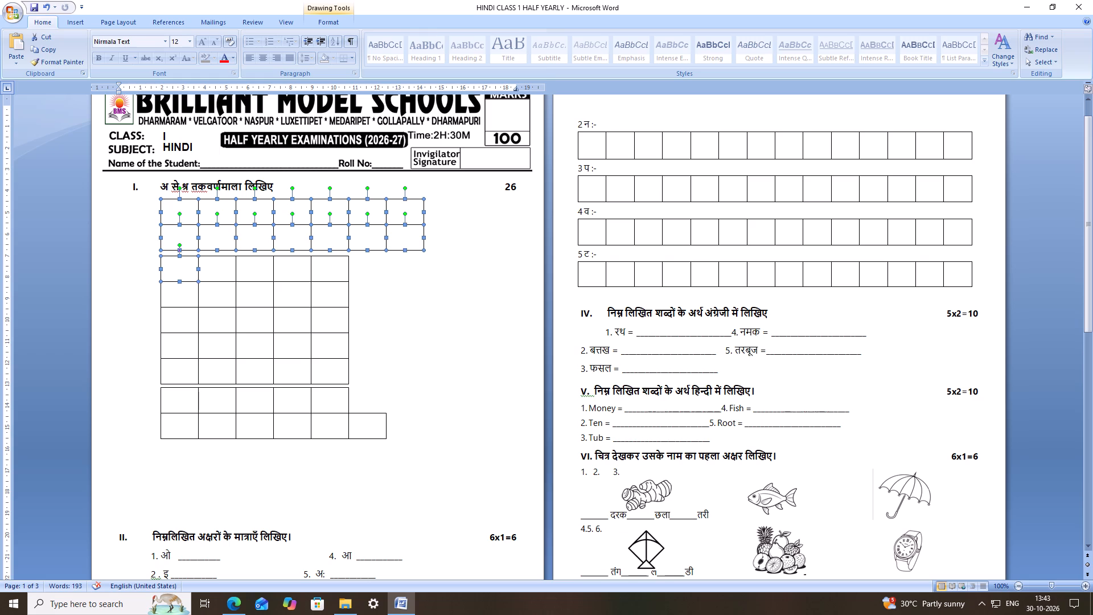
shift+click(179, 294)
shift+click(177, 322)
shift+click(175, 342)
shift+click(176, 366)
shift+click(177, 399)
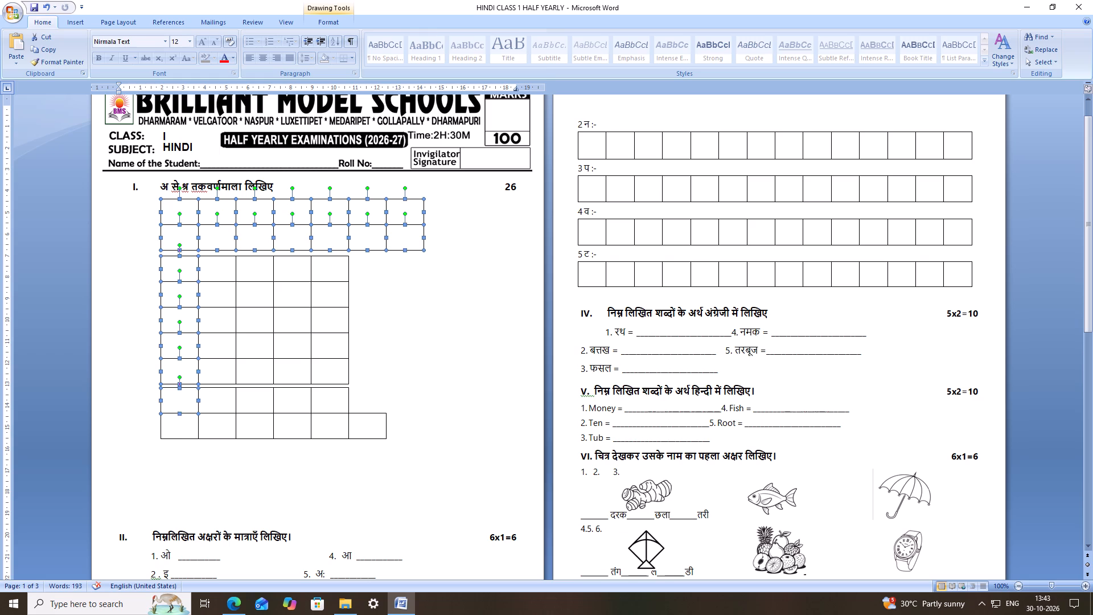
shift+click(181, 420)
shift+click(227, 416)
shift+click(220, 403)
shift+click(216, 370)
shift+click(216, 345)
shift+click(217, 318)
shift+click(215, 278)
shift+click(219, 293)
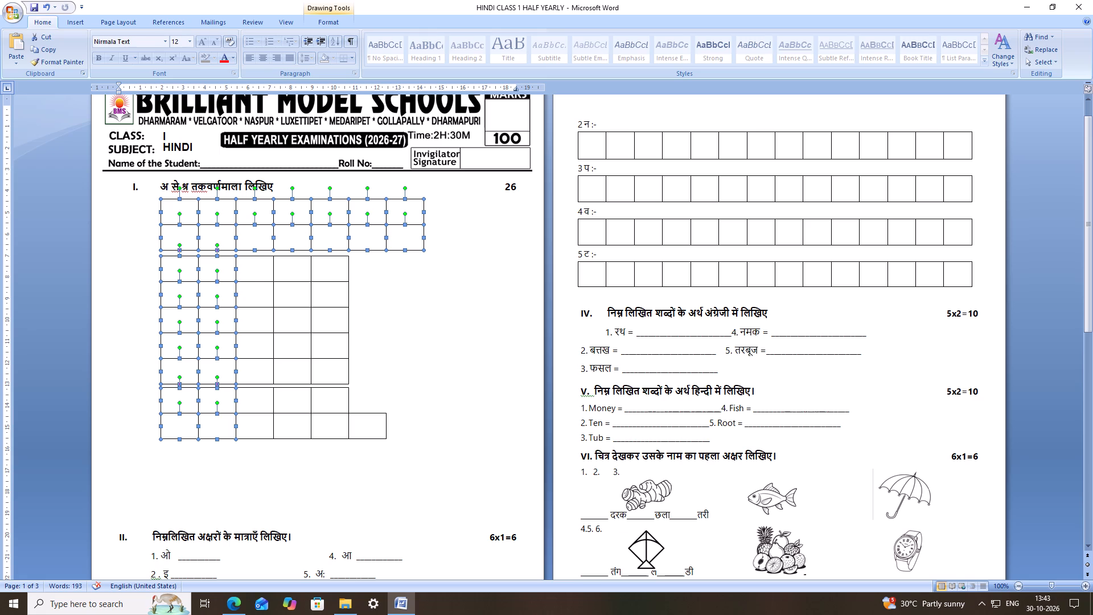
shift+click(267, 263)
shift+click(258, 297)
shift+click(257, 318)
shift+click(250, 354)
shift+click(252, 369)
shift+click(256, 397)
shift+click(256, 425)
shift+click(291, 419)
shift+click(289, 388)
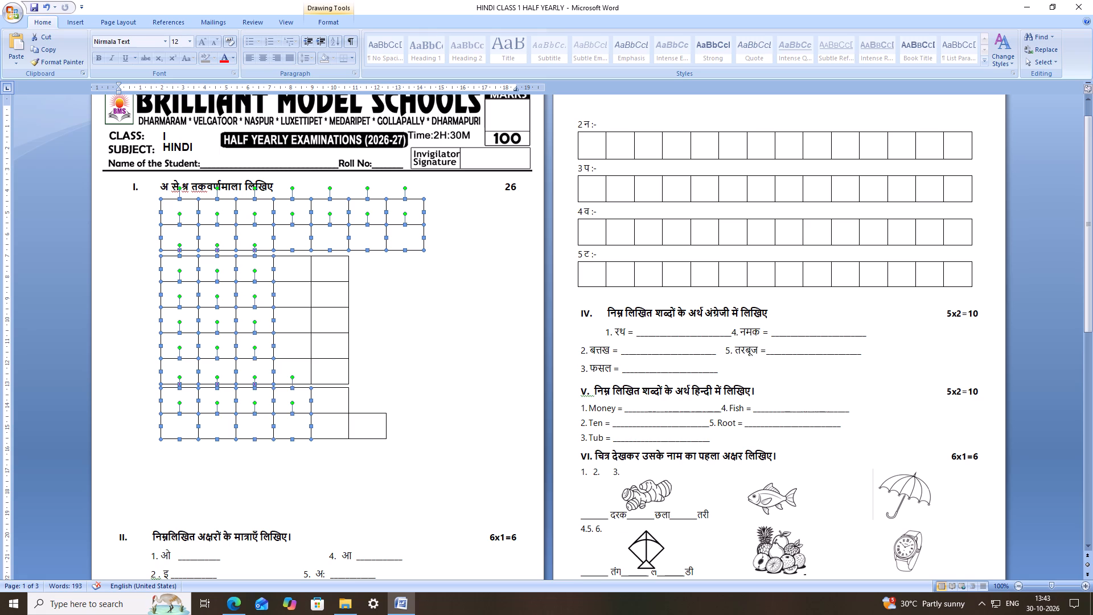
shift+click(297, 269)
shift+click(296, 294)
shift+click(288, 319)
shift+click(290, 352)
shift+click(301, 366)
shift+click(329, 348)
shift+click(324, 317)
shift+click(326, 296)
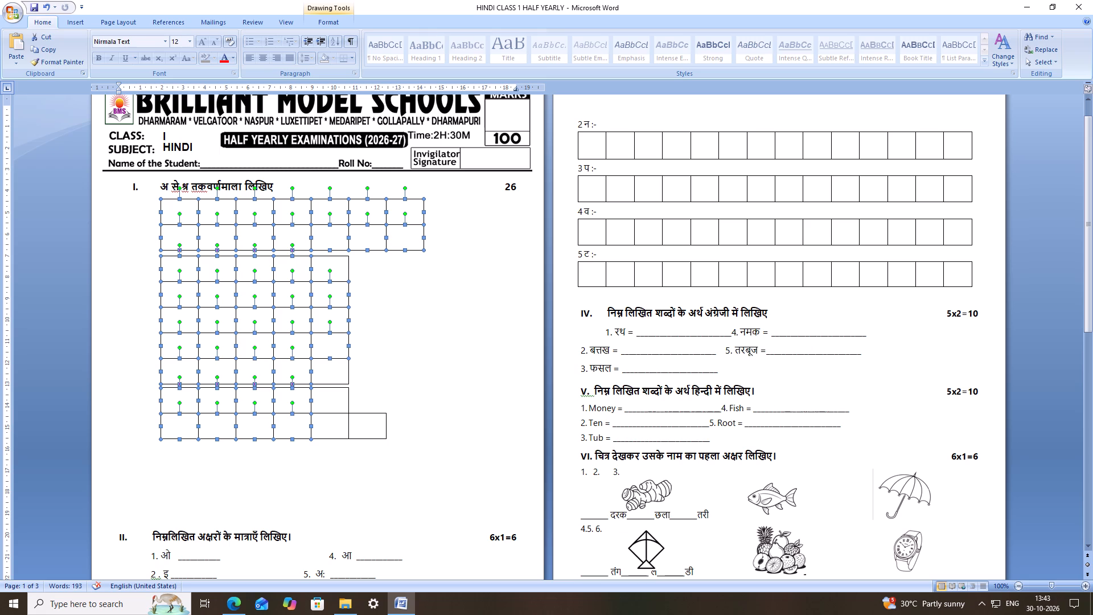
shift+click(328, 267)
shift+click(338, 373)
shift+click(330, 403)
shift+click(330, 432)
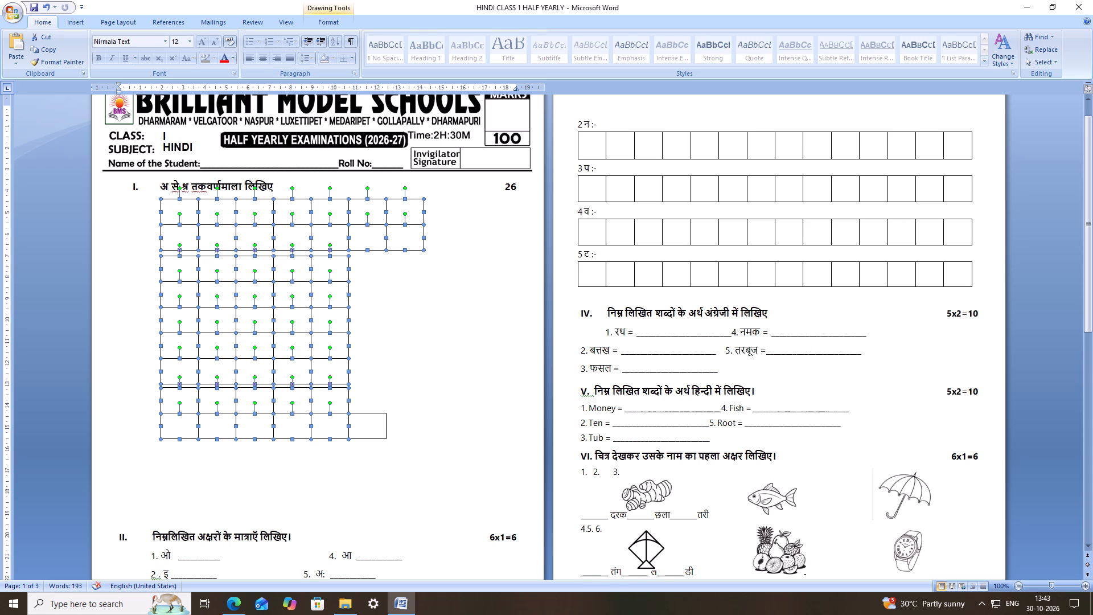
shift+click(369, 425)
right_click(322, 344)
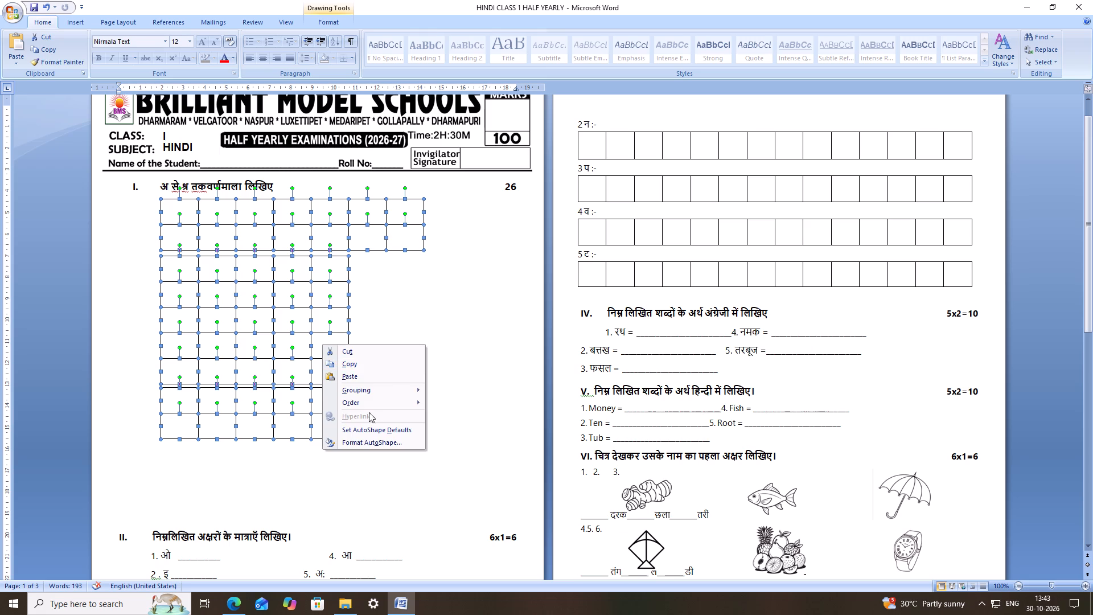
click(381, 391)
click(448, 388)
click(471, 367)
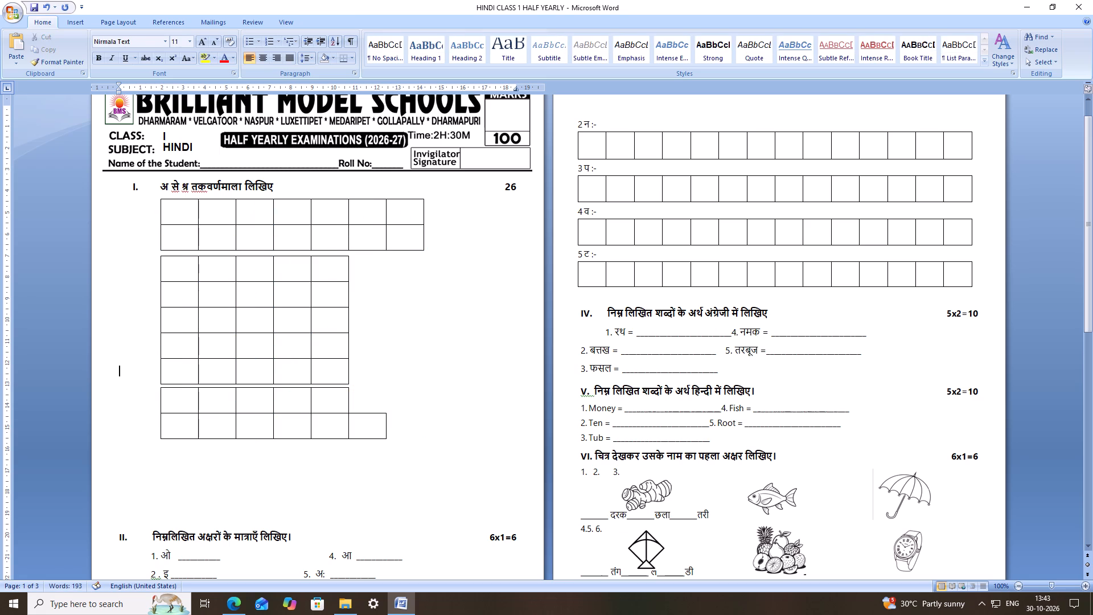
Shift the grouped boxes slightly to the right beneath question I's heading.
drag(301, 315, 349, 305)
drag(348, 303, 298, 318)
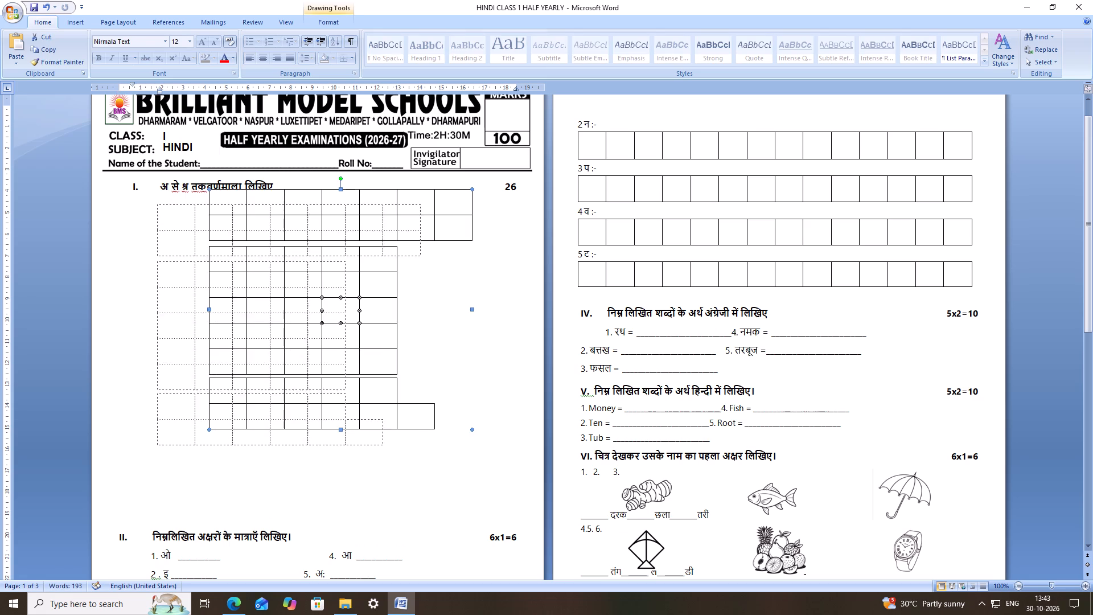
drag(298, 318, 303, 312)
click(446, 292)
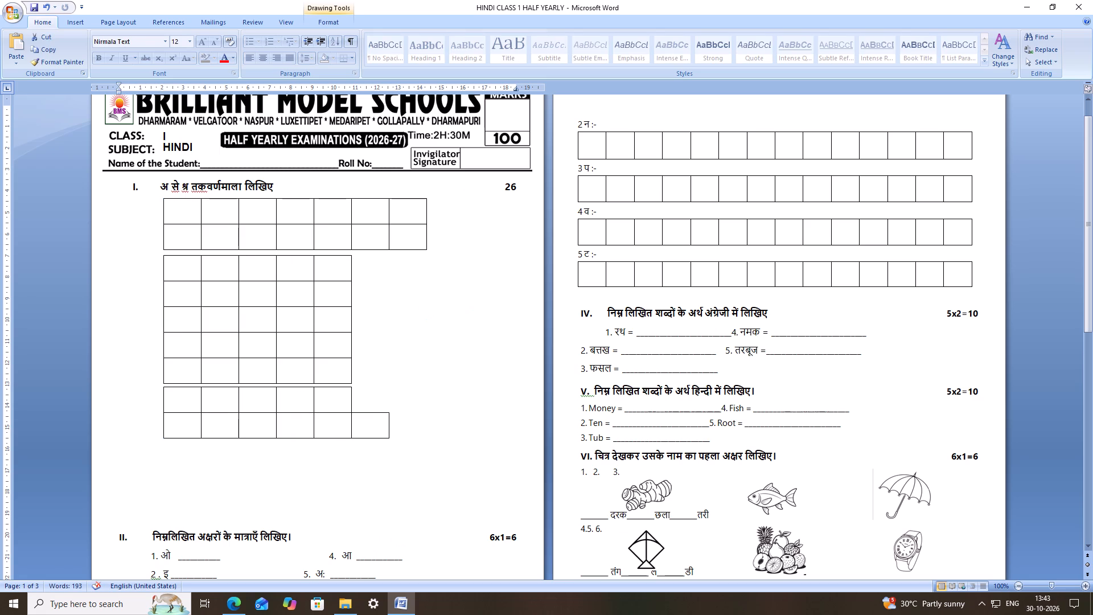
Remove the surplus blank lines between the grouped boxes and question II.
drag(227, 503, 152, 455)
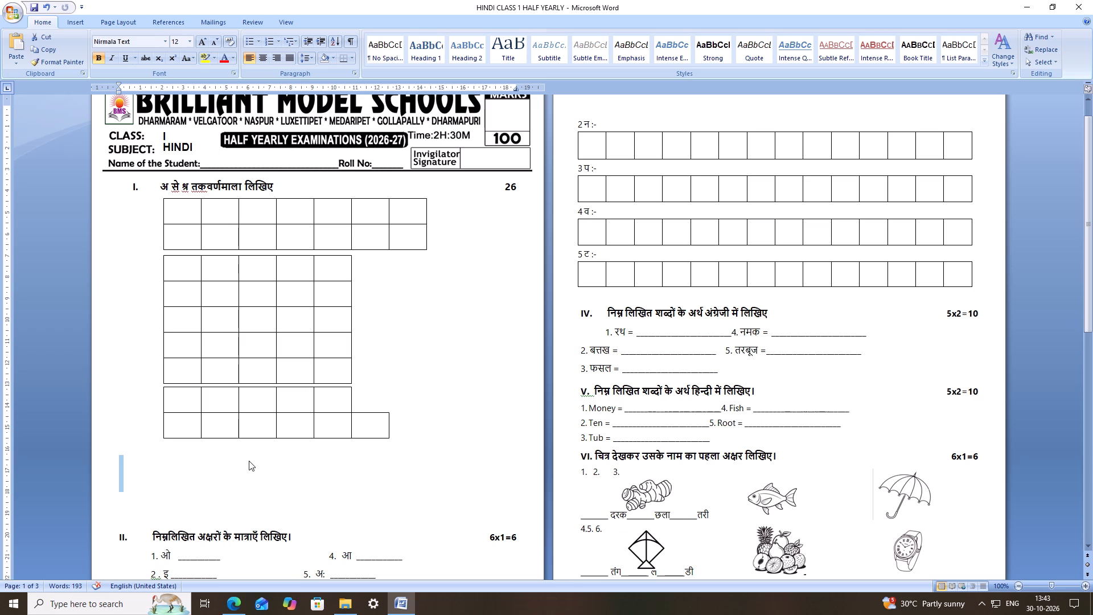
click(150, 497)
key(BackSpace)
key(BackSpace)
click(133, 475)
key(BackSpace)
key(BackSpace)
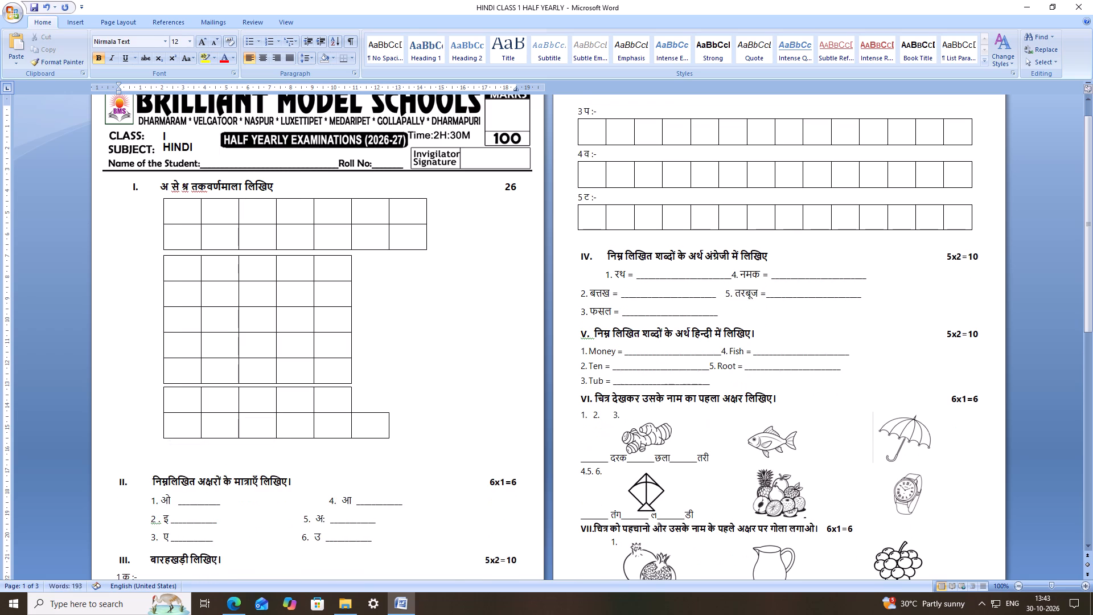
Insert a space between निम्न and लिखित in question II's heading.
scroll(324, 384, down, 4)
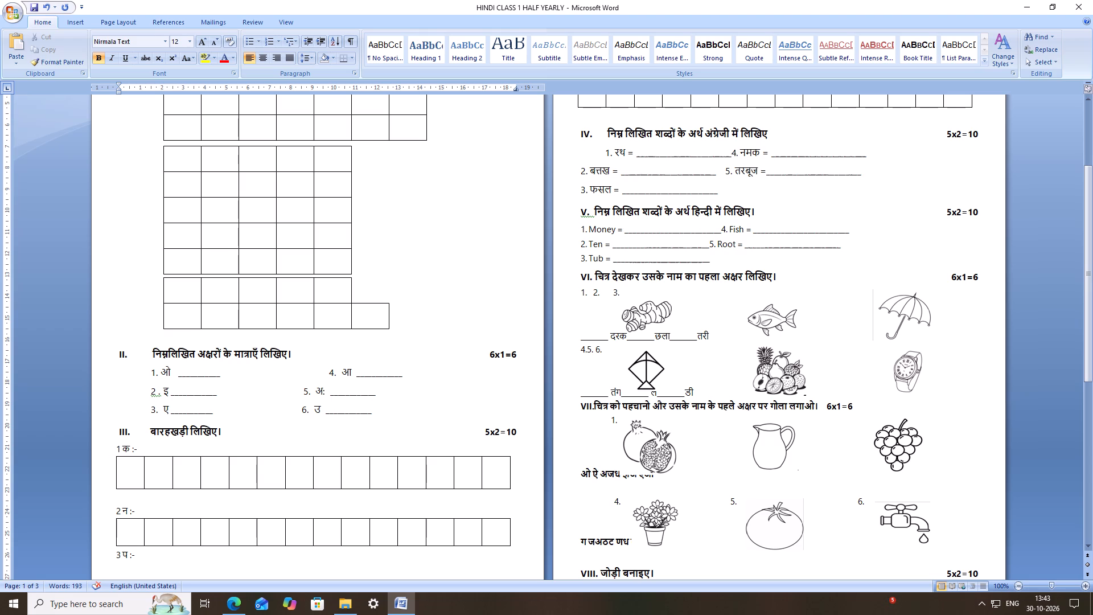
click(294, 399)
click(169, 352)
key(space)
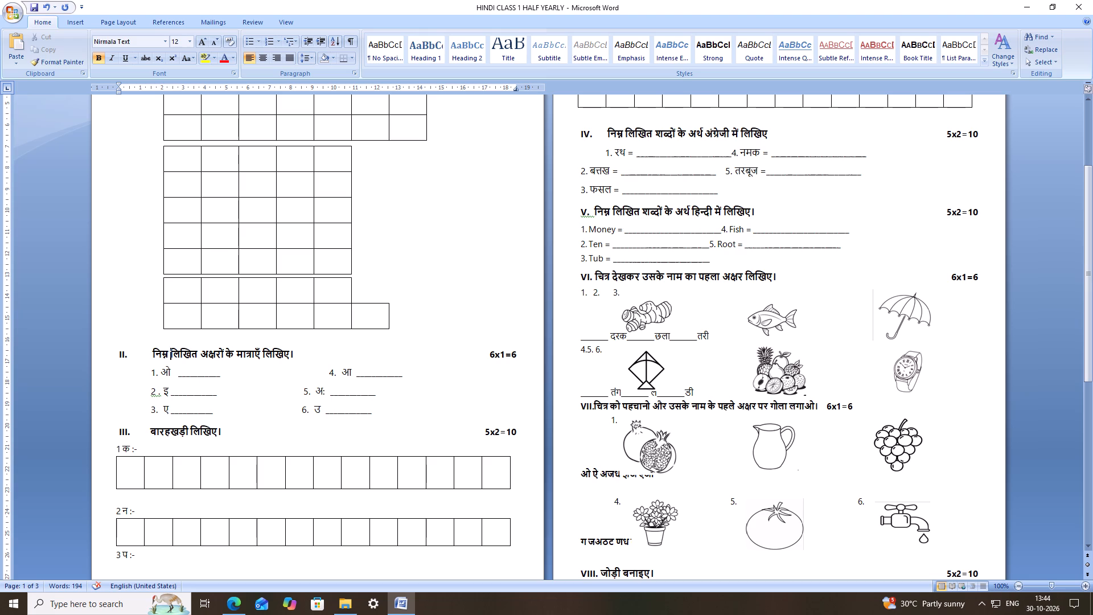
Add spaces before item 5 in question II so it lines up under item 4.
click(294, 395)
key(space)
key(space)
key(space)
key(space)
key(space)
key(space)
key(space)
key(space)
key(space)
key(space)
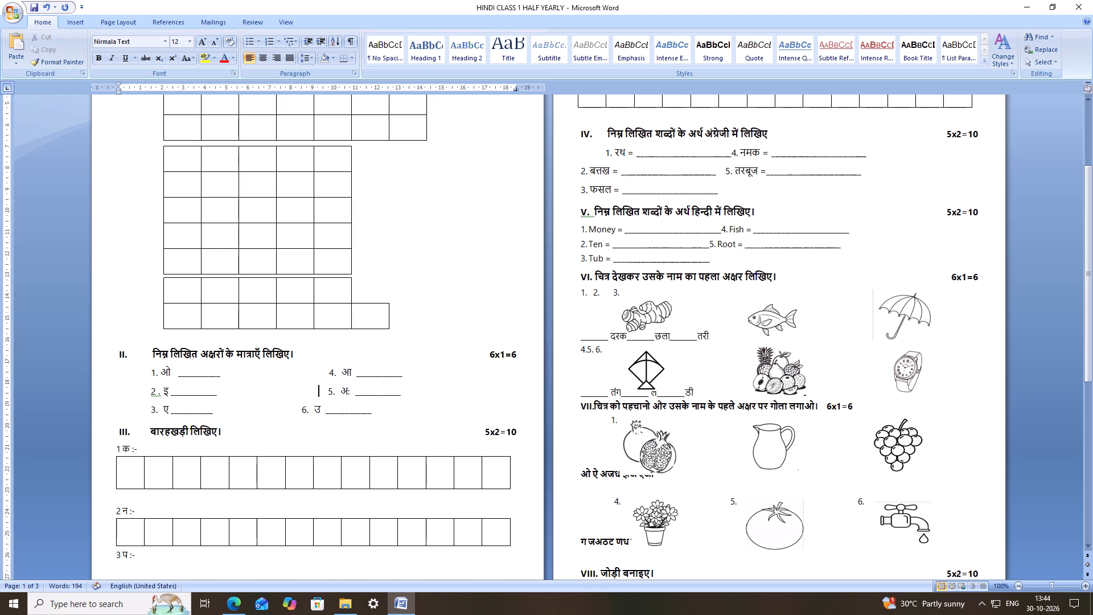
Adjust the spacing before item 6 in question II so it lines up under items 4 and 5.
click(295, 417)
key(space)
key(space)
key(space)
key(space)
key(space)
key(space)
key(space)
key(space)
key(space)
key(space)
key(space)
key(space)
key(space)
key(BackSpace)
Save the exam paper.
key(ctrl+s)
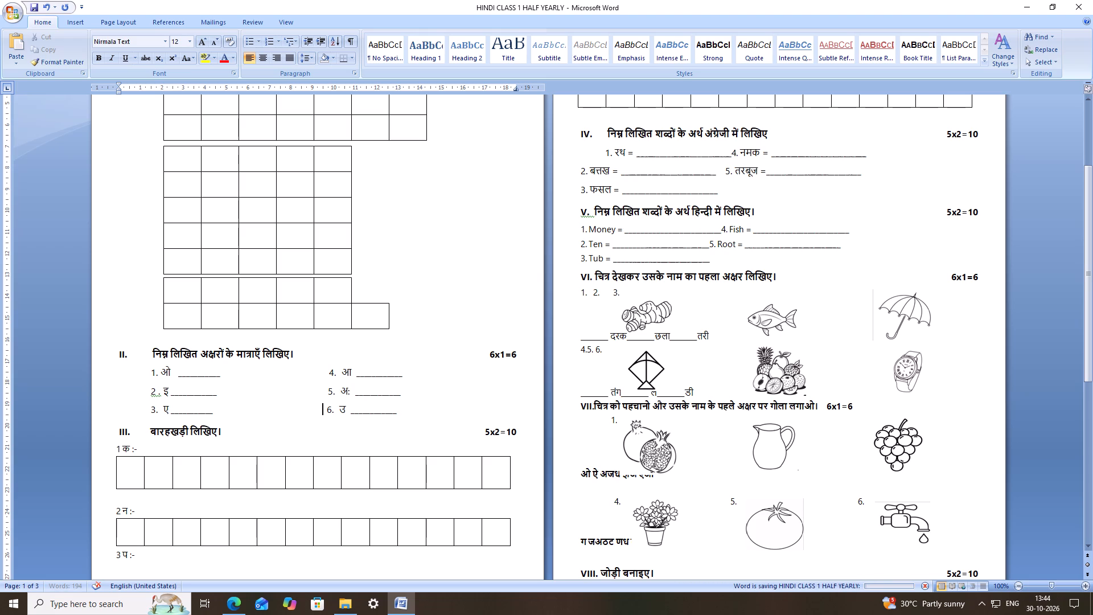
key(ctrl+s)
key(ctrl+s)
key(ctrl+s)
Add a period after the number 3 in question III's प label.
click(187, 450)
click(195, 478)
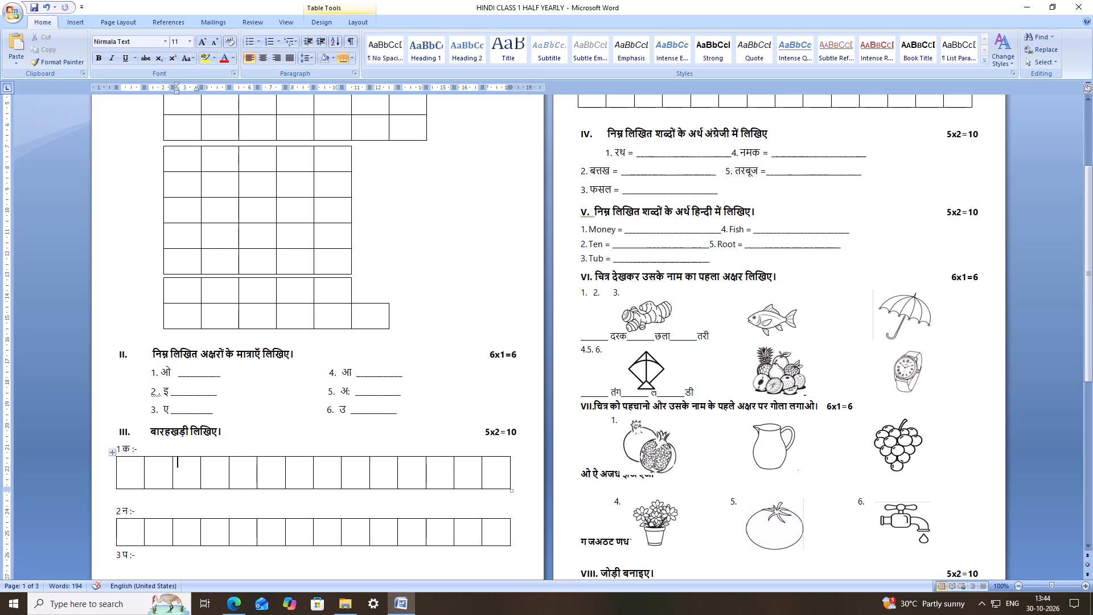
click(118, 557)
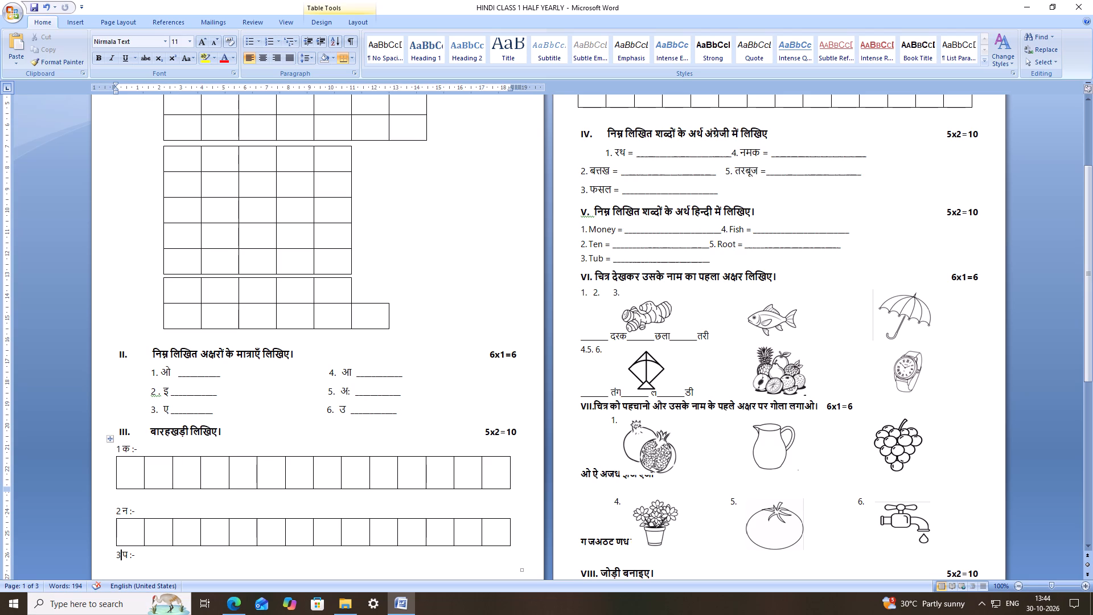
click(116, 557)
key(Right)
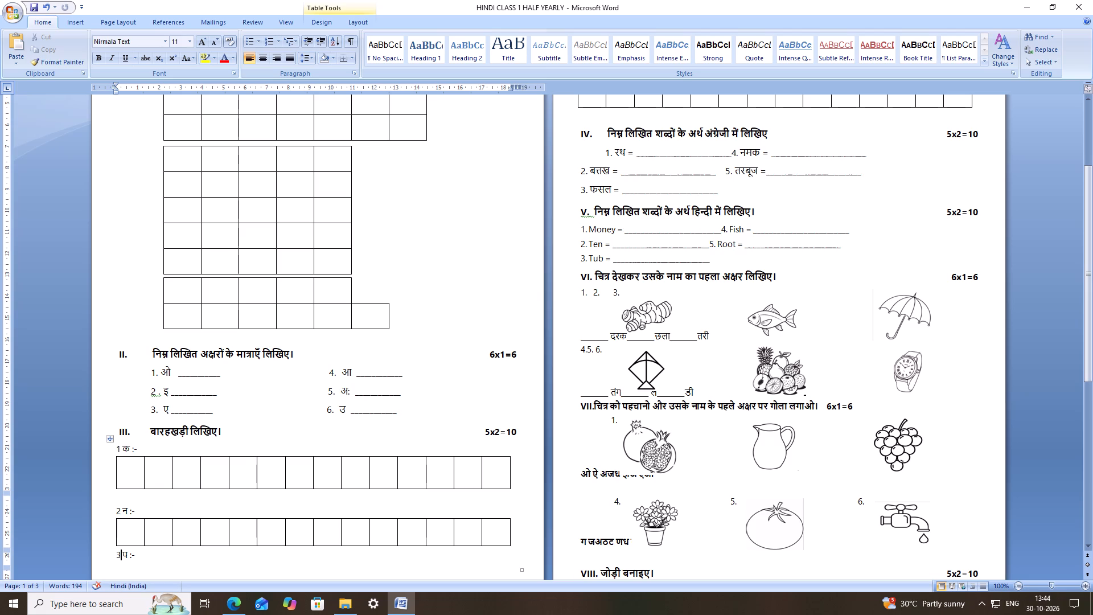
key(period)
key(Left)
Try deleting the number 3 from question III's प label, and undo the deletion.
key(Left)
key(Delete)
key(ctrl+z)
Insert two blank lines before question III's प label so it moves onto the second page with its answer boxes.
key(Return)
key(Return)
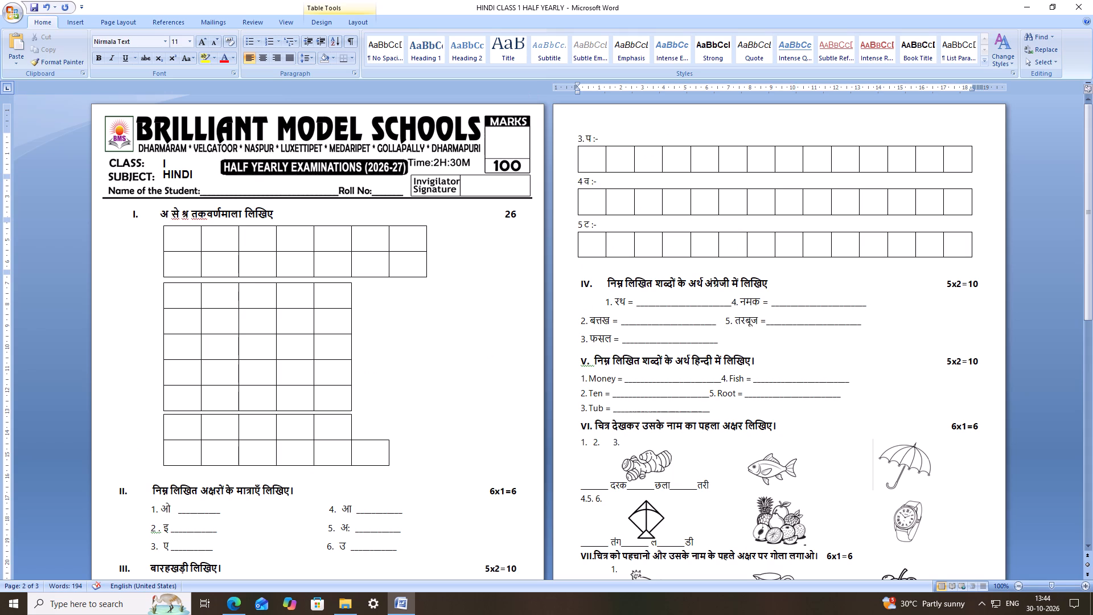
scroll(516, 205, down, 7)
scroll(508, 216, up, 5)
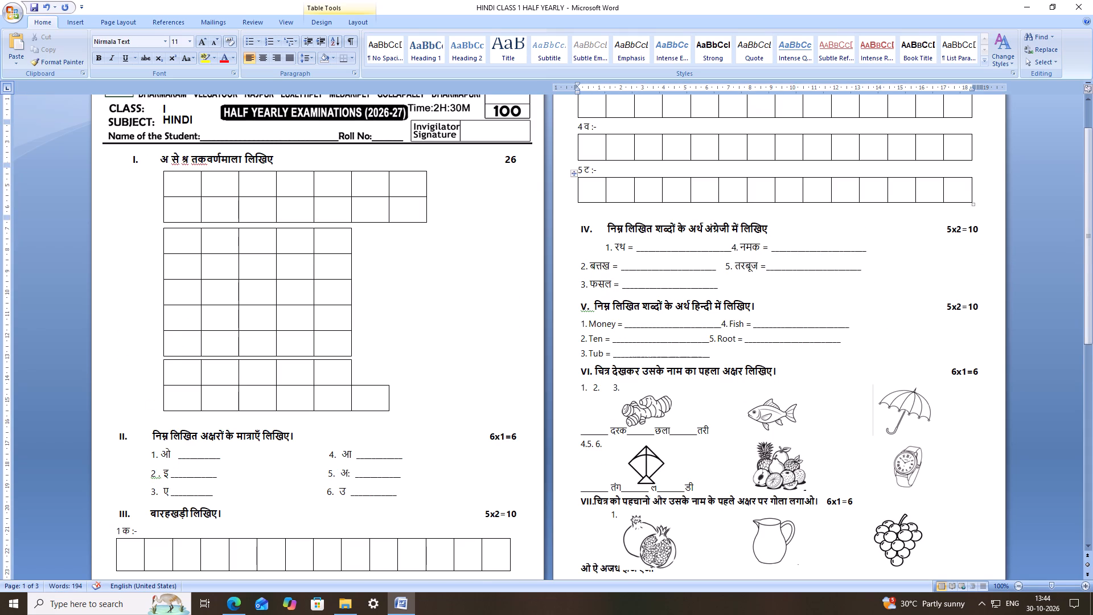
scroll(739, 191, up, 2)
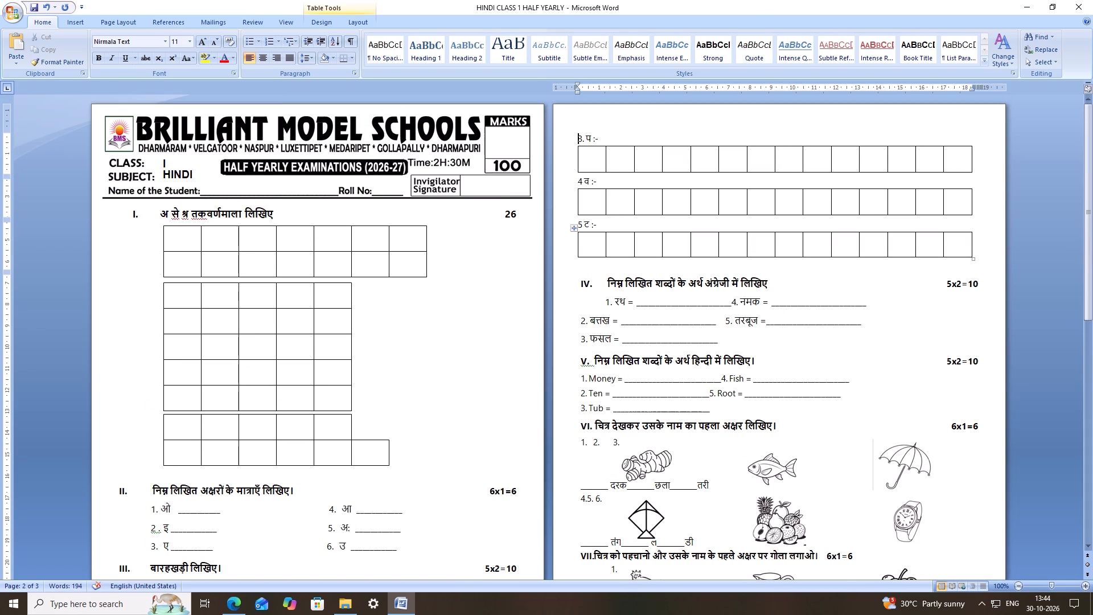
Indent item 2 (बत्तख) in question IV with spaces so it lines up under item 1.
click(581, 321)
key(space)
key(space)
key(space)
key(space)
key(space)
key(space)
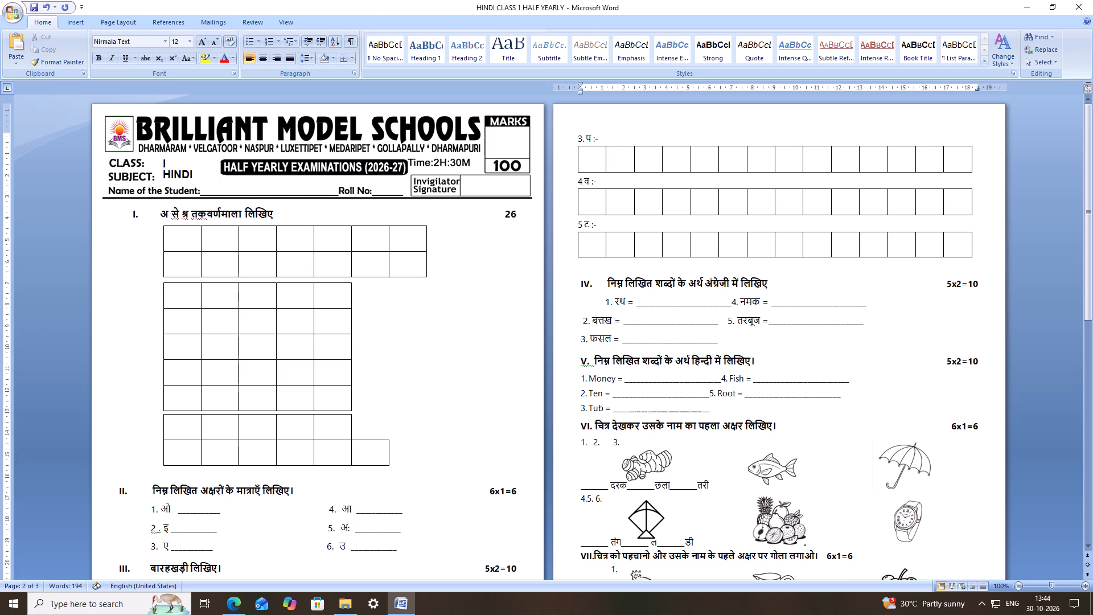
key(space)
key(space)
key(space)
key(space)
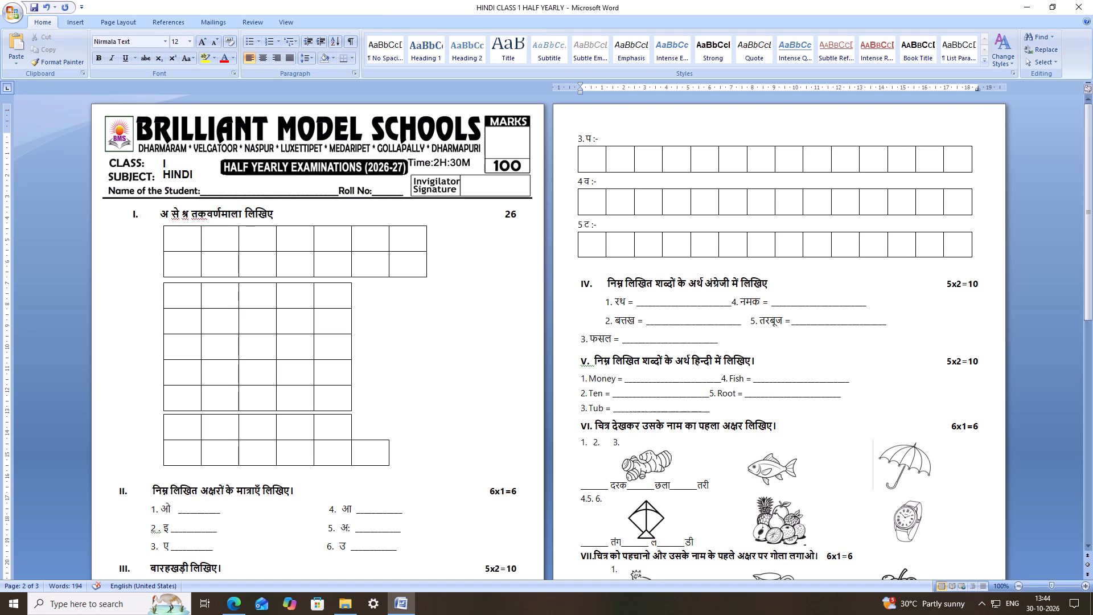
Indent item 3 (फसल) in question IV with spaces so it lines up under items 1 and 2.
click(581, 339)
key(space)
key(space)
key(space)
key(space)
key(space)
key(space)
key(space)
key(space)
key(space)
key(space)
Add spaces before item 4 (नमक) in question IV so it lines up above item 5.
click(735, 305)
key(space)
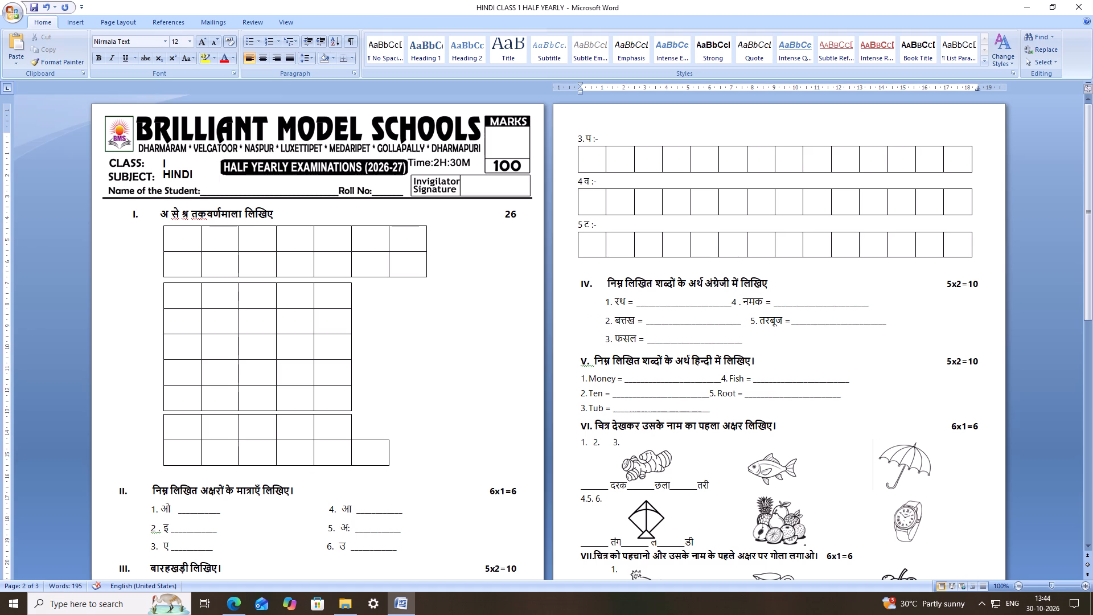
key(ctrl+z)
click(733, 304)
key(space)
key(space)
key(space)
key(space)
key(space)
key(space)
key(space)
key(space)
Save the exam paper.
key(ctrl+s)
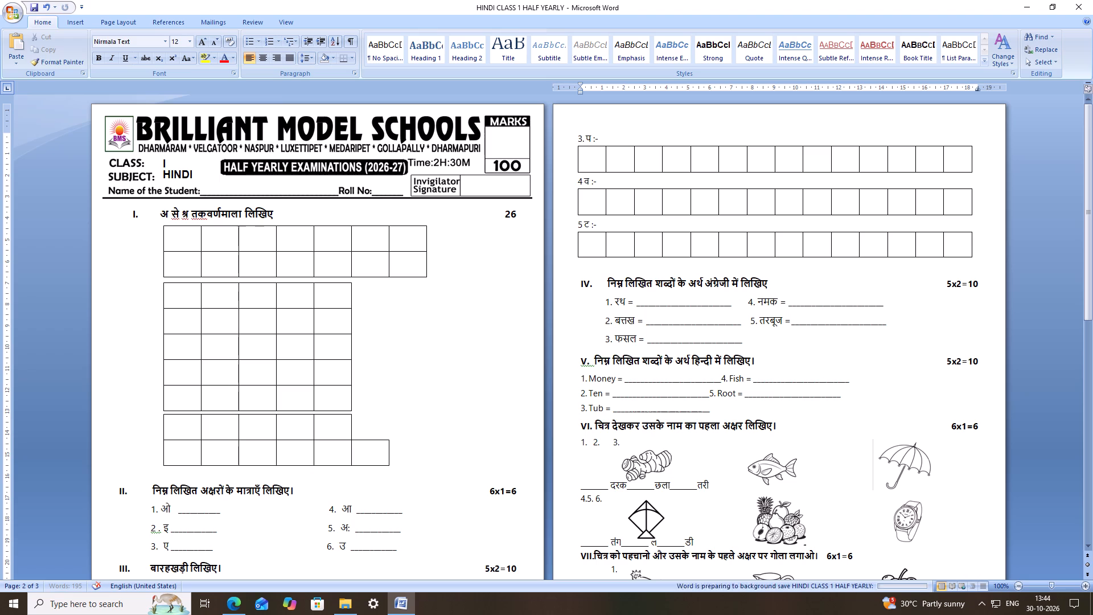
key(ctrl+s)
key(ctrl+s)
key(ctrl+s)
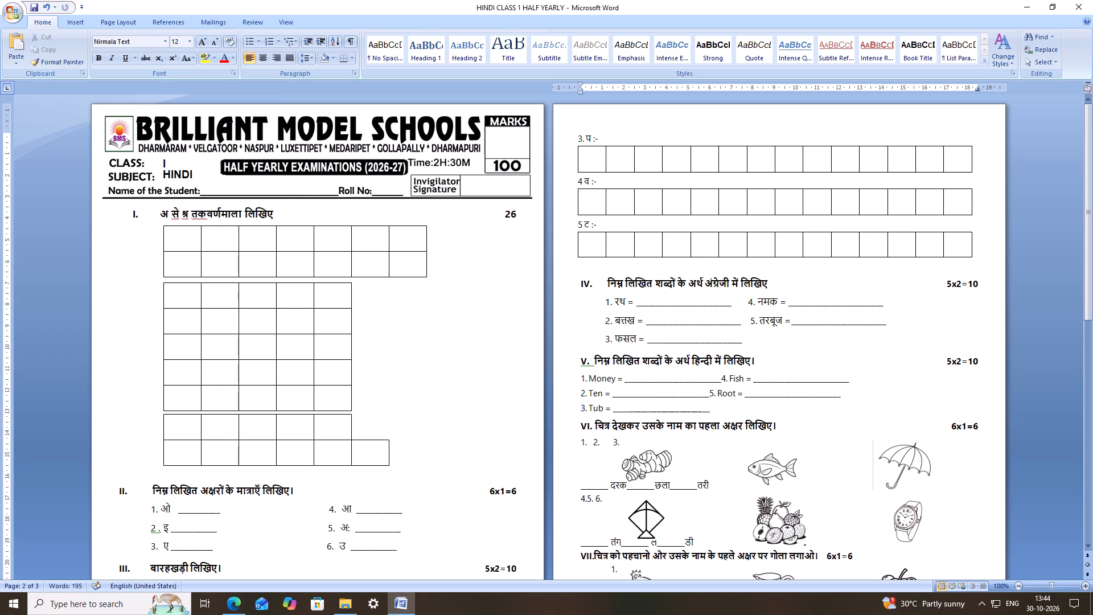
Adjust the spacing after the numerals IV and V so the two question headings start at the same position.
click(603, 287)
key(BackSpace)
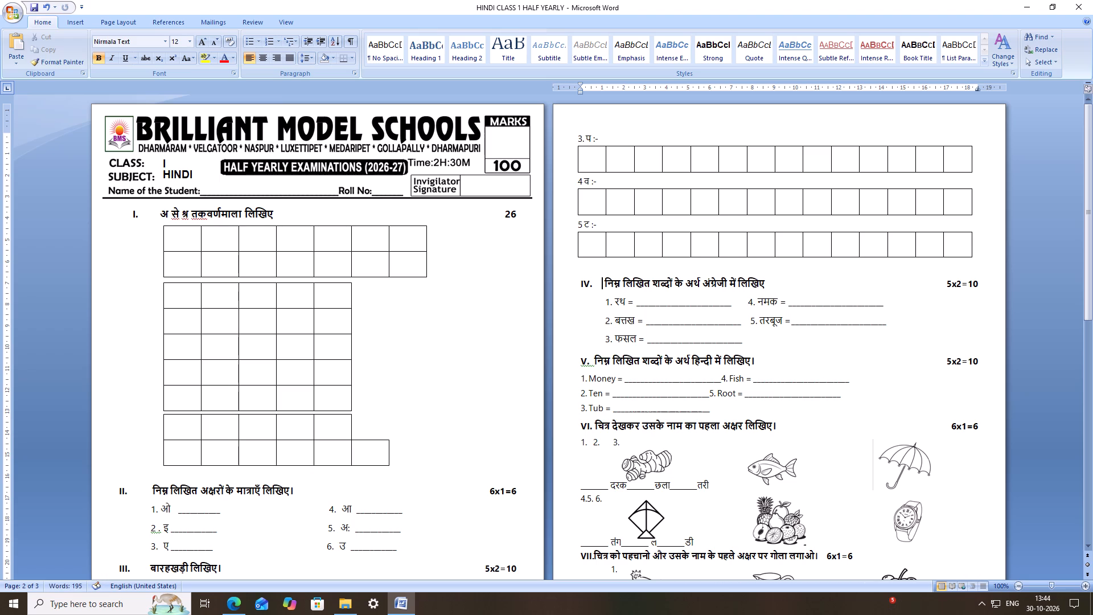
key(BackSpace)
click(594, 352)
key(space)
key(space)
key(space)
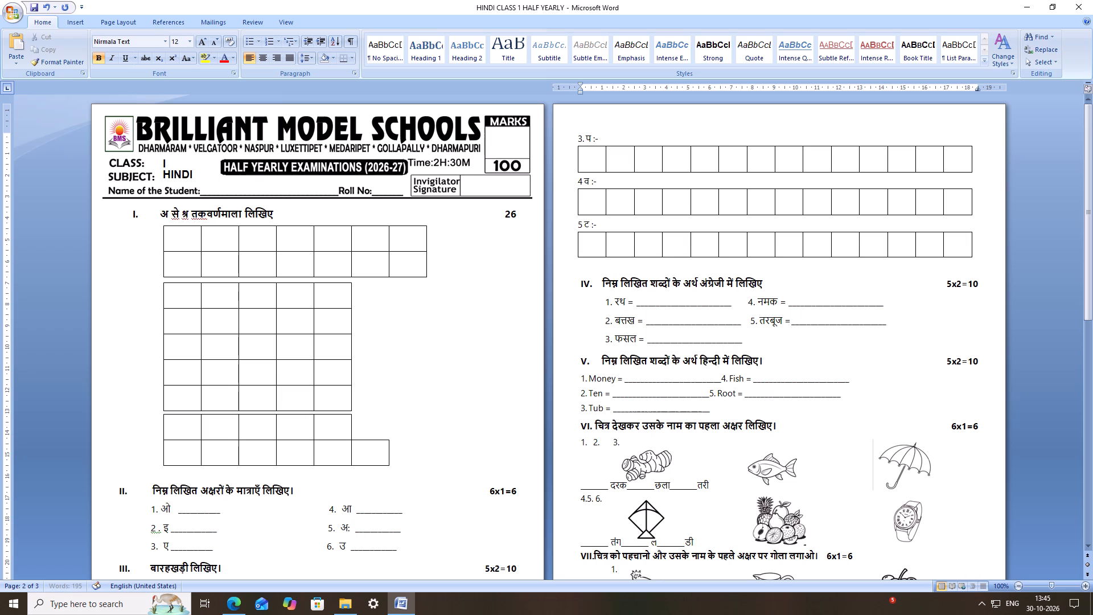
key(space)
key(space)
key(BackSpace)
key(BackSpace)
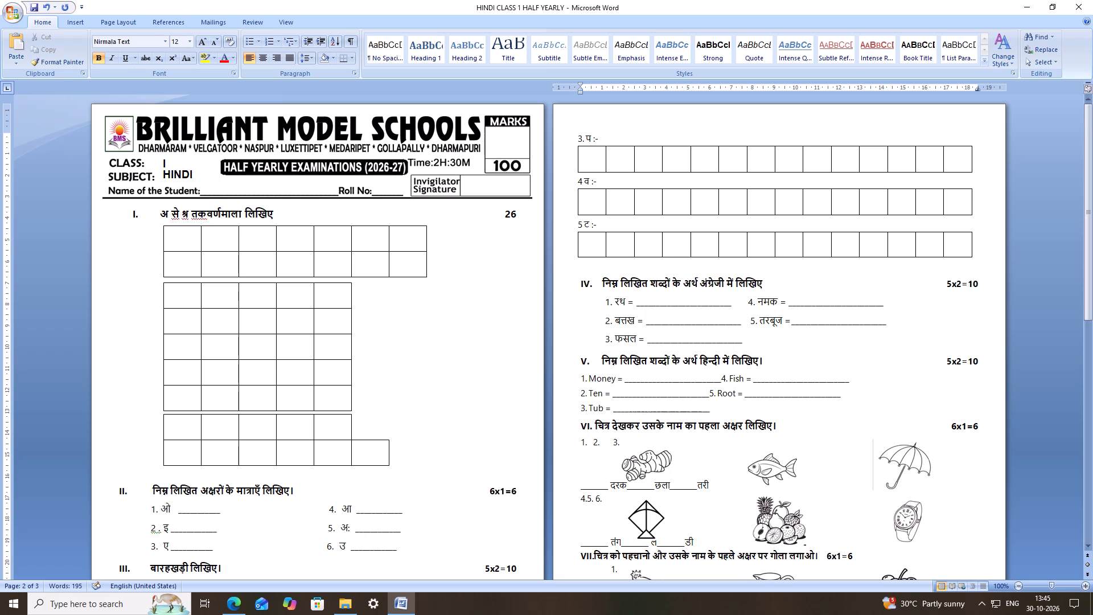
Indent item 1 (Money) in question V with spaces to match the item indent in question IV.
click(584, 380)
click(579, 382)
key(space)
key(space)
key(space)
key(space)
key(space)
key(space)
key(space)
key(space)
key(space)
key(space)
key(space)
key(space)
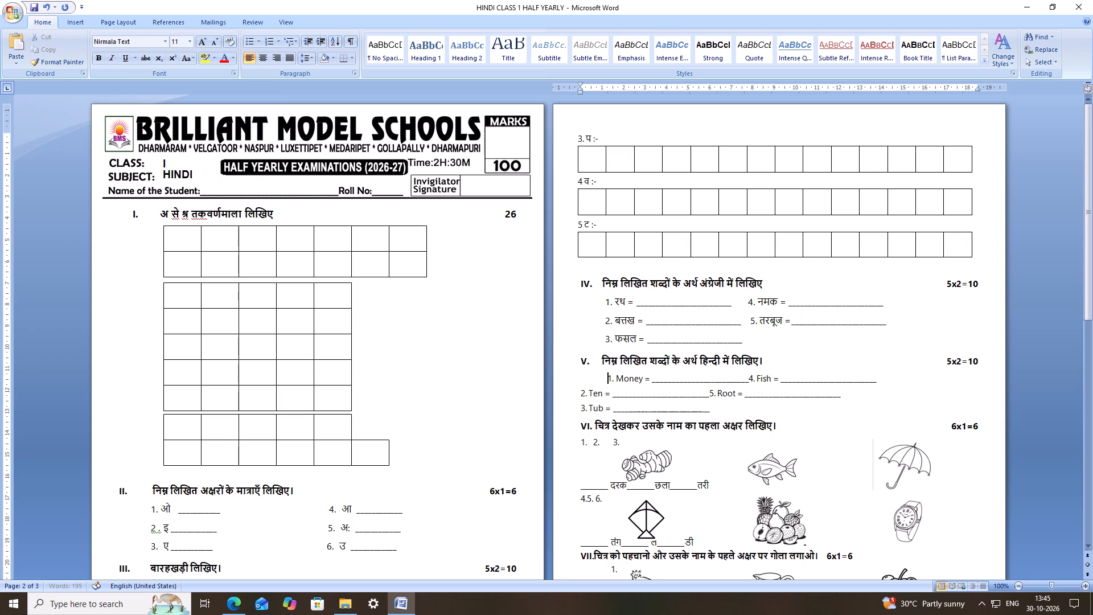
key(BackSpace)
Indent item 2 (Ten) in question V with spaces so it lines up under item 1.
click(581, 393)
key(space)
key(space)
key(space)
key(space)
key(space)
key(space)
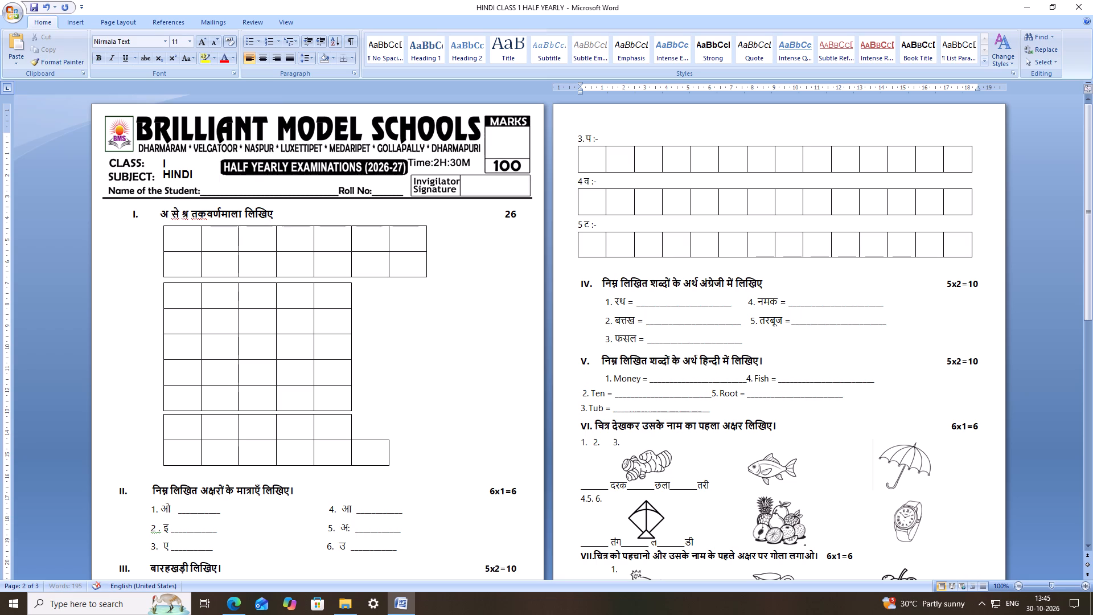
key(space)
key(space)
key(space)
key(space)
key(space)
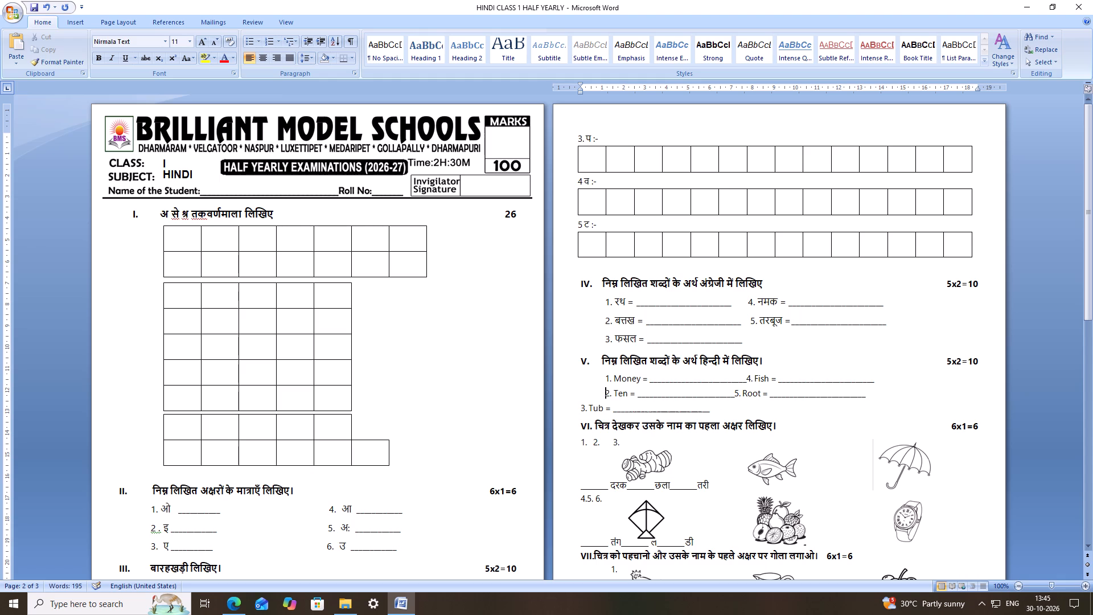
key(space)
Indent item 3 (Tub) in question V with spaces so it lines up under item 2.
click(575, 415)
key(space)
key(space)
key(space)
key(space)
key(space)
key(space)
key(space)
key(space)
key(space)
key(space)
key(space)
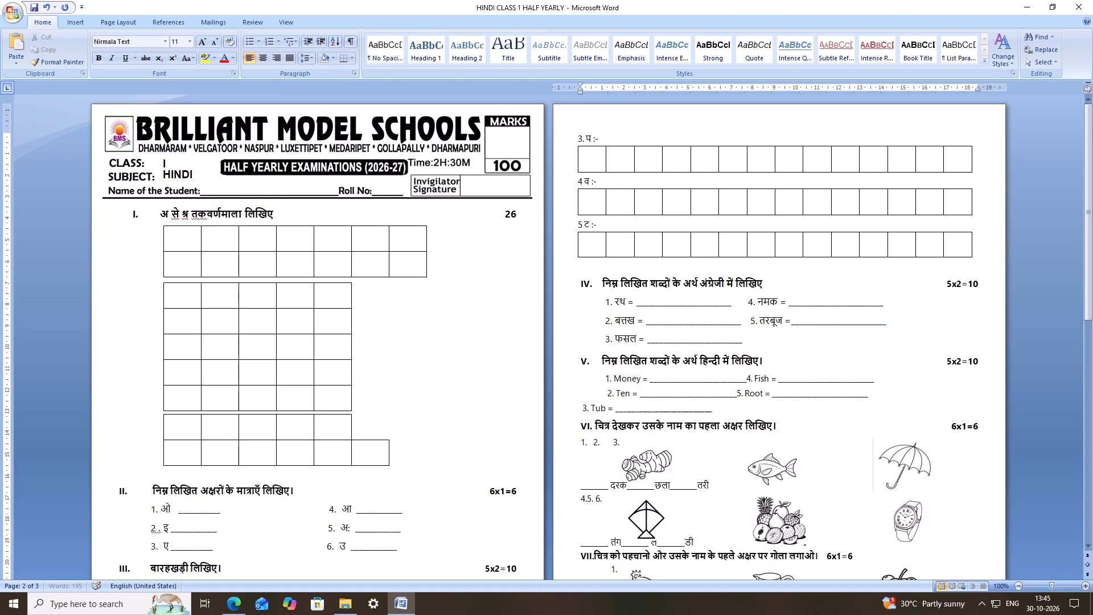
key(space)
Add spaces before items 4 (Fish) and 5 (Root) in question V so they line up as a second column.
click(746, 382)
key(space)
key(space)
key(space)
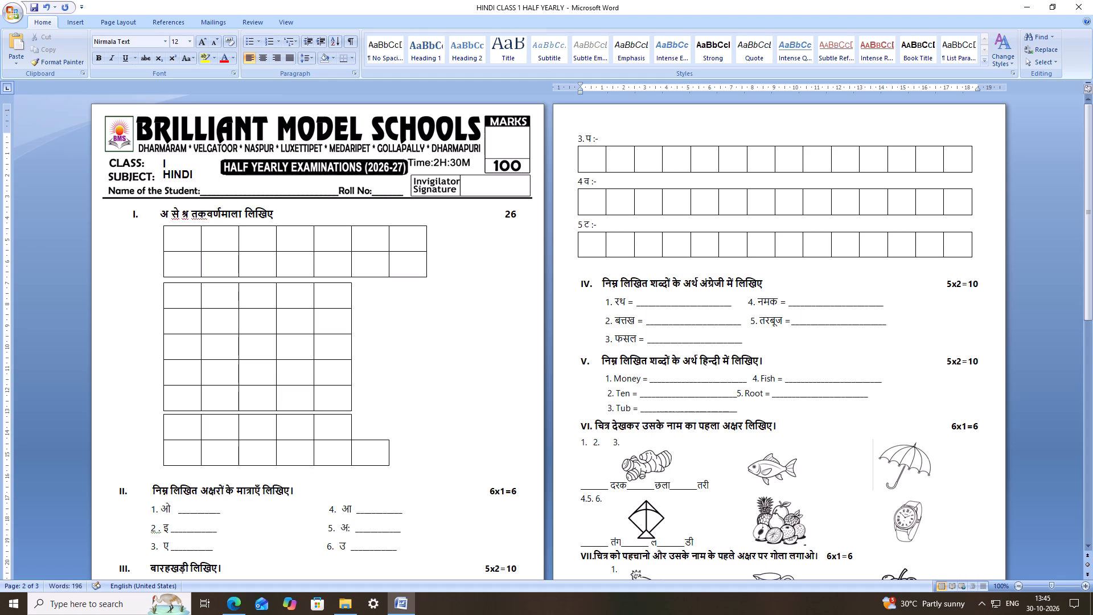
key(space)
click(737, 396)
key(space)
key(space)
key(space)
key(space)
key(space)
key(space)
key(space)
key(space)
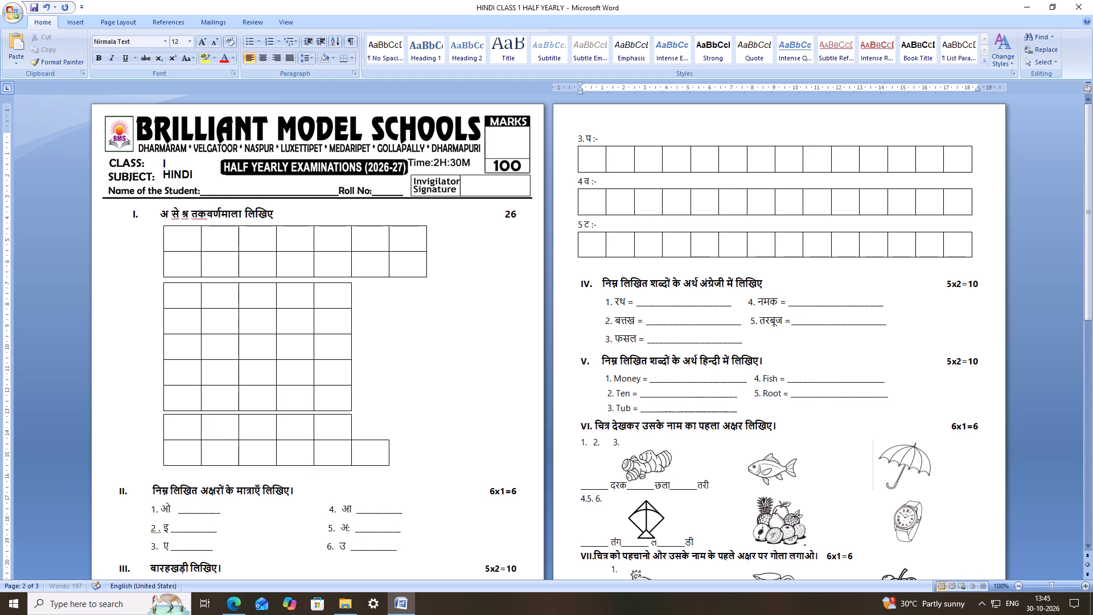
Shorten the answer blank after Money in question V and re-space item 4 (Fish) to line up above item 5.
click(734, 415)
click(746, 415)
click(747, 387)
click(748, 386)
key(BackSpace)
key(BackSpace)
key(BackSpace)
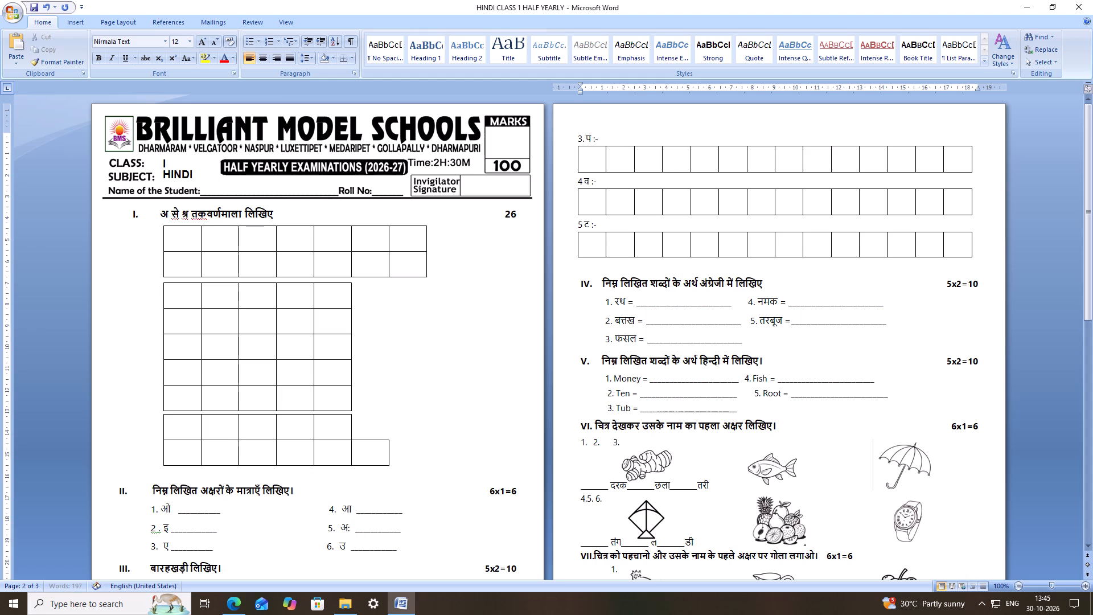
key(BackSpace)
click(740, 383)
key(space)
key(space)
key(space)
key(space)
key(space)
Save the exam paper.
key(ctrl+s)
key(ctrl+s)
key(ctrl+s)
key(ctrl+s)
Add spacing after the numeral VI so its heading text lines up with the headings of questions IV and V.
scroll(825, 272, down, 2)
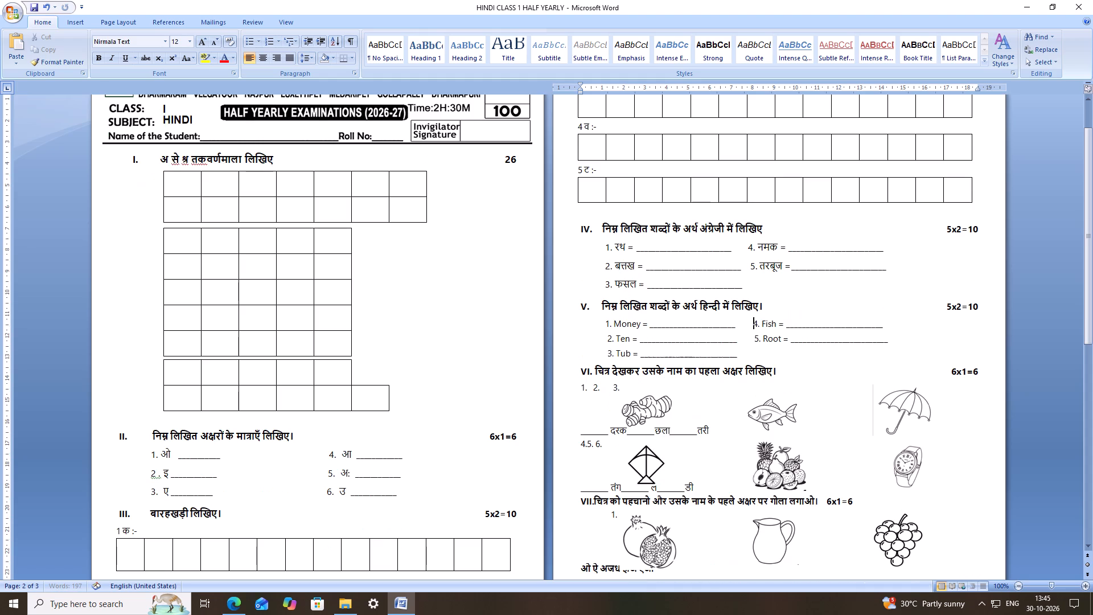
click(595, 374)
key(space)
key(space)
key(space)
key(space)
key(space)
key(space)
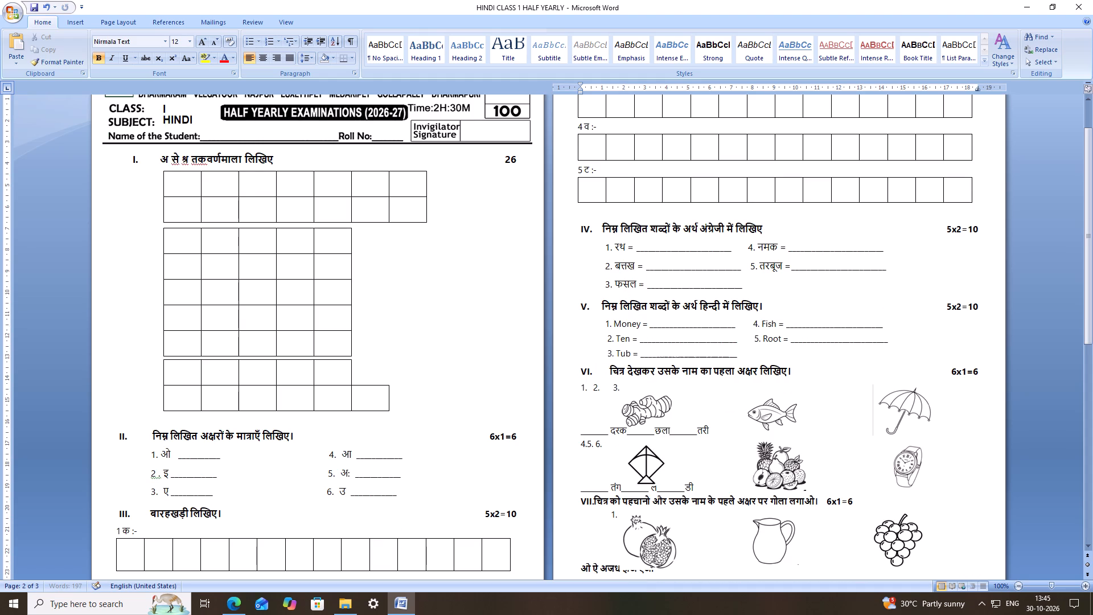
key(BackSpace)
key(BackSpace)
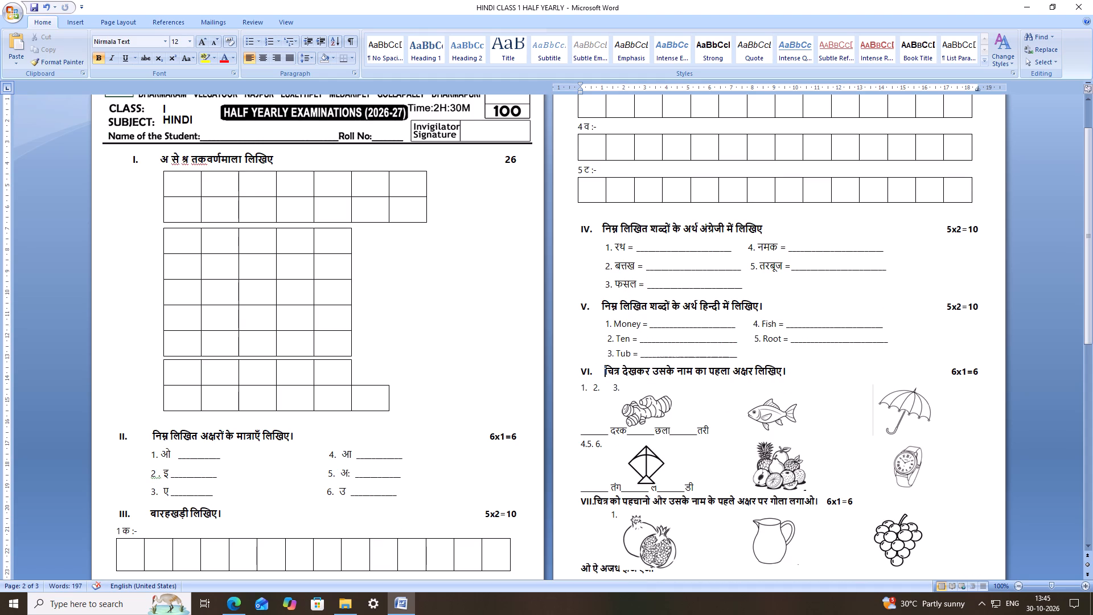
key(BackSpace)
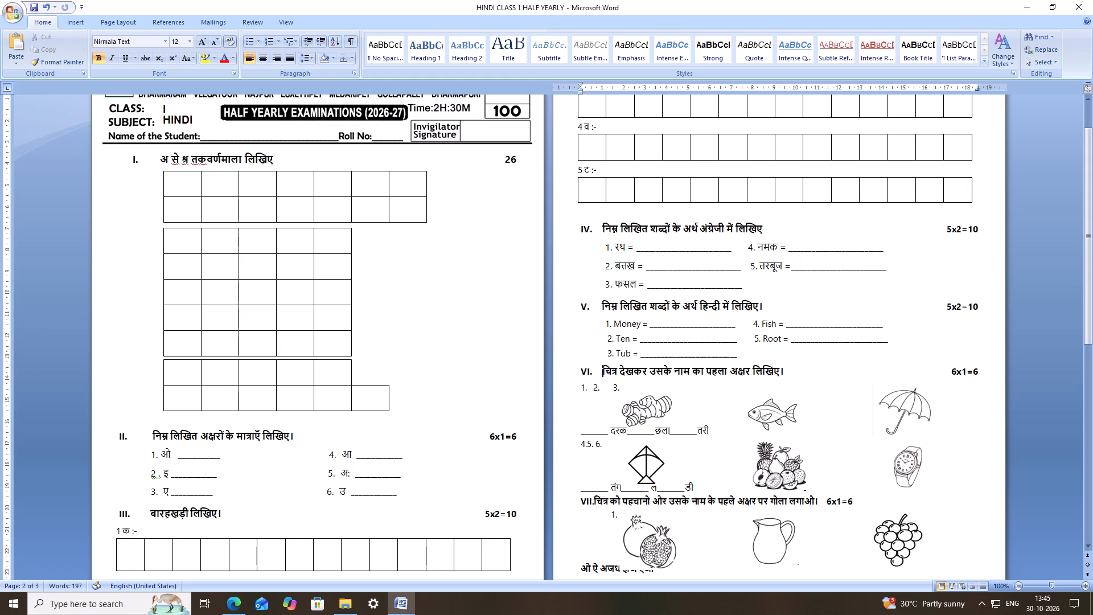
Save the exam paper.
key(ctrl+s)
key(ctrl+s)
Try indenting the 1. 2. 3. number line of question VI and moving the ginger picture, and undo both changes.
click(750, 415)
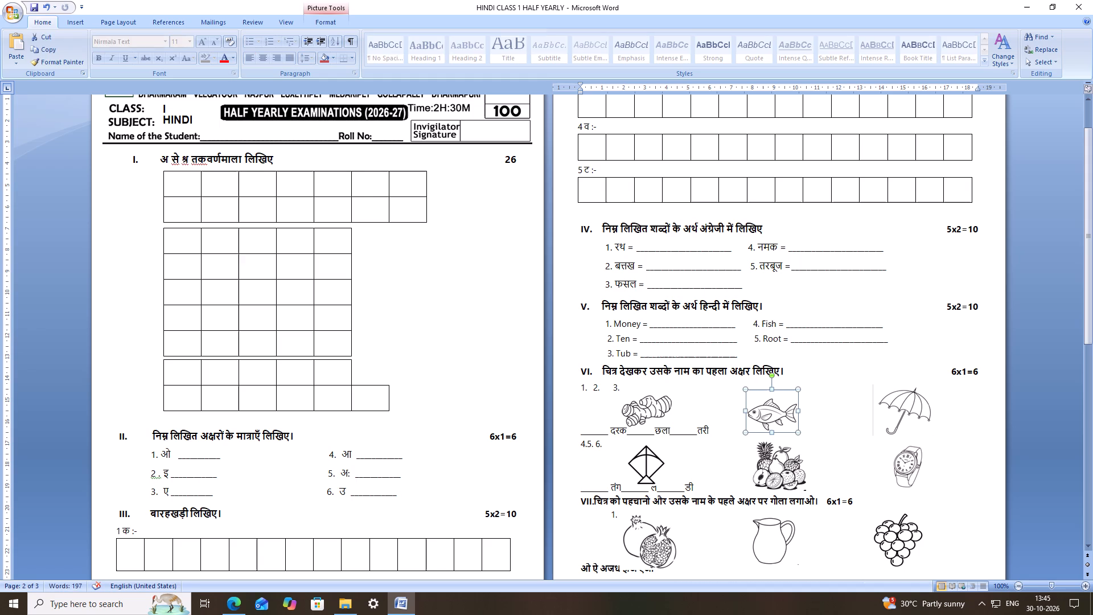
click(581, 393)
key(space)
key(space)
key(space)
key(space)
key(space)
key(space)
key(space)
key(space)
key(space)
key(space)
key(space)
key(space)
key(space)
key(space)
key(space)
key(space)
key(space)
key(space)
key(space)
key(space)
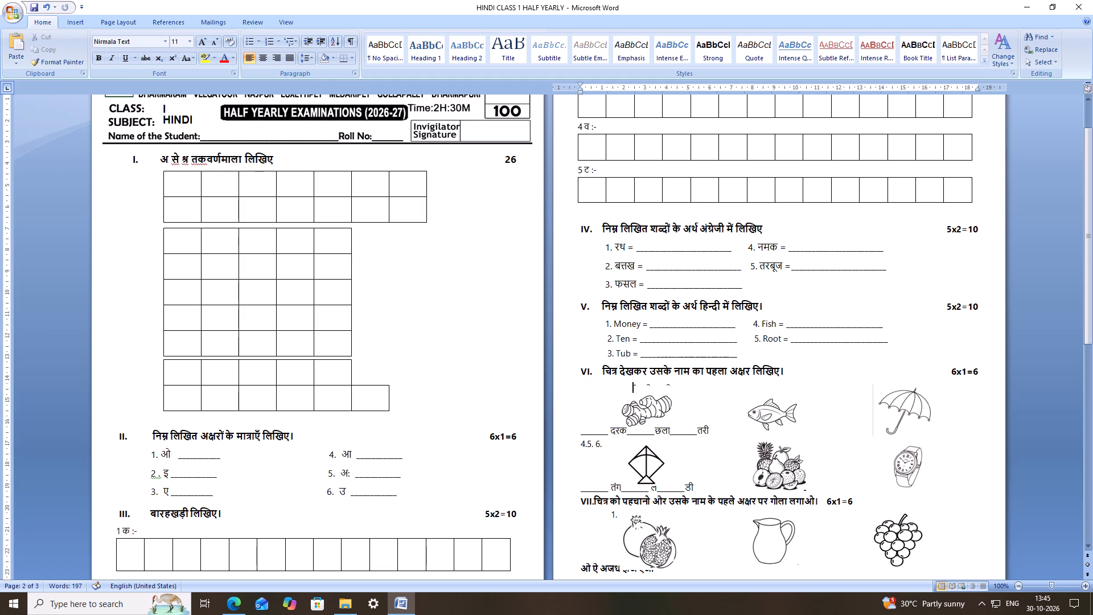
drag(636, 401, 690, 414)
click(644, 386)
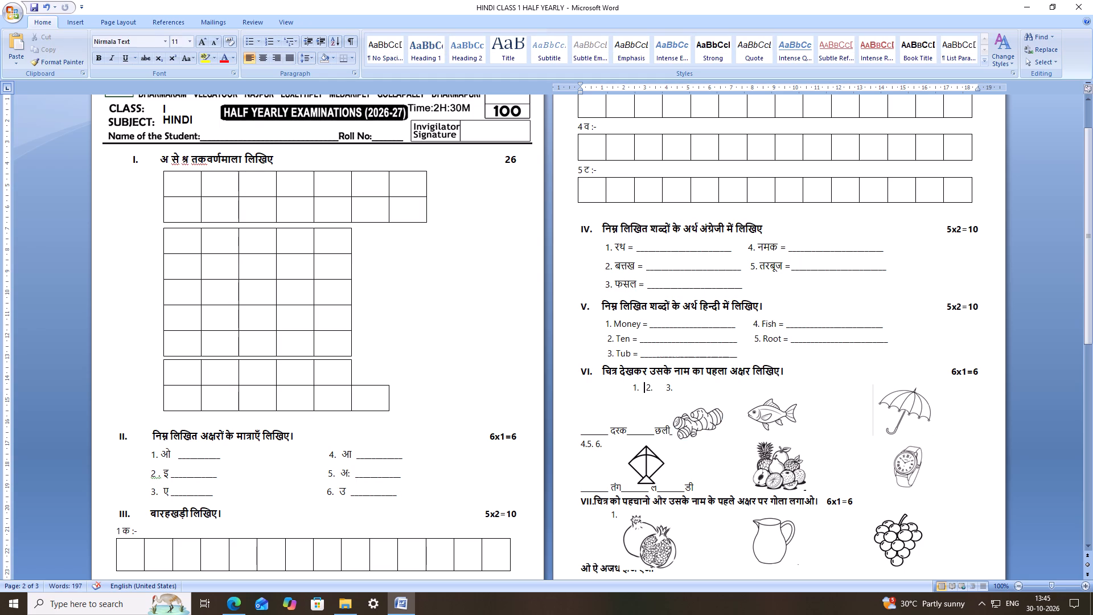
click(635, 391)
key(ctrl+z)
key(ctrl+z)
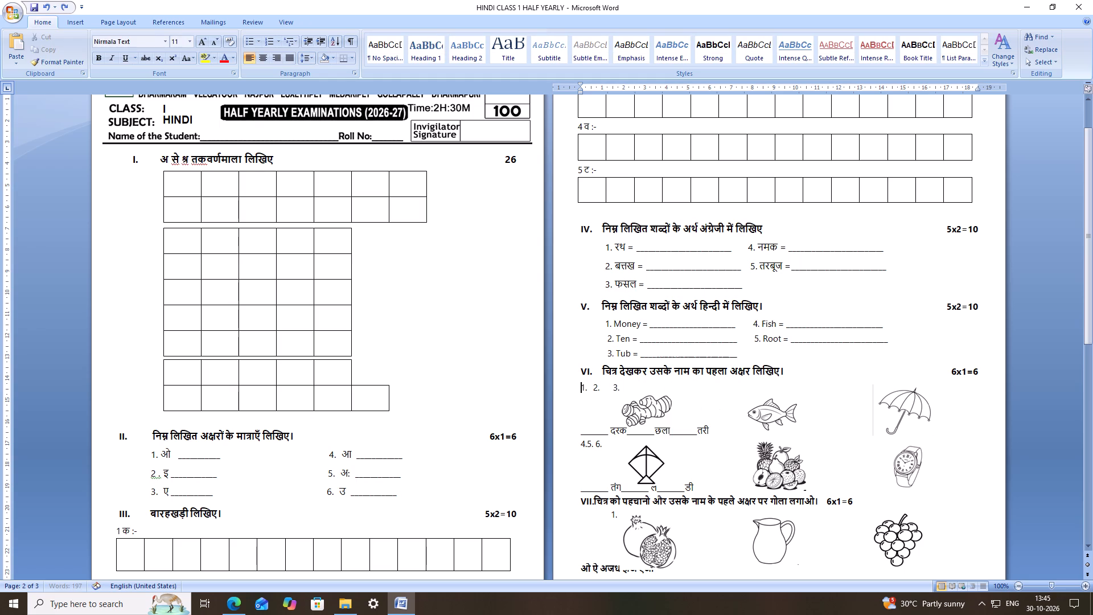
Add spacing between numbers 1 and 2 in question VI to shift number 2 across towards the fish picture.
click(591, 392)
key(space)
key(space)
key(space)
key(space)
key(space)
key(space)
key(space)
key(space)
key(space)
key(space)
key(space)
key(space)
key(space)
key(space)
key(space)
key(space)
key(space)
key(space)
key(space)
key(space)
Add spacing between numbers 2 and 3 in question VI to place number 3 beside the umbrella picture.
click(735, 389)
key(space)
key(space)
key(space)
key(space)
key(space)
key(space)
key(space)
key(space)
key(space)
key(space)
key(space)
key(space)
key(space)
key(space)
key(space)
key(space)
key(space)
key(space)
key(space)
key(space)
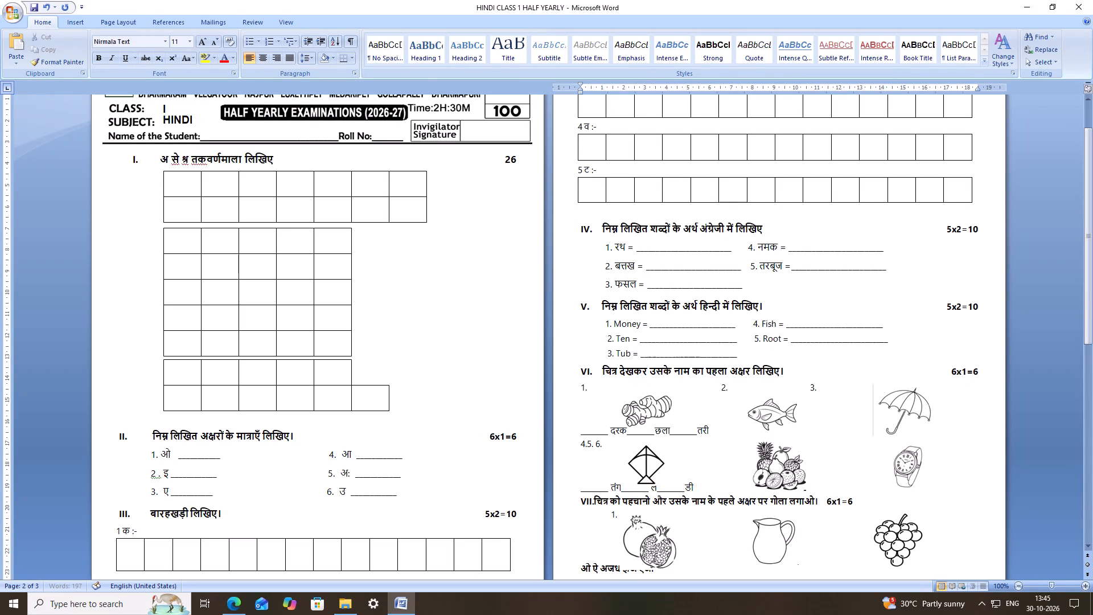
Indent number 1 in question VI to bring it next to the ginger picture.
click(579, 391)
key(space)
key(space)
key(space)
key(space)
key(space)
key(space)
key(space)
key(space)
key(space)
key(space)
key(space)
key(space)
key(space)
key(space)
Remove surplus spaces between numbers 1 and 2 in question VI to bring numbers 2 and 3 back just before their pictures.
drag(717, 384, 700, 387)
drag(700, 387, 695, 388)
key(BackSpace)
key(BackSpace)
key(BackSpace)
key(BackSpace)
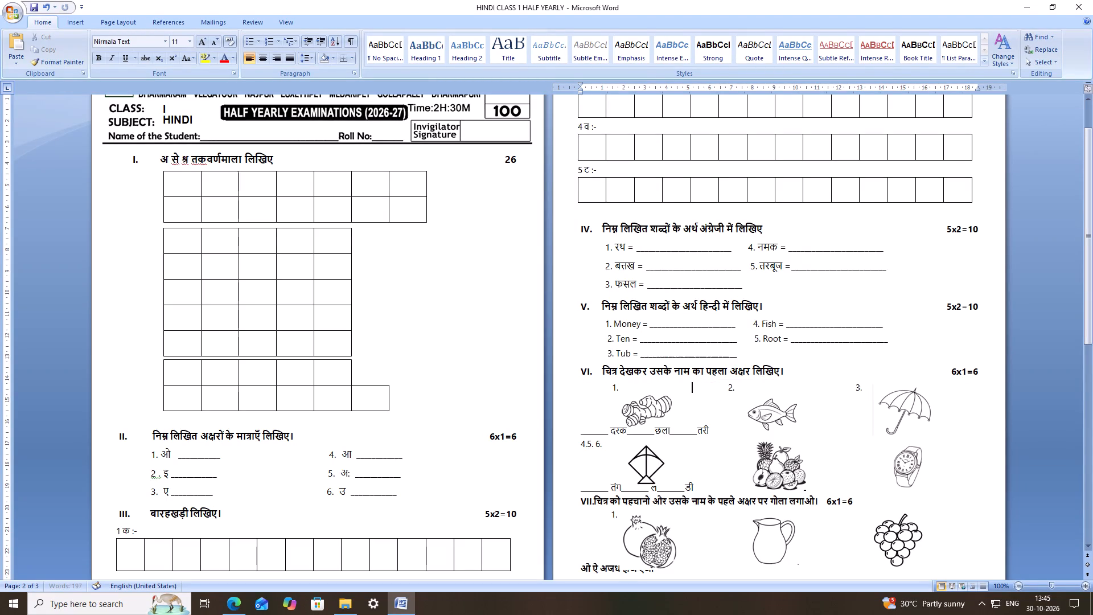
key(BackSpace)
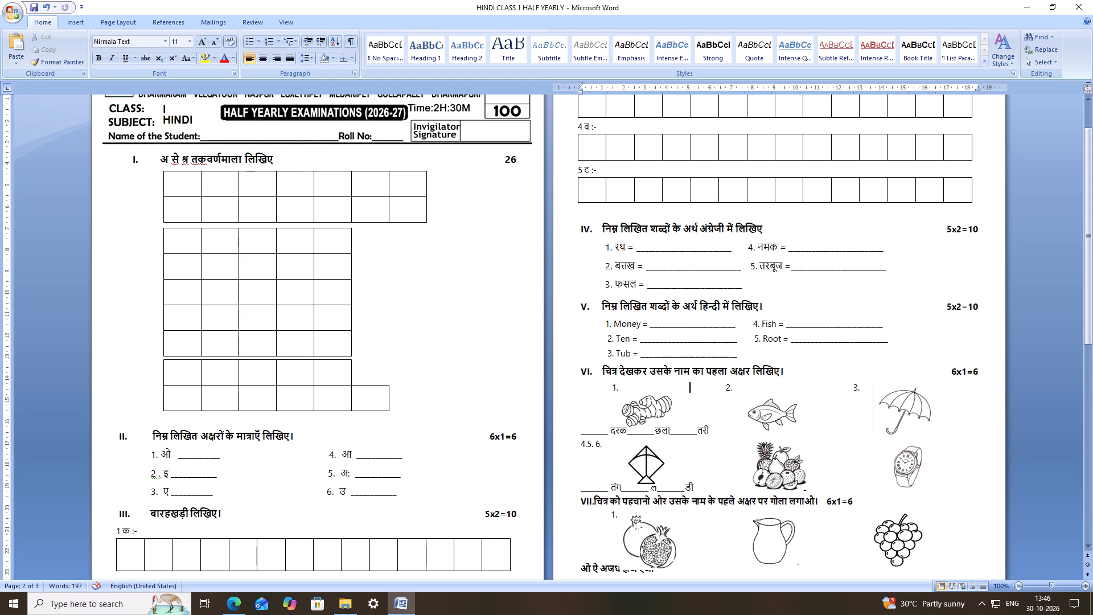
Move the ginger picture slightly up and across so it sits beside number 1, clear of the answer line.
drag(652, 415, 658, 402)
drag(655, 403, 660, 409)
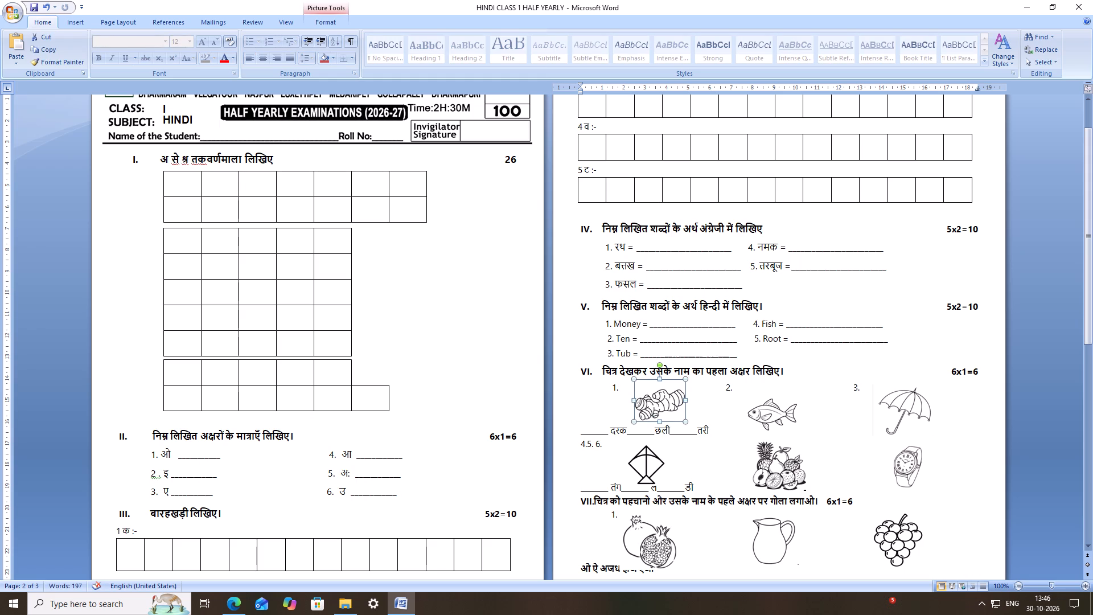
Indent the answer line of question VI so the first blank with दरक sits beneath the ginger picture.
click(579, 434)
key(space)
key(space)
key(space)
key(space)
key(space)
key(space)
key(space)
key(space)
key(space)
key(space)
key(space)
key(space)
key(space)
key(space)
key(space)
key(space)
key(space)
key(space)
key(space)
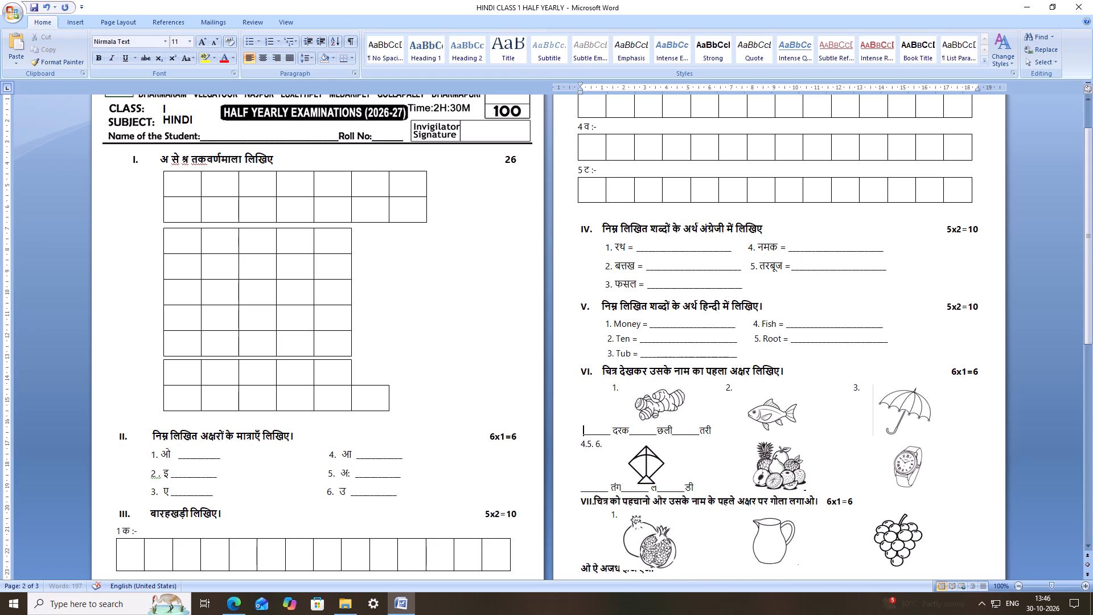
key(space)
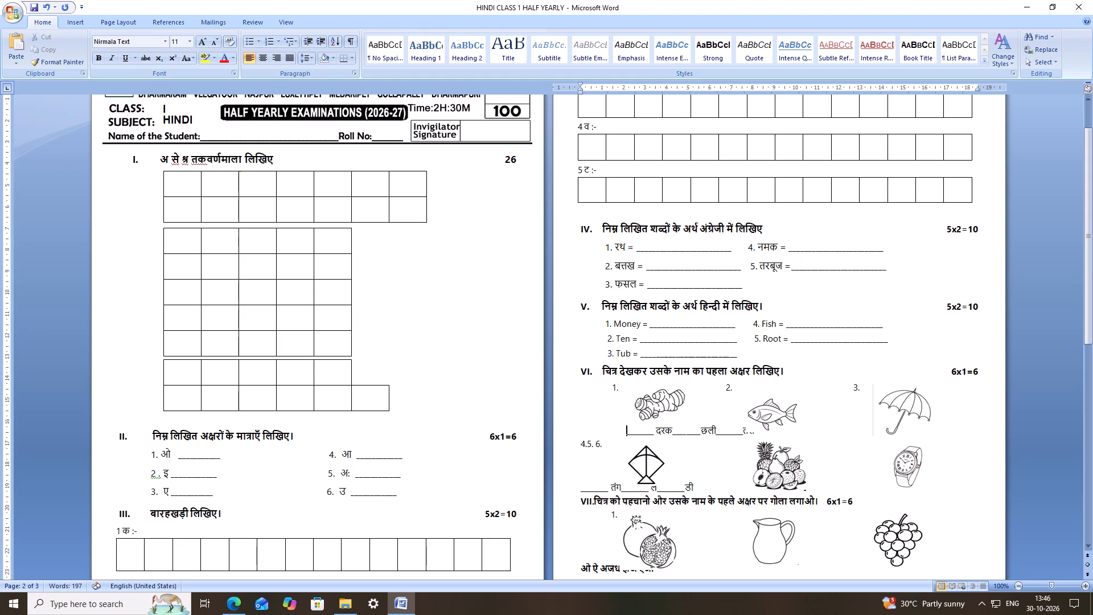
key(space)
key(space)
key(space)
key(space)
key(space)
key(space)
key(space)
key(space)
key(space)
key(space)
key(space)
Add spacing after दरक to shift the blank with छली beneath the fish picture.
click(698, 434)
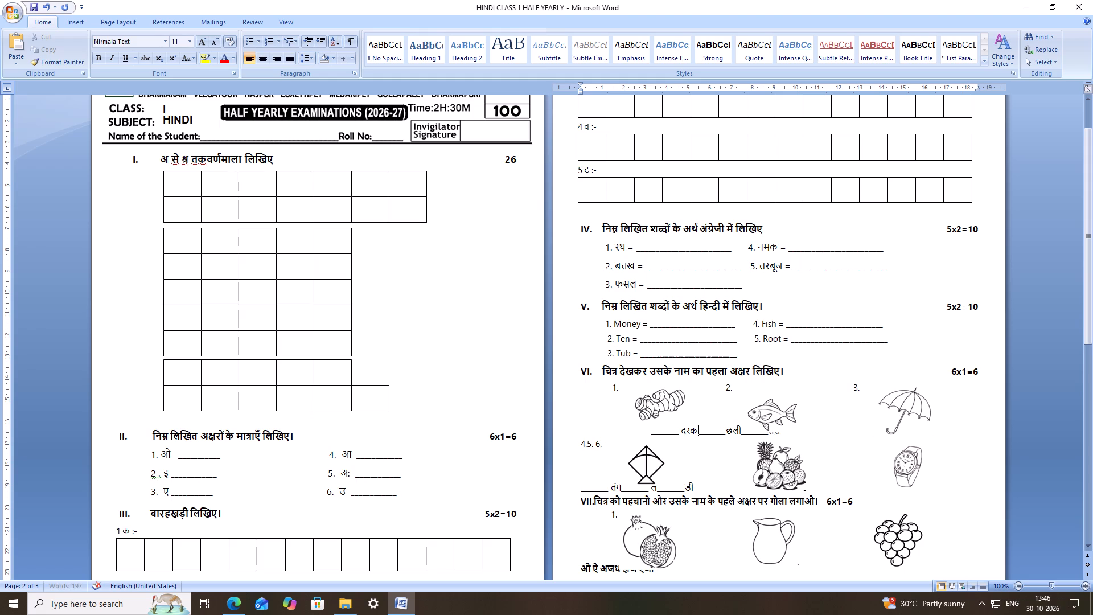
key(space)
key(space)
key(space)
key(space)
key(space)
key(space)
key(space)
key(space)
key(space)
key(space)
key(space)
key(space)
key(space)
key(space)
key(space)
key(space)
key(space)
key(space)
key(space)
key(space)
Move the fish picture slightly up so it clears the blank with छली and lines up with the ginger picture.
drag(772, 415, 770, 407)
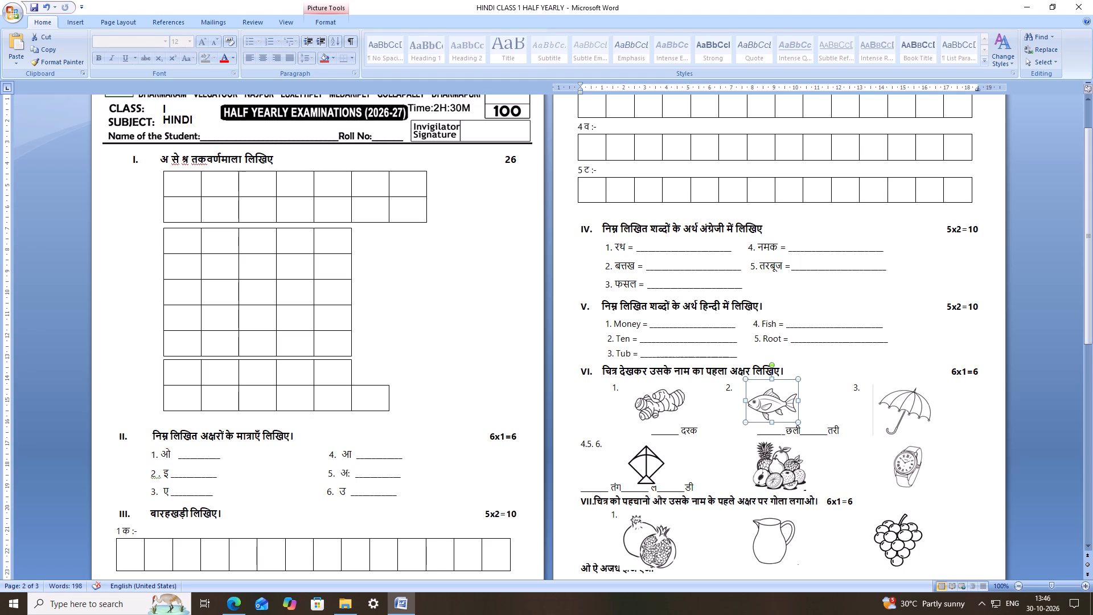
Add spacing after छली in question VI's first answer line to separate the blank with तरी from it.
click(801, 435)
click(800, 436)
key(space)
key(space)
key(space)
key(space)
key(space)
key(space)
key(space)
key(space)
key(space)
key(space)
key(space)
key(space)
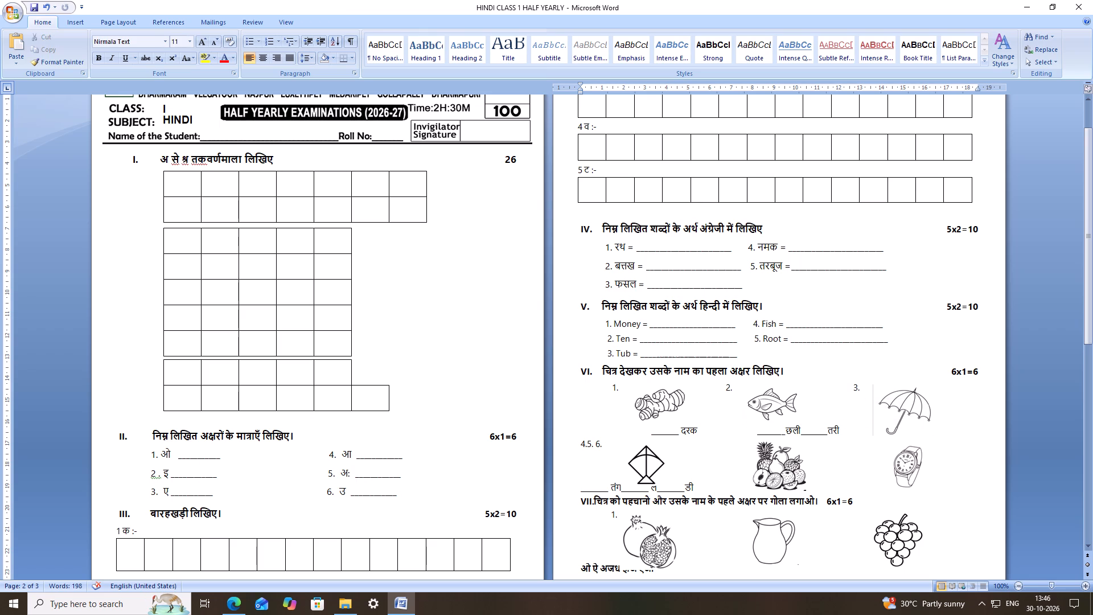
Shrink the umbrella picture beside number 3 in question VI so it clears the answer line.
click(917, 402)
drag(934, 436, 934, 435)
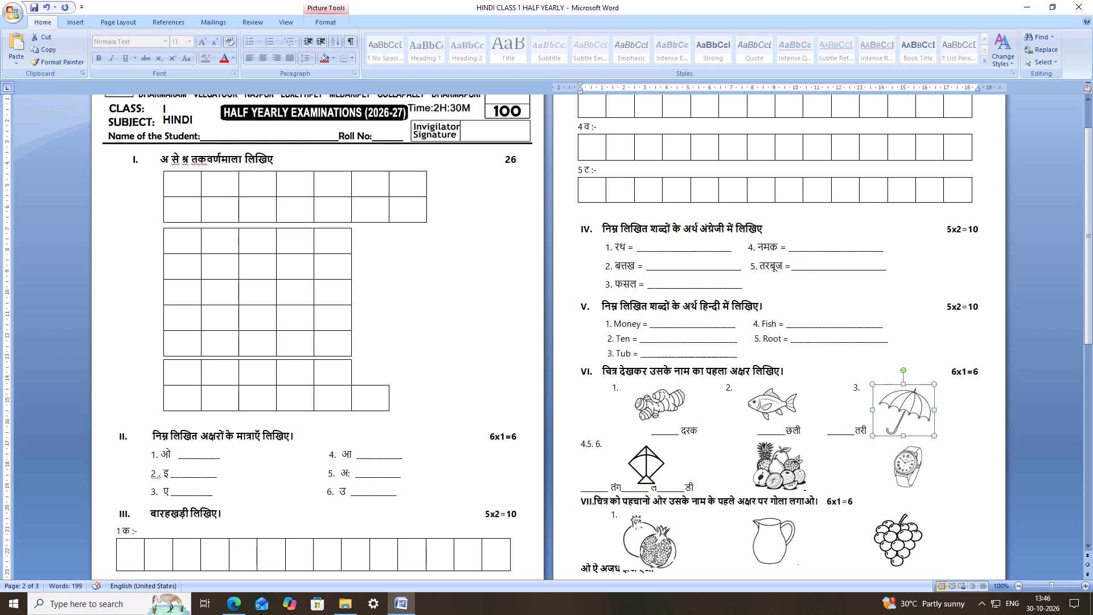
drag(934, 435, 923, 419)
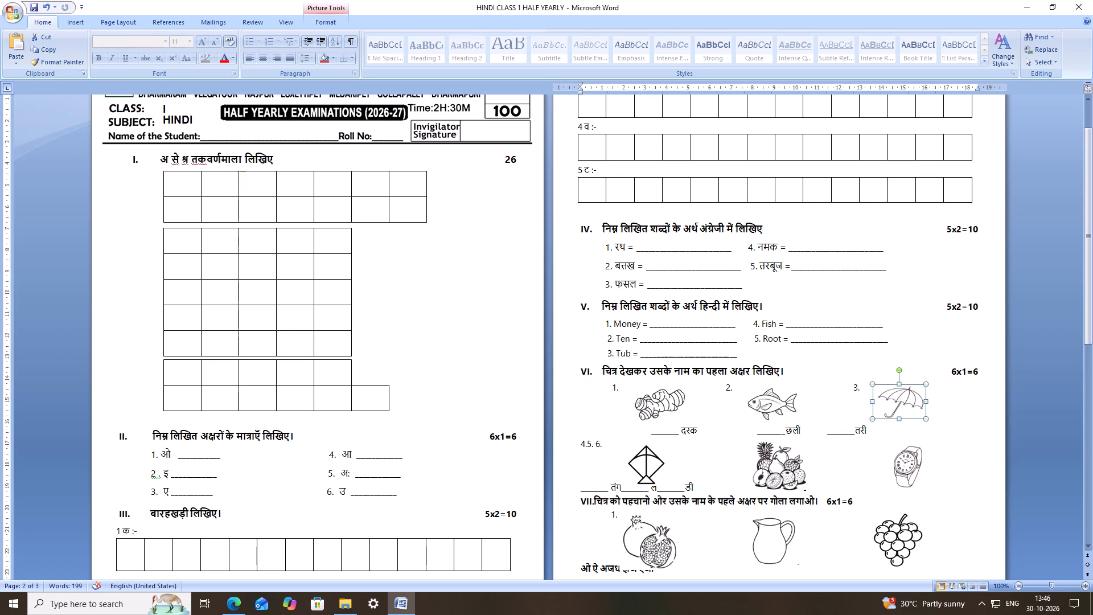
Add more spacing before the blank with तरी so it sits beneath the umbrella picture.
click(828, 437)
key(space)
key(space)
key(space)
key(space)
key(space)
key(space)
key(space)
key(space)
key(space)
key(space)
key(space)
key(space)
key(space)
key(space)
key(space)
key(space)
key(space)
key(space)
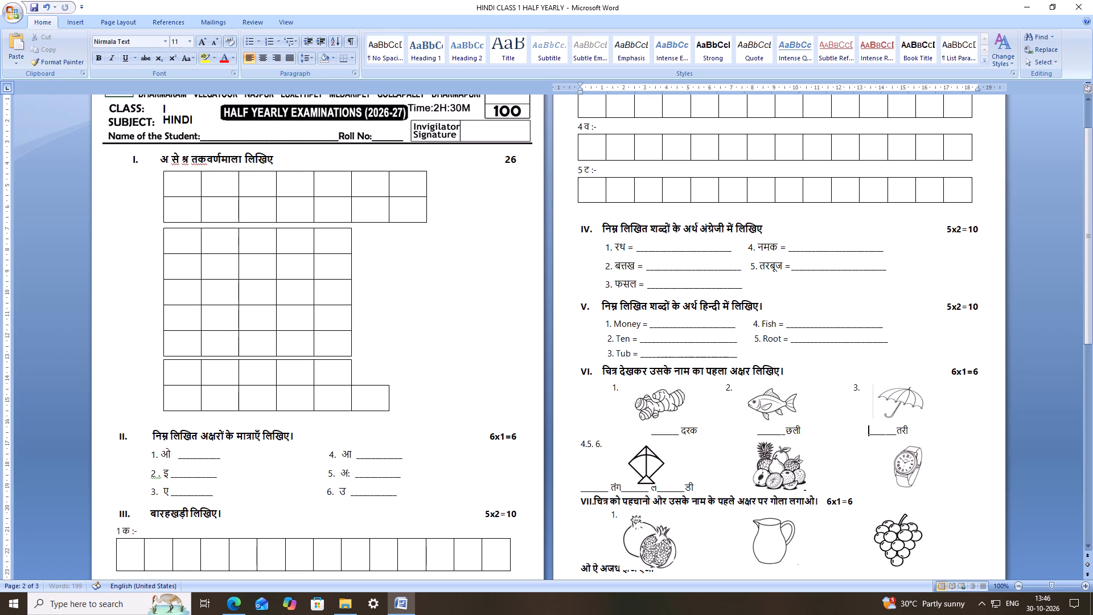
key(space)
key(space)
click(917, 417)
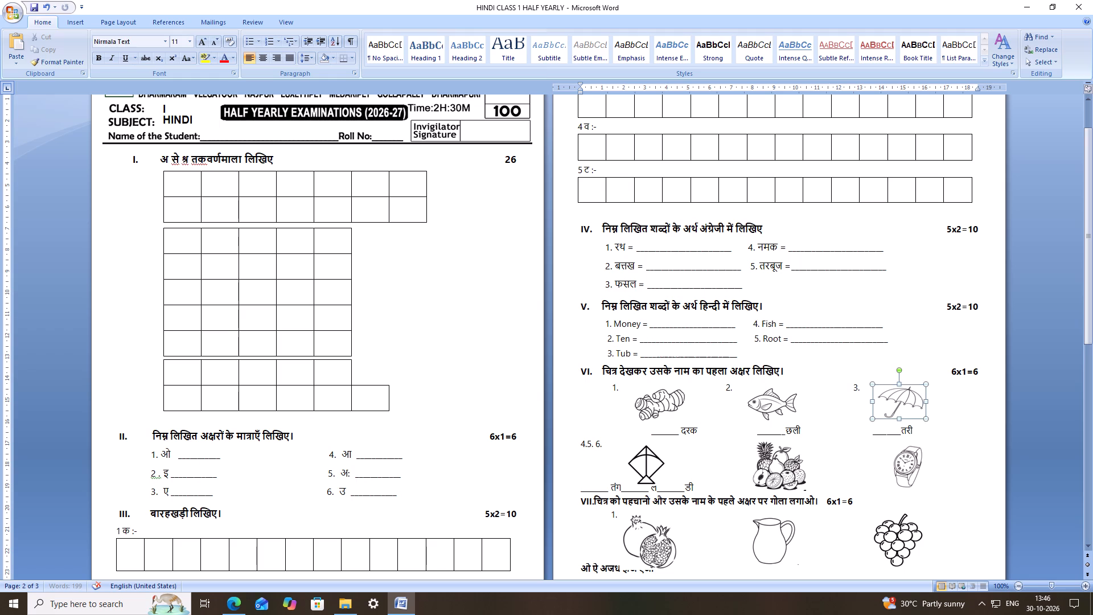
click(937, 420)
Look over the layout of the remaining questions through to the last page of the paper.
scroll(696, 340, down, 13)
scroll(622, 374, down, 3)
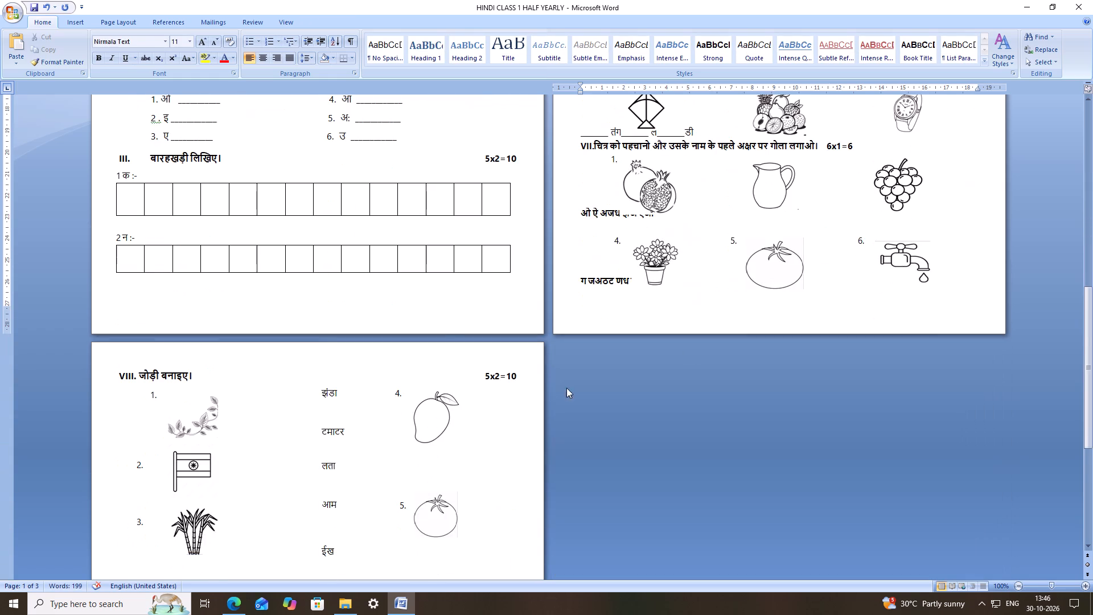
scroll(566, 388, down, 2)
scroll(443, 360, up, 1)
scroll(435, 361, down, 11)
scroll(679, 341, up, 2)
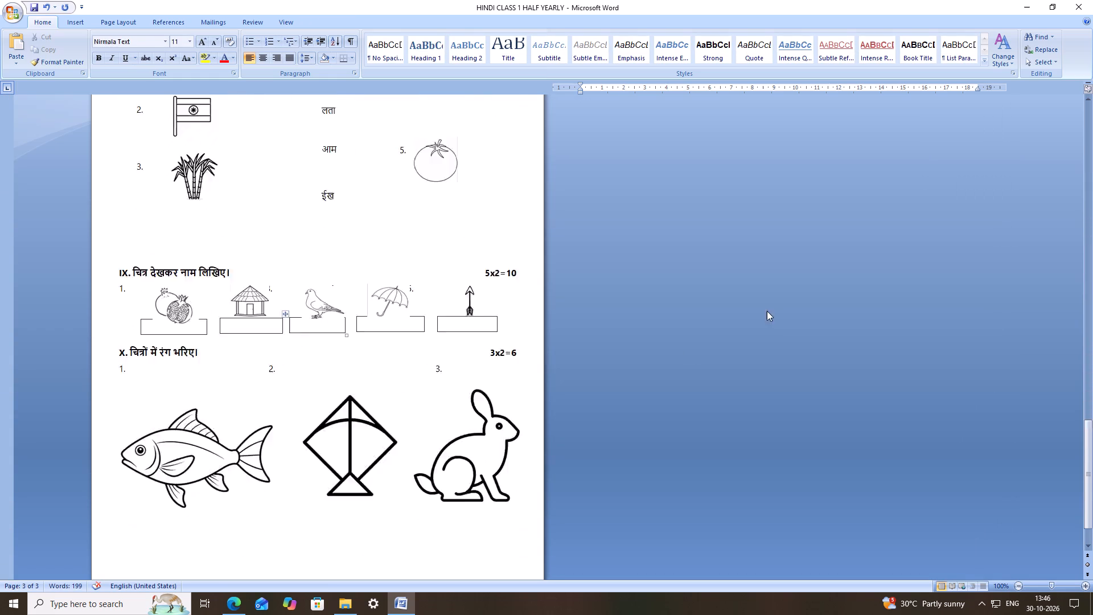
scroll(767, 311, up, 16)
scroll(815, 251, up, 4)
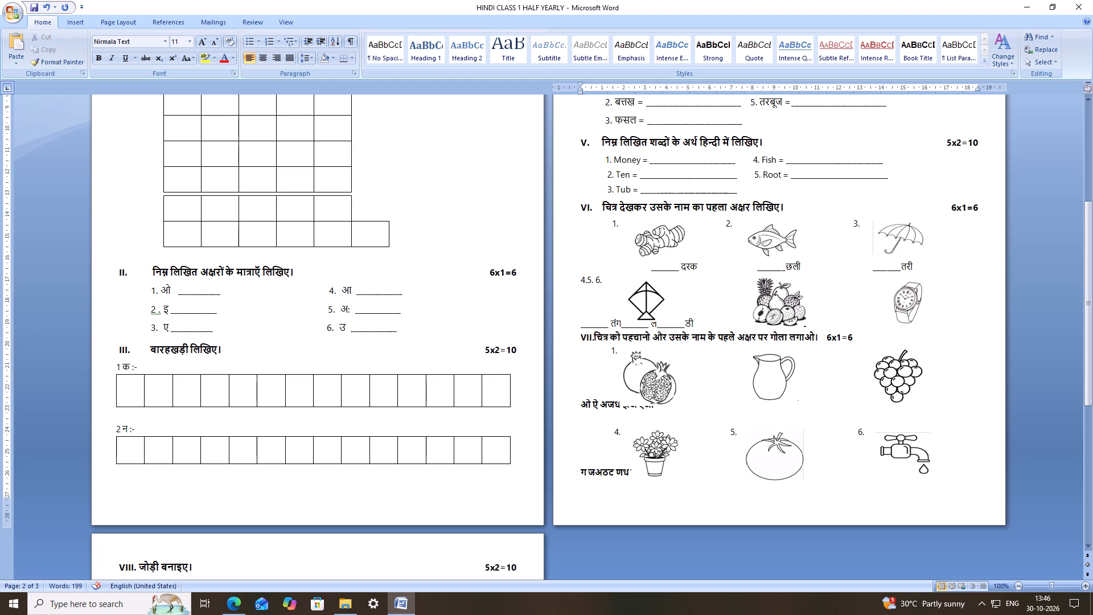
Insert an empty line above the question VII heading and indent the heading by three spaces.
click(579, 341)
key(Return)
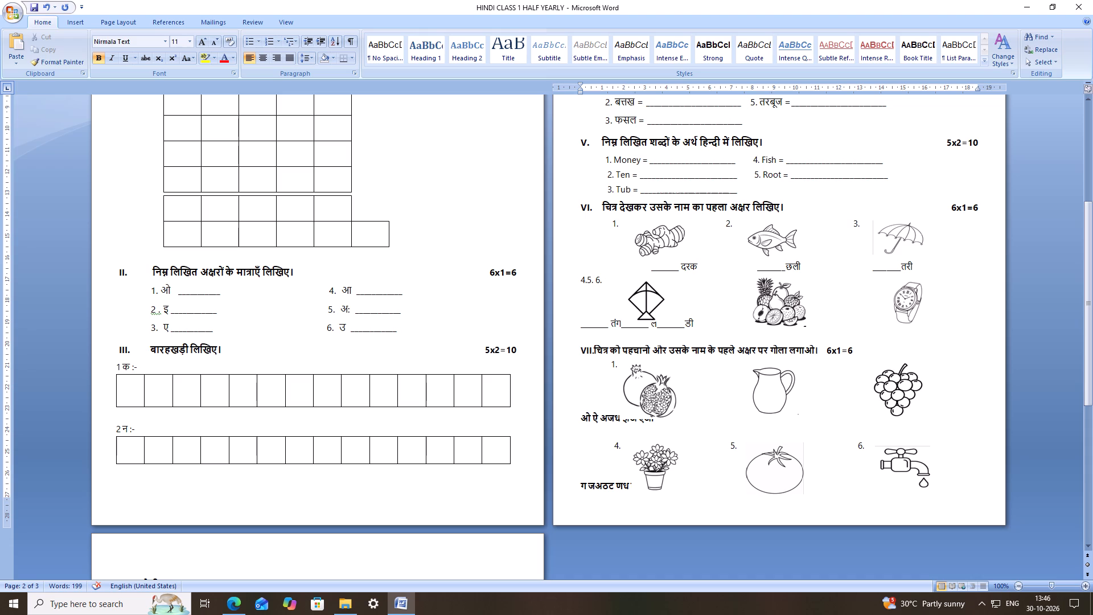
key(space)
key(space)
key(space)
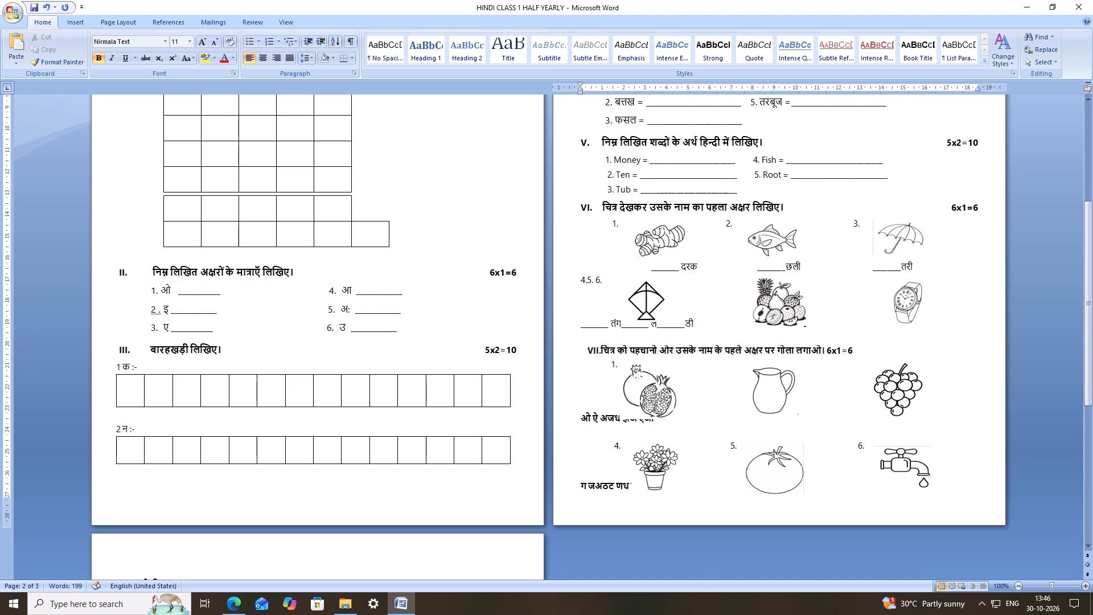
Indent question VI's second number row so number 4 sits beneath number 1, beside the kite picture.
click(574, 281)
key(space)
key(space)
key(space)
key(space)
key(space)
key(space)
key(space)
key(space)
key(space)
key(space)
key(space)
key(space)
key(space)
key(space)
Add spacing after number 4 so number 5 sits beneath number 2, beside the fruit picture.
click(620, 281)
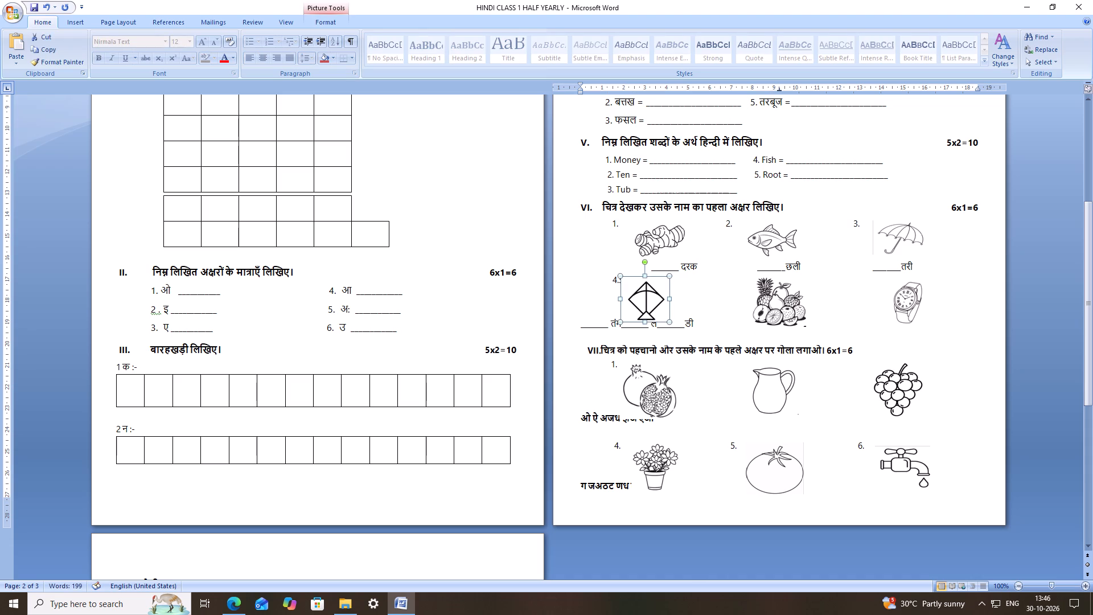
click(618, 280)
key(Right)
key(space)
key(space)
key(space)
key(space)
key(space)
key(space)
key(space)
key(space)
key(space)
key(space)
key(space)
key(space)
key(space)
key(space)
key(space)
key(space)
key(space)
key(space)
key(space)
key(space)
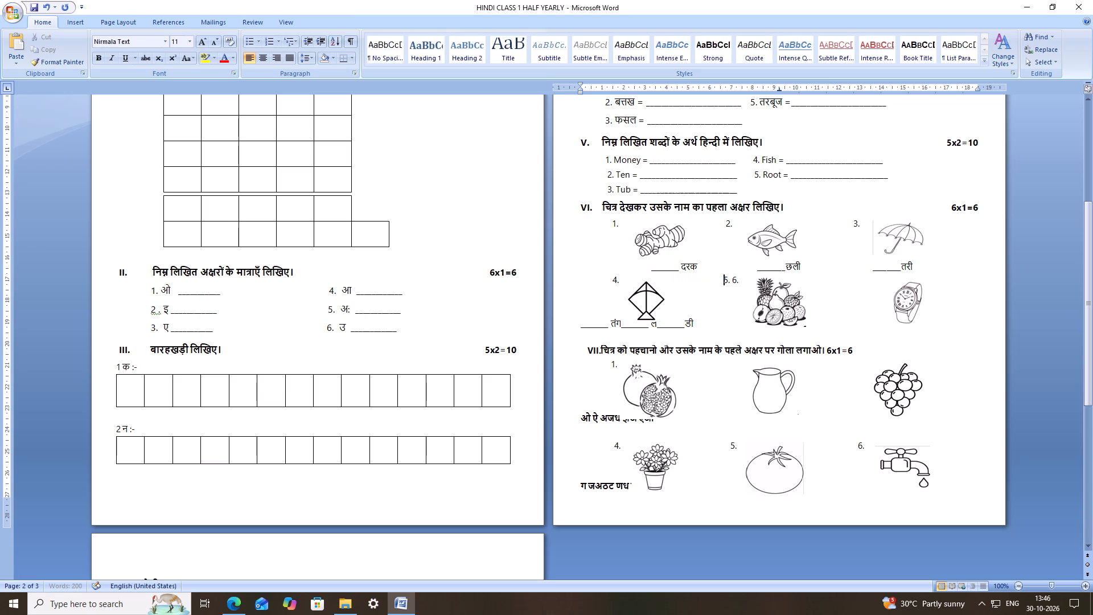
key(space)
key(space)
Add spacing after number 5 so number 6 sits beneath number 3, beside the watch picture.
click(737, 281)
key(space)
key(space)
key(space)
key(space)
key(space)
key(space)
key(space)
key(space)
key(space)
key(space)
key(space)
key(space)
key(space)
key(space)
key(space)
key(space)
key(space)
key(space)
key(space)
key(space)
key(space)
key(space)
key(space)
key(BackSpace)
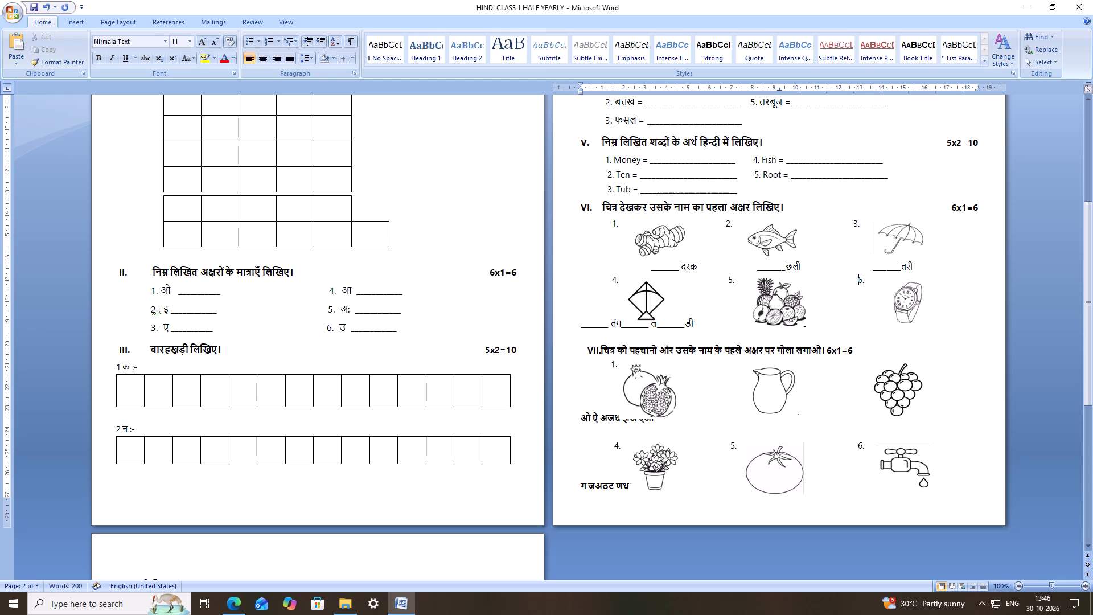
Save the exam paper document.
key(ctrl+s)
key(ctrl+s)
key(ctrl+s)
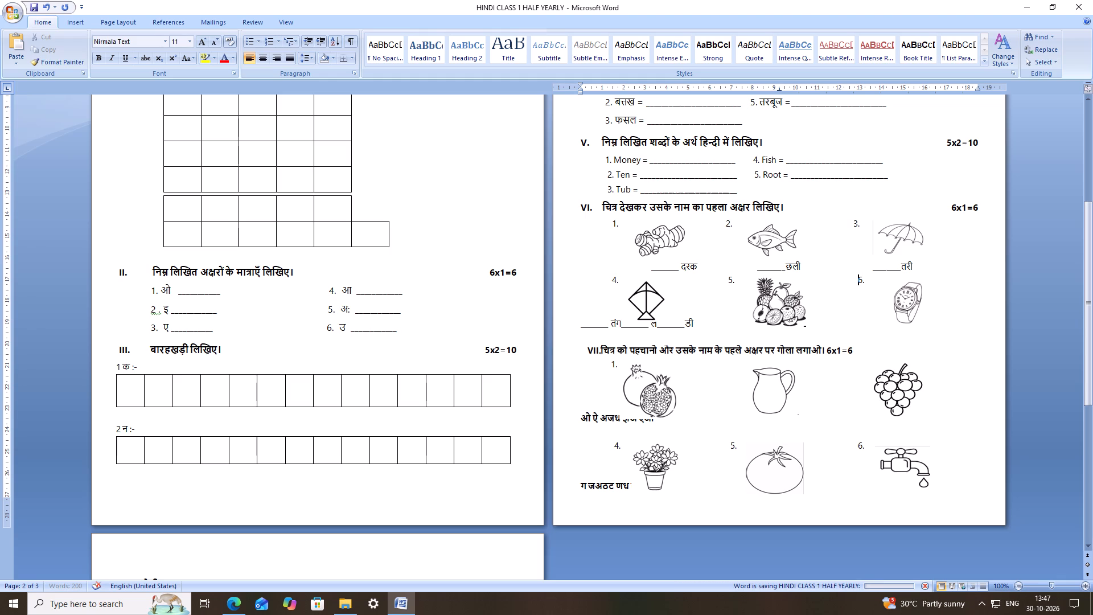
Move question VI's second answer line down one line and indent it so the blank with तंग sits beneath the kite picture.
click(578, 324)
key(Return)
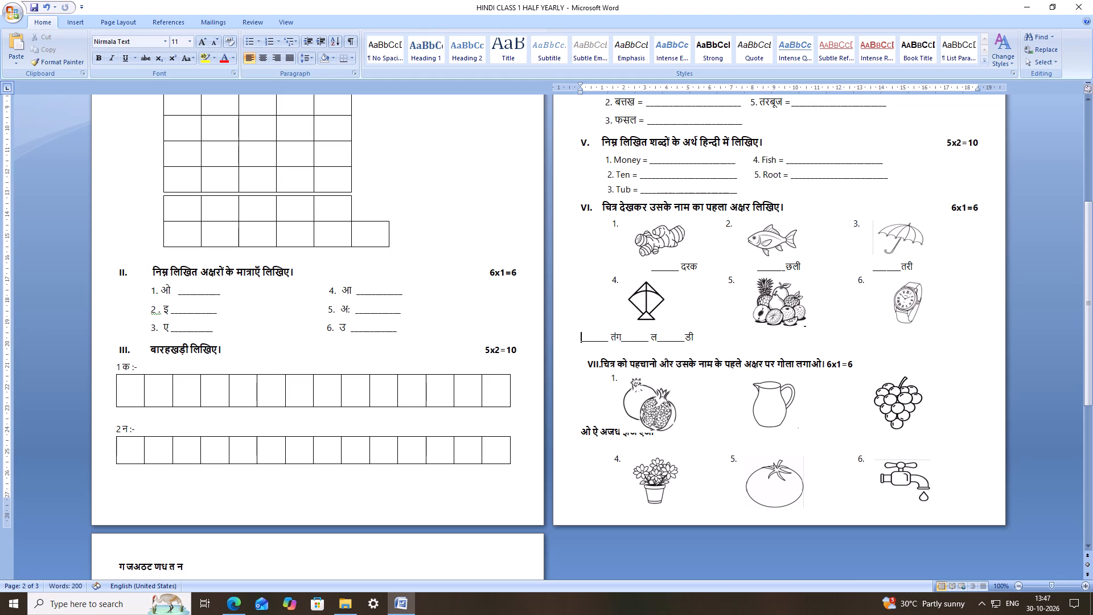
key(space)
key(space)
key(space)
key(space)
key(space)
key(space)
key(space)
key(space)
key(space)
key(space)
key(space)
key(space)
key(space)
key(space)
key(space)
key(space)
key(space)
key(space)
key(space)
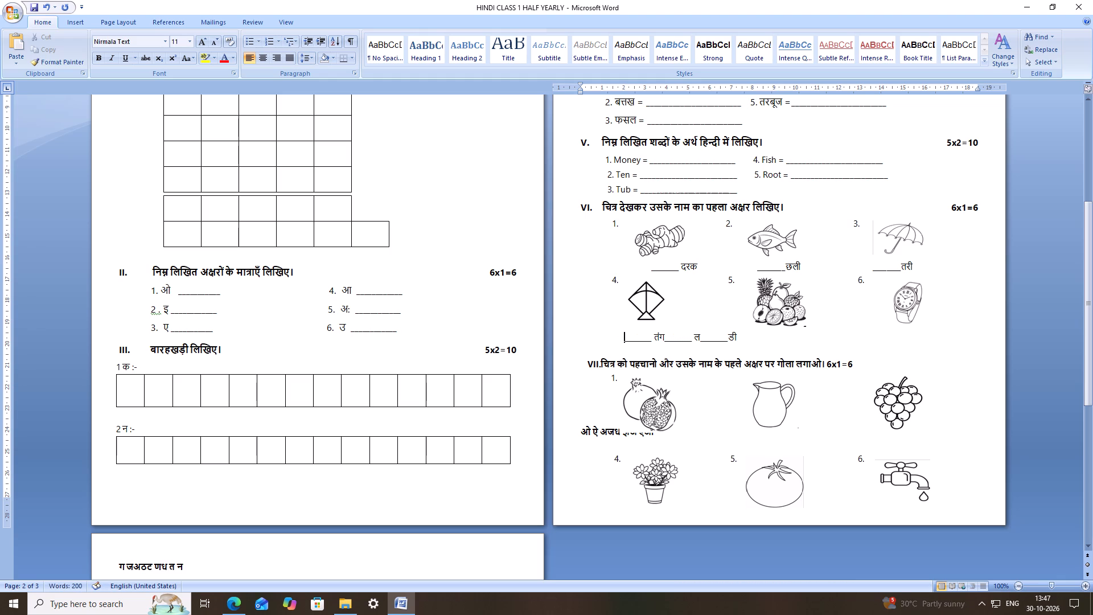
key(space)
key(space)
key(space)
key(space)
Add spacing after तंग in question VI so the blank with ल sits beneath the fruit picture.
click(675, 341)
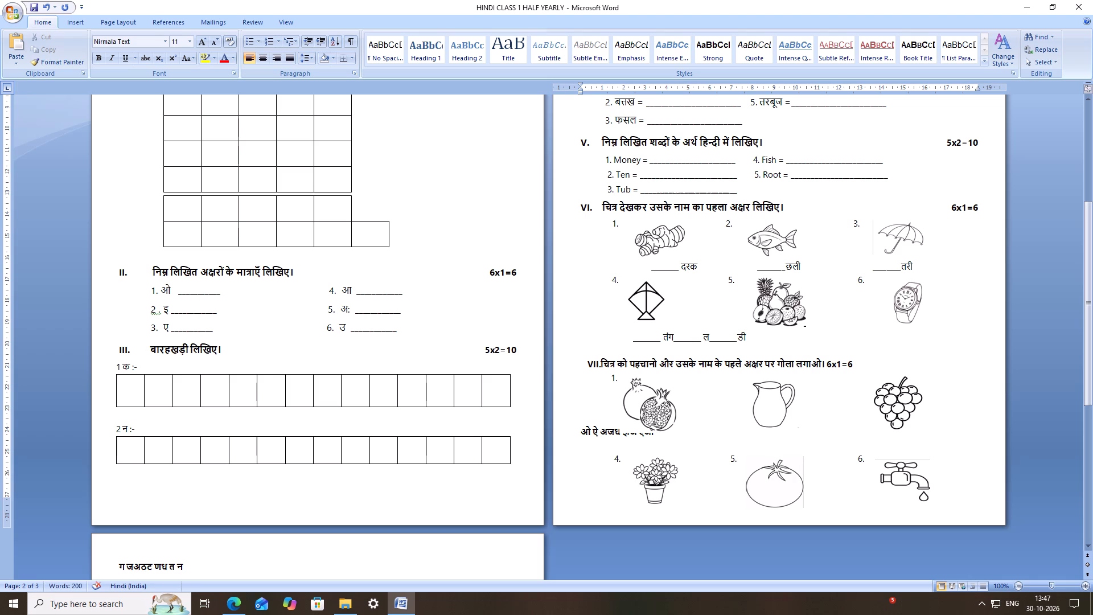
key(space)
key(space)
key(space)
key(space)
key(space)
key(space)
key(space)
key(space)
key(space)
key(space)
key(space)
key(space)
key(space)
key(space)
key(space)
key(space)
key(space)
key(space)
key(space)
key(space)
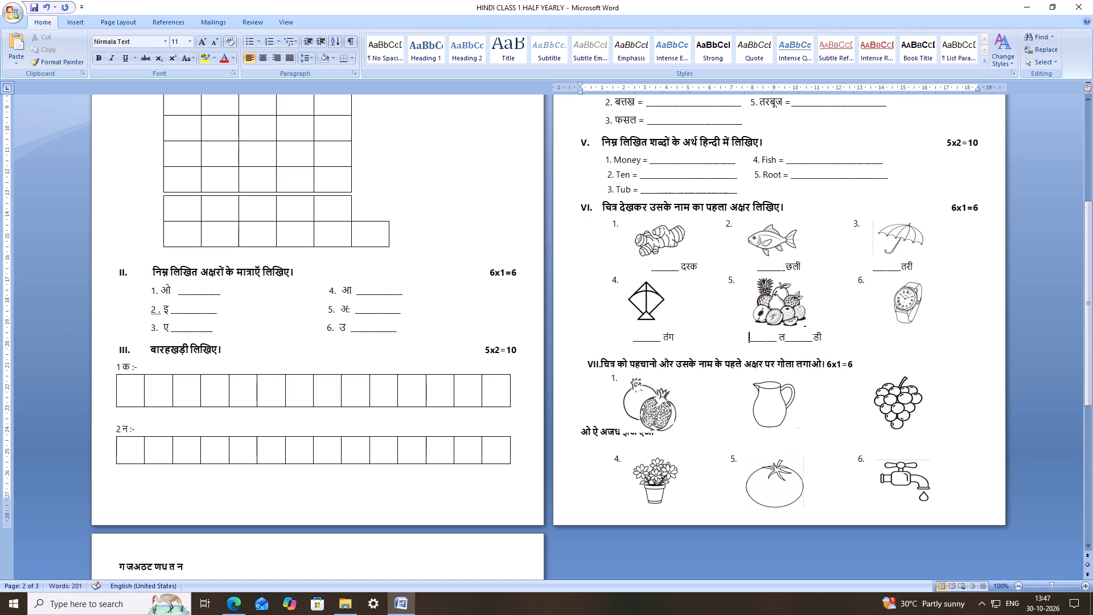
key(space)
key(space)
key(space)
key(space)
key(space)
Add spacing after ल in question VI so the blank with डी sits beneath the watch picture.
click(798, 342)
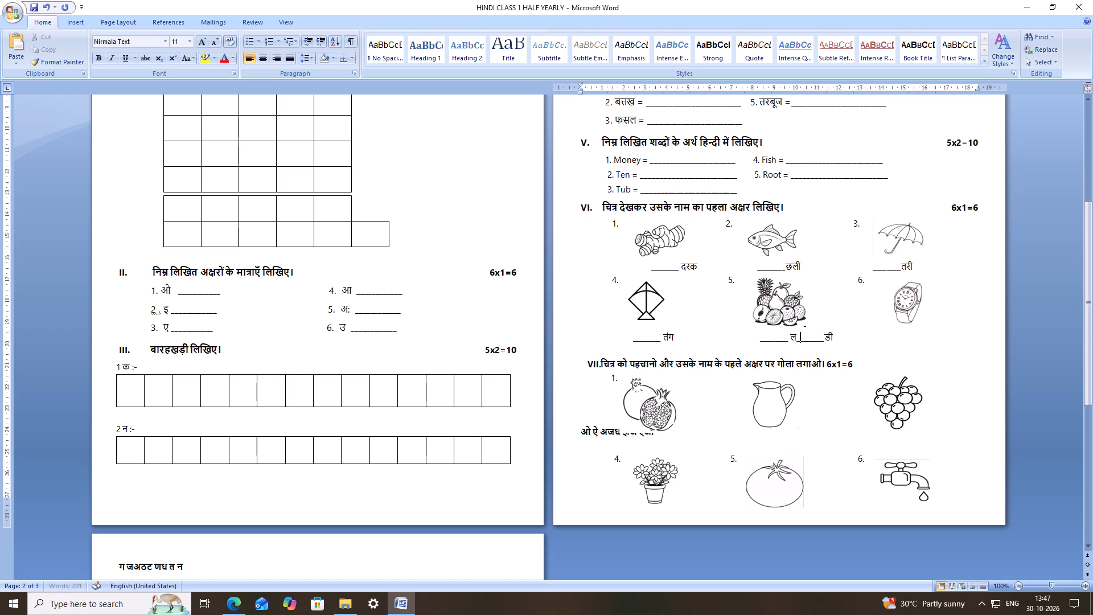
click(797, 343)
key(space)
key(space)
key(space)
key(space)
key(space)
key(space)
key(space)
key(space)
key(space)
key(space)
key(space)
key(space)
key(space)
key(space)
key(space)
key(space)
key(space)
key(space)
key(space)
key(space)
Save the exam paper document.
key(ctrl+s)
key(ctrl+s)
key(ctrl+s)
key(ctrl+s)
Remove leading spaces from question VI's first answer line to shift the blank with दरक left beneath the ginger picture.
click(647, 270)
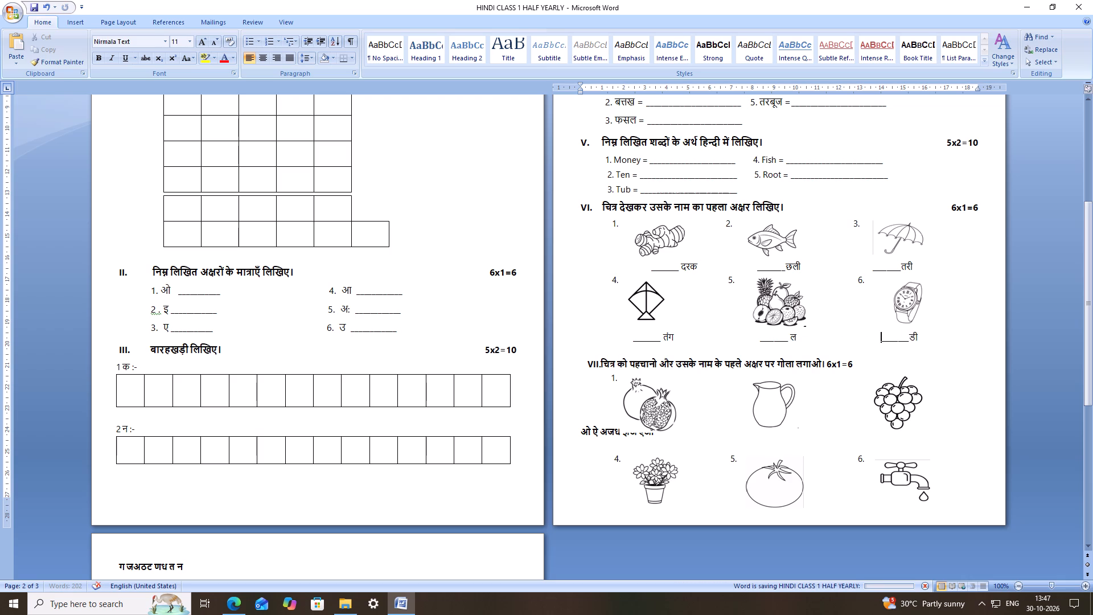
key(BackSpace)
key(BackSpace)
key(BackSpace)
key(BackSpace)
key(BackSpace)
key(BackSpace)
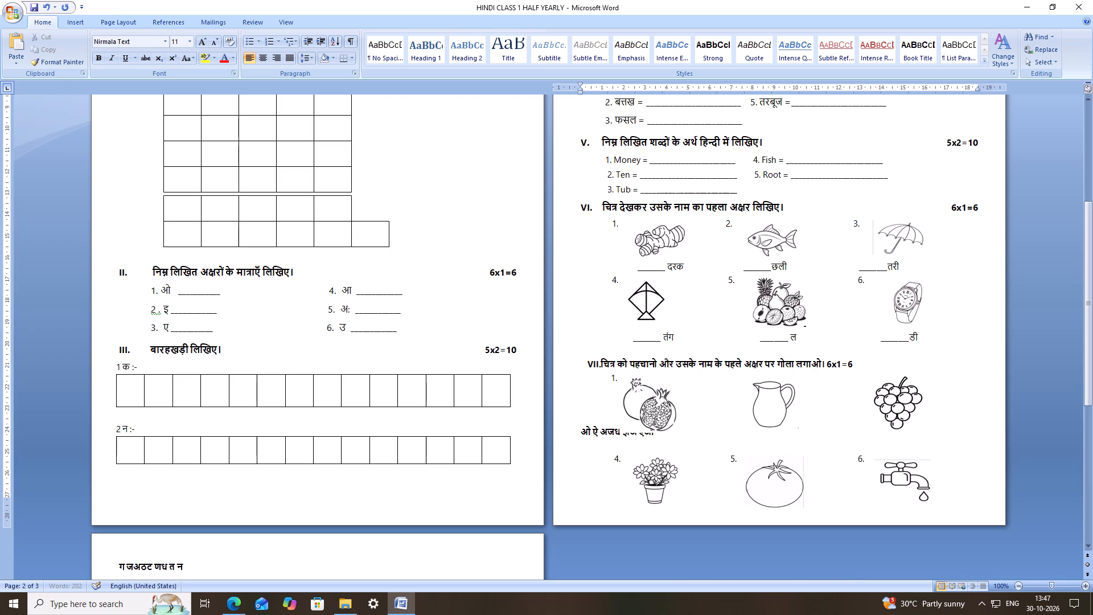
key(BackSpace)
key(BackSpace)
key(BackSpace)
key(BackSpace)
Add spaces before the blank with छली so it sits beneath the fish and the तरी blank beneath the umbrella.
click(733, 273)
key(period)
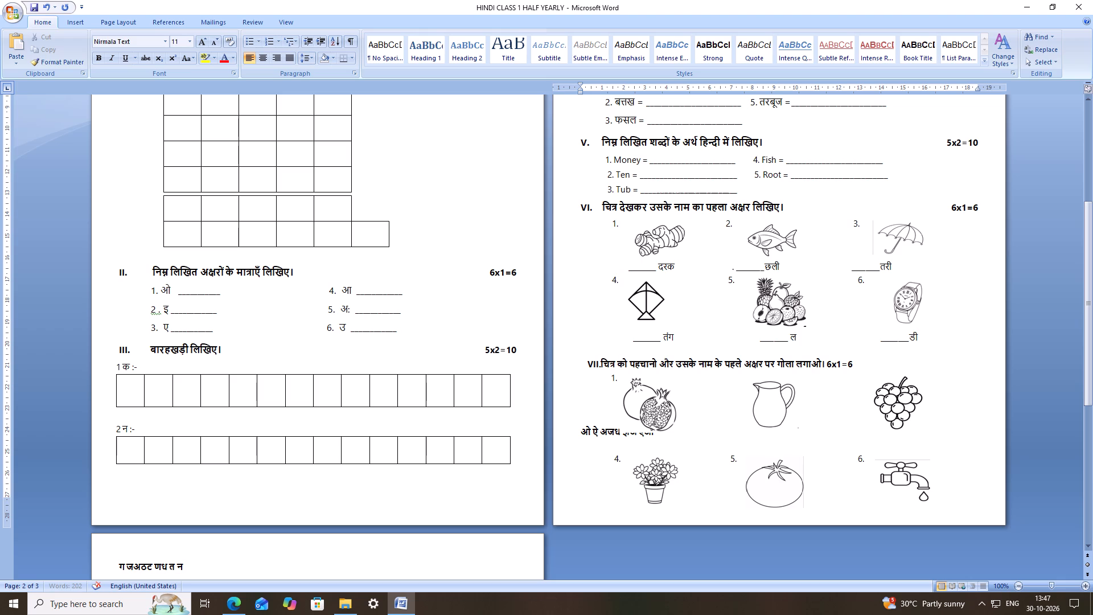
key(BackSpace)
key(space)
key(space)
key(space)
key(space)
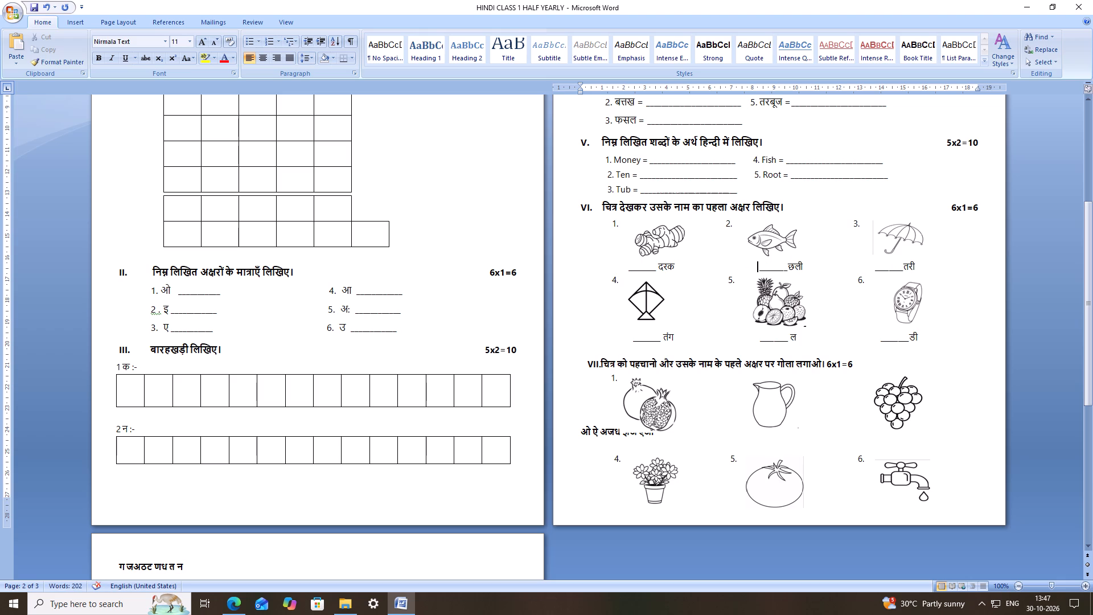
Insert spaces between the numeral VII. and its heading text to match the other question headings.
click(601, 367)
key(space)
key(space)
key(space)
key(space)
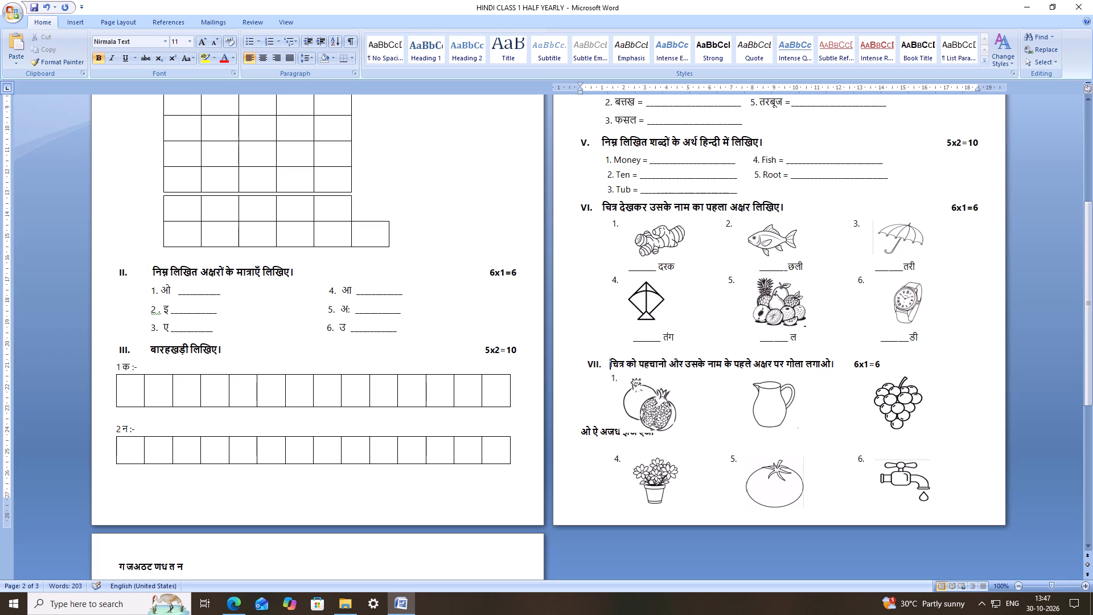
Add spacing before question VII's marks, 6x1=6, to bring them near the right margin like the other headings' marks.
click(844, 365)
key(space)
key(space)
key(space)
key(space)
key(space)
key(space)
key(space)
key(space)
key(space)
key(space)
key(space)
key(space)
key(space)
key(space)
key(space)
key(space)
key(space)
key(space)
key(space)
key(space)
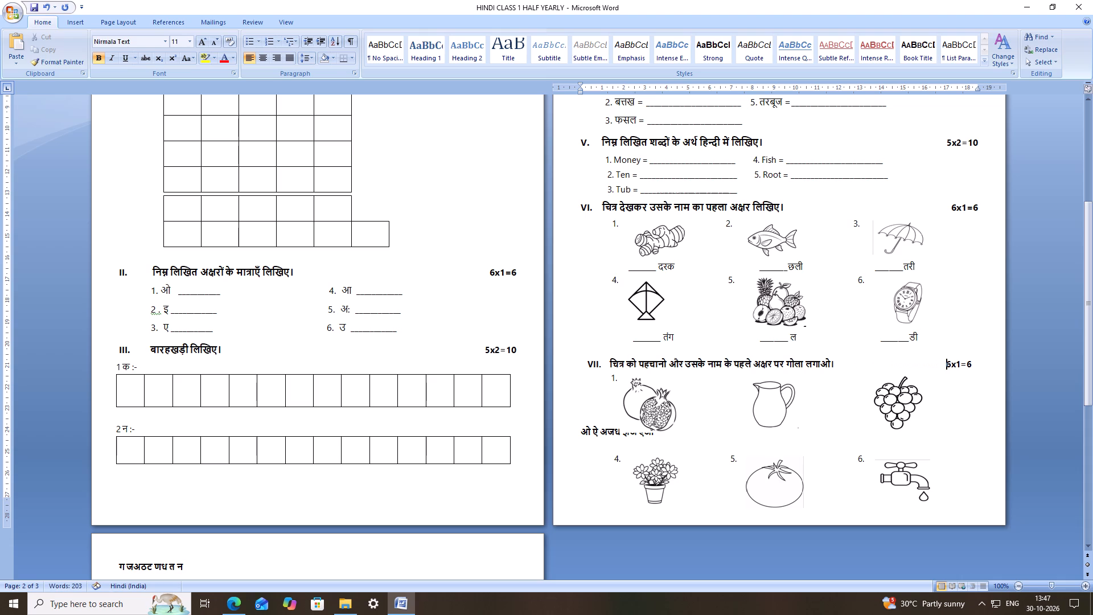
Save the exam paper document.
key(ctrl+s)
key(ctrl+s)
key(ctrl+s)
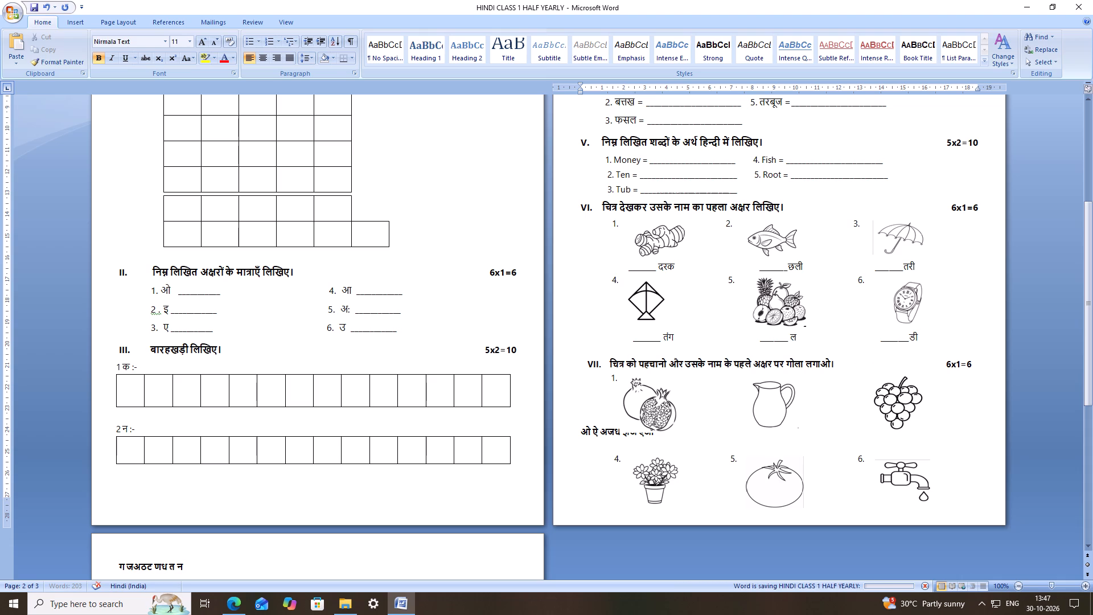
Select all six pictures in question VII and set their height to 1 cm.
scroll(463, 440, down, 11)
scroll(447, 421, up, 7)
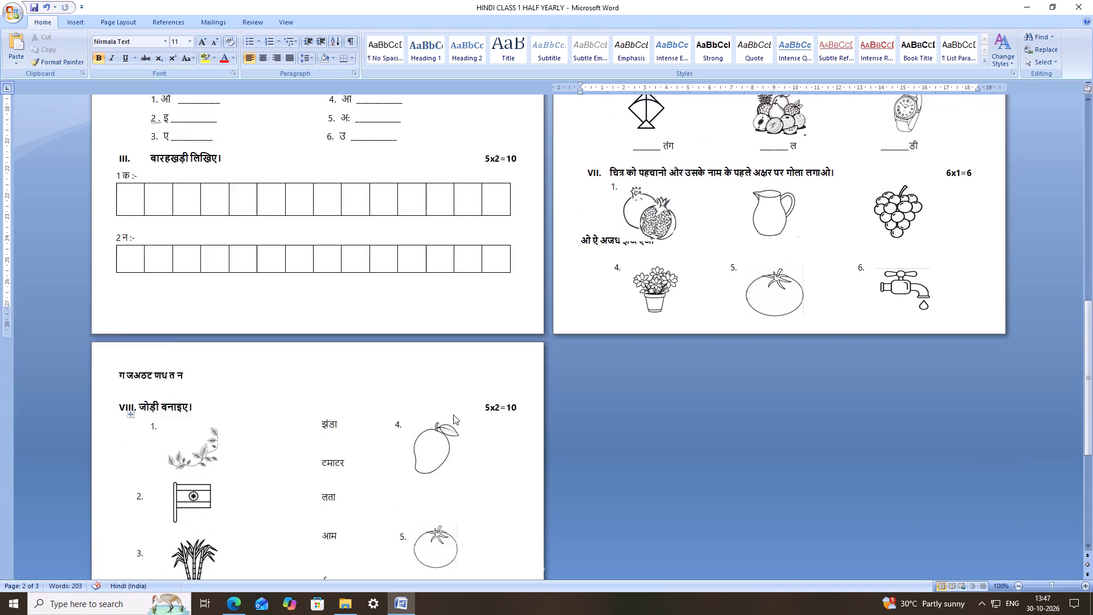
scroll(573, 379, up, 12)
scroll(597, 352, down, 2)
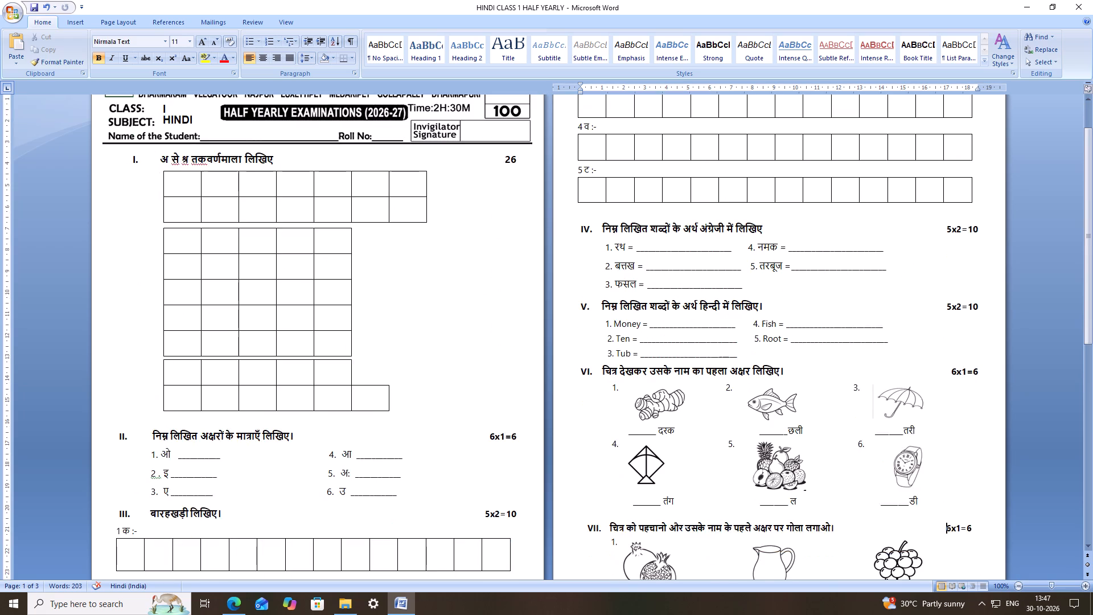
scroll(598, 353, down, 6)
click(770, 460)
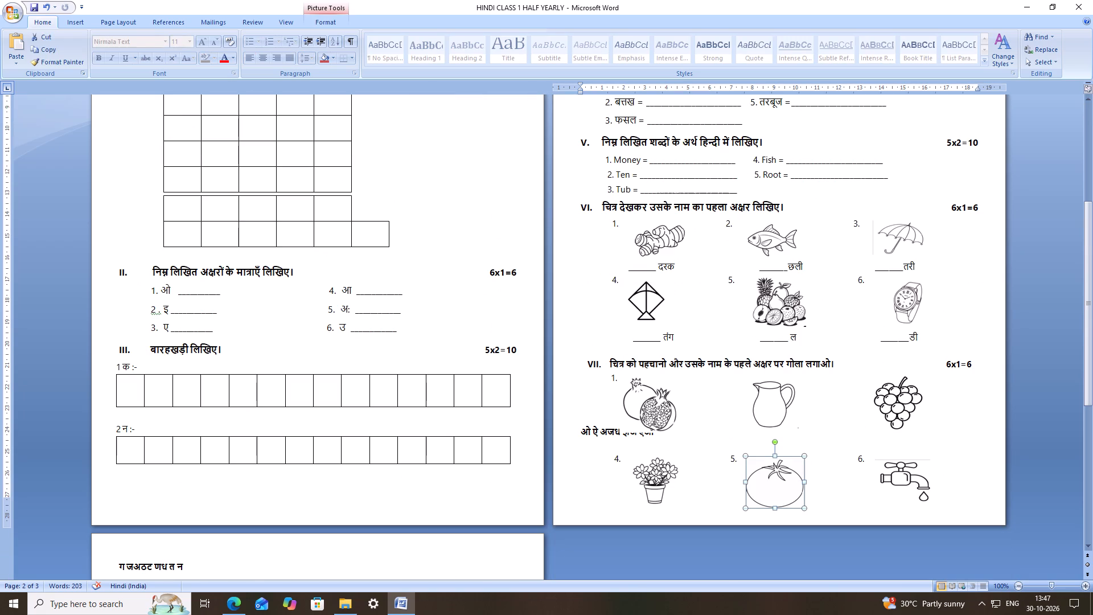
click(649, 403)
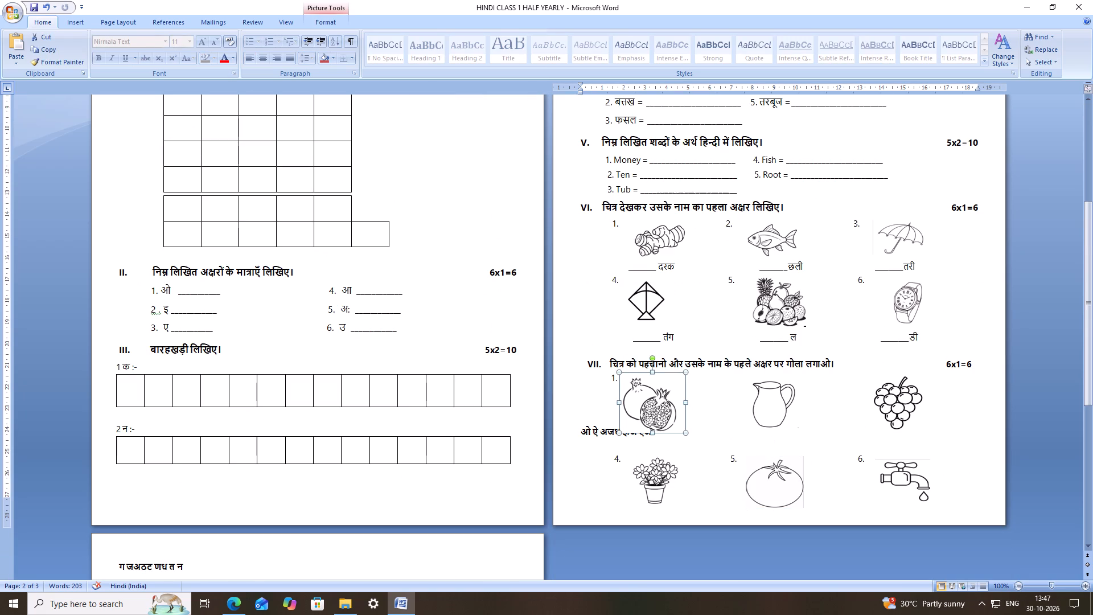
shift+click(774, 409)
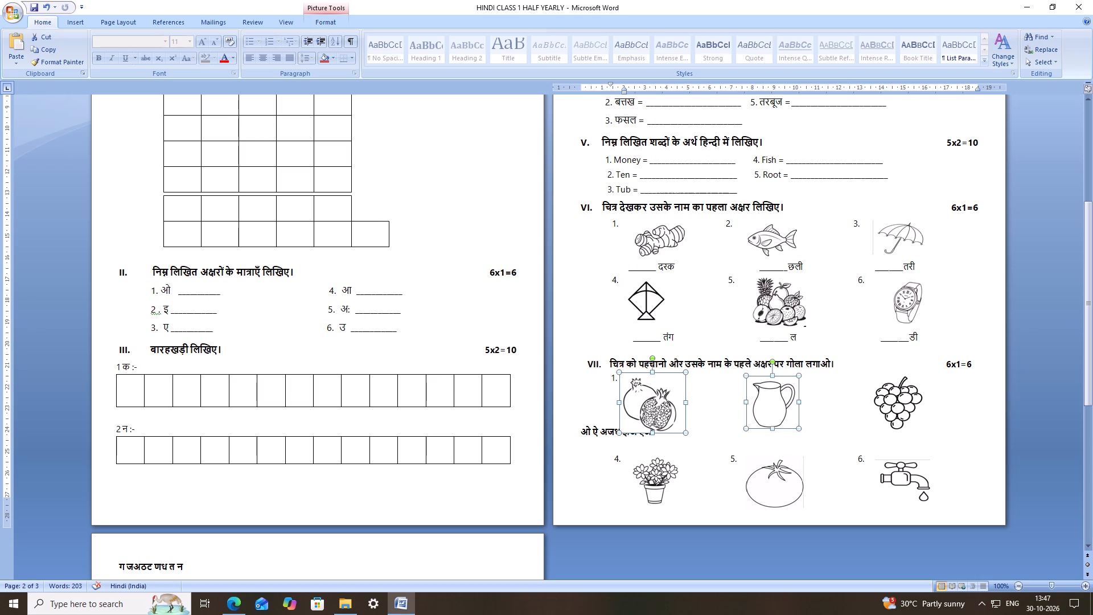
shift+click(665, 494)
shift+click(786, 480)
shift+click(889, 472)
shift+click(893, 388)
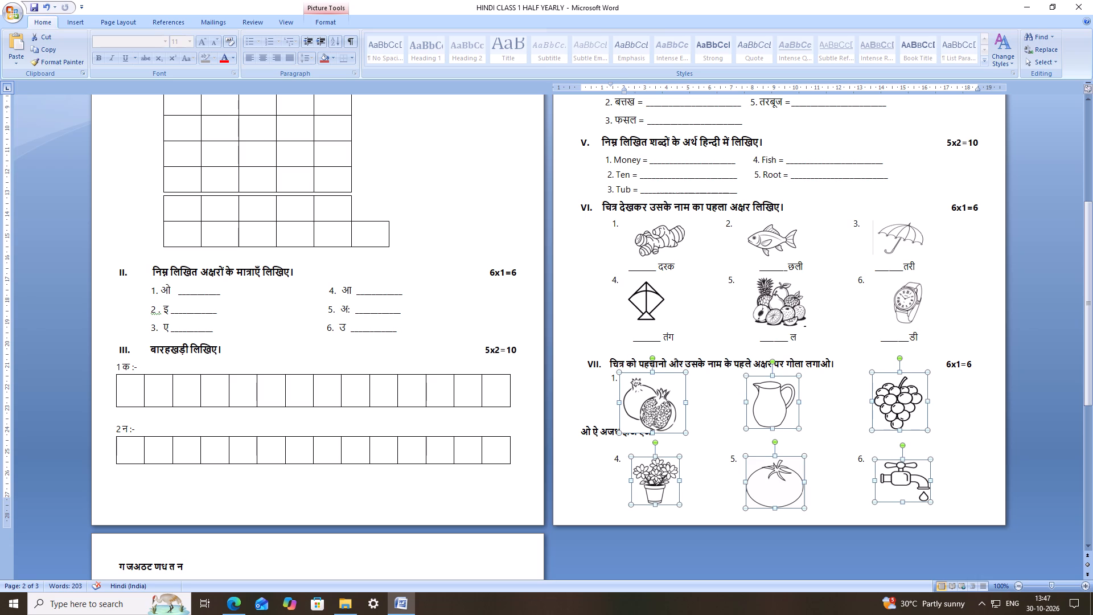
right_click(891, 393)
click(941, 496)
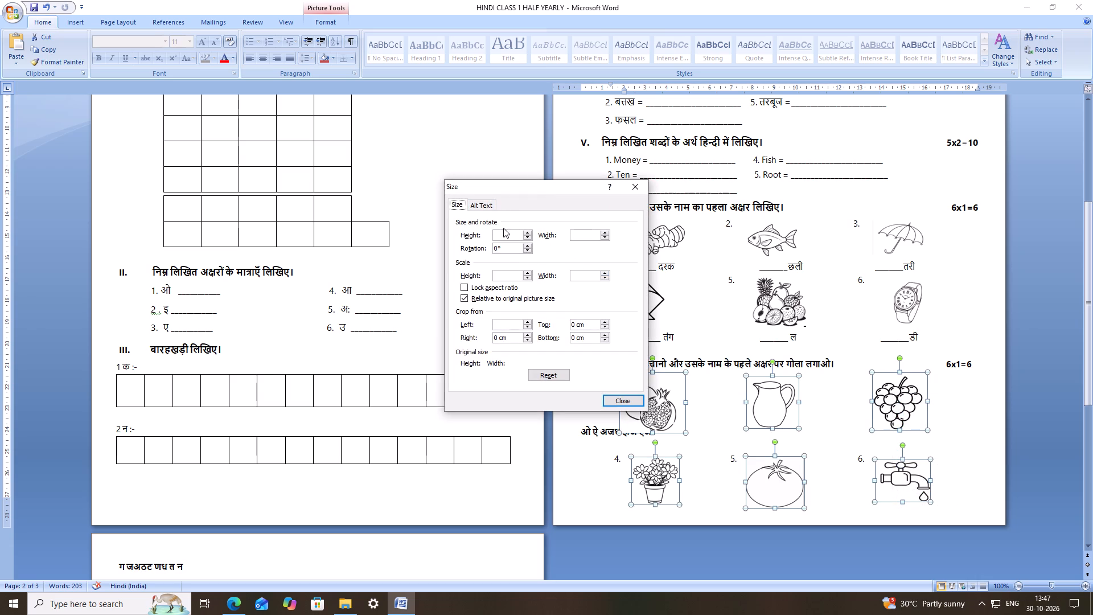
click(509, 235)
key(1)
key(Return)
Stretch the six selected question VII pictures slightly taller and deselect them.
drag(683, 393, 683, 394)
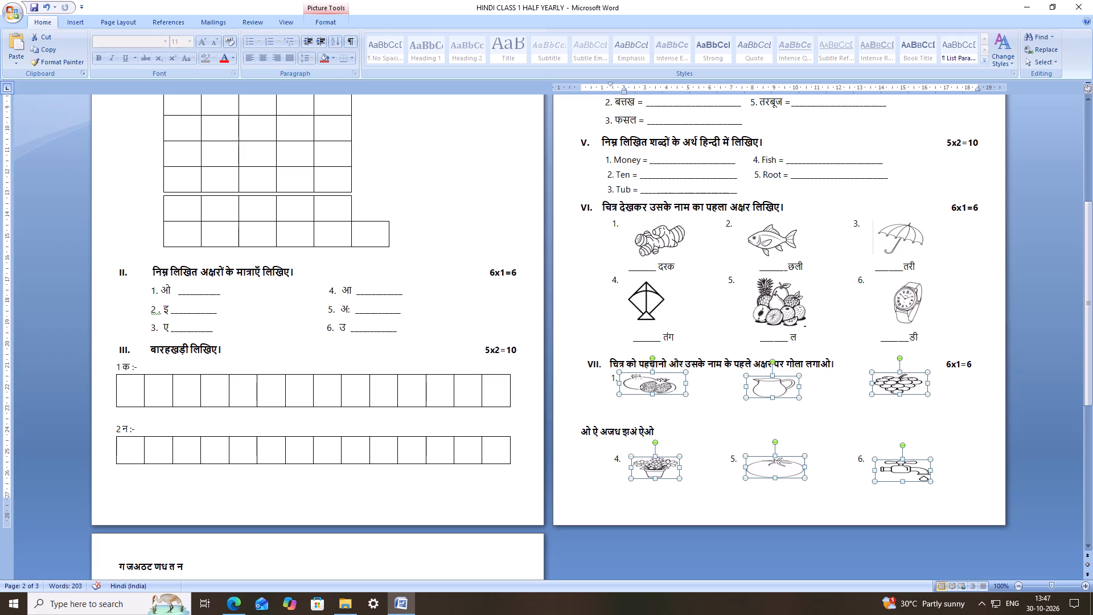
drag(683, 394, 688, 403)
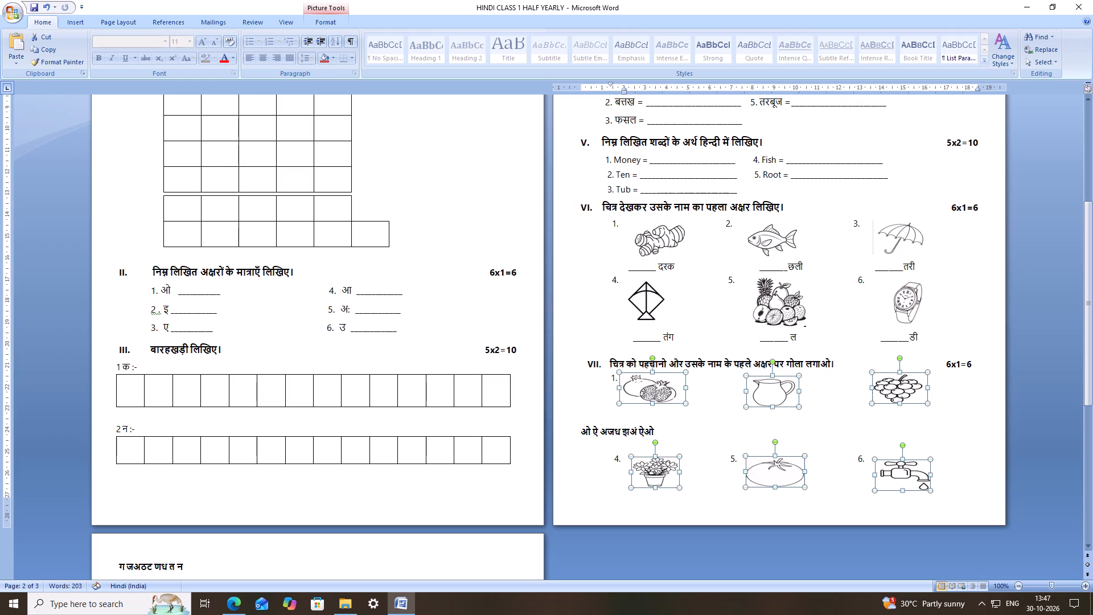
click(790, 436)
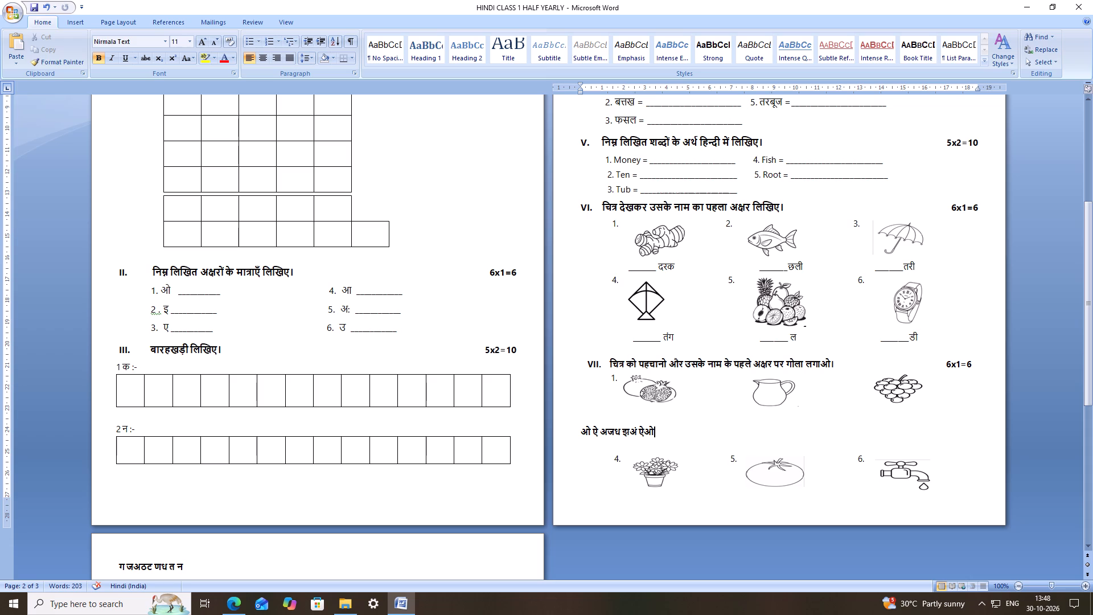
click(692, 488)
Pull the letter line ग जअठट णध त न from page 3 back onto page 2 under question VII.
scroll(672, 498, down, 7)
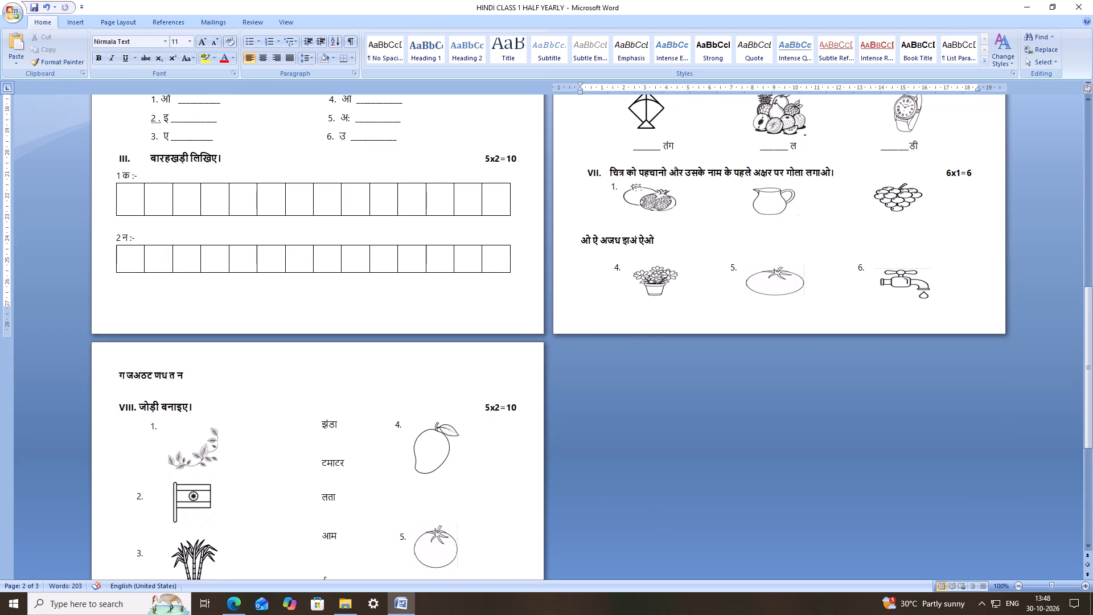
click(116, 379)
key(BackSpace)
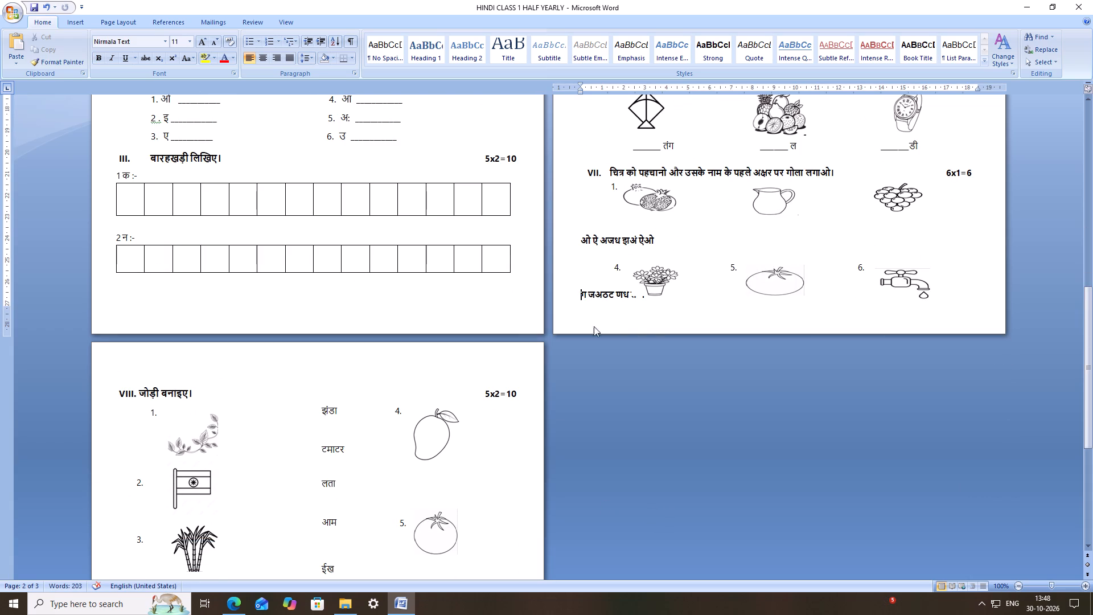
Delete one empty line above the letter line ओ ऐ अजध to bring it closer to the first picture row.
click(646, 273)
click(617, 236)
click(613, 229)
key(BackSpace)
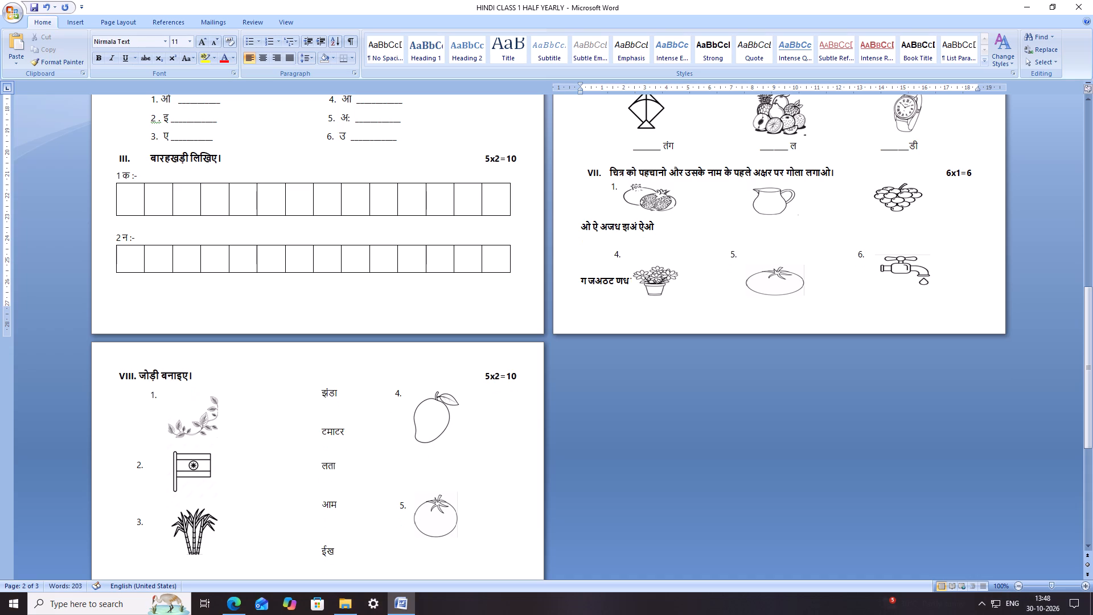
Insert an empty line above the letter line ग जअठट to move it down beneath the second picture row.
click(575, 283)
key(Return)
Move the flowerpot picture up beside number 4 so it clears the letter line below.
click(656, 282)
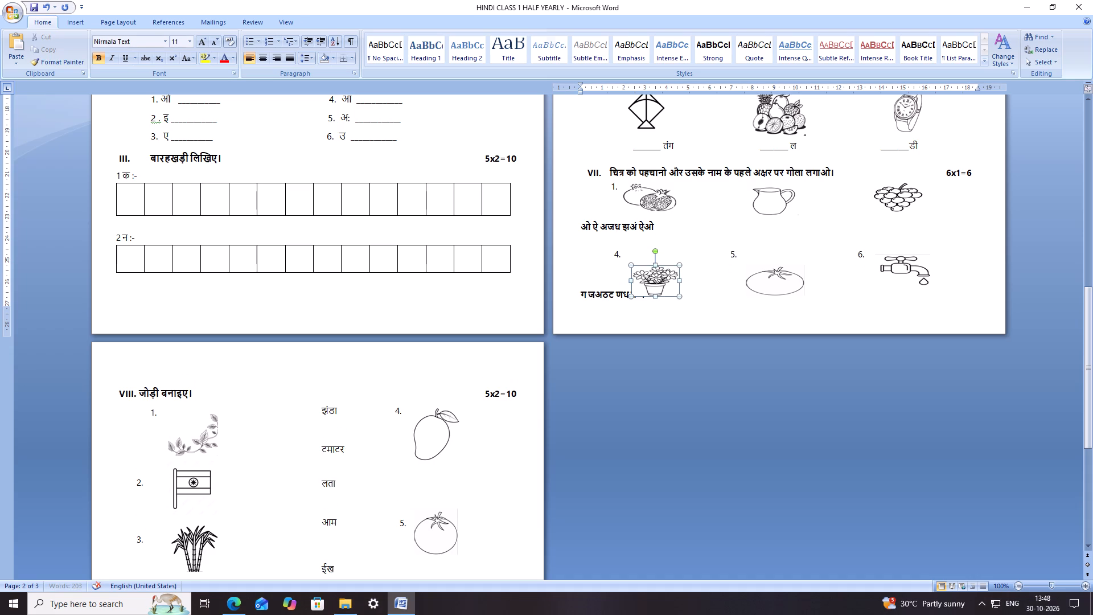
drag(656, 281, 651, 261)
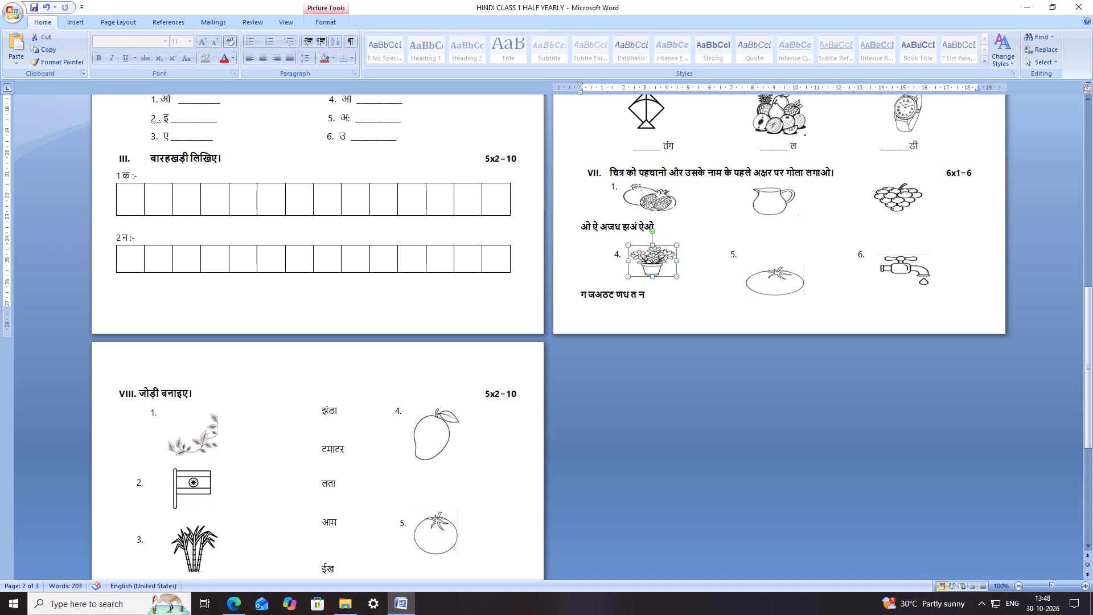
Save the exam paper document.
click(656, 207)
key(ctrl+s)
key(ctrl+s)
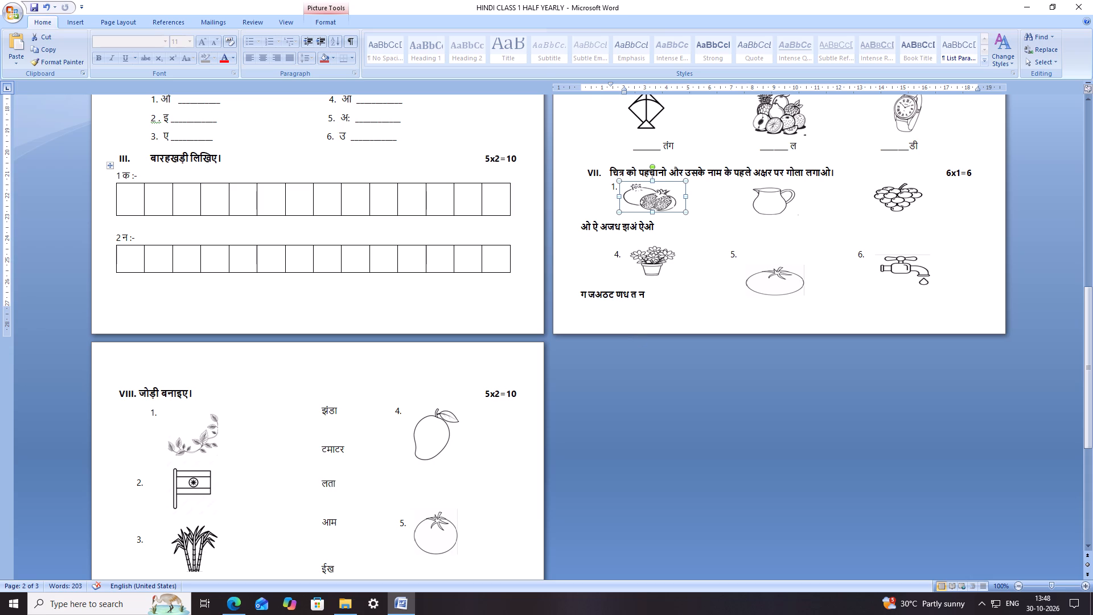
Reposition the jug picture slightly lower and further left within question VII's first picture row.
click(765, 213)
drag(771, 206, 786, 204)
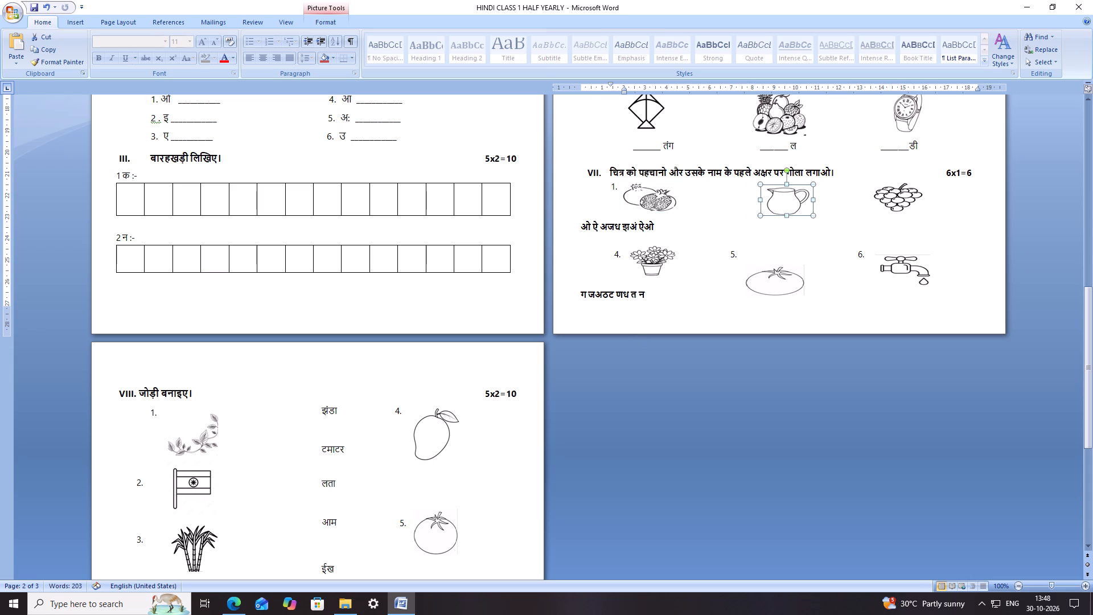
drag(783, 203, 765, 207)
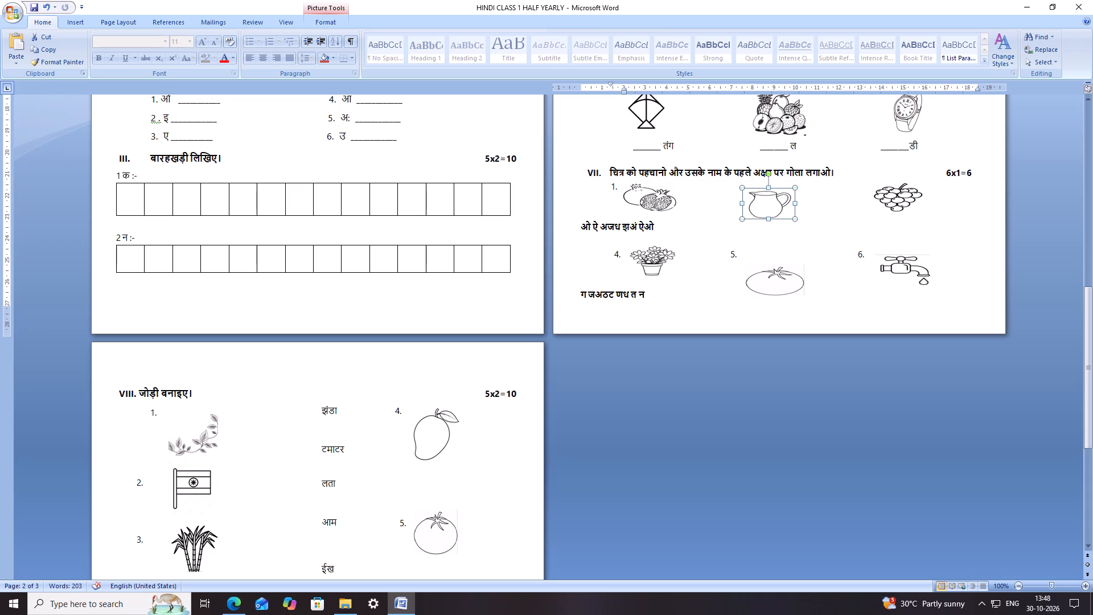
Move the pomegranate picture aside in question VII and insert spaces to shift number 2 beside the jug picture.
drag(658, 198, 698, 245)
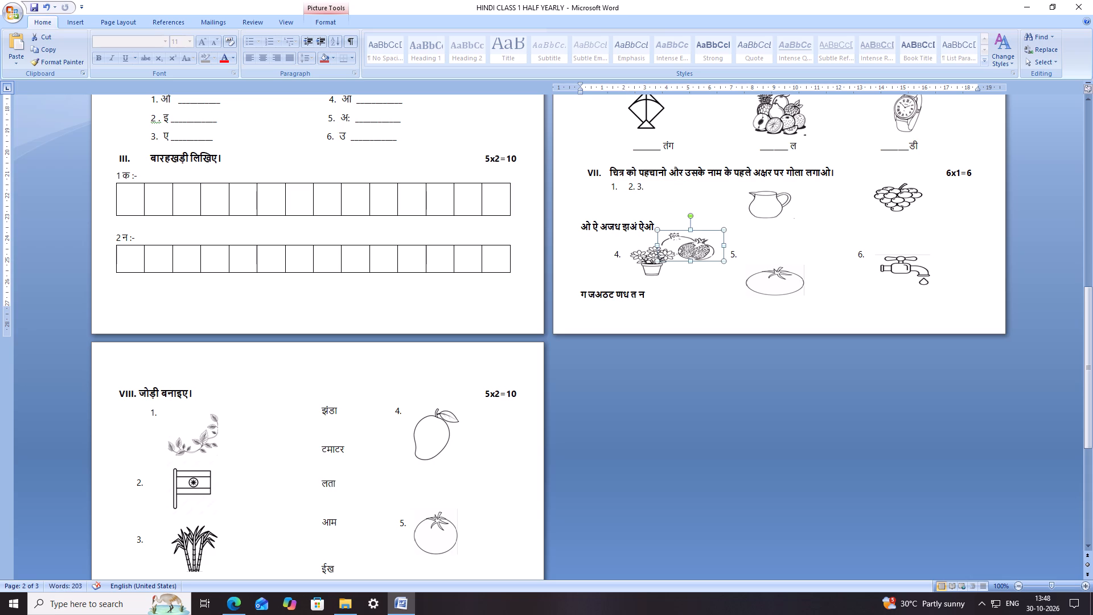
click(627, 187)
key(space)
key(space)
key(space)
key(space)
key(space)
key(space)
key(space)
key(space)
key(space)
key(space)
key(space)
key(space)
key(space)
key(space)
key(space)
key(space)
key(space)
key(space)
key(space)
key(space)
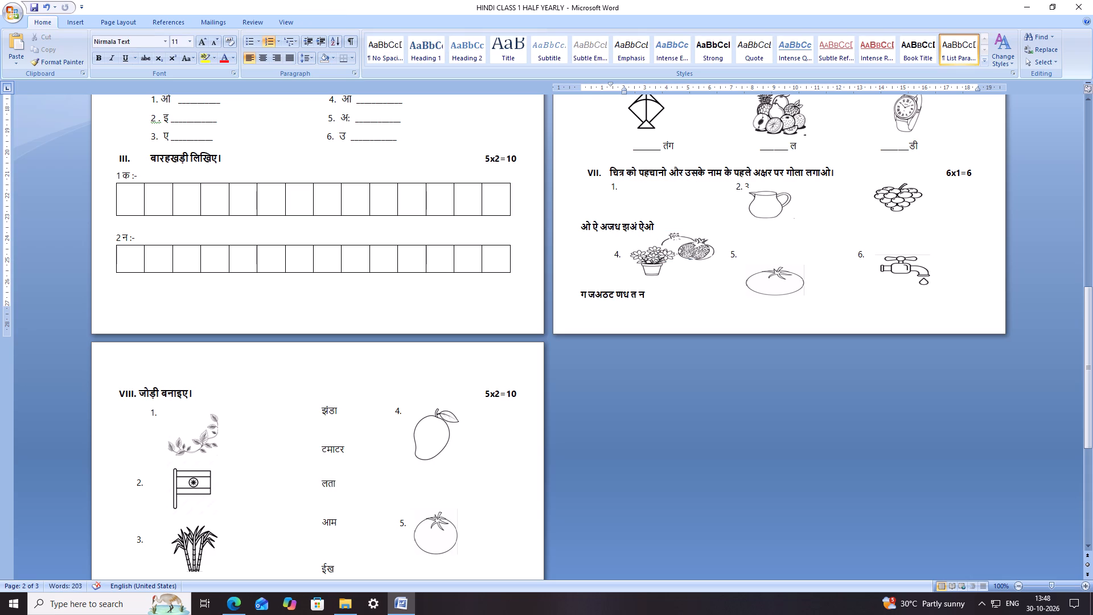
key(BackSpace)
key(BackSpace)
key(BackSpace)
key(BackSpace)
Insert spaces between numbers 2 and 3 to shift number 3 beside the grapes picture.
click(741, 187)
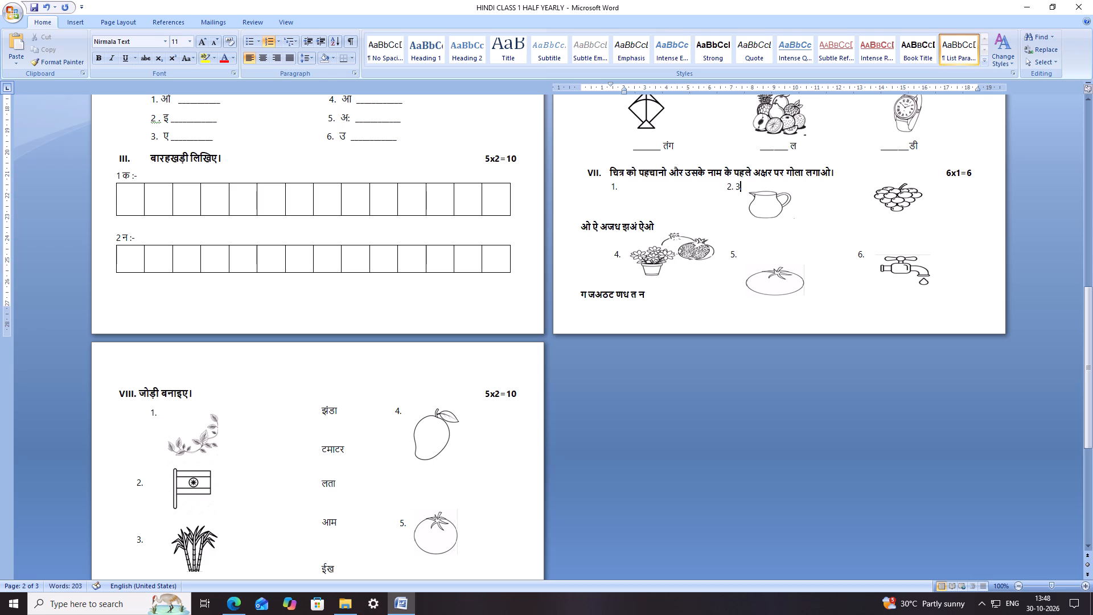
click(737, 187)
key(space)
key(space)
key(space)
key(space)
key(space)
key(space)
key(space)
key(space)
key(space)
key(space)
key(space)
key(space)
key(space)
key(space)
key(space)
key(space)
key(space)
key(space)
key(space)
key(space)
Move the pomegranate picture back up beside number 1 in question VII.
drag(705, 247, 698, 236)
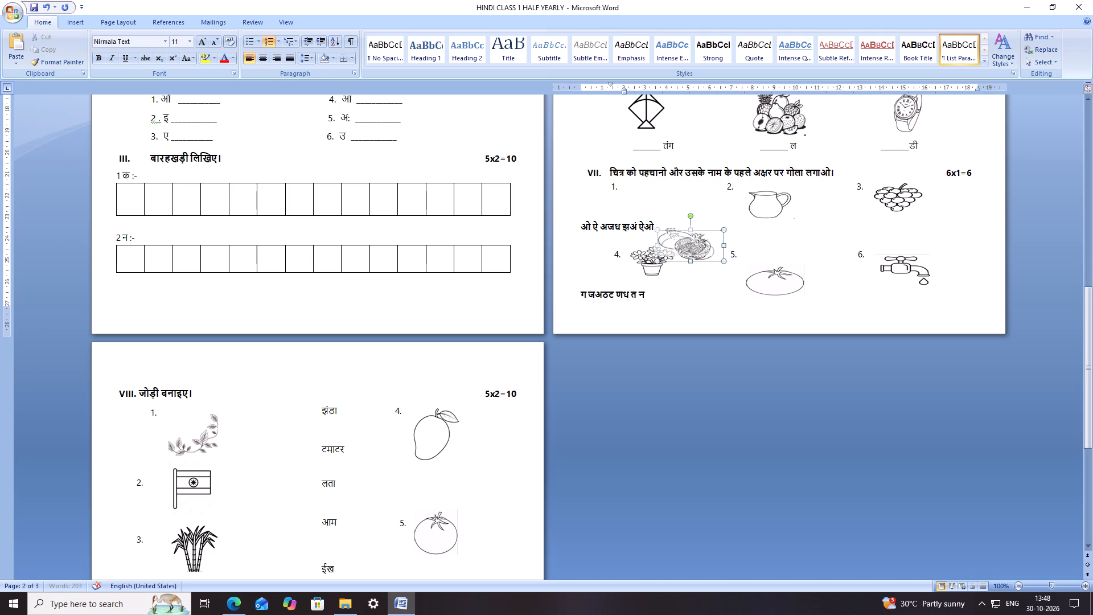
drag(698, 236, 670, 194)
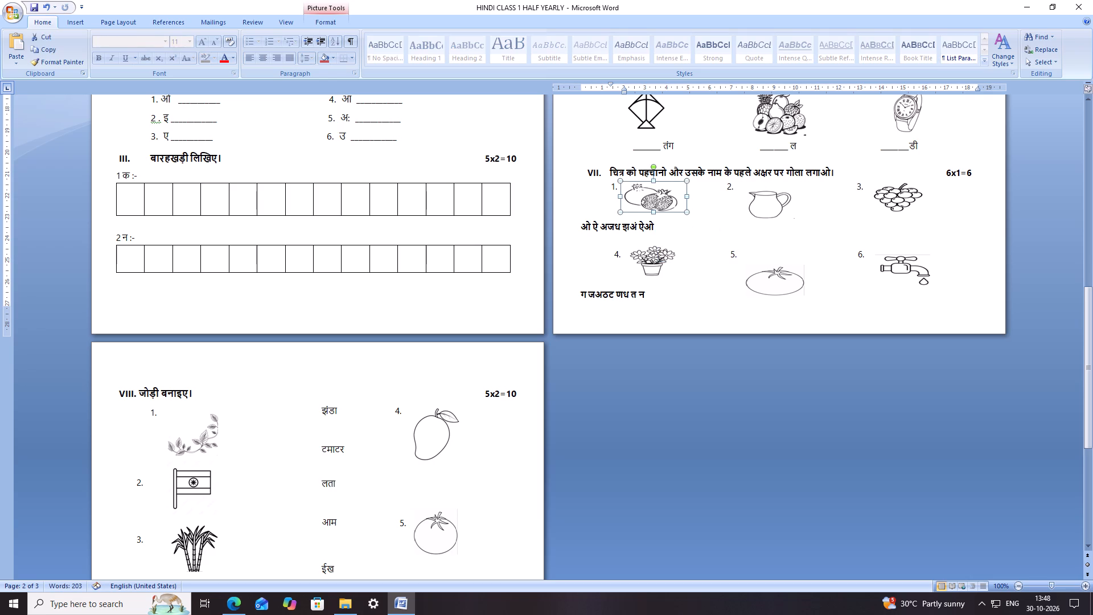
Indent the letter line below question VII's first picture row with spaces so ओ ऐ अ sits beneath the pomegranate.
click(577, 230)
key(space)
key(space)
key(space)
key(space)
key(space)
key(space)
key(space)
key(space)
key(space)
key(space)
key(space)
key(space)
key(space)
key(space)
key(space)
key(space)
key(space)
key(space)
key(space)
key(space)
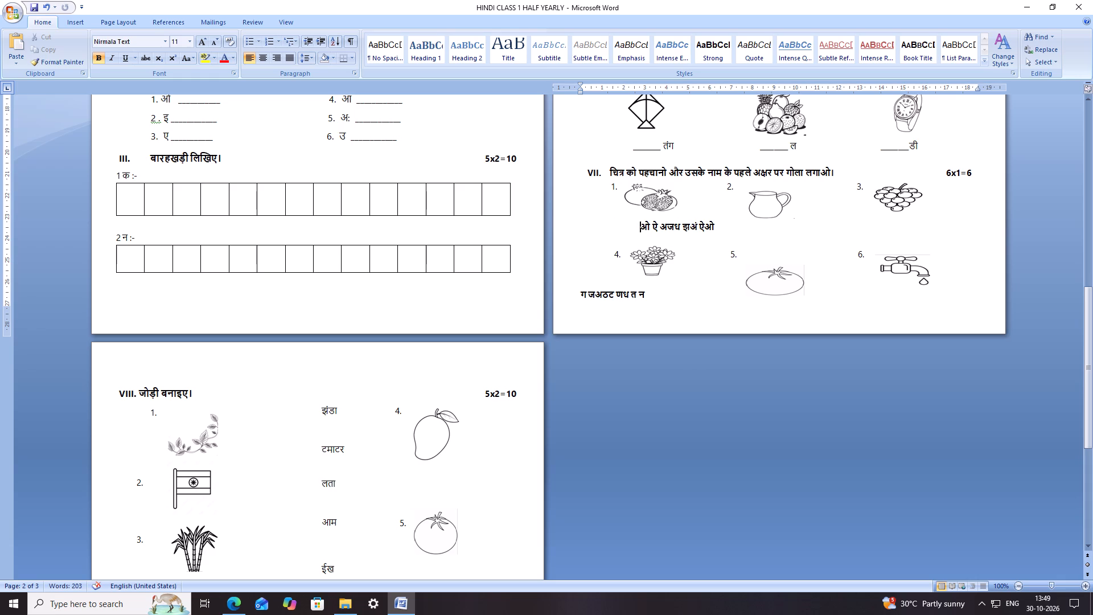
Insert spaces after ओ ऐ अ to shift the letters ज ध झ beneath the jug picture.
click(669, 225)
key(space)
key(space)
key(space)
key(space)
key(space)
key(space)
key(space)
key(space)
key(space)
key(space)
key(space)
key(space)
key(space)
key(space)
key(space)
key(space)
key(space)
key(space)
key(space)
key(space)
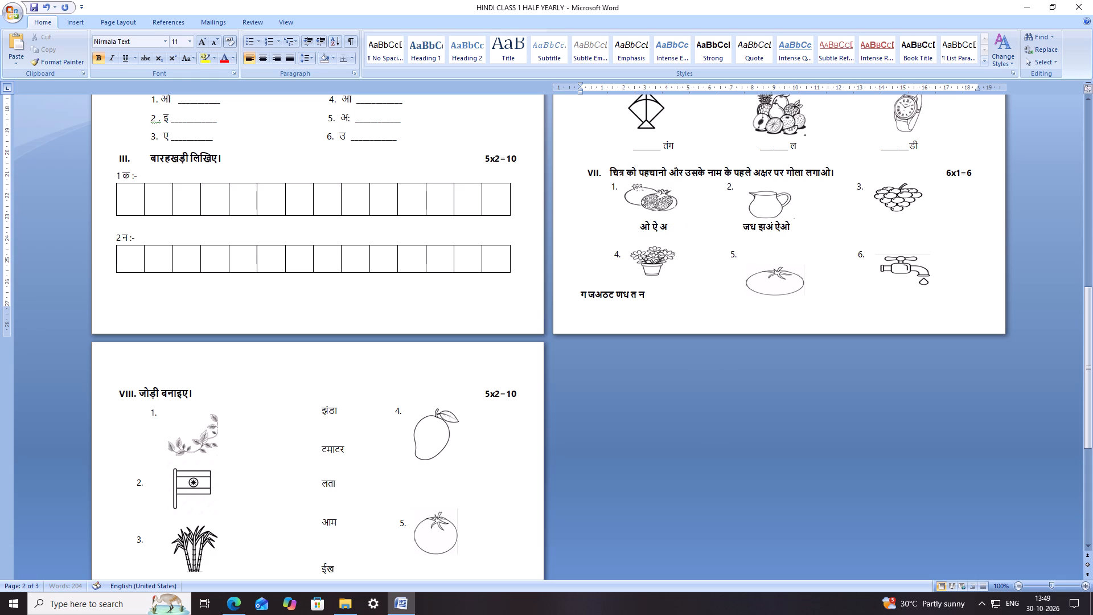
Insert spaces after झ to separate the letter group अं ऐ ओ from ज ध झ.
click(768, 228)
key(space)
key(space)
key(space)
key(space)
key(space)
key(space)
key(space)
key(space)
Insert a single space between ज and ध and between ऐ and ओ in the first letter line.
click(753, 227)
key(space)
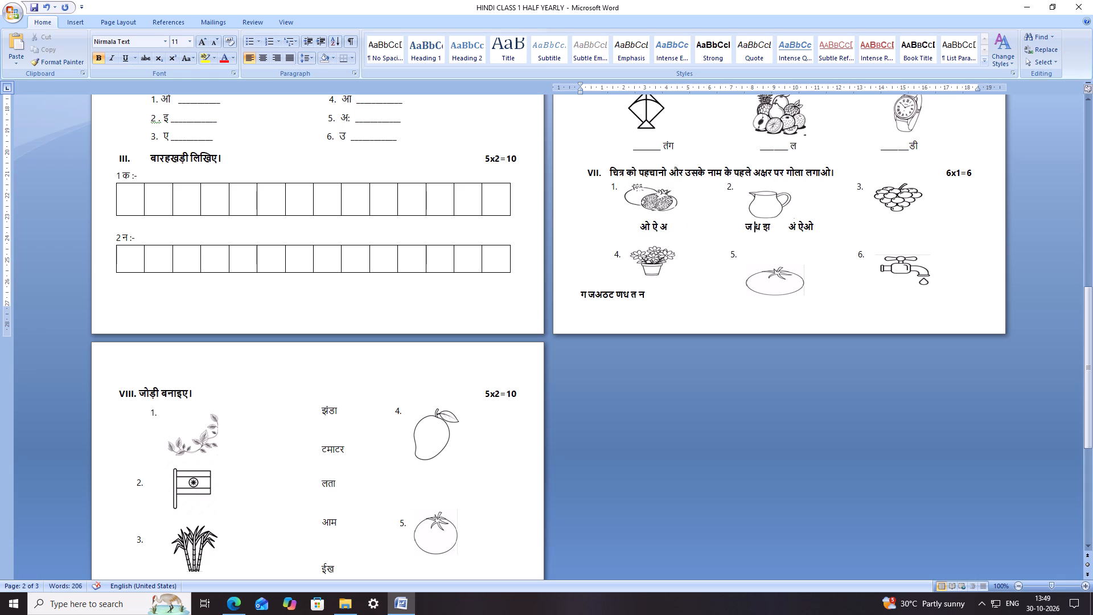
click(803, 225)
key(space)
Insert spaces before अं ऐ ओ to shift that letter group beneath the grapes picture.
click(792, 225)
key(space)
key(space)
key(space)
key(space)
key(space)
key(space)
key(space)
key(space)
key(space)
key(space)
key(space)
key(space)
key(space)
key(space)
key(space)
key(space)
key(space)
key(space)
key(space)
key(space)
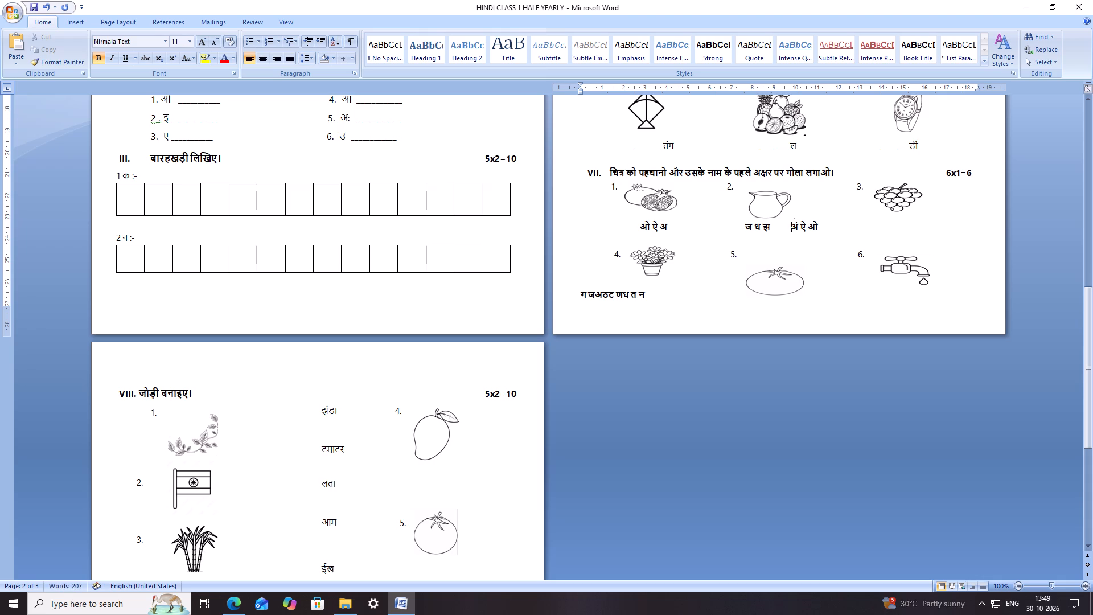
key(space)
key(space)
key(space)
key(space)
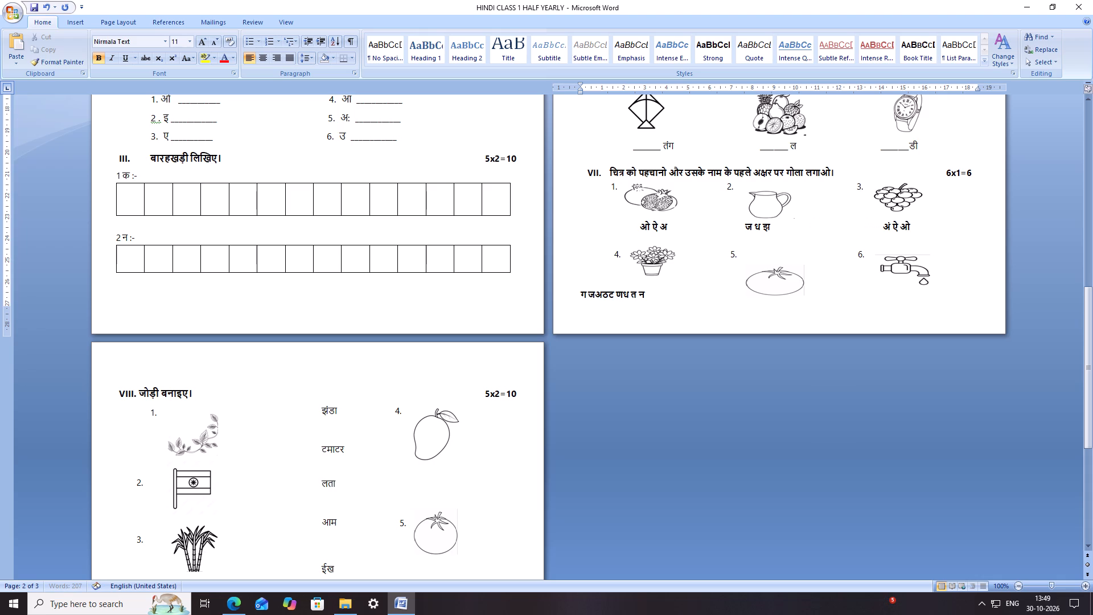
Spread the letters ओ, ऐ and अ apart beneath the pomegranate by widening their gaps and reducing the indent before ओ.
click(646, 228)
key(space)
key(space)
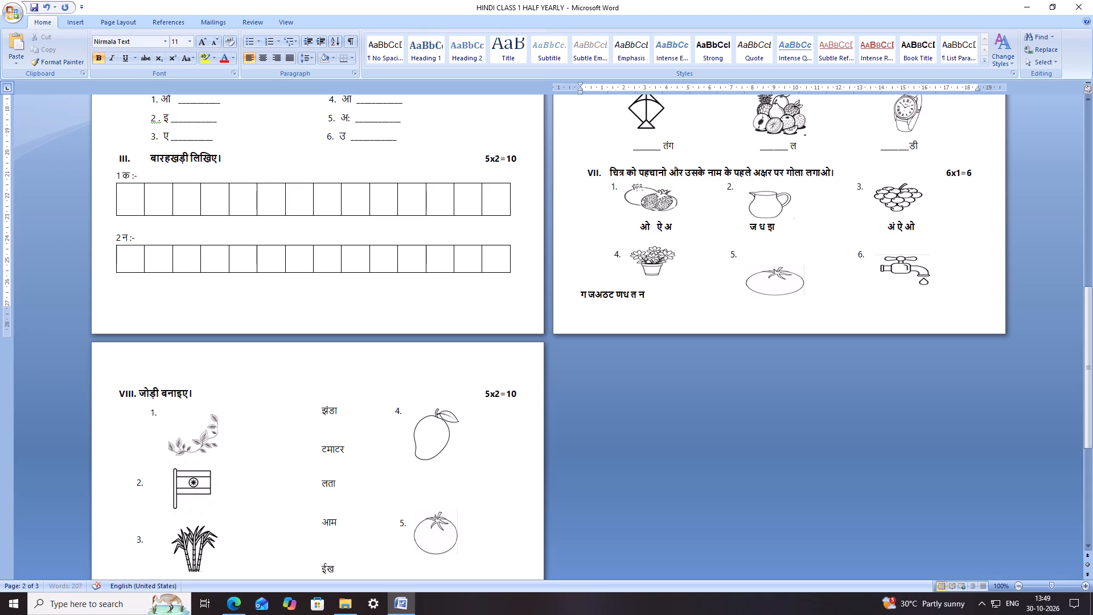
key(space)
key(space)
key(space)
key(space)
key(space)
click(639, 225)
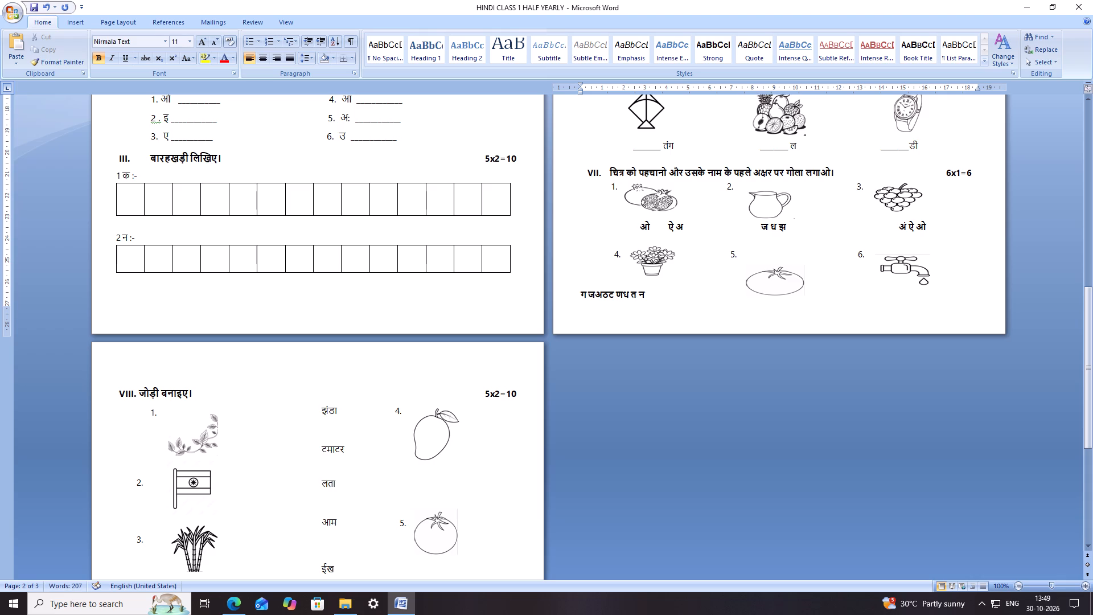
key(BackSpace)
key(BackSpace)
key(BackSpace)
key(BackSpace)
key(BackSpace)
key(BackSpace)
click(662, 227)
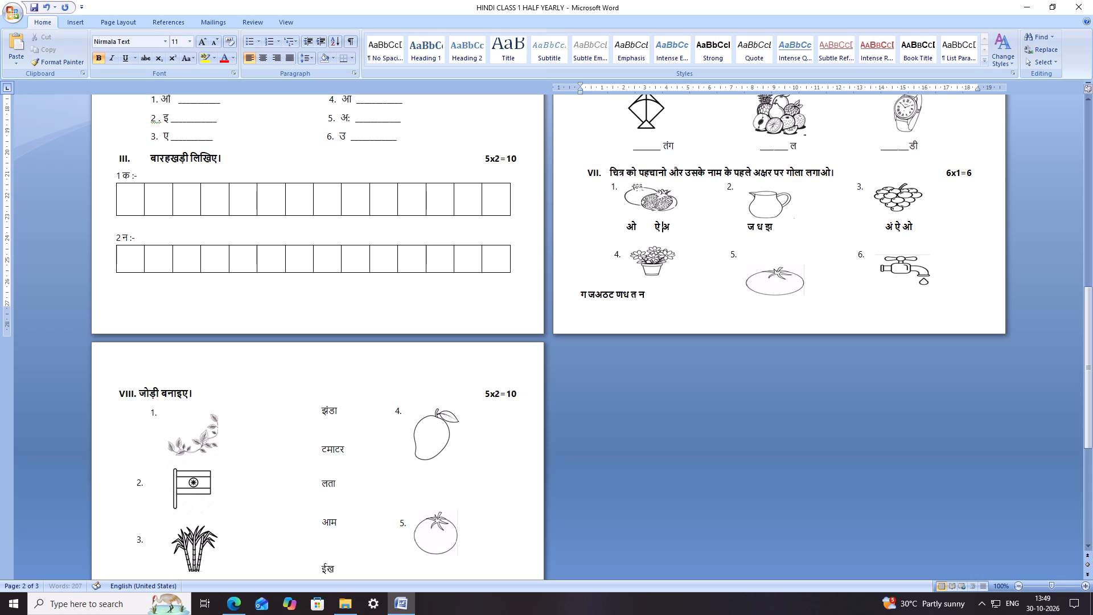
key(space)
key(space)
key(space)
key(space)
key(space)
key(space)
Delete spaces before ज ध झ to pull that letter group back toward the start of the jug picture.
click(755, 227)
key(BackSpace)
key(BackSpace)
key(BackSpace)
key(BackSpace)
key(BackSpace)
key(BackSpace)
key(BackSpace)
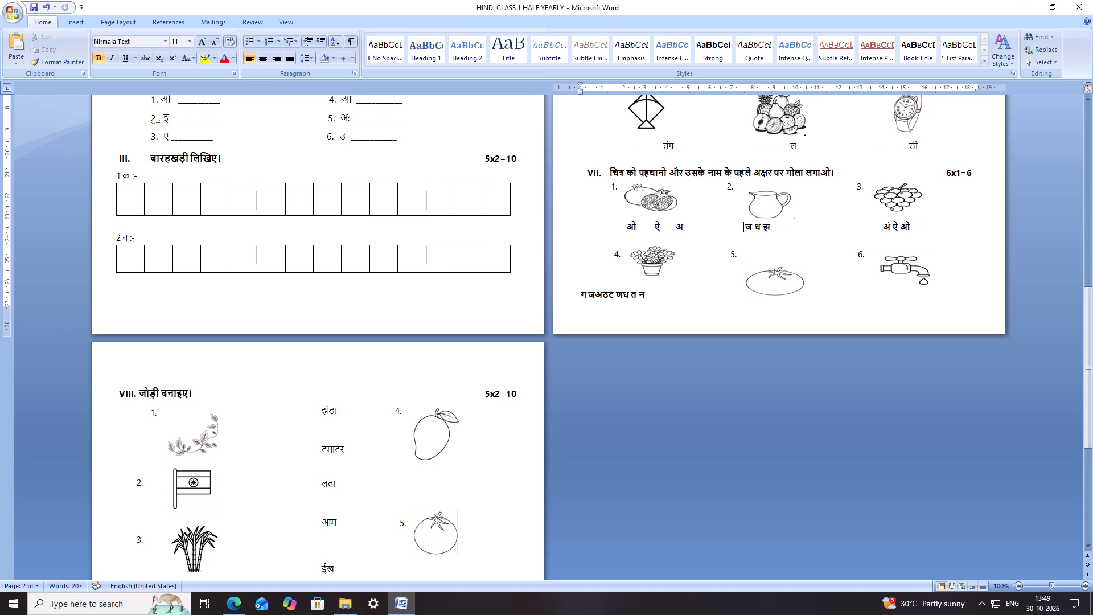
Spread the letters ज, ध and झ apart beneath the jug picture by widening the gaps between them.
click(755, 228)
key(space)
key(space)
key(space)
key(space)
key(space)
key(space)
click(776, 228)
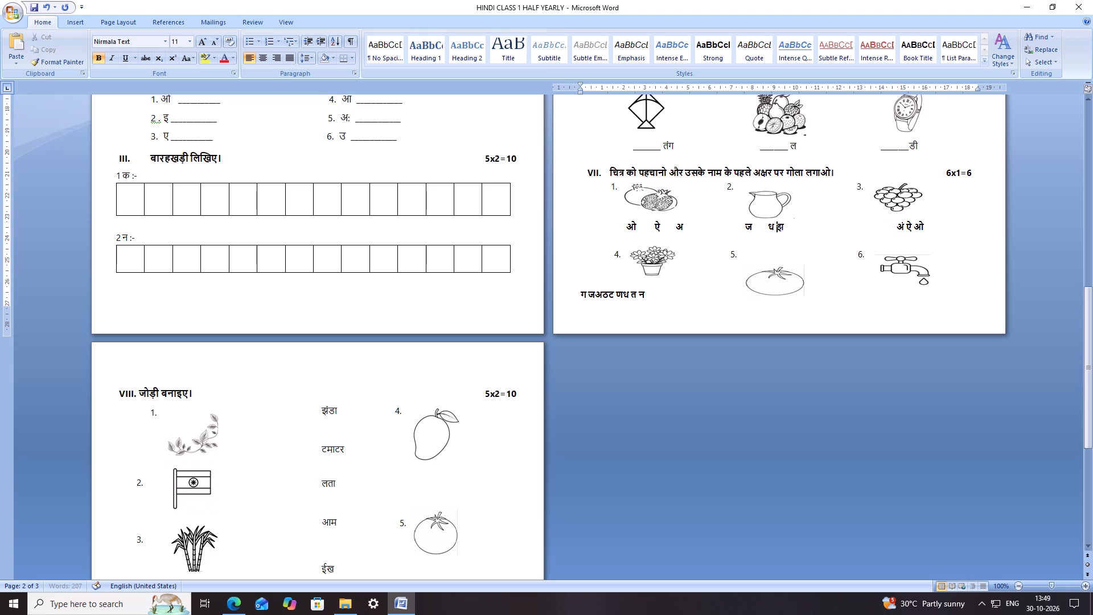
key(space)
key(space)
key(space)
key(space)
key(space)
Delete spaces before अं ऐ ओ to pull that letter group back beneath the start of the grapes picture.
click(899, 229)
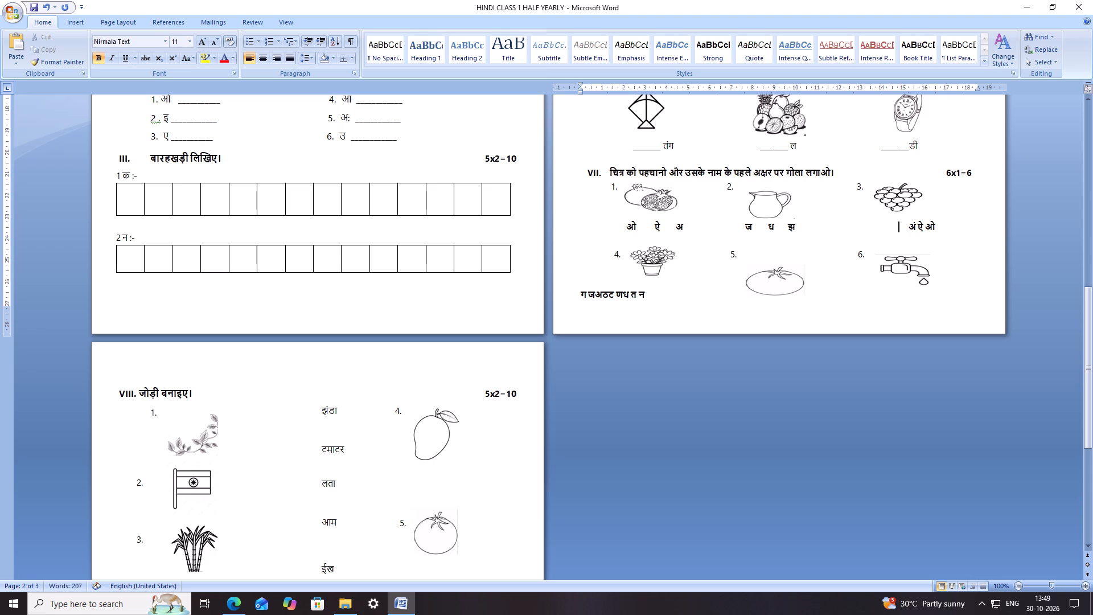
key(BackSpace)
key(BackSpace)
key(BackSpace)
key(BackSpace)
key(BackSpace)
key(BackSpace)
key(BackSpace)
key(BackSpace)
key(BackSpace)
key(BackSpace)
key(BackSpace)
key(BackSpace)
Spread the letters अं, ऐ and ओ apart beneath the grapes picture by adding spaces between them.
click(890, 229)
key(space)
key(space)
key(space)
key(space)
key(space)
click(911, 227)
key(space)
key(space)
key(space)
key(space)
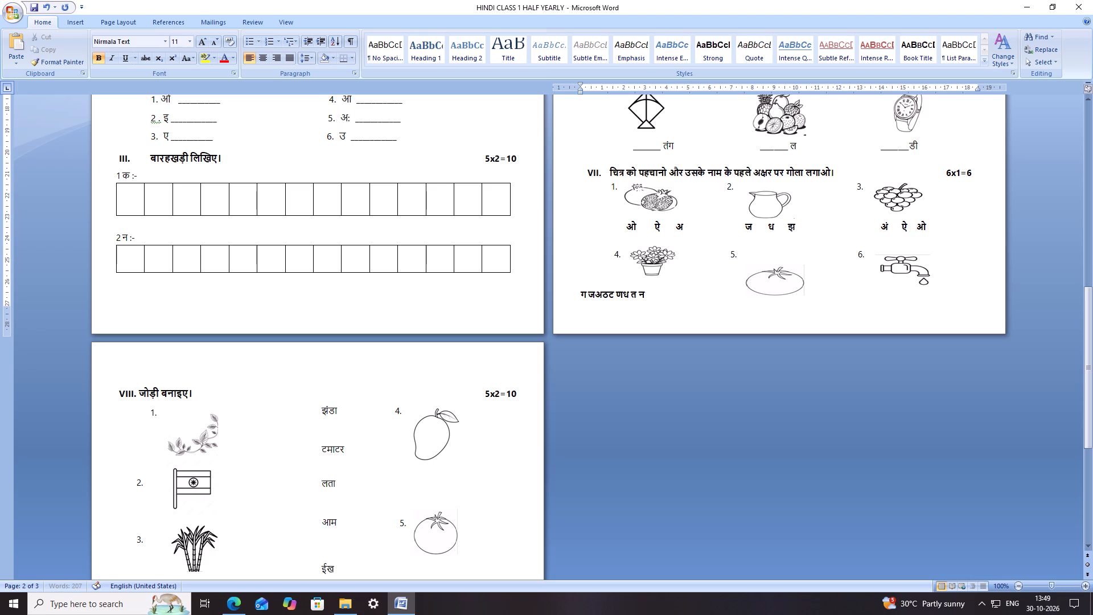
click(897, 225)
key(space)
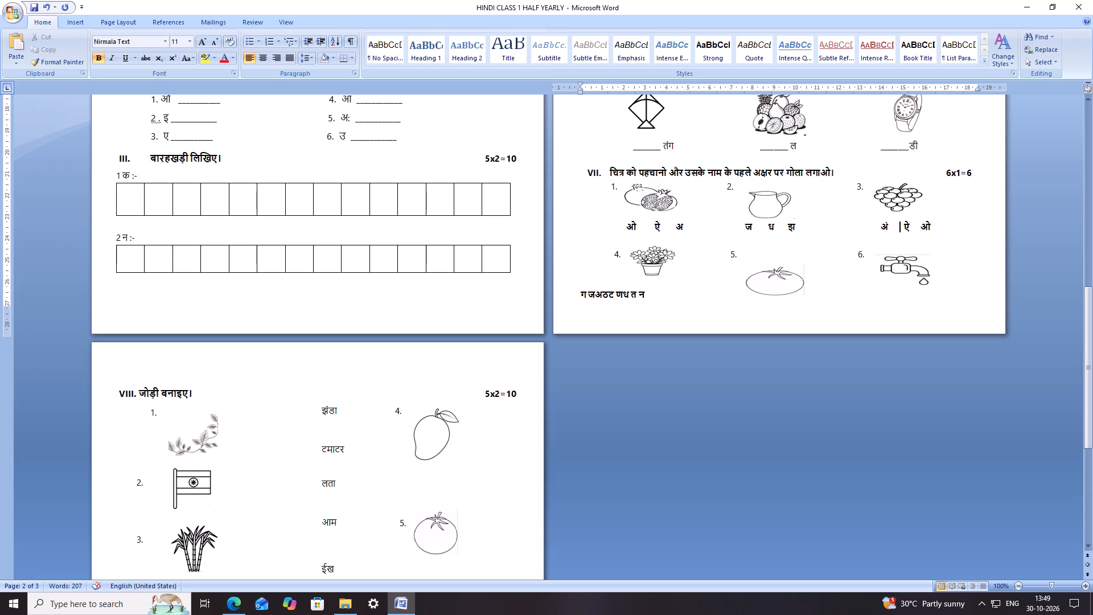
Indent the second letter line with spaces before ग to shift it toward the flowerpot picture.
click(647, 276)
click(597, 296)
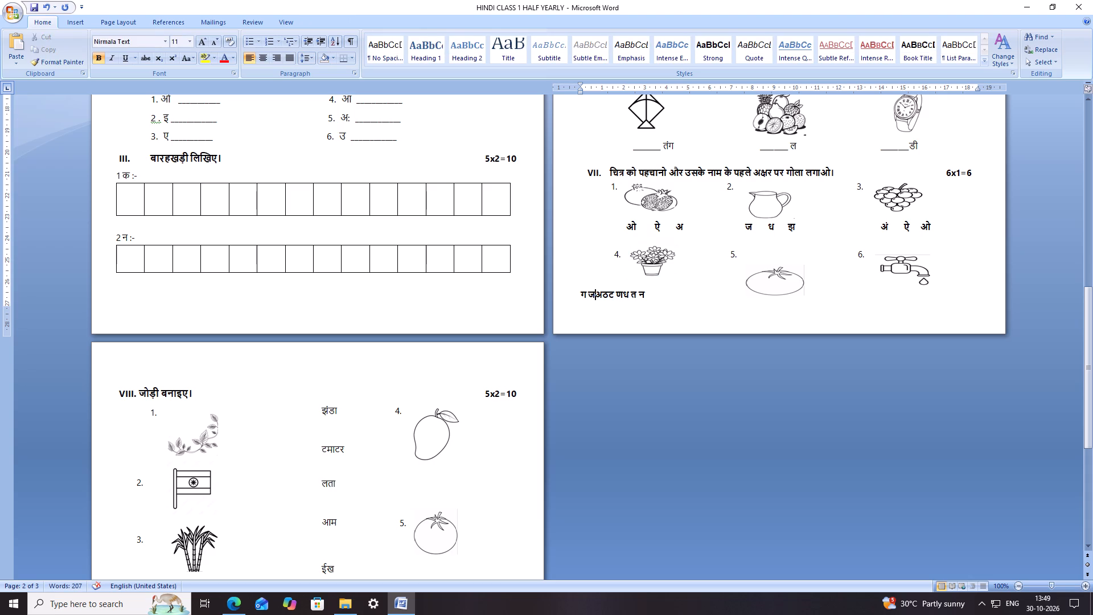
click(579, 294)
key(space)
key(space)
key(space)
key(space)
key(space)
key(space)
key(space)
key(space)
key(space)
key(space)
key(space)
key(space)
key(space)
key(space)
key(space)
key(space)
key(space)
key(space)
key(space)
key(space)
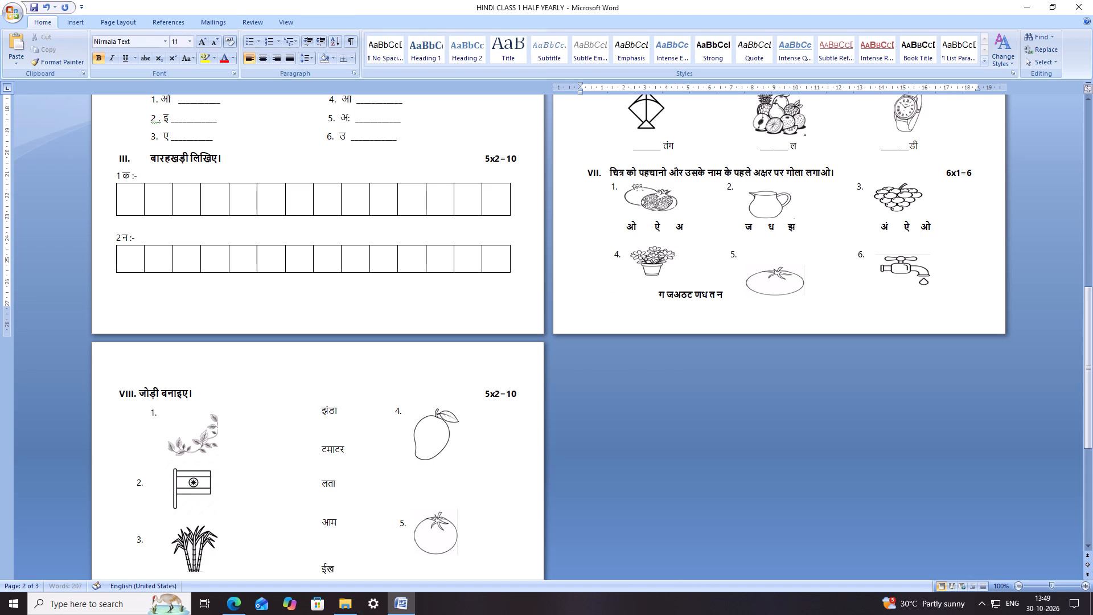
Move the tomato and tap pictures up slightly to line them up with the flowerpot picture's row.
drag(772, 282, 770, 264)
click(771, 264)
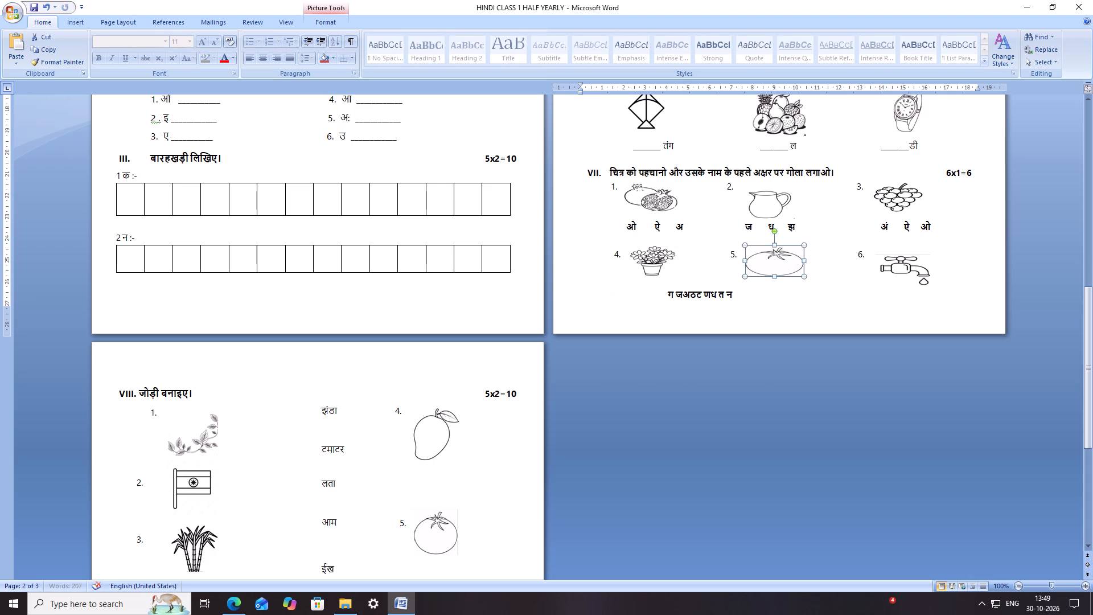
drag(898, 263, 899, 253)
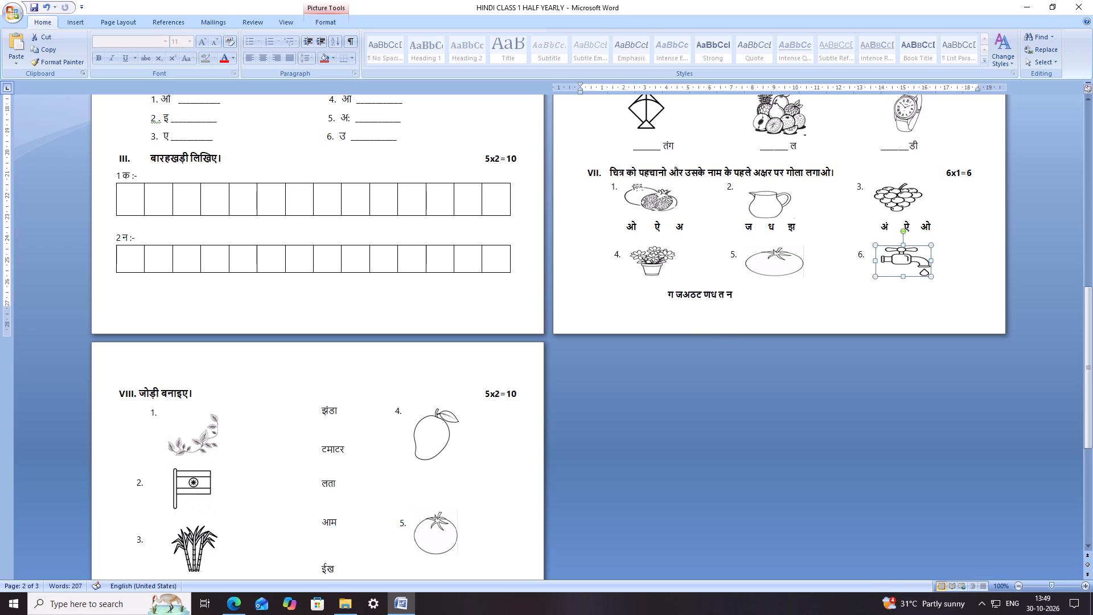
Delete spaces before ग to pull the second letter line back beneath the flowerpot picture.
click(669, 296)
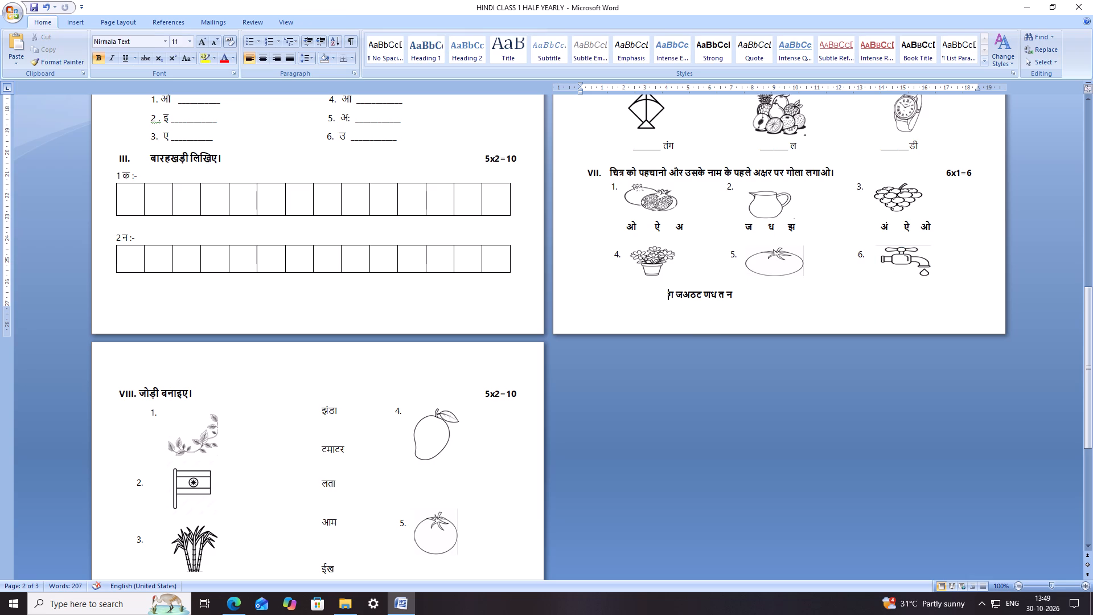
key(BackSpace)
key(BackSpace)
key(BackSpace)
key(BackSpace)
key(BackSpace)
key(BackSpace)
key(BackSpace)
key(BackSpace)
key(BackSpace)
key(BackSpace)
key(BackSpace)
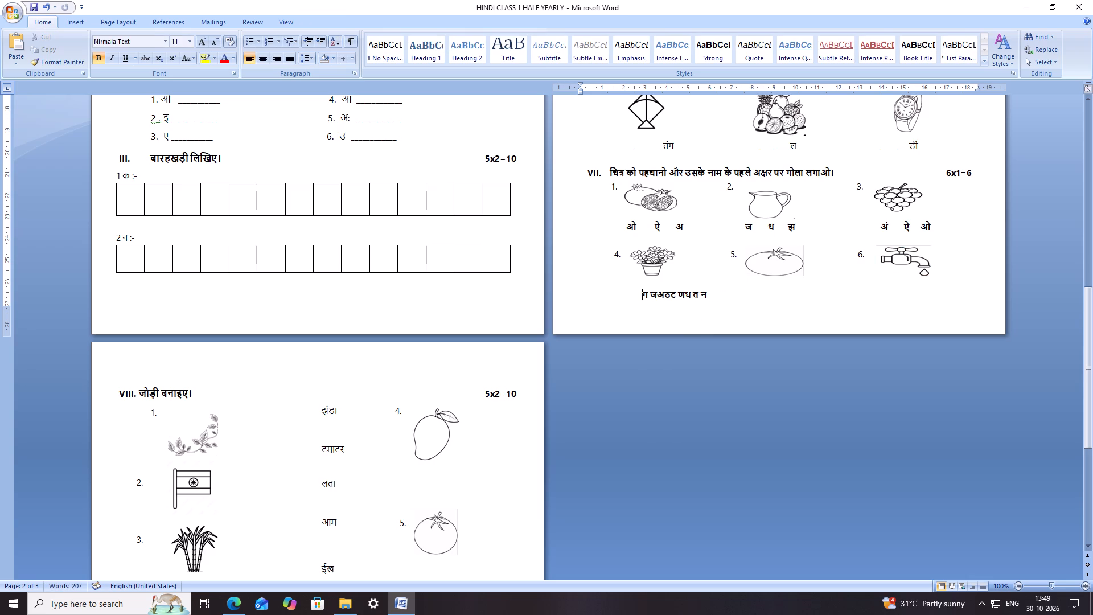
Insert a wide gap between अ and ठ to split ठ ट ण off toward the tomato picture.
click(665, 296)
key(space)
key(space)
key(space)
key(space)
key(space)
key(space)
key(space)
key(space)
key(space)
key(space)
key(space)
key(space)
key(space)
key(space)
key(space)
key(space)
key(space)
key(space)
key(space)
key(space)
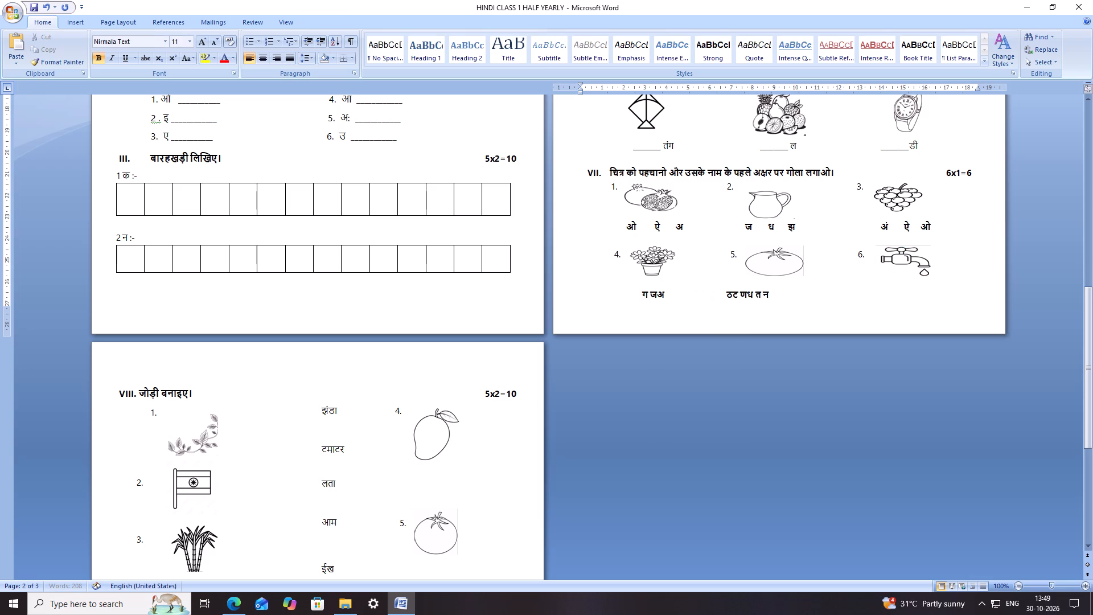
Insert a wide gap between ण and ध to separate ध त न as the tap picture's letter group.
click(783, 295)
key(space)
key(space)
key(space)
key(space)
key(space)
key(space)
key(space)
key(space)
key(space)
key(space)
key(space)
key(space)
key(space)
key(space)
key(space)
key(space)
key(space)
key(space)
key(space)
key(space)
Spread the letters ग, ज and अ apart beneath the flowerpot picture by adding spaces between them.
click(647, 296)
key(space)
key(space)
key(space)
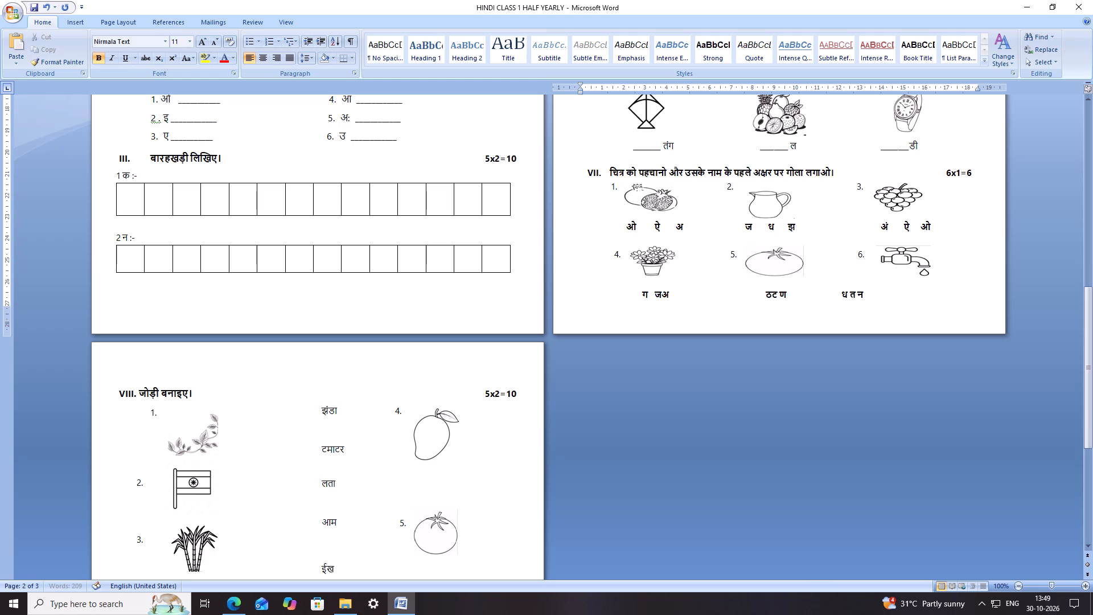
key(space)
key(space)
key(space)
key(space)
key(space)
key(space)
click(679, 295)
key(space)
key(space)
key(space)
key(space)
key(space)
Delete a few spaces before ग to line that letter group up with the start of the flowerpot picture.
click(641, 298)
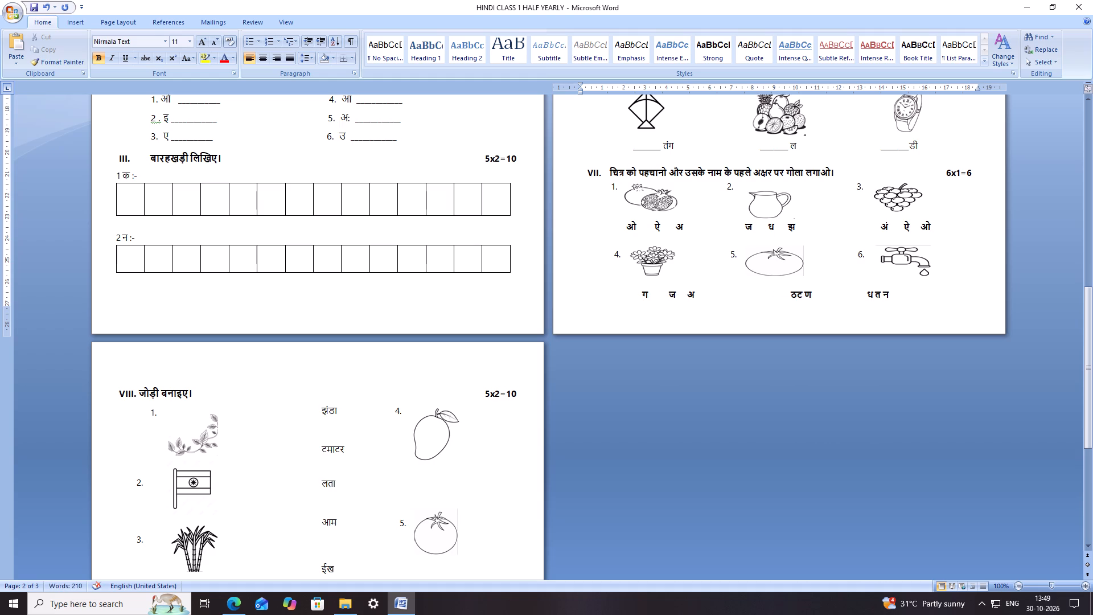
key(BackSpace)
key(BackSpace)
key(BackSpace)
key(BackSpace)
Delete spaces before ठ ट ण to pull that letter group back beneath the tomato picture.
click(781, 297)
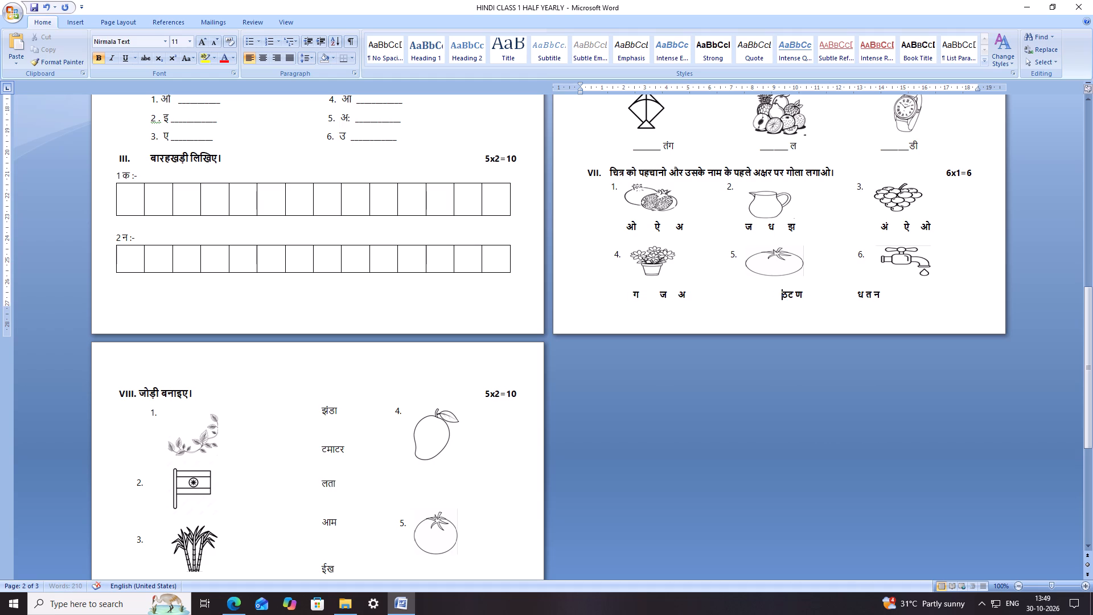
key(BackSpace)
key(BackSpace)
key(BackSpace)
key(BackSpace)
key(BackSpace)
key(BackSpace)
key(BackSpace)
key(BackSpace)
key(BackSpace)
key(BackSpace)
key(BackSpace)
key(BackSpace)
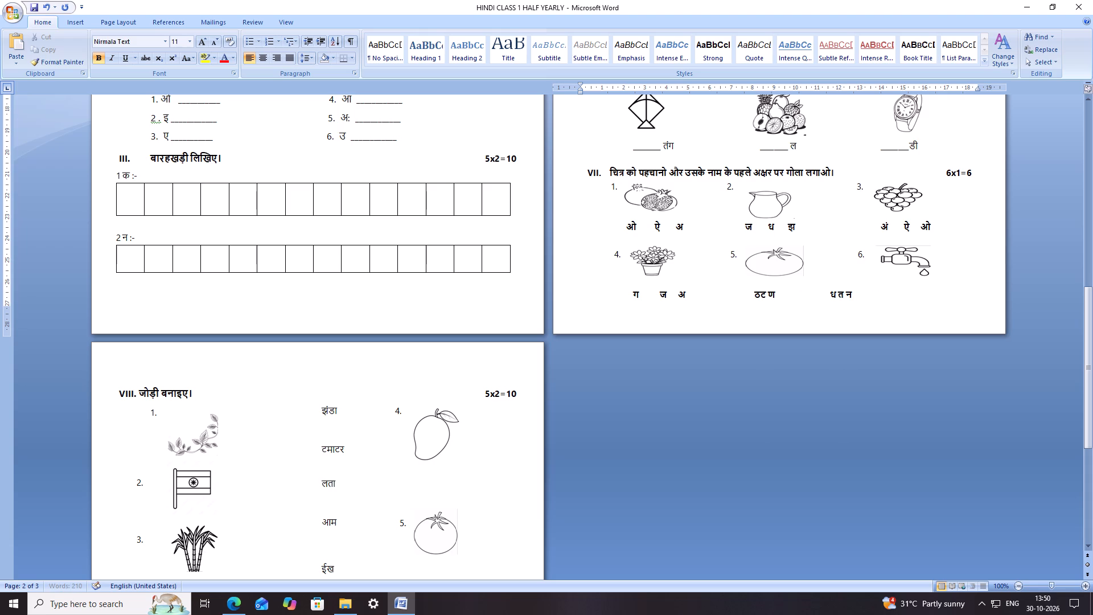
Spread the letters ठ, ट and ण apart beneath the tomato picture by adding spaces between them.
click(759, 297)
key(space)
key(space)
key(space)
key(space)
key(space)
key(space)
key(space)
click(782, 294)
key(space)
key(space)
key(space)
key(space)
key(space)
key(space)
Add spaces before ध to shift the letter group ध त न beneath the tap picture.
click(856, 294)
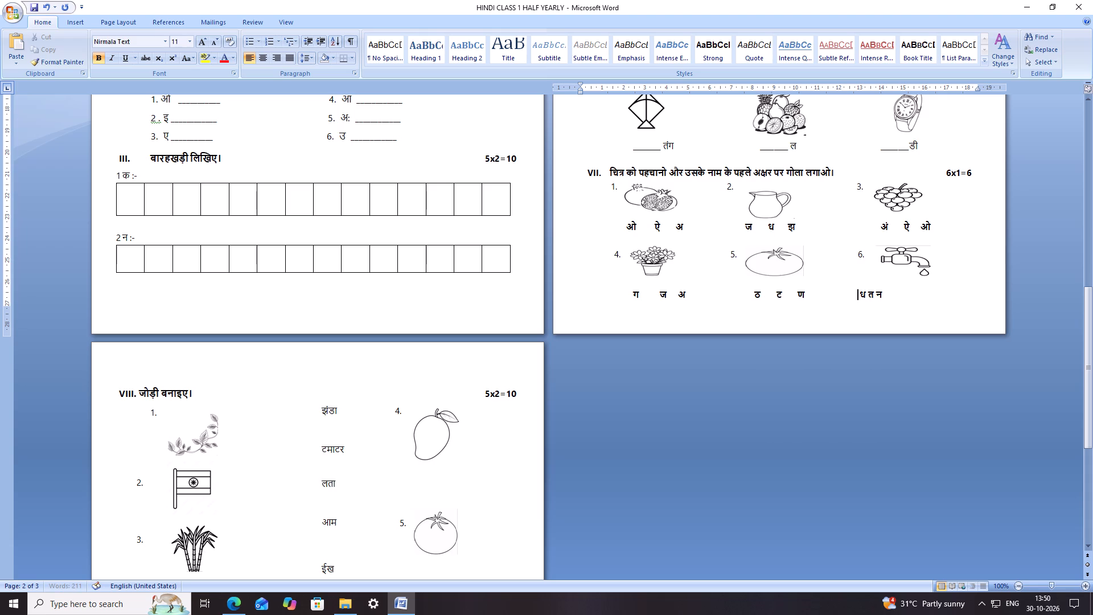
key(space)
key(space)
key(space)
key(space)
key(space)
key(space)
key(space)
key(space)
key(space)
key(space)
key(space)
key(space)
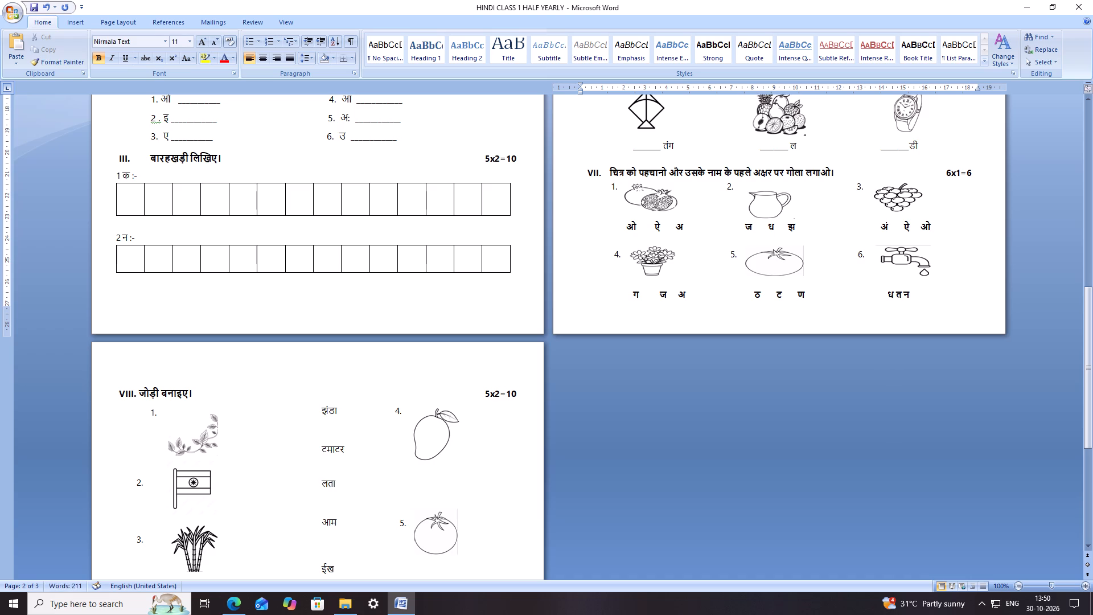
Spread the letters ध, त and न apart beneath the tap picture by adding spaces between them.
click(894, 295)
key(space)
key(space)
key(space)
key(space)
key(space)
click(912, 293)
key(space)
key(space)
key(space)
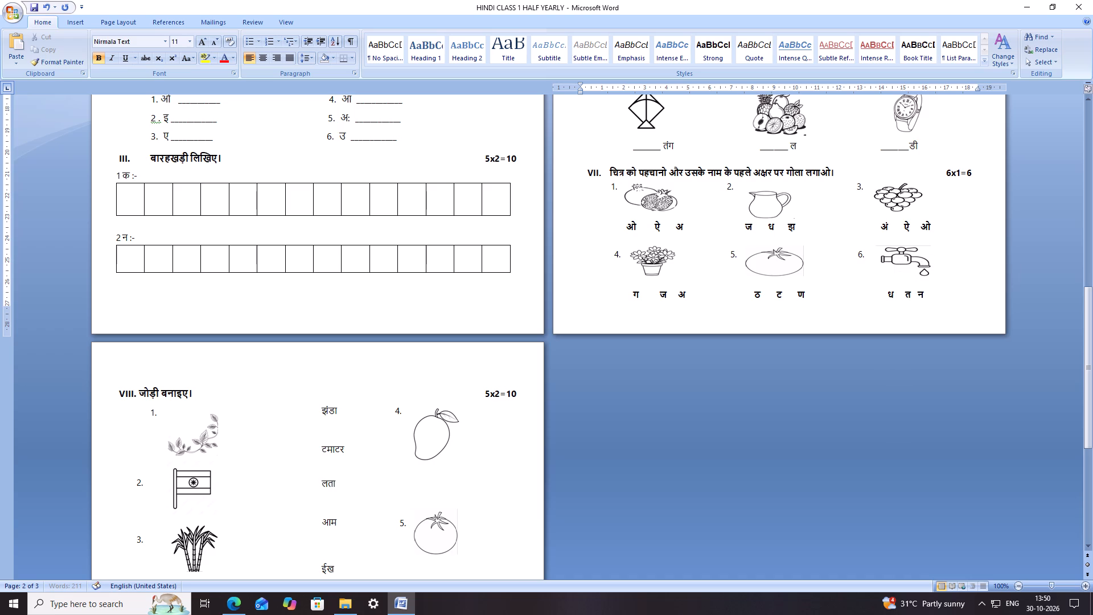
key(space)
key(space)
key(space)
click(902, 295)
key(space)
key(space)
click(956, 245)
Save the exam paper.
key(ctrl+s)
key(ctrl+s)
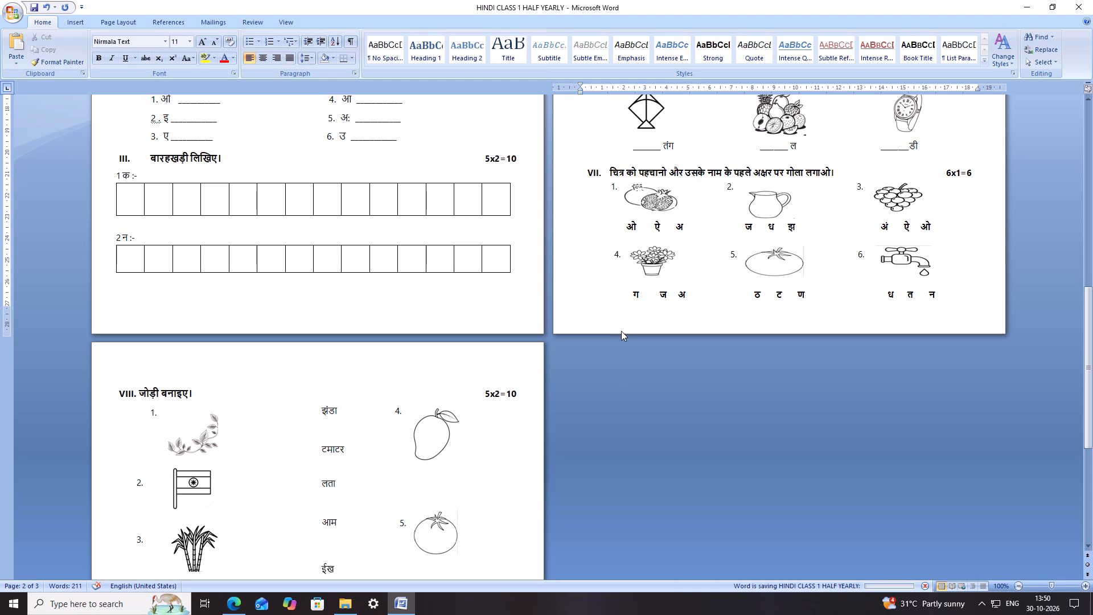
key(ctrl+s)
key(ctrl+s)
key(ctrl+s)
Add four spaces between the numeral VIII. and the heading text जोड़ी बनाइए।.
scroll(658, 208, up, 13)
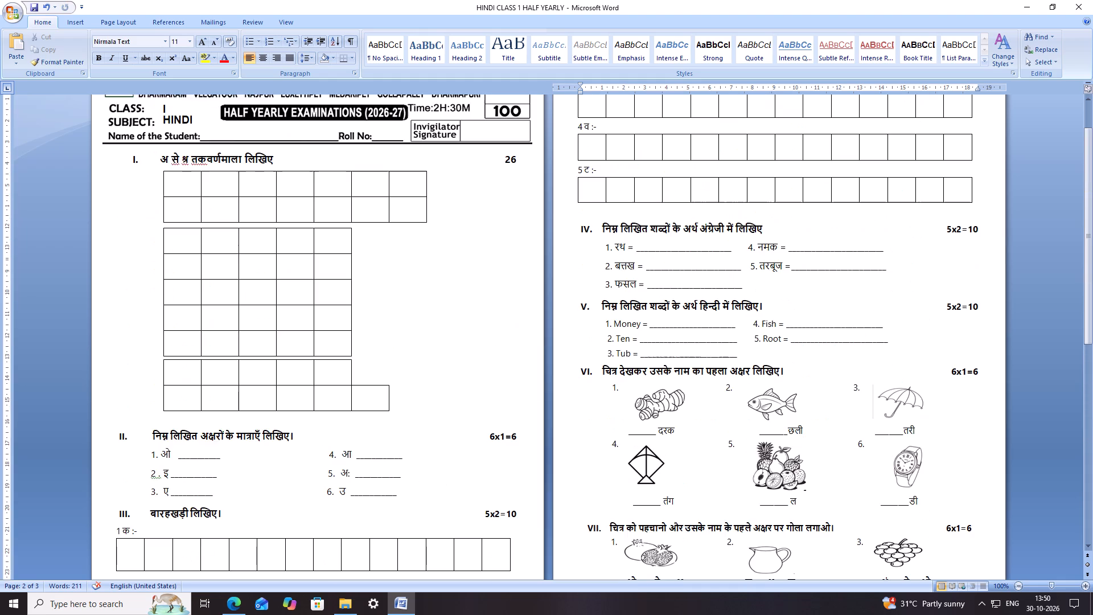
scroll(660, 210, down, 15)
scroll(348, 361, down, 3)
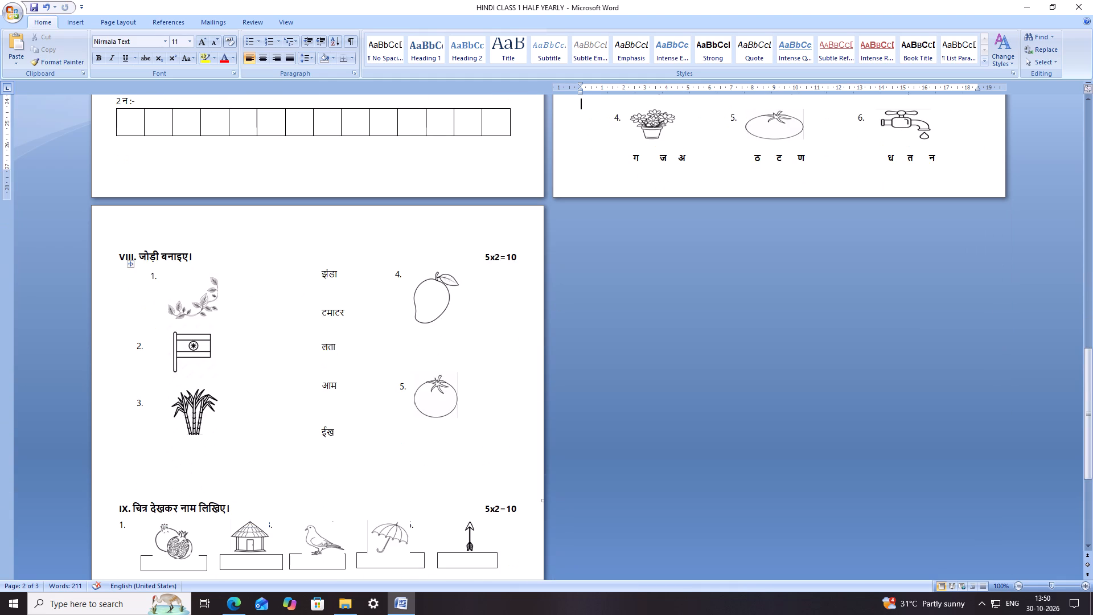
click(140, 255)
key(c)
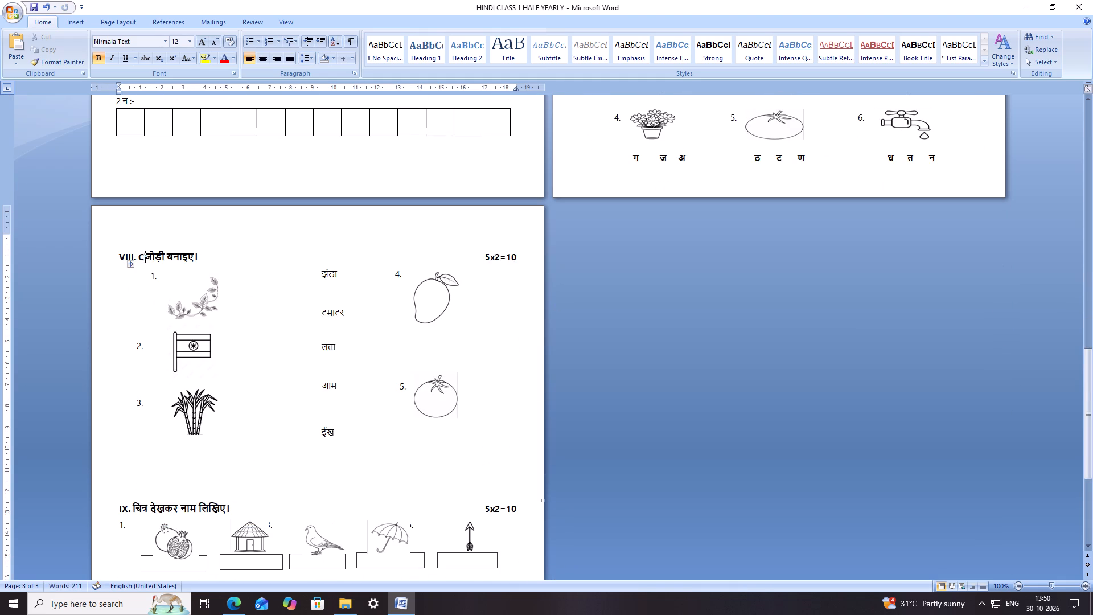
key(BackSpace)
key(space)
key(space)
key(space)
key(space)
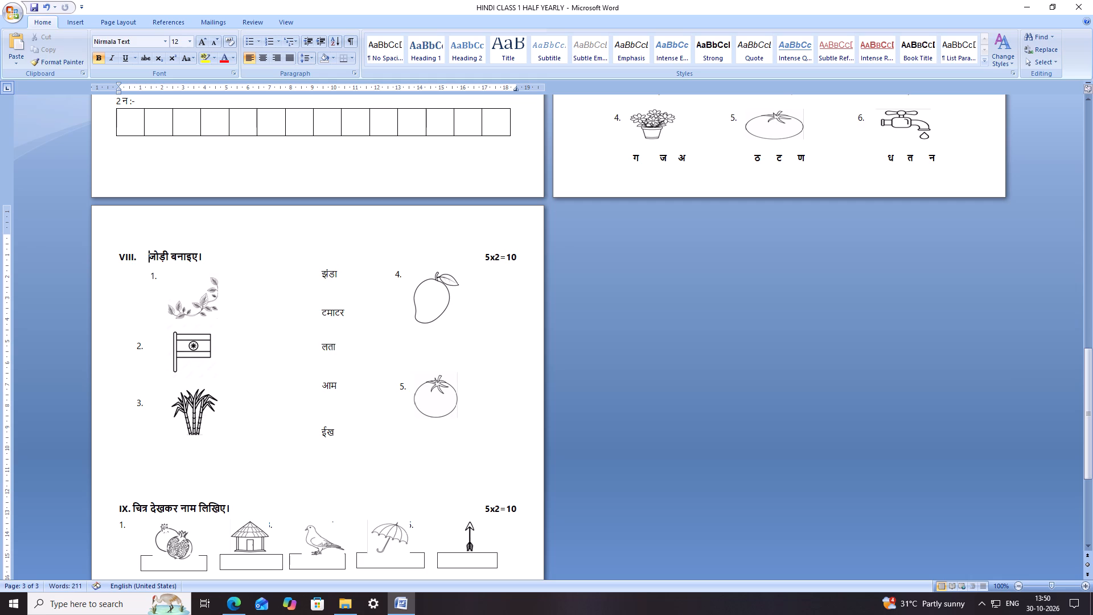
Save the exam paper after the section VIII heading edit.
key(ctrl+s)
key(ctrl+s)
key(ctrl+s)
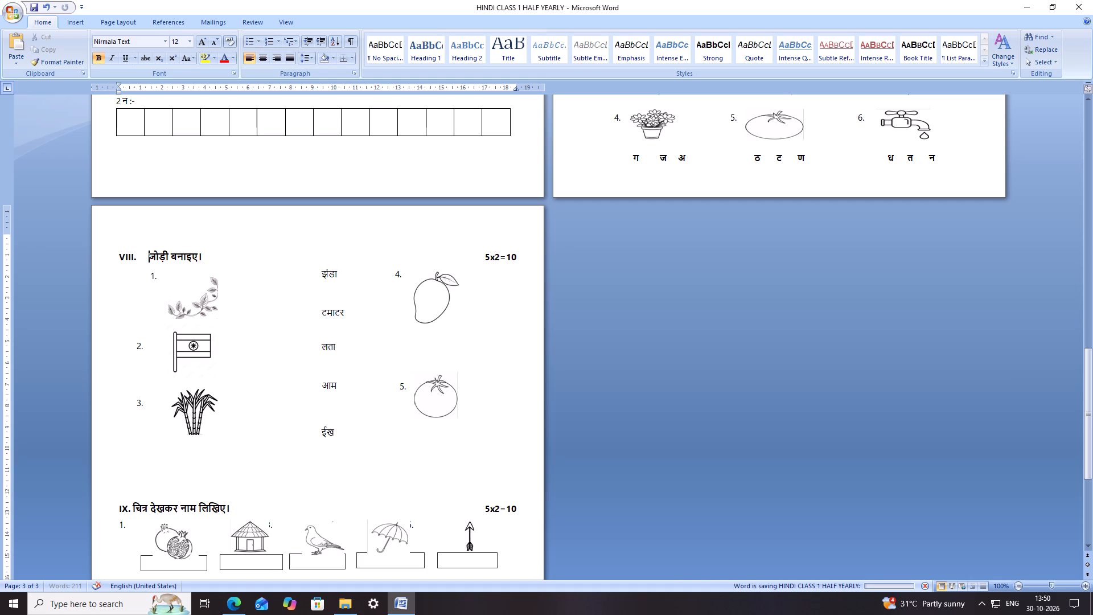
Insert a blank line between section IX's answer boxes and heading X.
scroll(343, 364, down, 6)
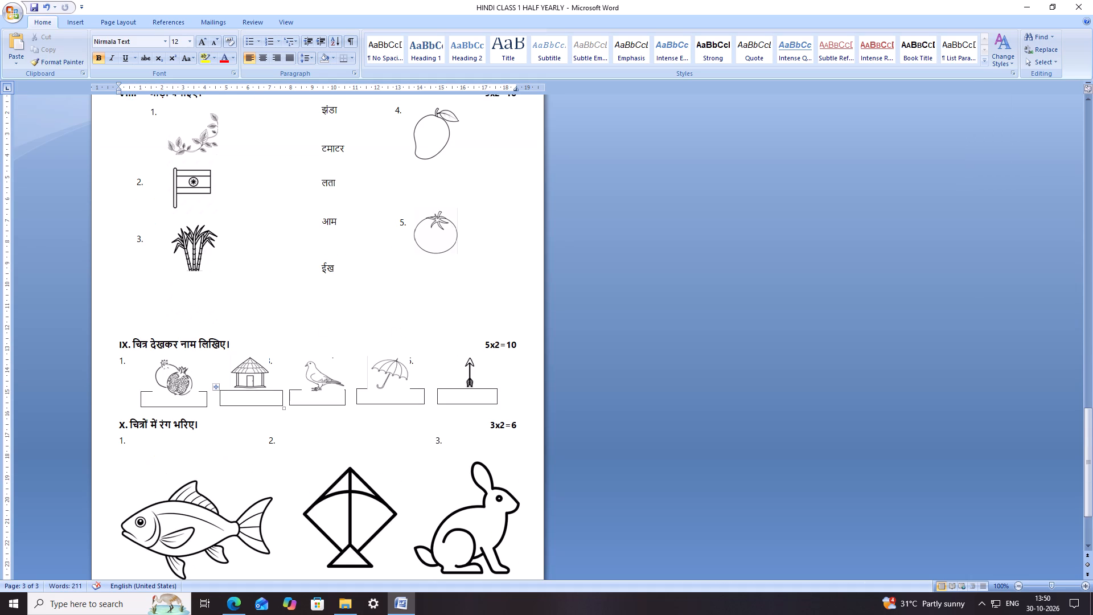
click(121, 409)
key(Return)
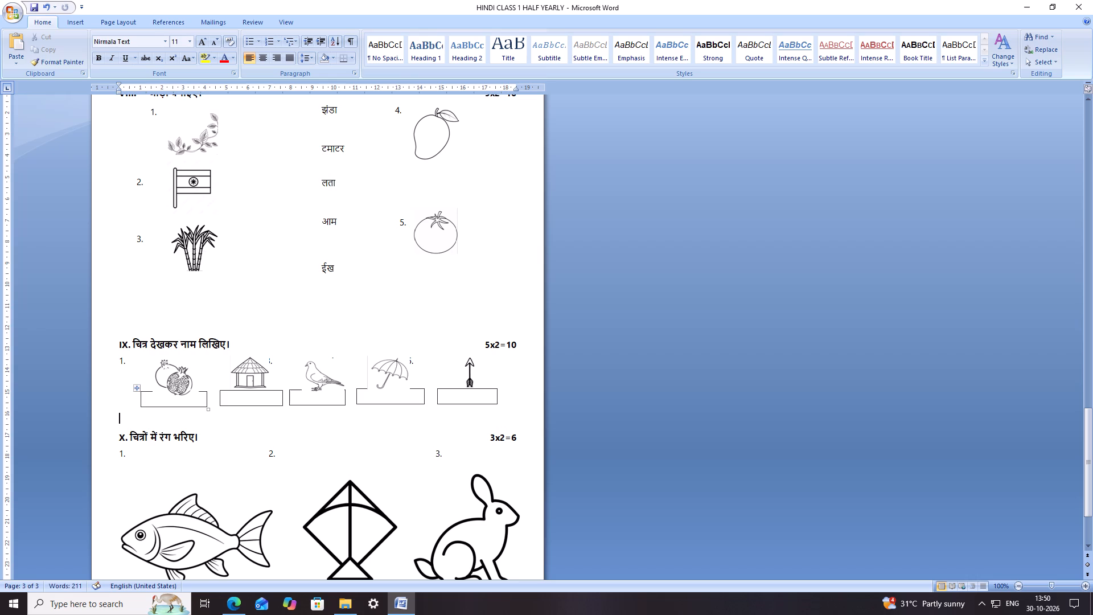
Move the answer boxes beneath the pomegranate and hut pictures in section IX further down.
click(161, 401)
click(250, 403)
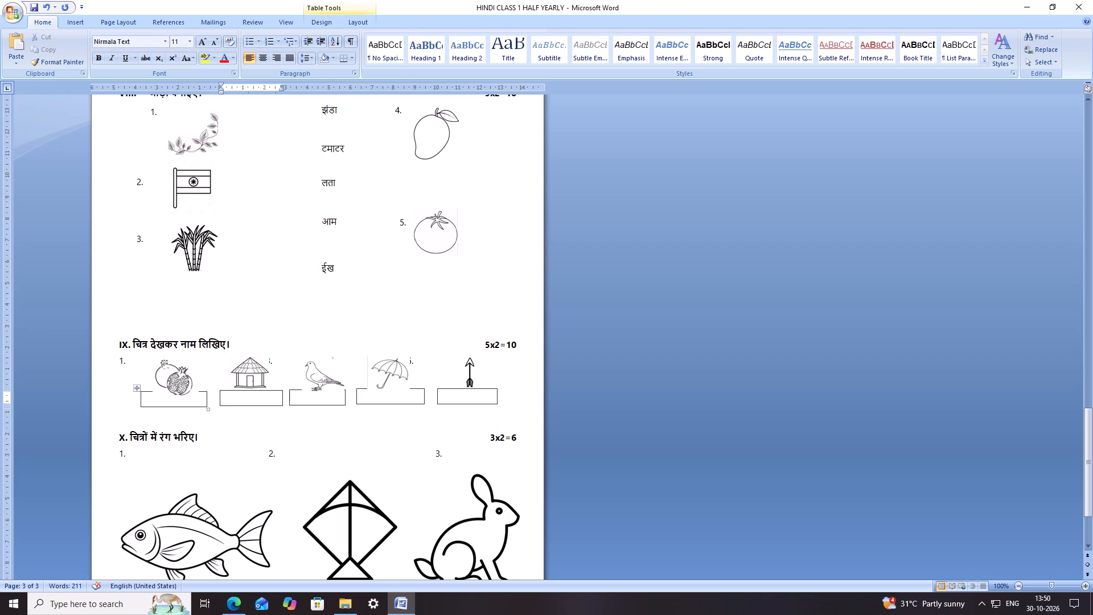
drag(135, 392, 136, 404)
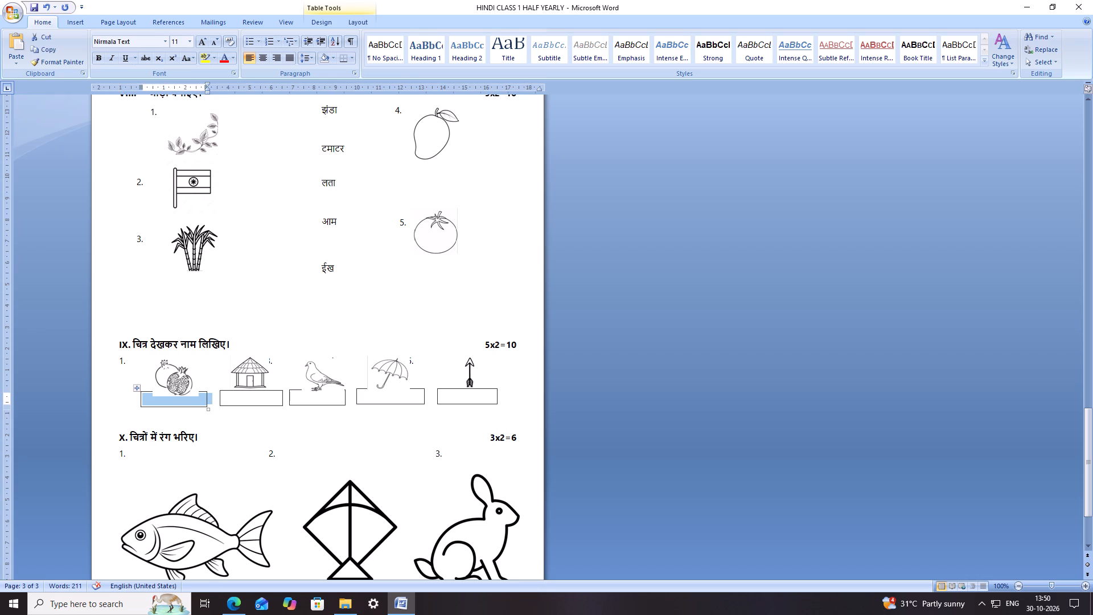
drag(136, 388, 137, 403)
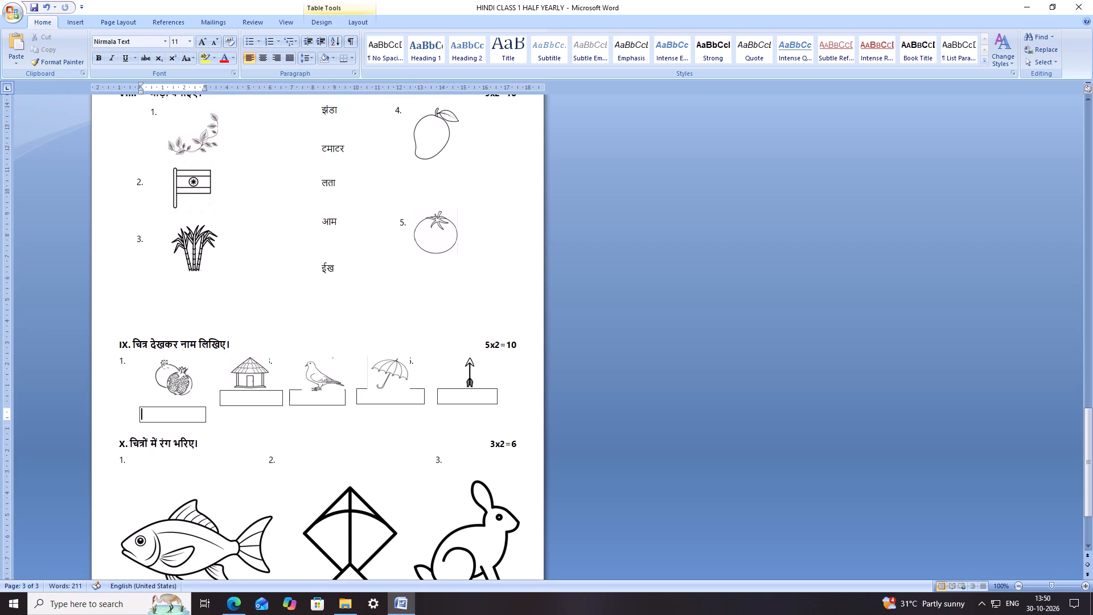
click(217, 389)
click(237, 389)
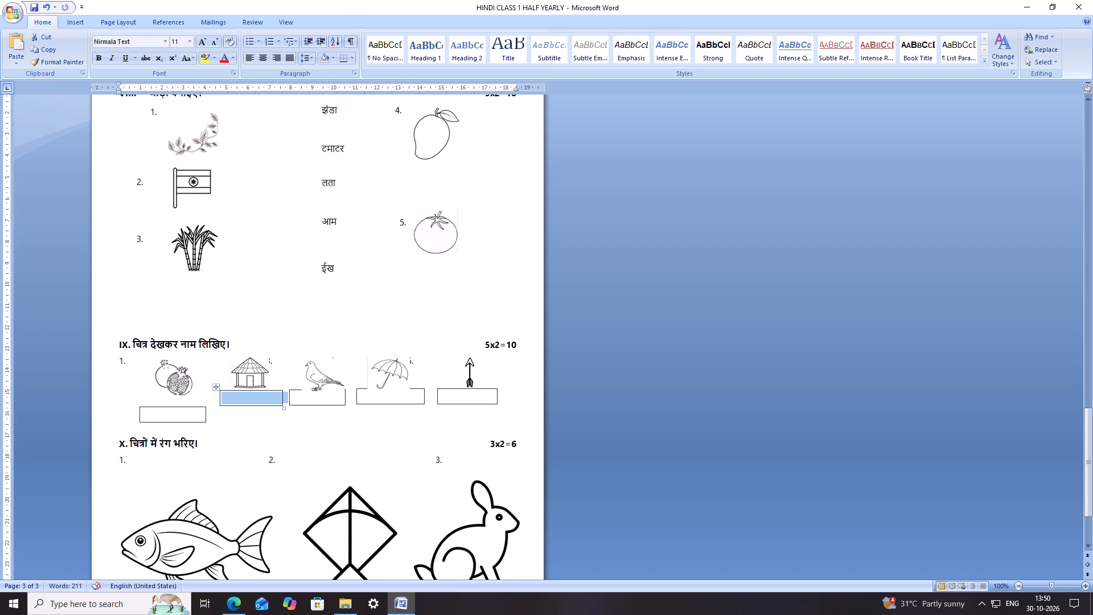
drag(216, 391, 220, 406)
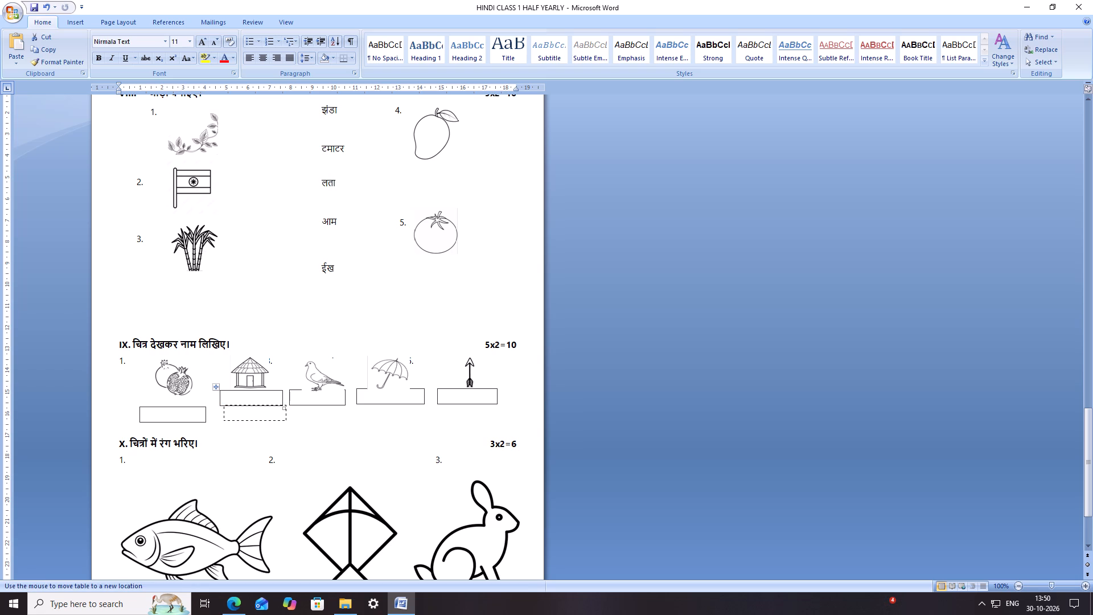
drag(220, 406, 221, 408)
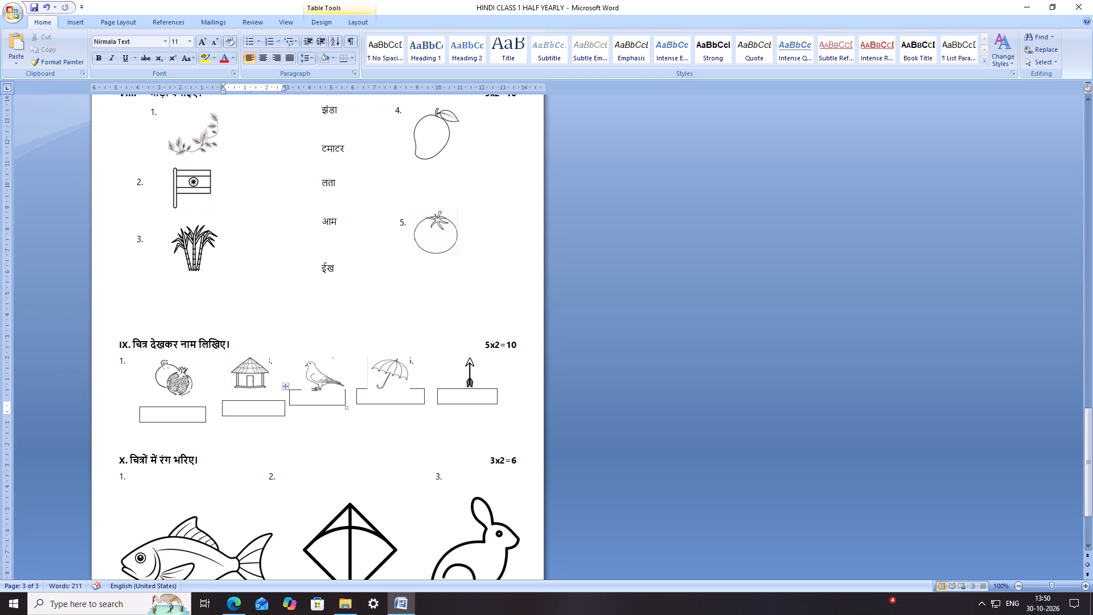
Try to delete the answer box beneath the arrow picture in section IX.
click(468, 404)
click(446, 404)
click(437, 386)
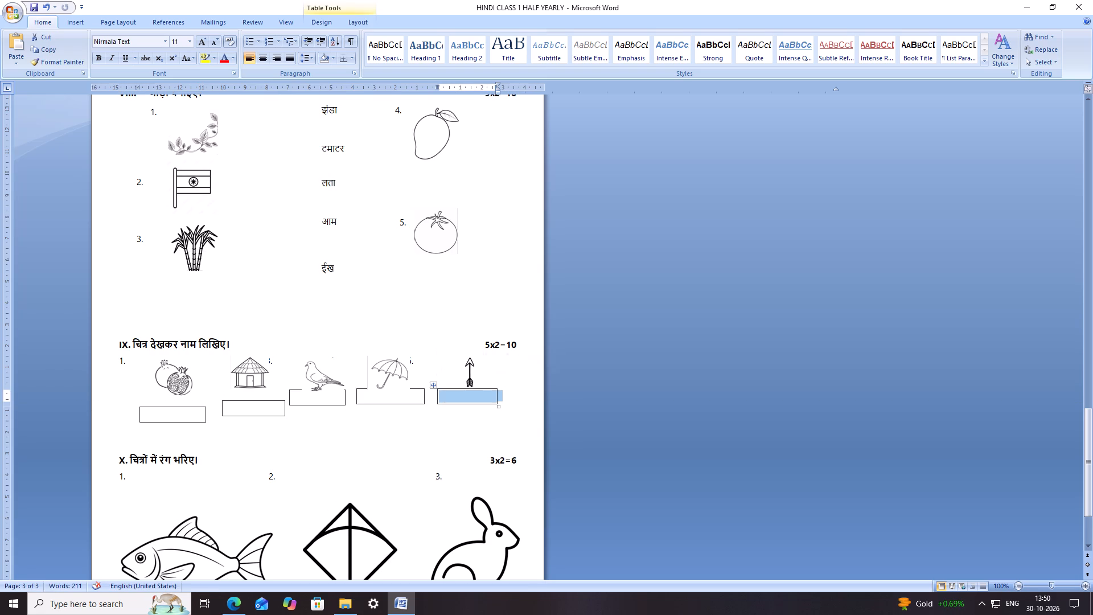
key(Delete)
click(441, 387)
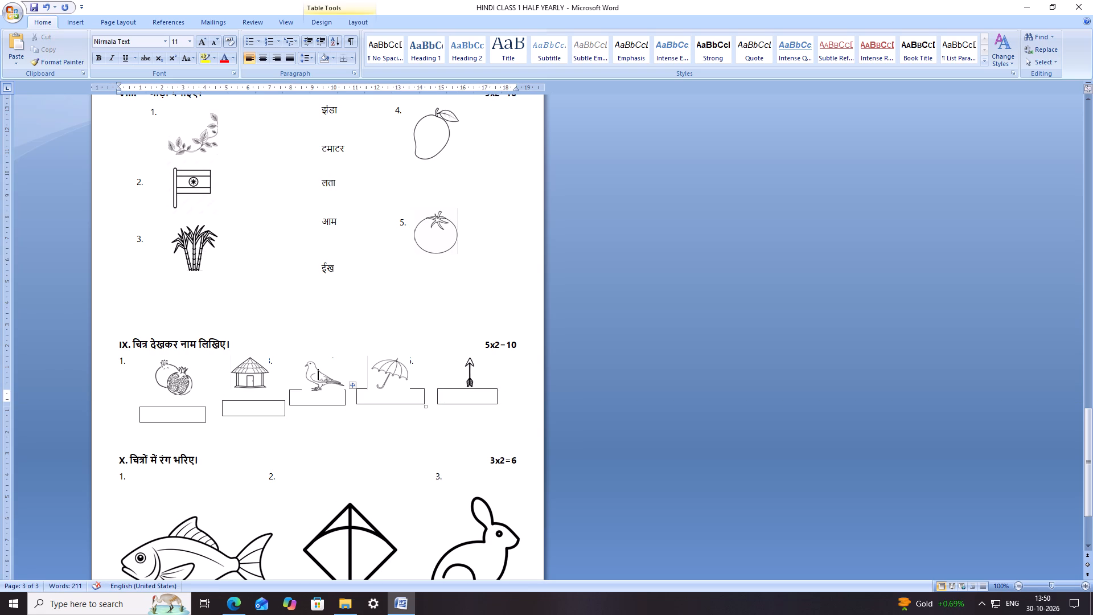
Cut all five answer boxes beneath the pomegranate, hut, bird, umbrella and arrow pictures in section IX.
click(157, 411)
click(134, 403)
right_click(135, 404)
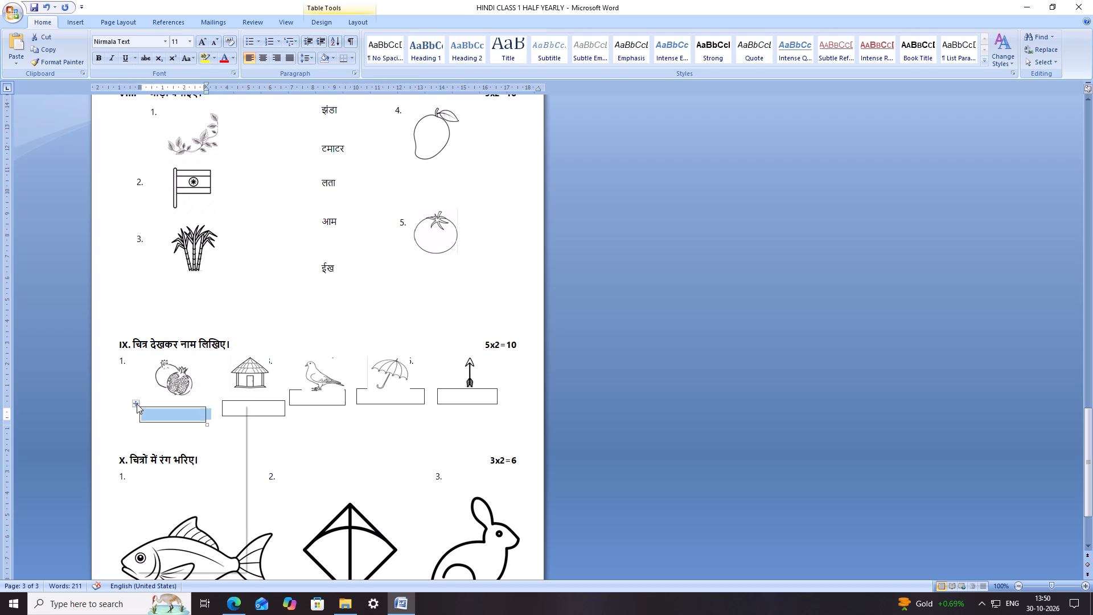
click(162, 408)
right_click(224, 402)
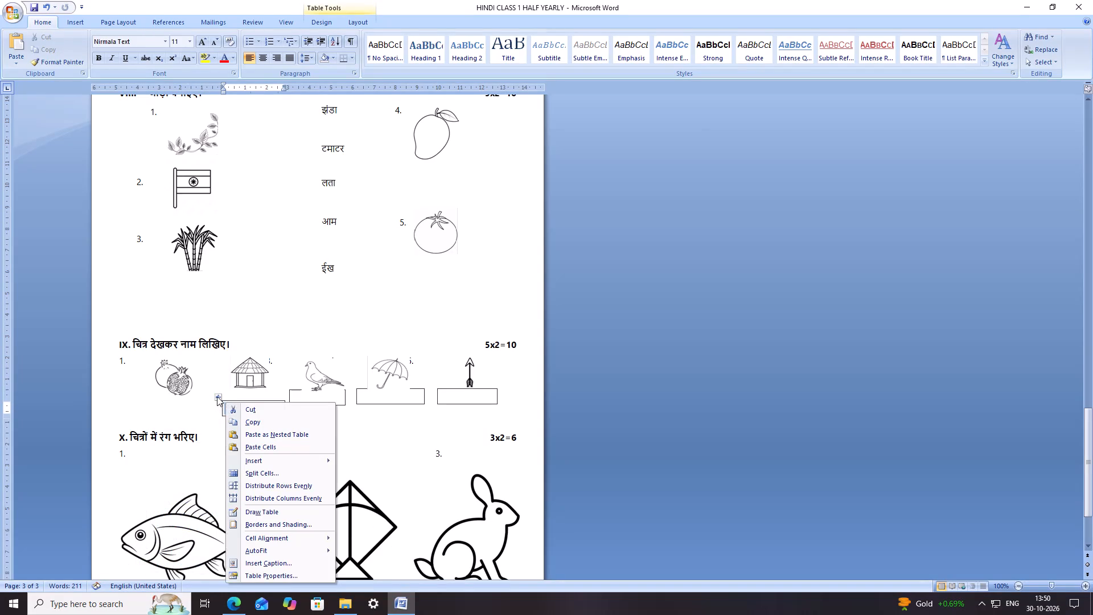
right_click(217, 396)
click(232, 401)
click(285, 389)
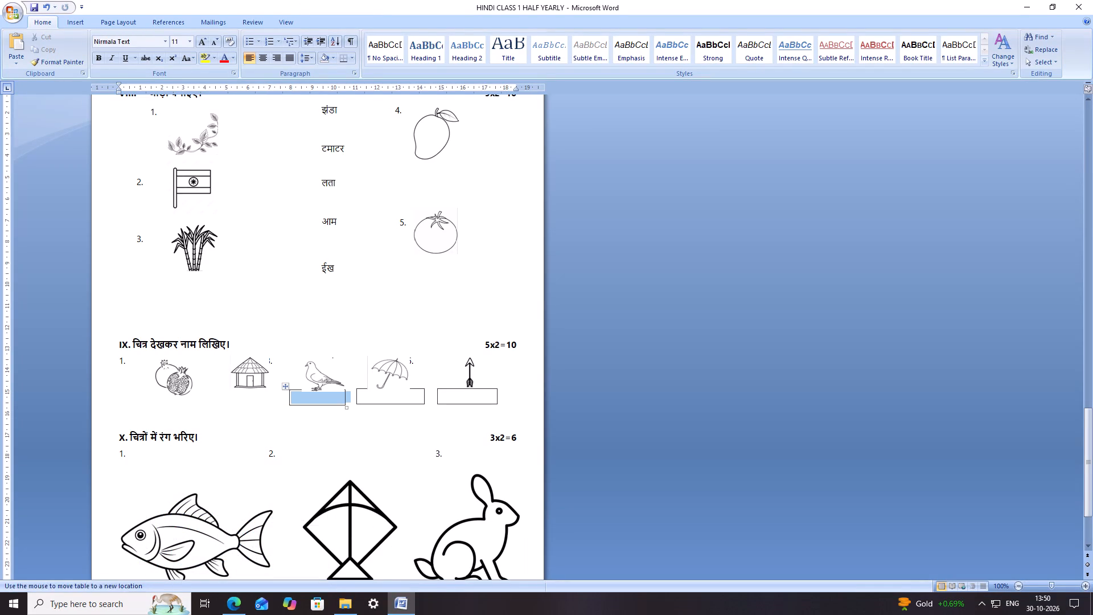
right_click(285, 389)
click(302, 396)
click(354, 388)
right_click(354, 388)
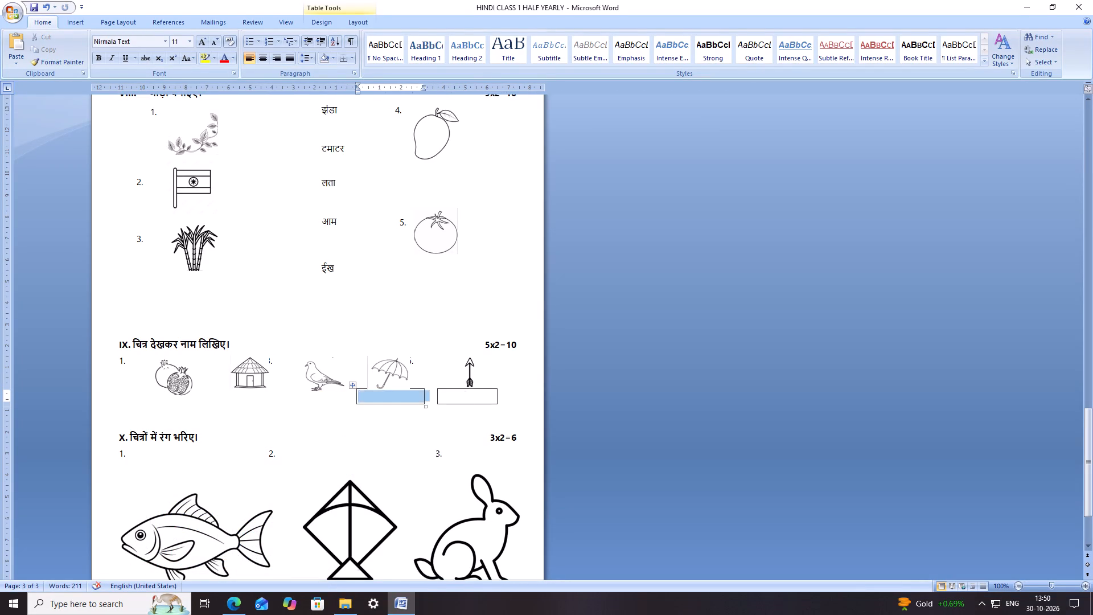
click(376, 397)
click(435, 388)
right_click(434, 388)
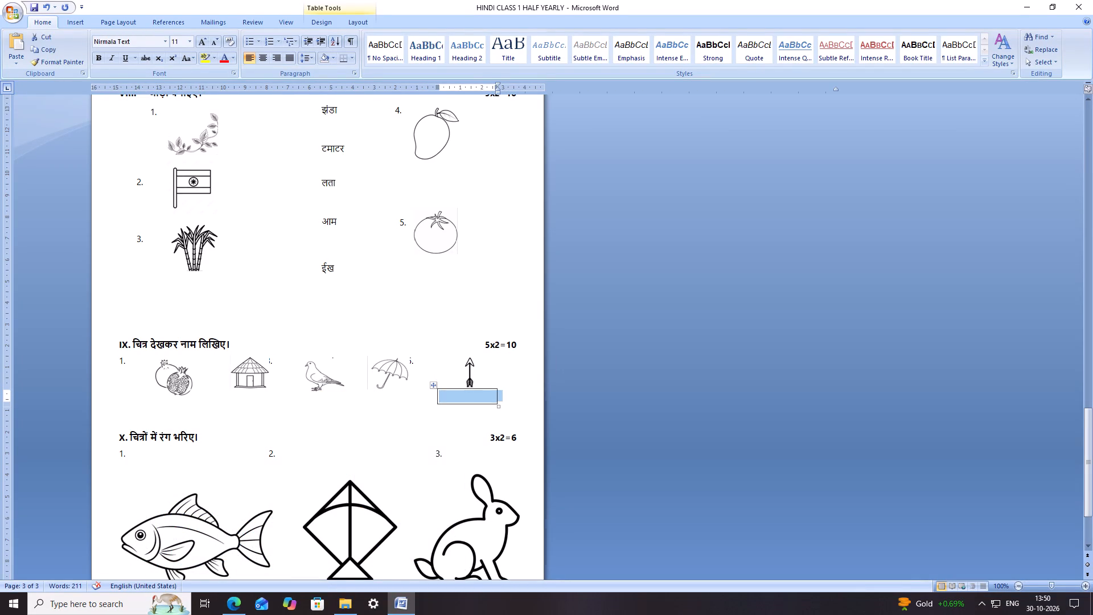
click(451, 393)
Add blank lines beneath the section IX pictures to push section X down.
click(498, 399)
key(Return)
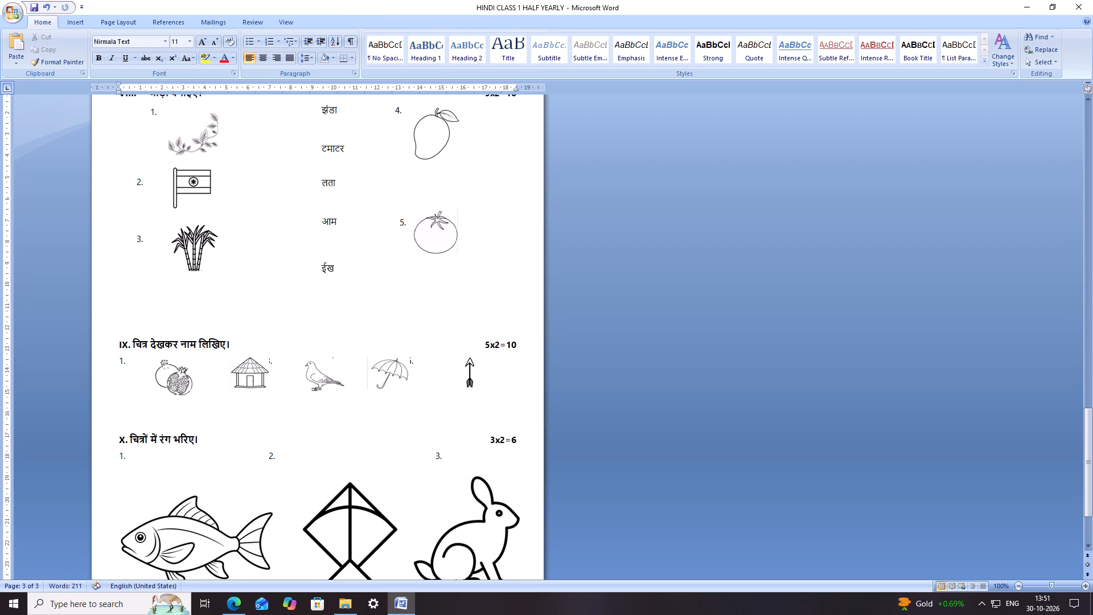
key(Return)
key(Return)
key(Return)
key(Return)
key(Return)
key(Return)
Select all five section IX pictures together and nudge them down below the line of item numbers.
click(170, 384)
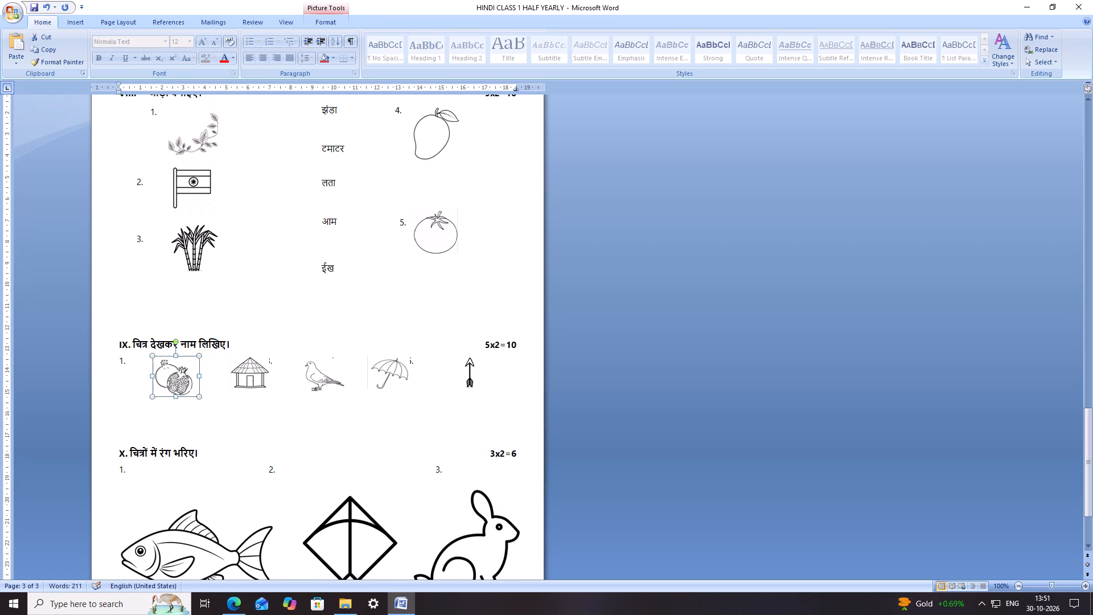
shift+click(257, 375)
shift+click(339, 376)
shift+click(393, 374)
shift+click(493, 372)
shift+click(479, 373)
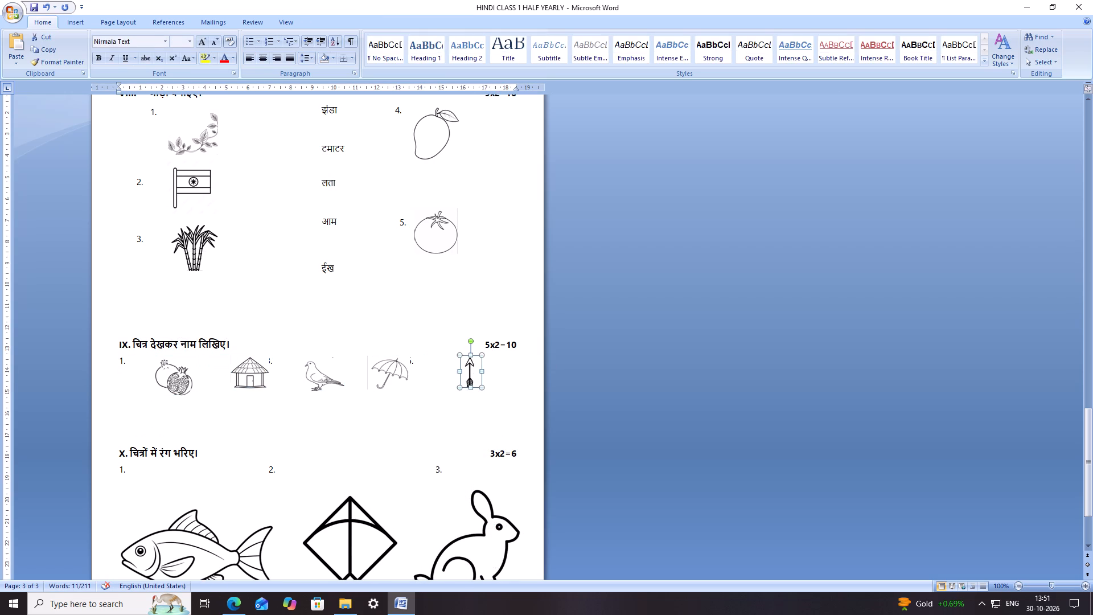
shift+click(373, 380)
shift+click(324, 386)
shift+click(257, 387)
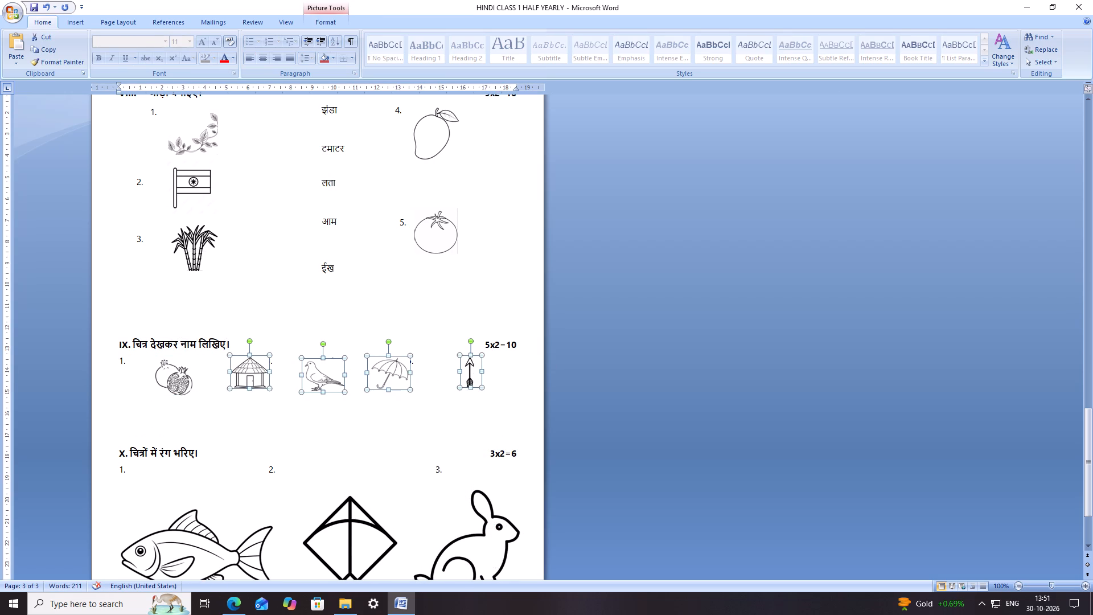
shift+click(175, 383)
key(Down)
key(Down)
key(Down)
key(Down)
key(Down)
key(Down)
key(Down)
key(Down)
key(Down)
key(Down)
key(Down)
key(Down)
key(Down)
key(Down)
key(Down)
key(Down)
key(Down)
key(Down)
key(Down)
key(Down)
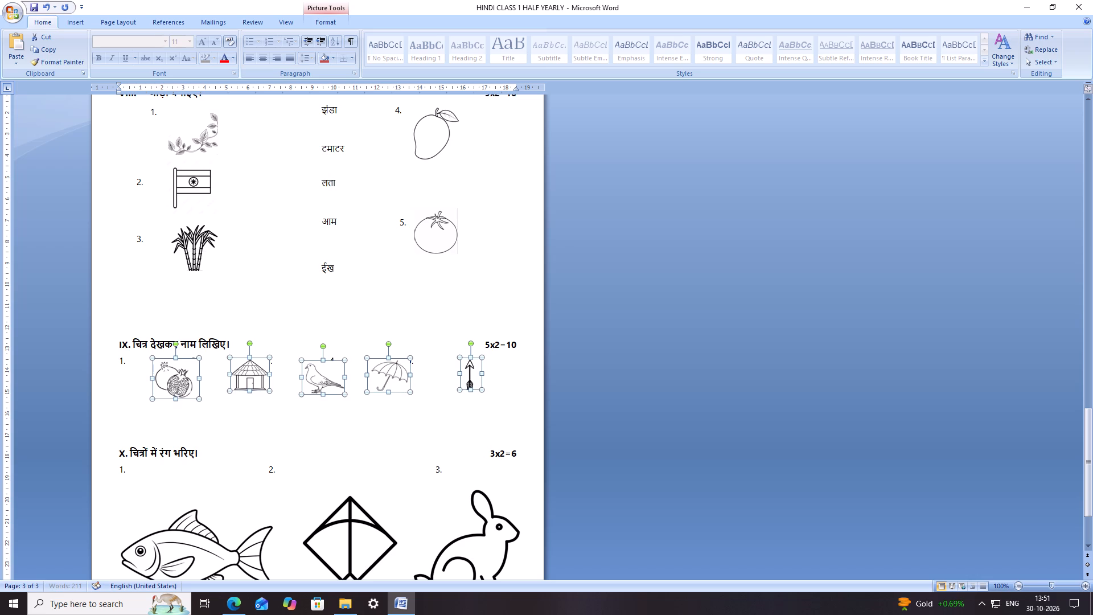
key(Down)
key(Down)
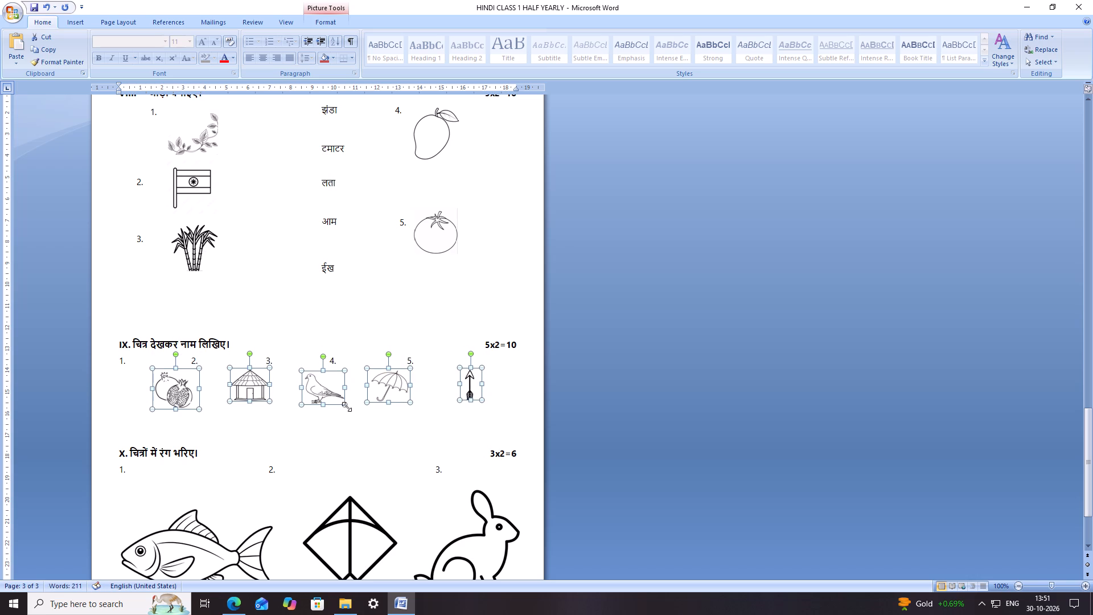
Add spaces before number 2. in section IX to shift numbers 2 to 5 over their pictures.
click(191, 359)
key(space)
key(space)
key(space)
key(space)
key(space)
key(space)
key(space)
key(space)
key(space)
key(space)
key(space)
key(space)
key(space)
key(space)
key(space)
key(space)
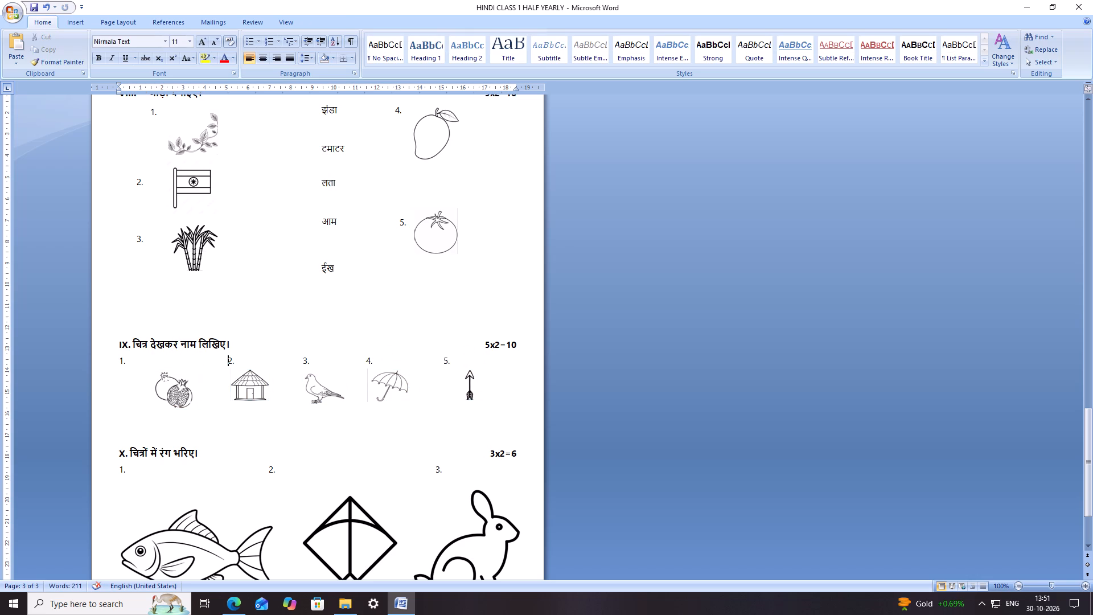
Save the Class 1 Hindi half-yearly paper.
key(ctrl+s)
key(ctrl+s)
key(ctrl+s)
key(ctrl+s)
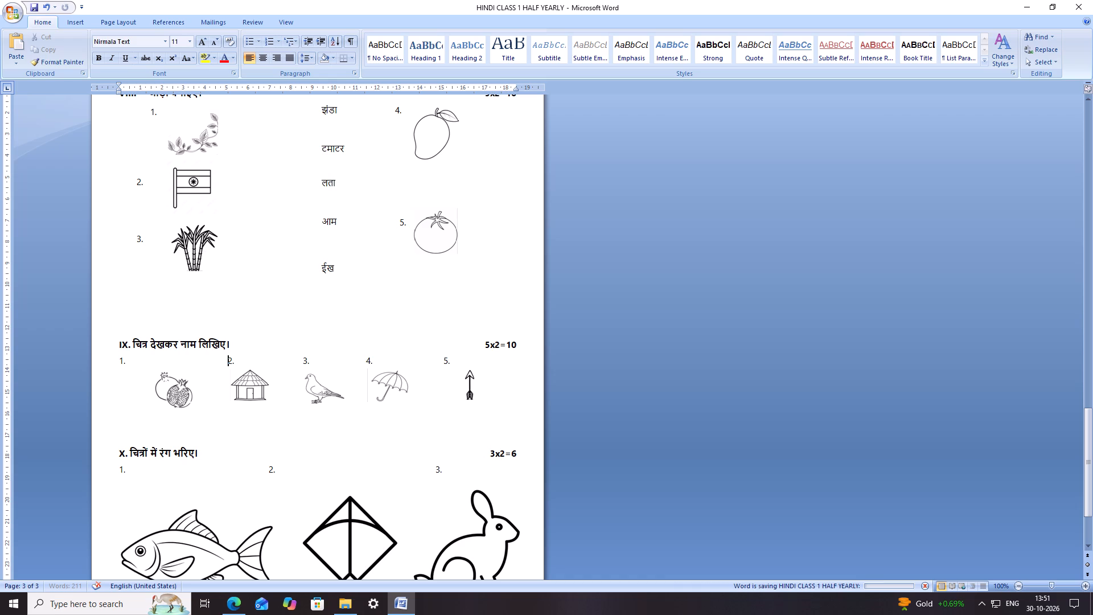
key(ctrl+s)
Draw a rectangular answer box about 3.1 cm wide and 1.24 cm high beneath the pomegranate picture in section IX.
click(74, 26)
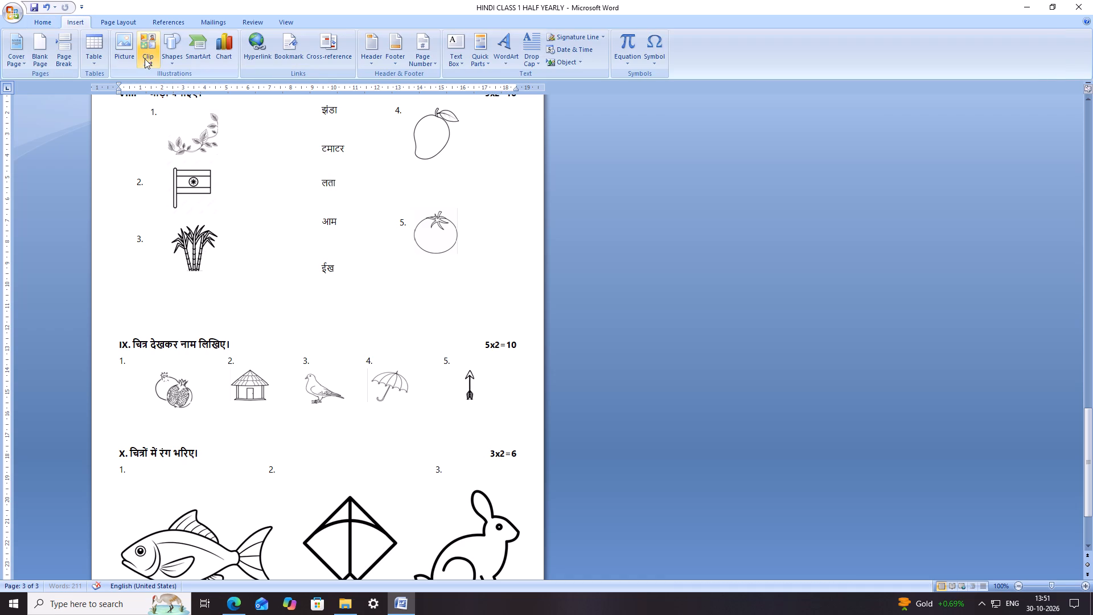
click(176, 50)
click(207, 87)
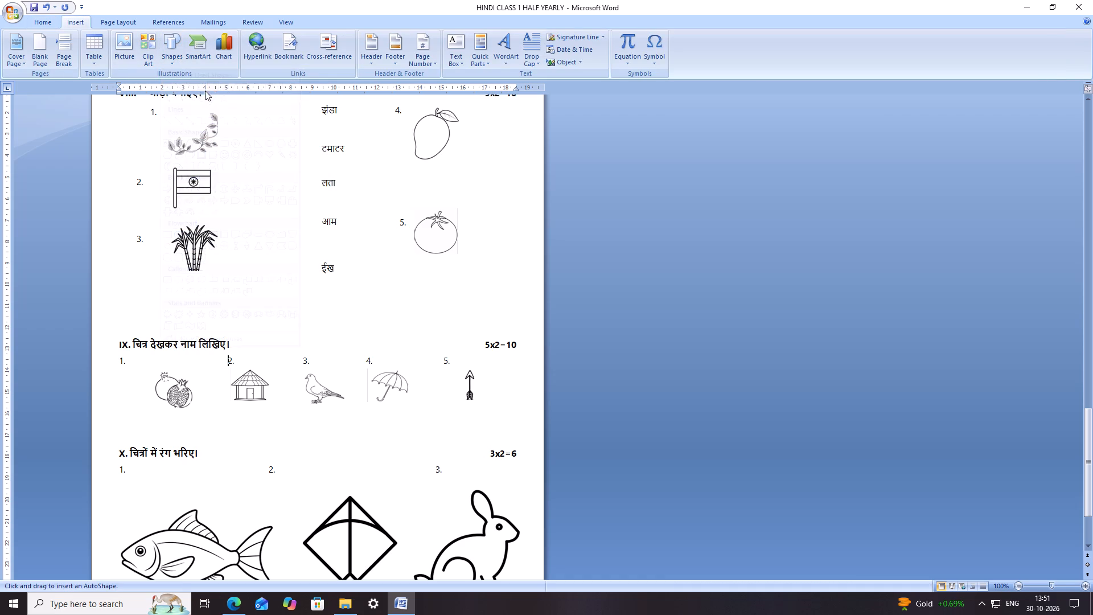
click(165, 55)
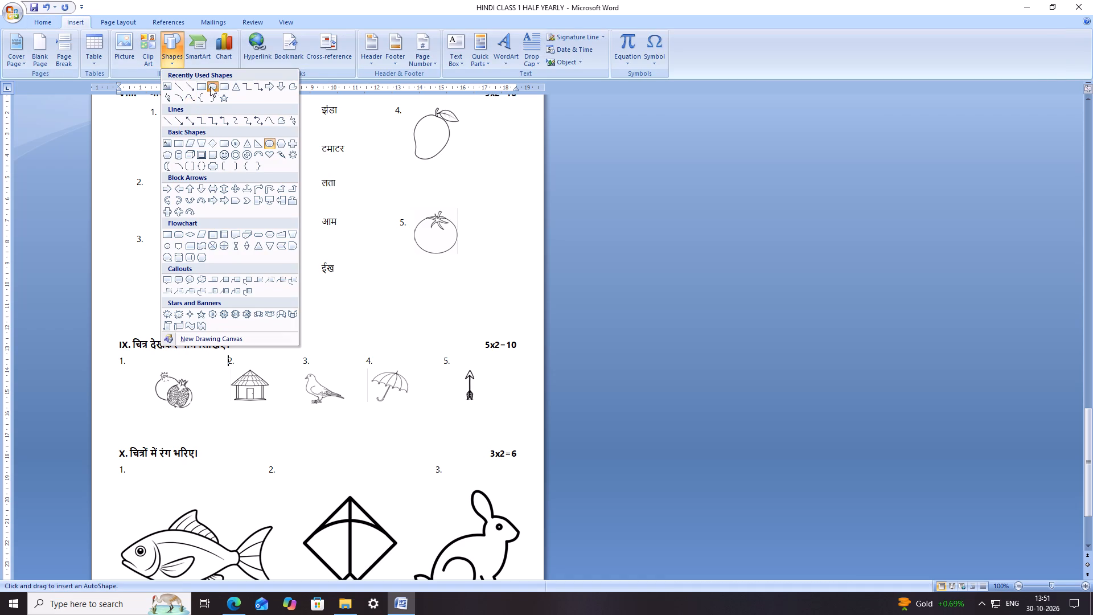
click(203, 86)
drag(142, 410, 188, 416)
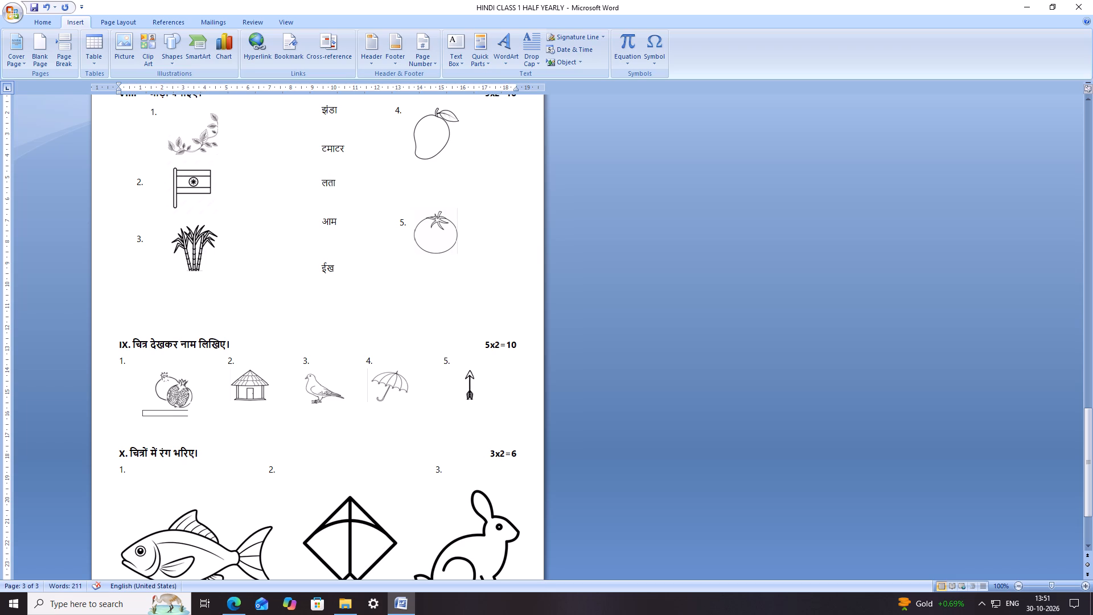
drag(188, 416, 209, 437)
Duplicate the answer box beneath the hut and bird pictures, narrowing the bird's box to about 2.81 cm.
key(ctrl+c)
key(ctrl+v)
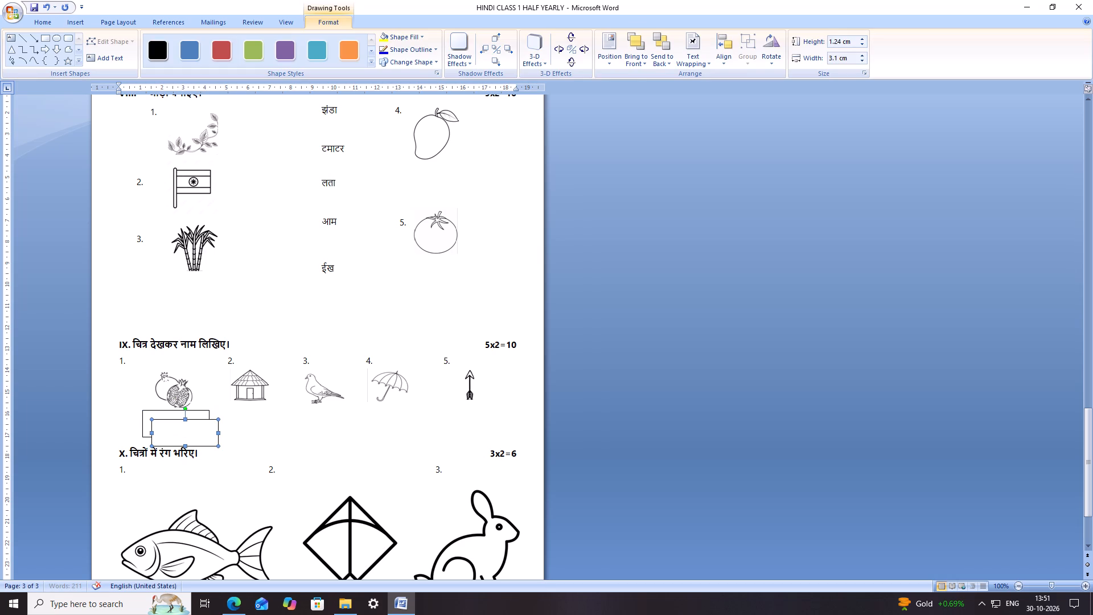
drag(186, 432, 257, 420)
key(ctrl+c)
key(ctrl+v)
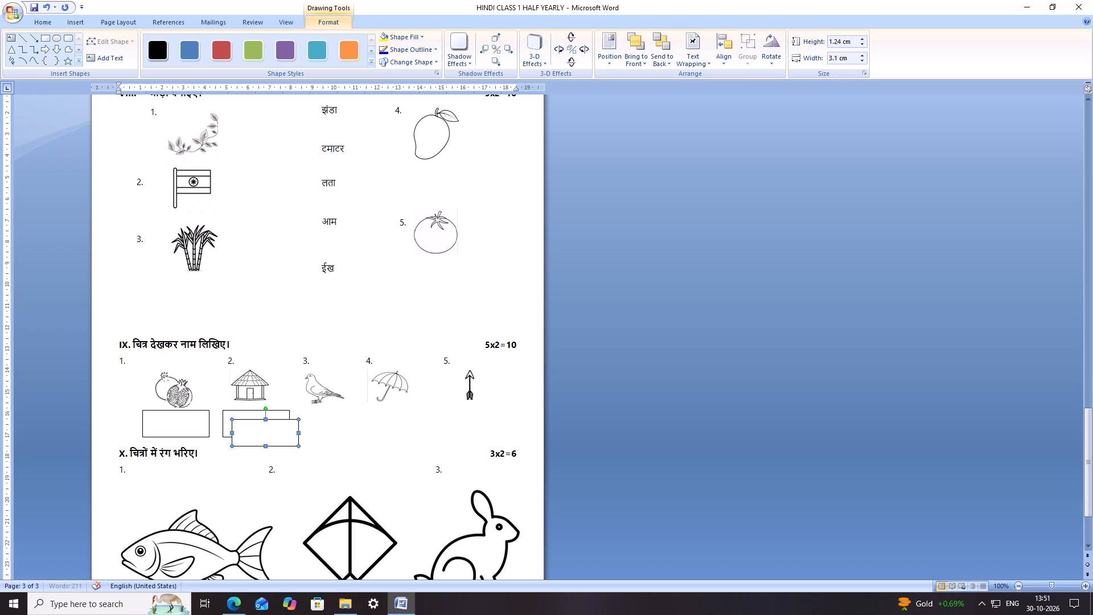
drag(276, 429, 338, 418)
drag(361, 424, 358, 424)
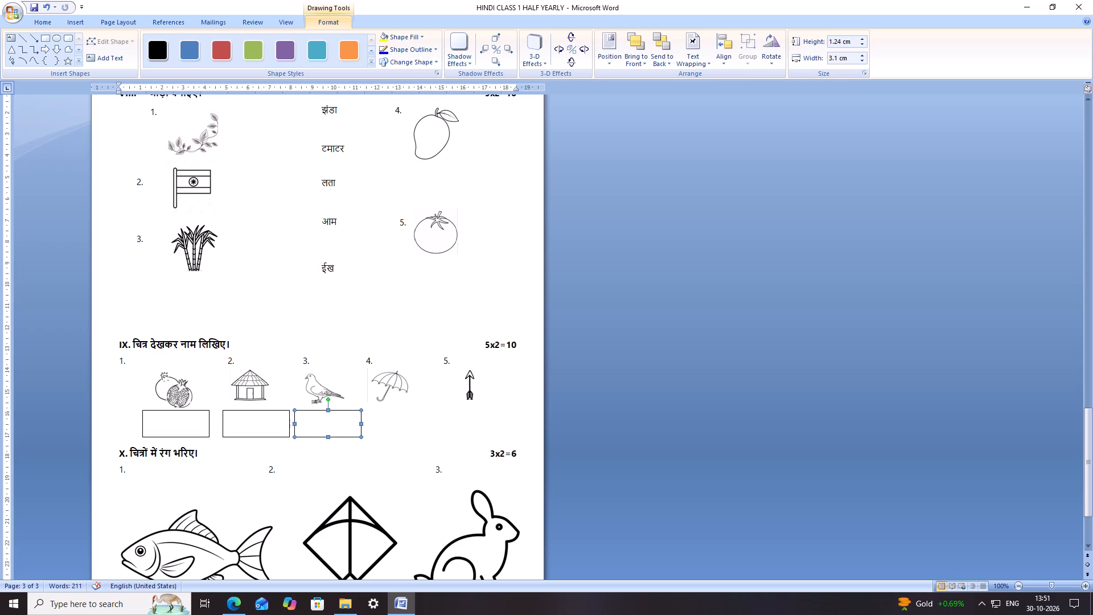
drag(358, 424, 355, 424)
Duplicate the bird's answer box beneath the umbrella and arrow pictures, centring the last one under the arrow.
key(ctrl+c)
key(ctrl+v)
drag(334, 428, 391, 416)
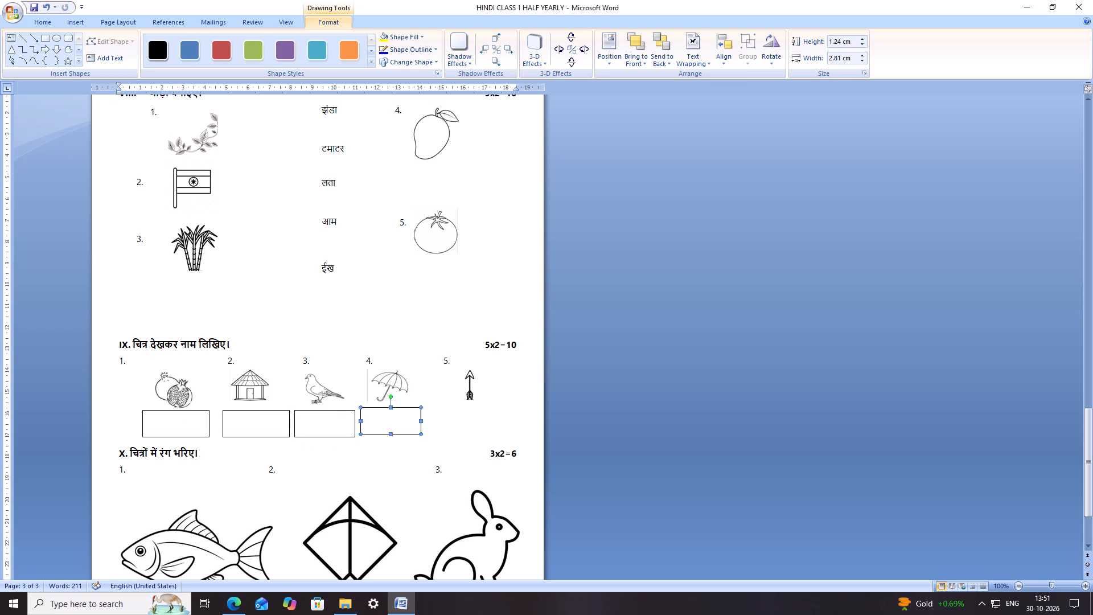
key(ctrl+c)
key(ctrl+v)
drag(401, 426, 462, 413)
drag(462, 413, 457, 415)
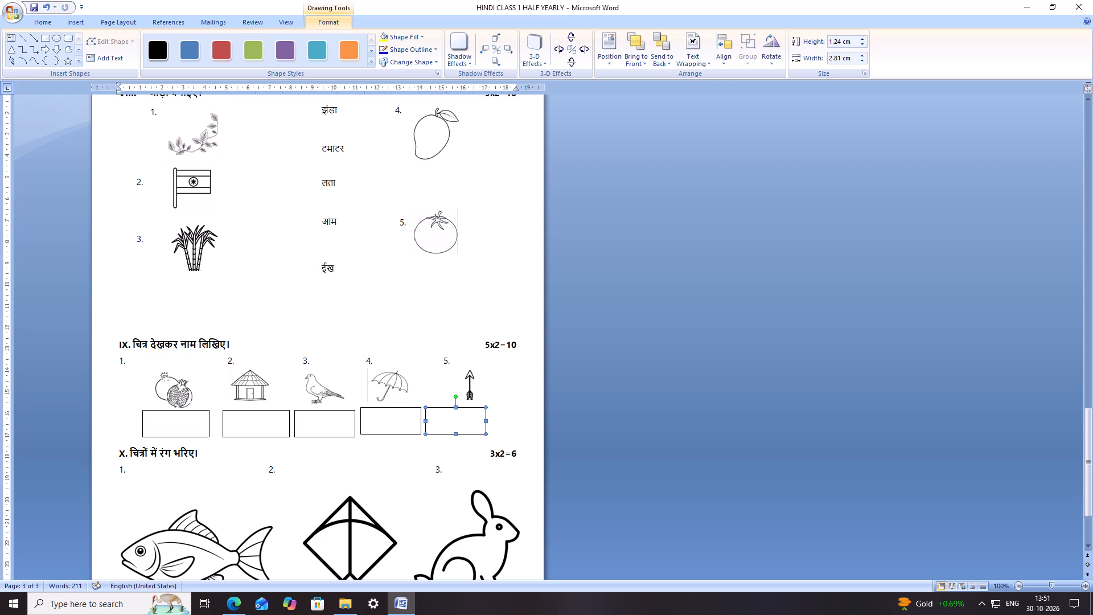
drag(455, 417, 478, 411)
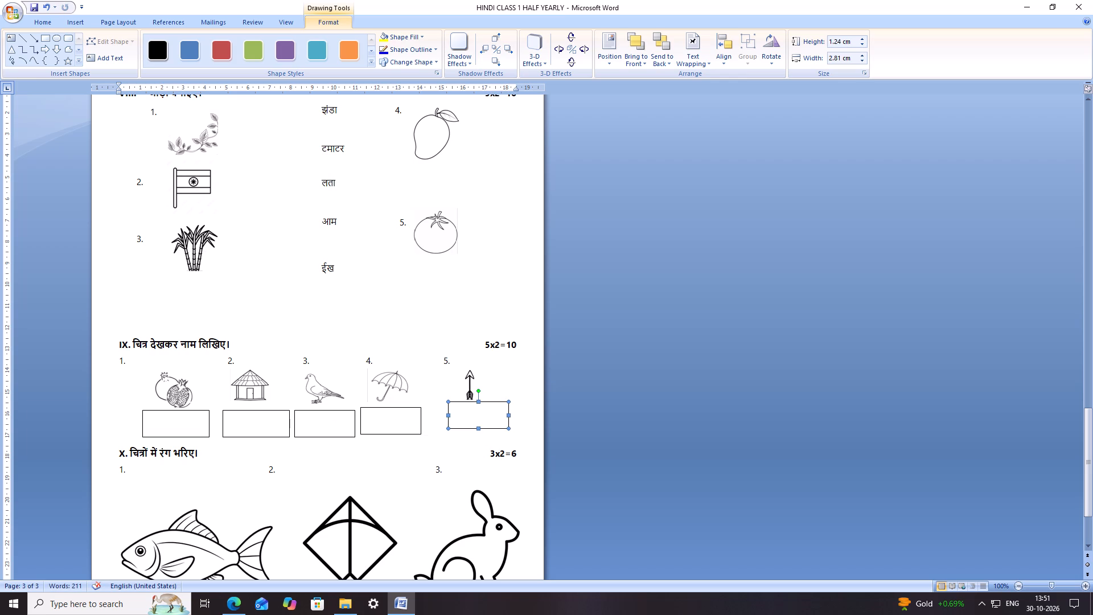
drag(474, 409, 470, 416)
click(504, 373)
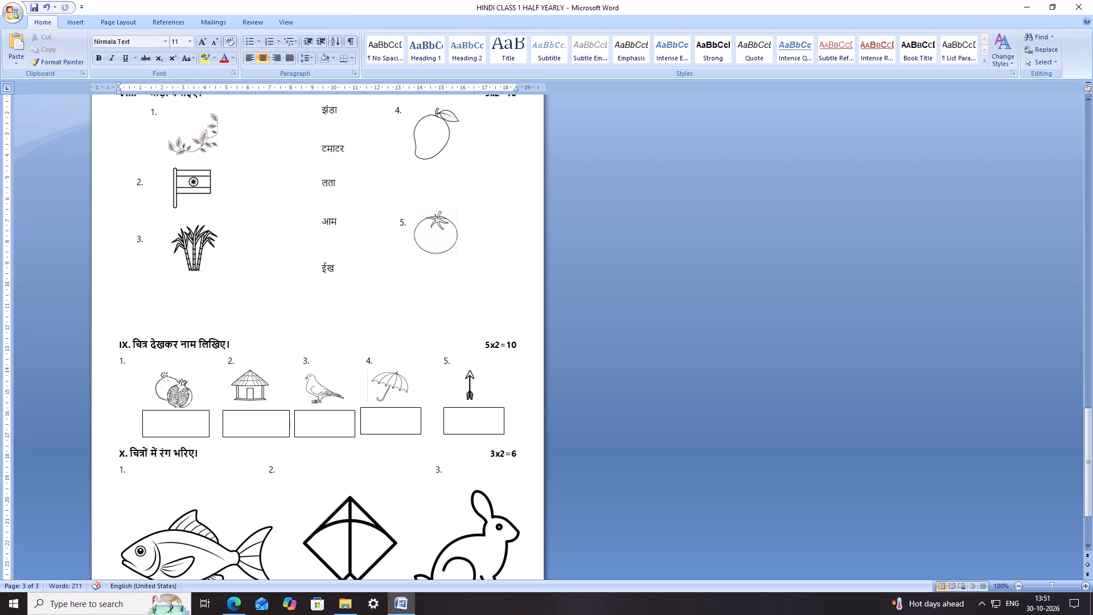
Add five spaces between the numeral IX. and its heading text to match the section VIII heading.
scroll(422, 388, down, 4)
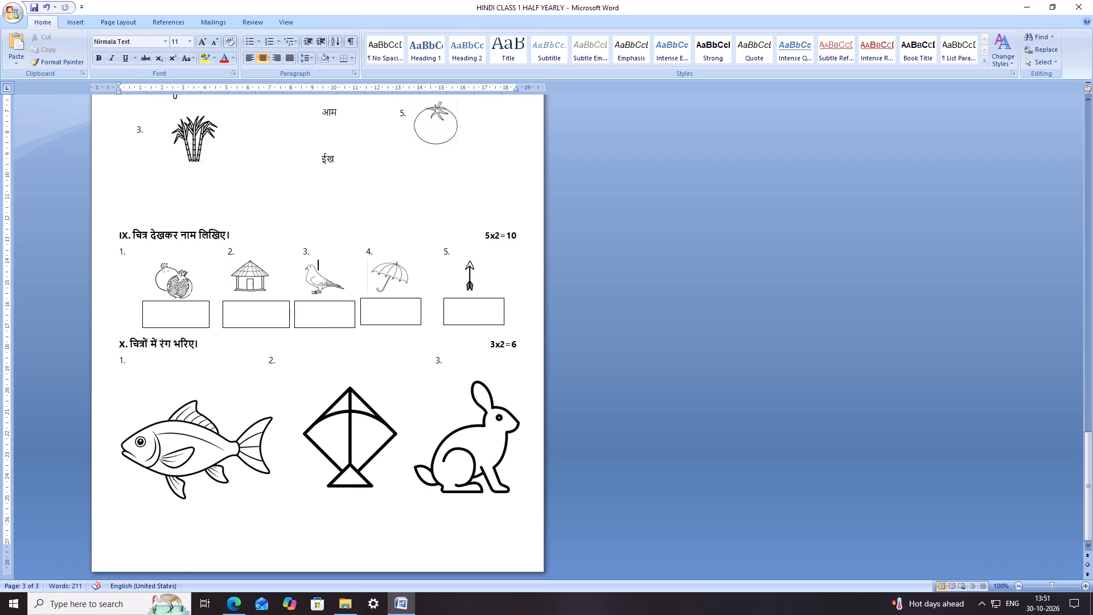
click(129, 346)
click(132, 237)
key(space)
key(space)
key(space)
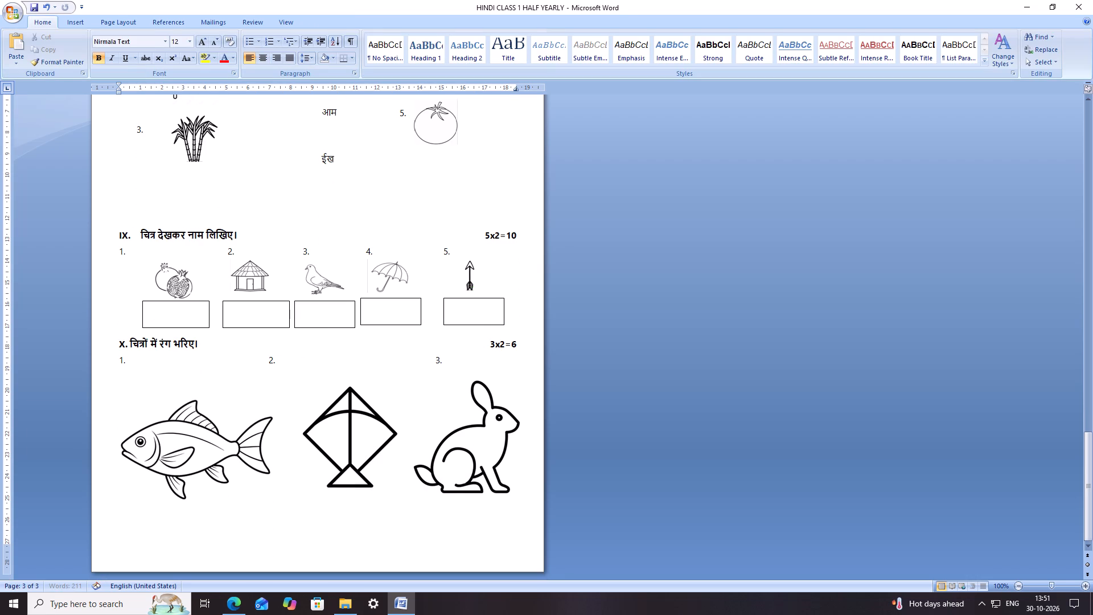
key(space)
scroll(141, 263, up, 5)
key(space)
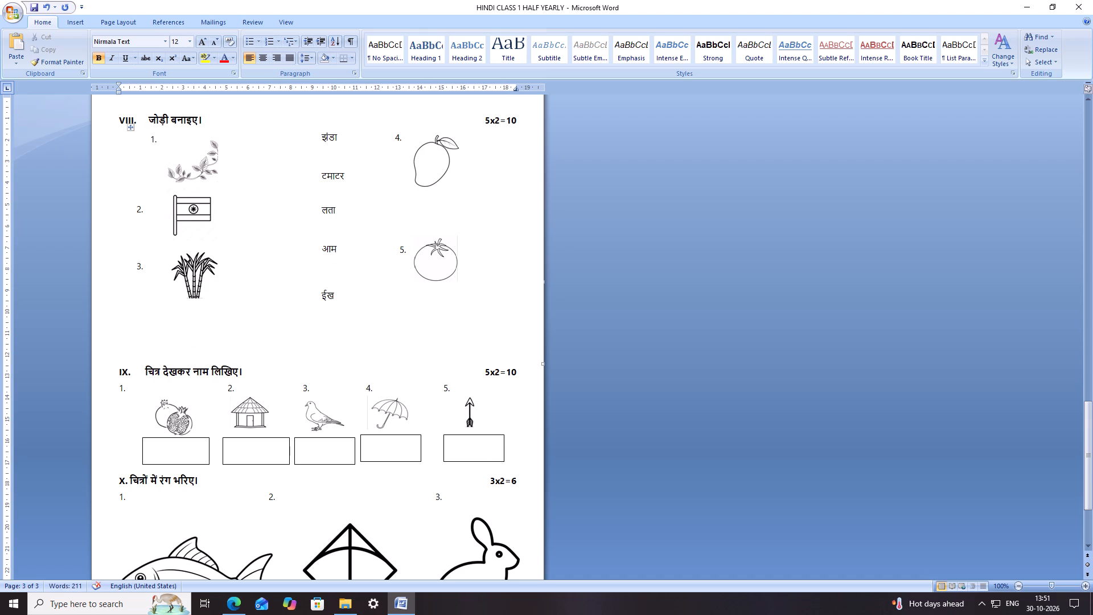
Add six spaces between the numeral X. and its heading text to align it with the section IX heading.
click(126, 486)
click(128, 485)
key(space)
key(space)
key(space)
key(space)
key(space)
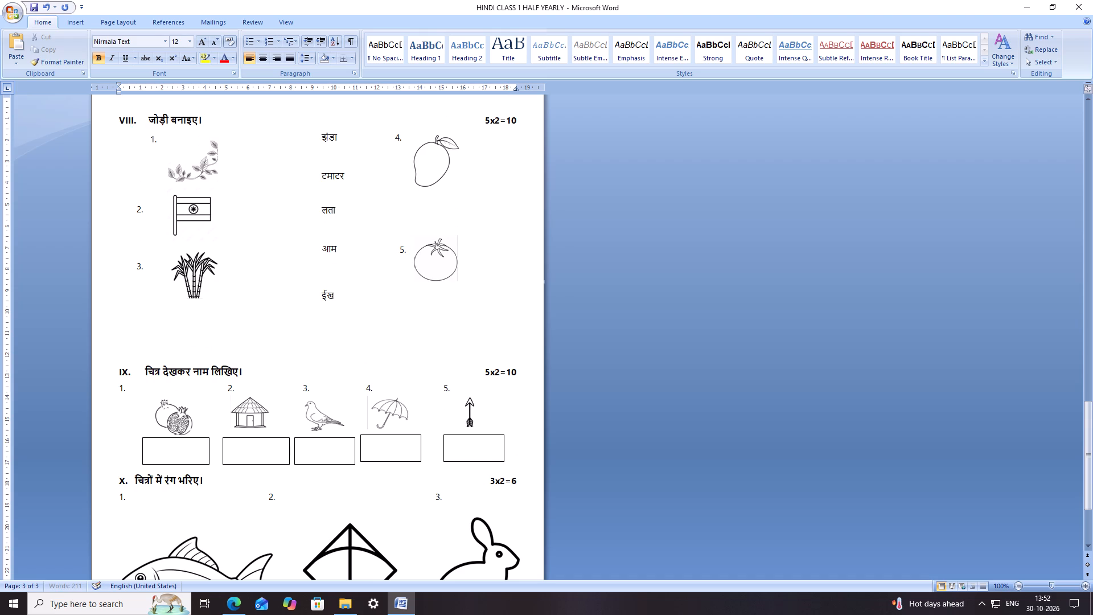
key(space)
scroll(354, 391, down, 3)
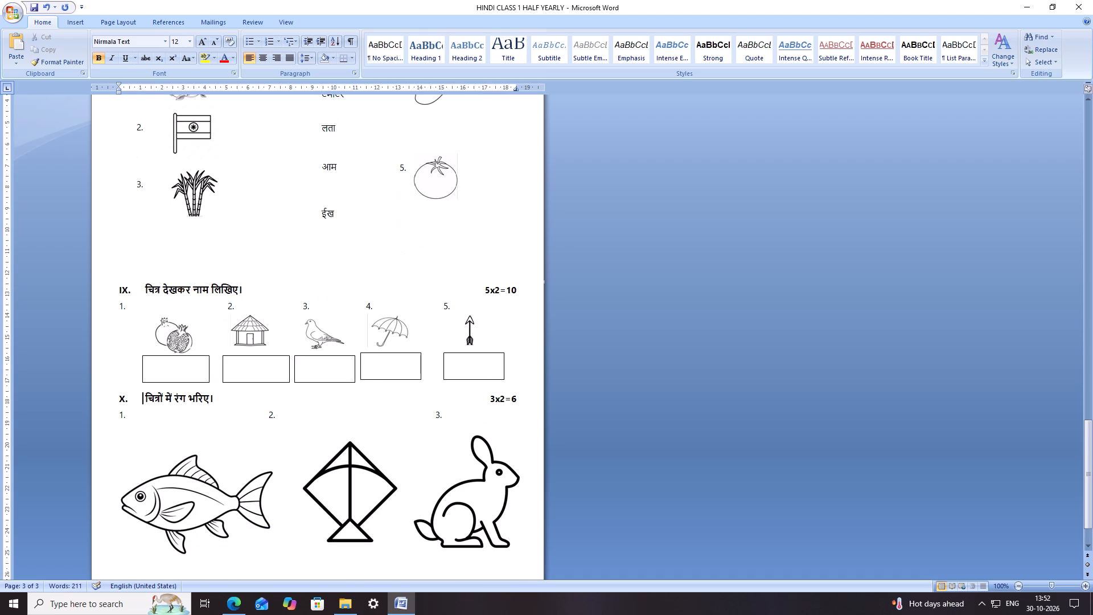
Save the Class 1 paper with its adjusted headings and answer boxes.
key(ctrl+s)
key(ctrl+s)
key(ctrl+s)
key(ctrl+s)
key(ctrl+s)
key(ctrl+s)
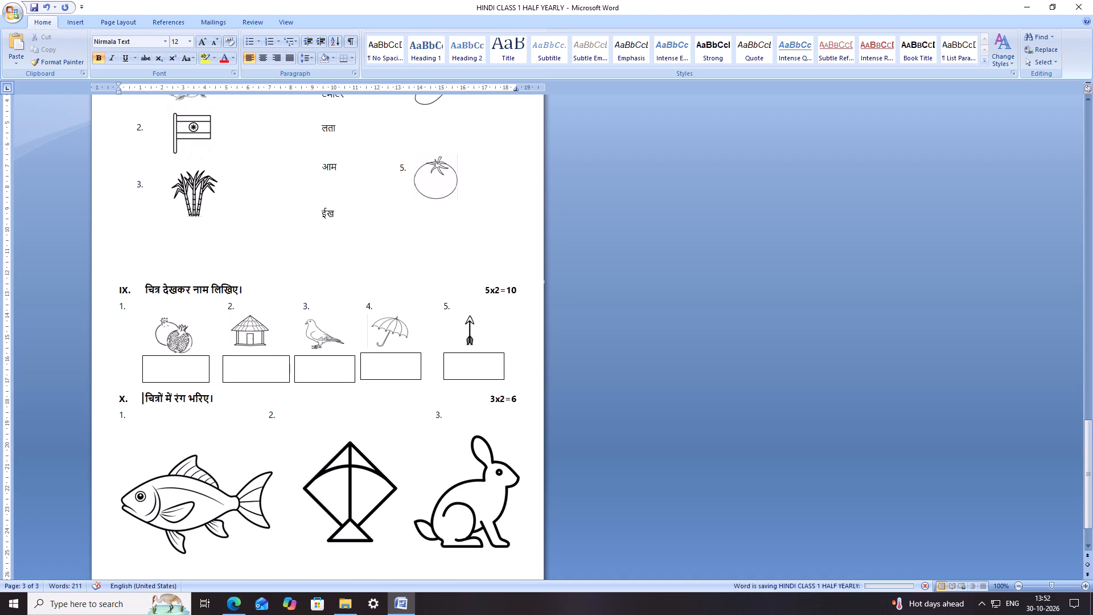
Look back over the Class 1 paper up to its first page and close it, keeping the copied picture on the clipboard.
scroll(494, 335, up, 15)
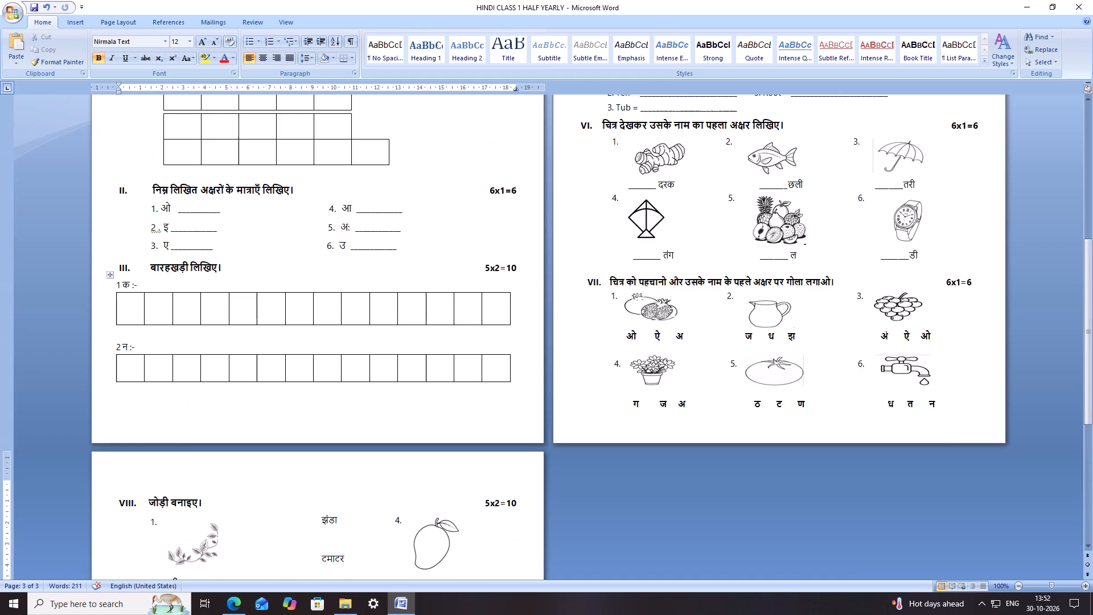
scroll(497, 325, up, 13)
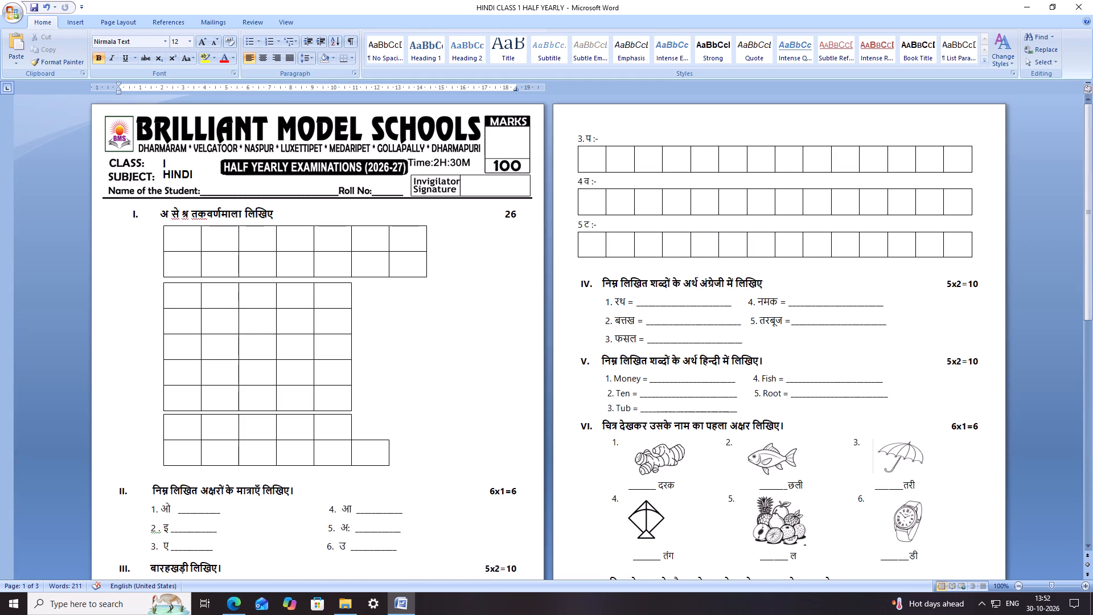
click(1092, 0)
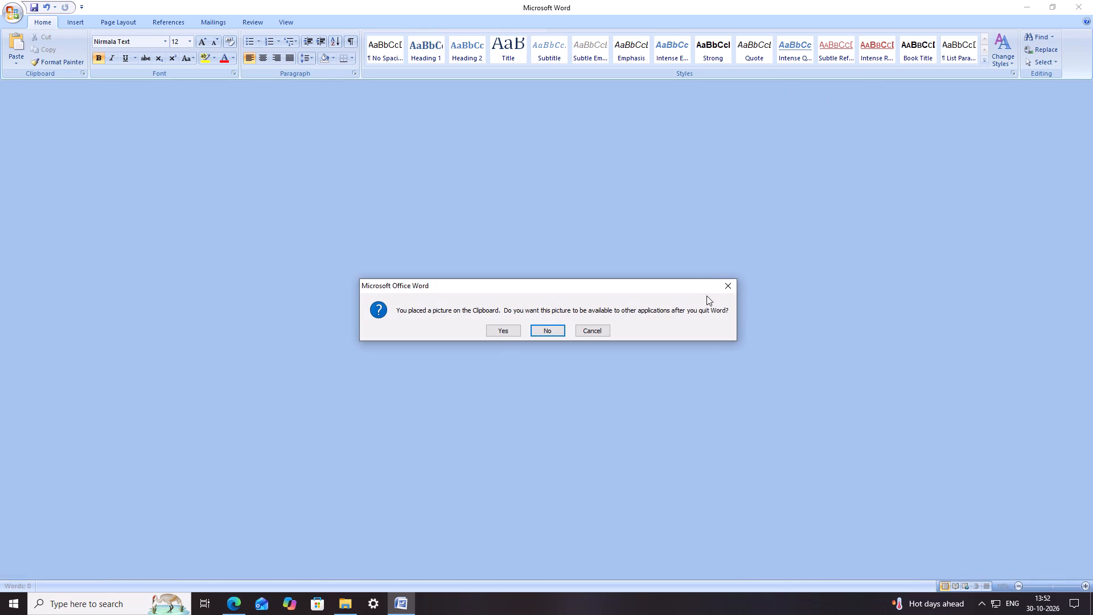
click(503, 337)
click(502, 334)
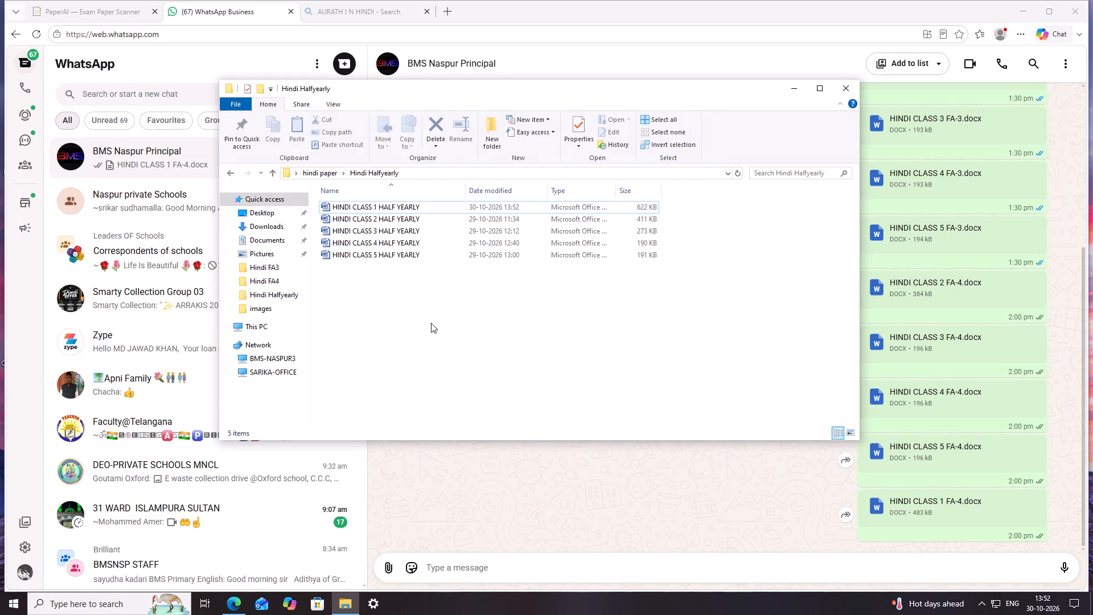
Open the HINDI CLASS 2 HALF YEARLY and HINDI CLASS 1 HALF YEARLY papers in smaller windows and place them side by side.
double_click(394, 220)
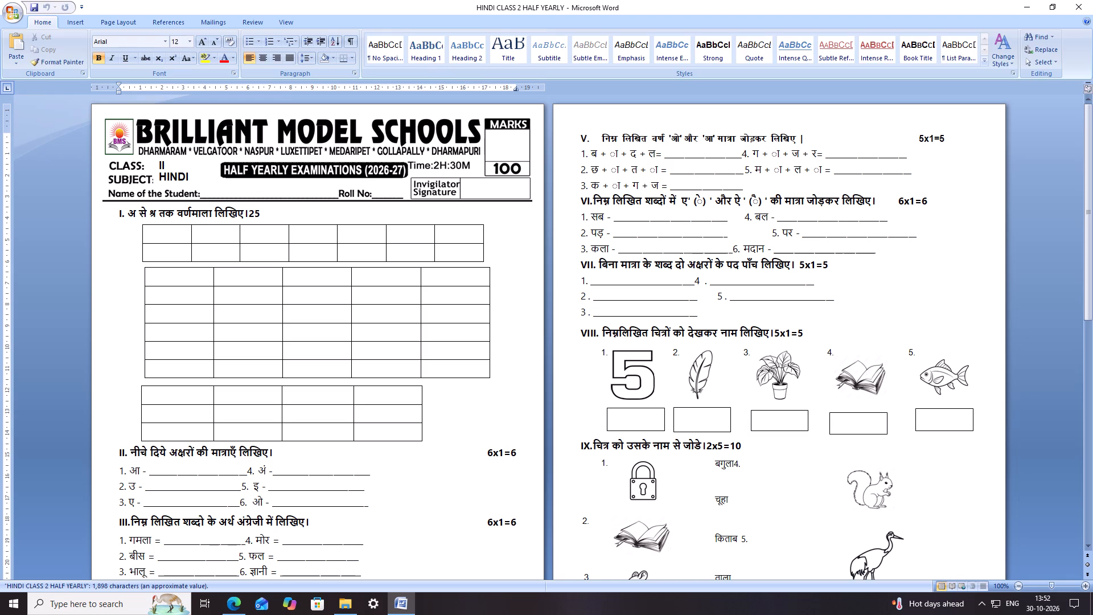
click(1062, 15)
click(1054, 11)
click(478, 339)
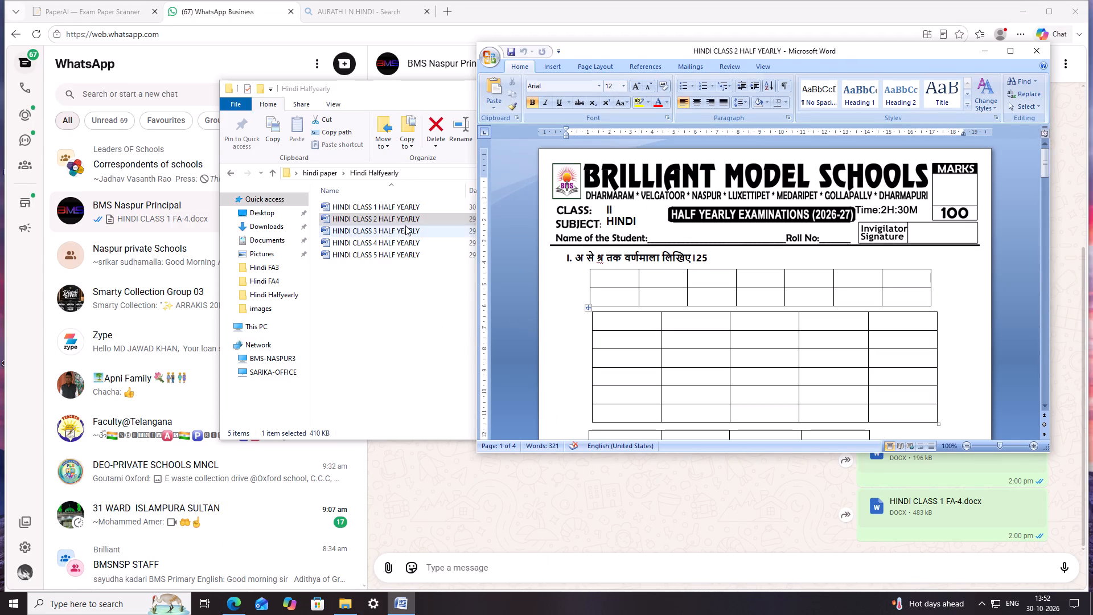
double_click(407, 210)
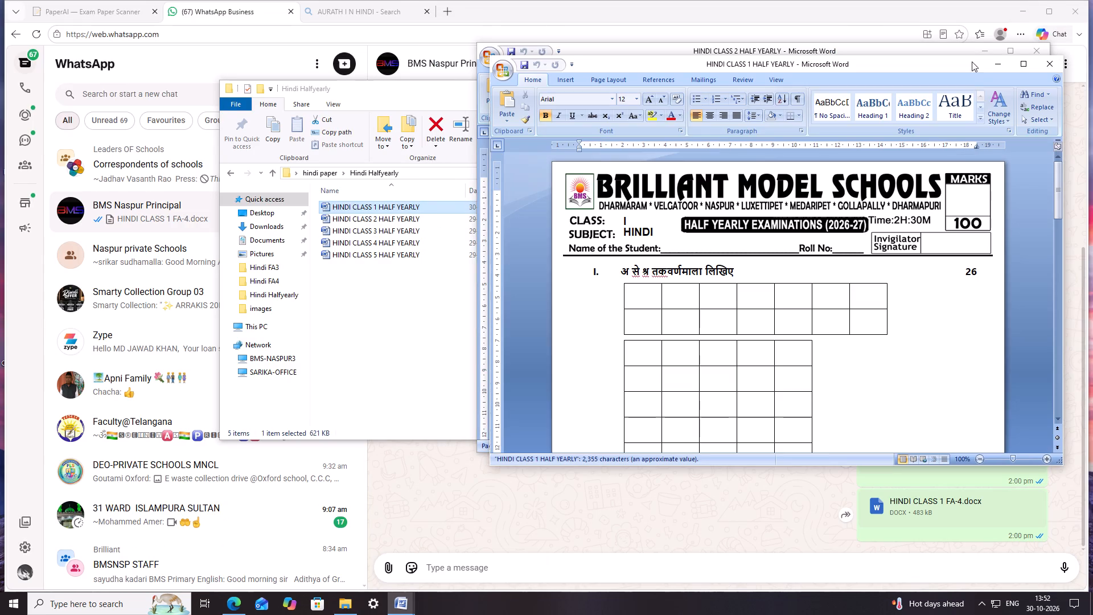
drag(971, 60, 449, 104)
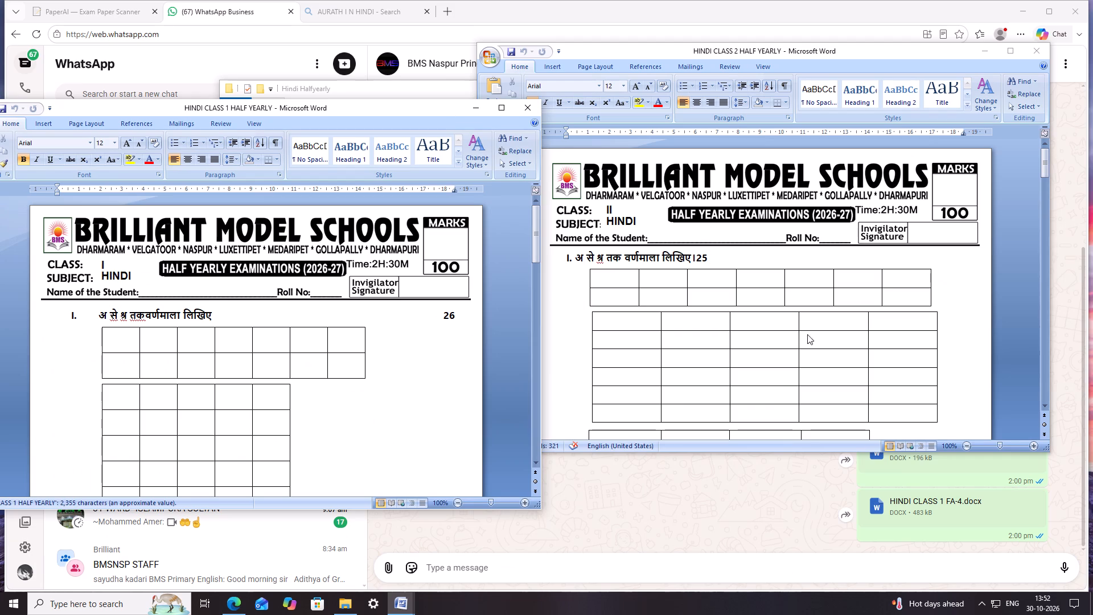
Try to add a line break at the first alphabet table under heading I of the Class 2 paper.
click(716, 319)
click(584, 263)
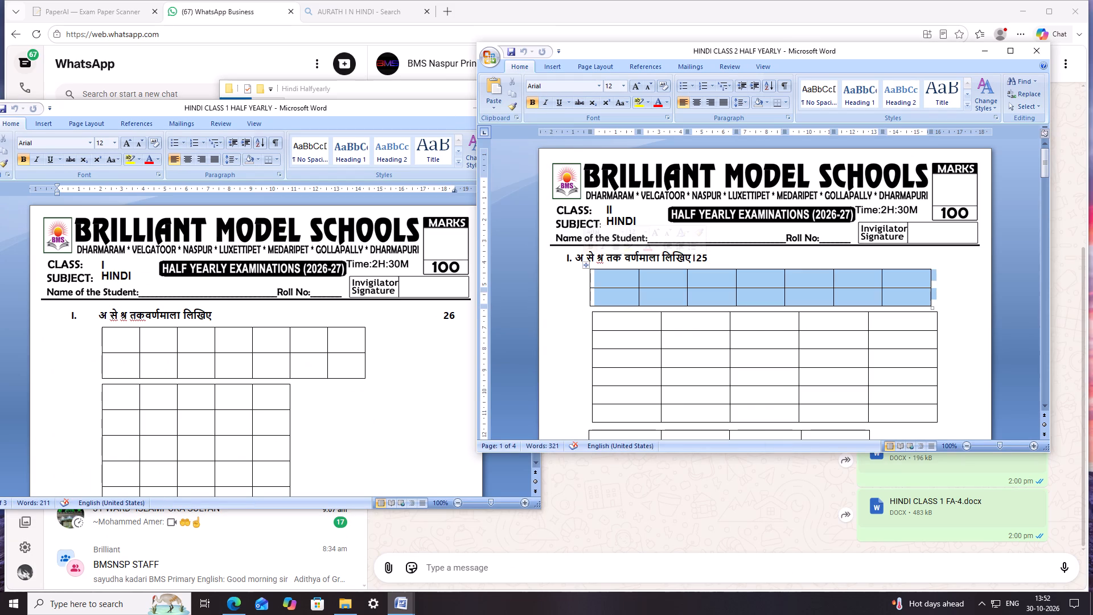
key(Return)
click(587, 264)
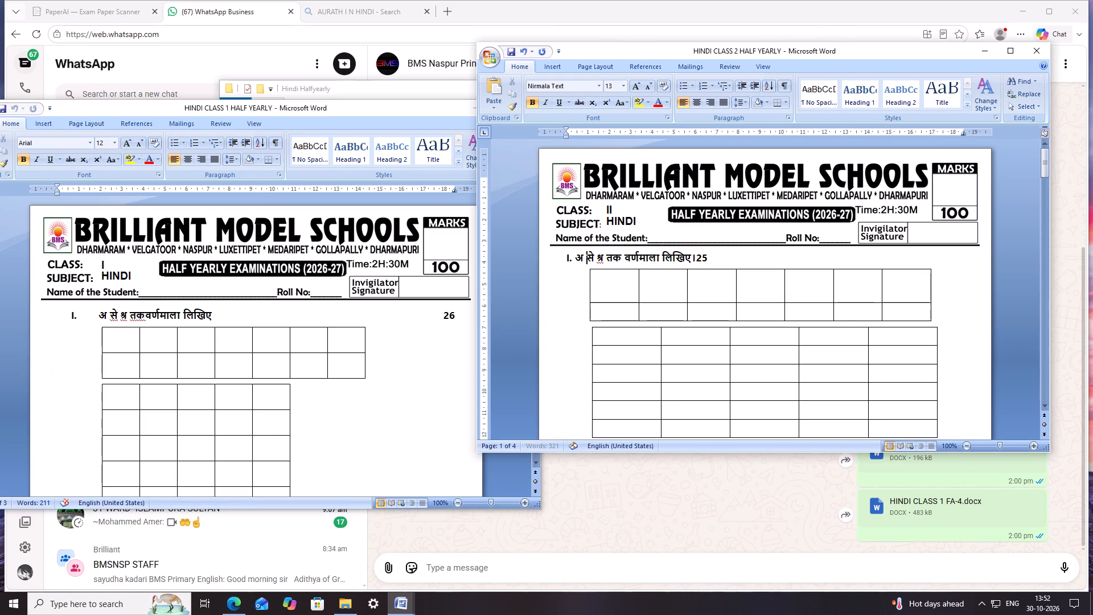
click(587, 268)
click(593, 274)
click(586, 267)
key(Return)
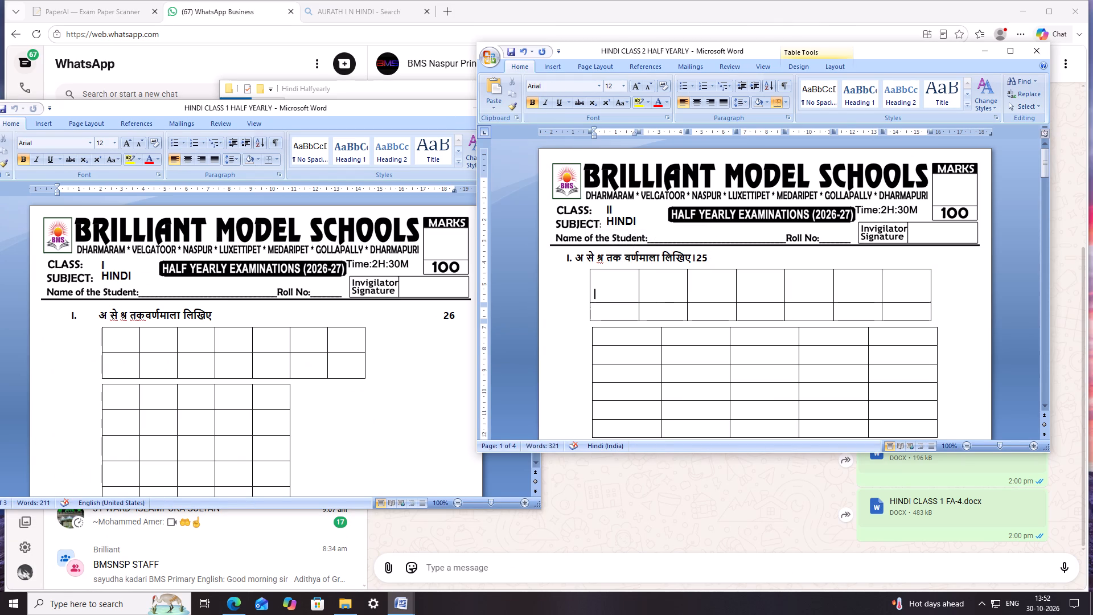
Cut the first and second alphabet tables under heading I of the Class 2 paper.
click(585, 267)
click(585, 266)
right_click(585, 266)
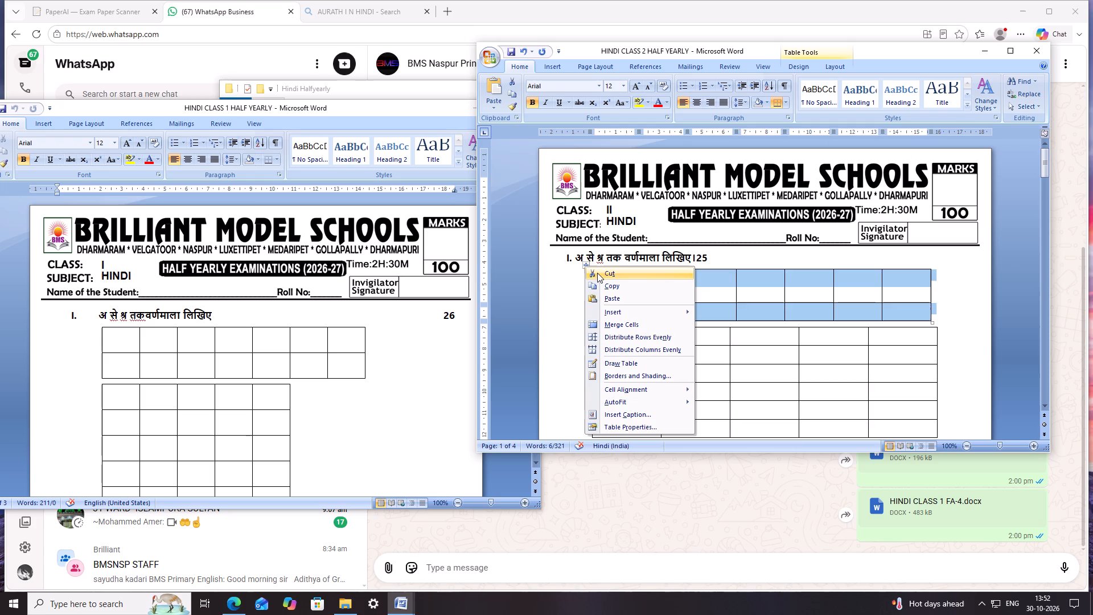
click(599, 273)
click(585, 269)
right_click(585, 269)
click(595, 272)
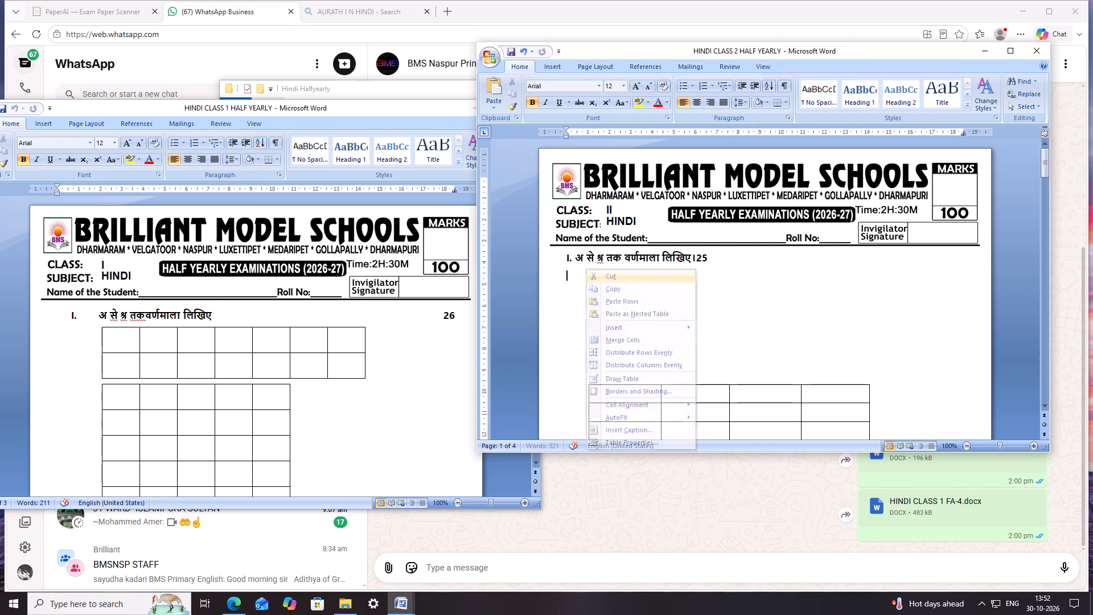
Cut the remaining four-column alphabet table under heading I of the Class 2 paper.
click(603, 393)
click(584, 384)
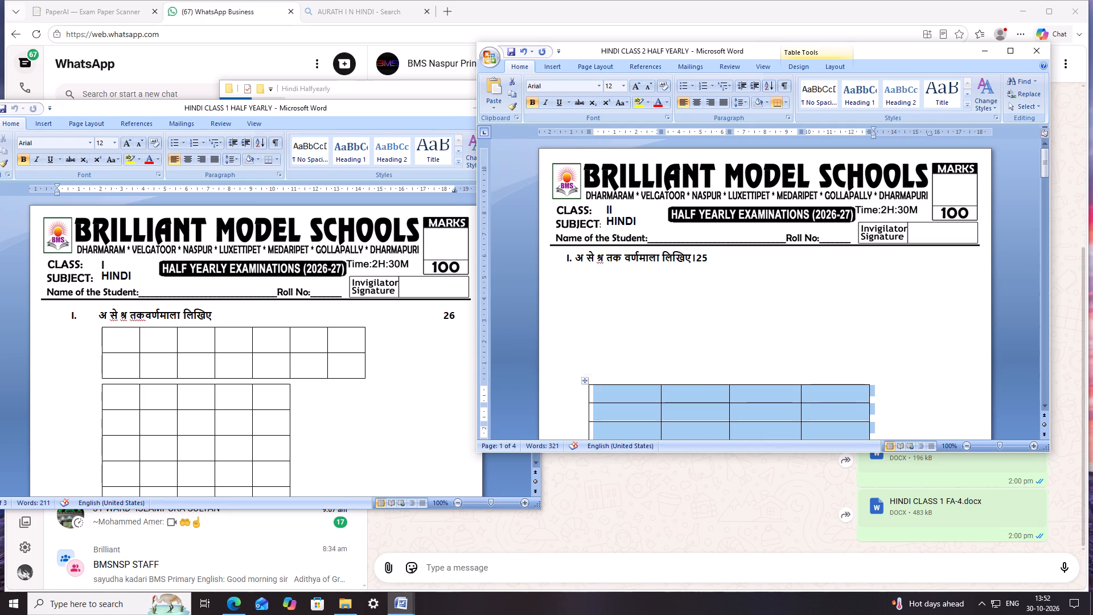
right_click(584, 382)
click(606, 391)
Copy the grouped blank alphabet grids from section I of the Class 1 paper and paste them under heading I of the Class 2 paper.
click(114, 329)
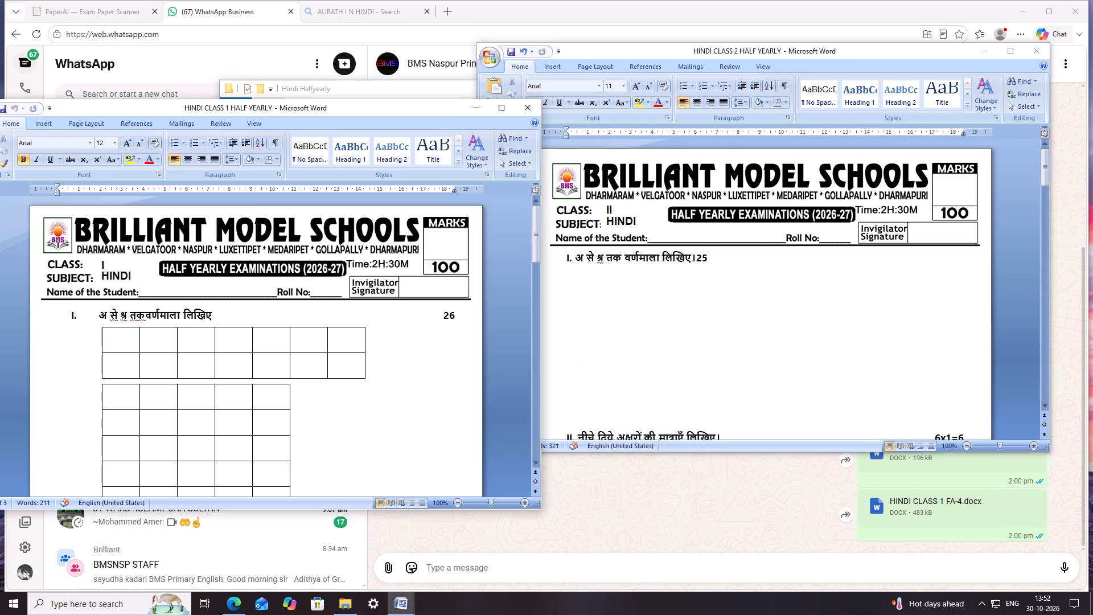
click(110, 330)
key(ctrl+c)
click(591, 276)
click(590, 275)
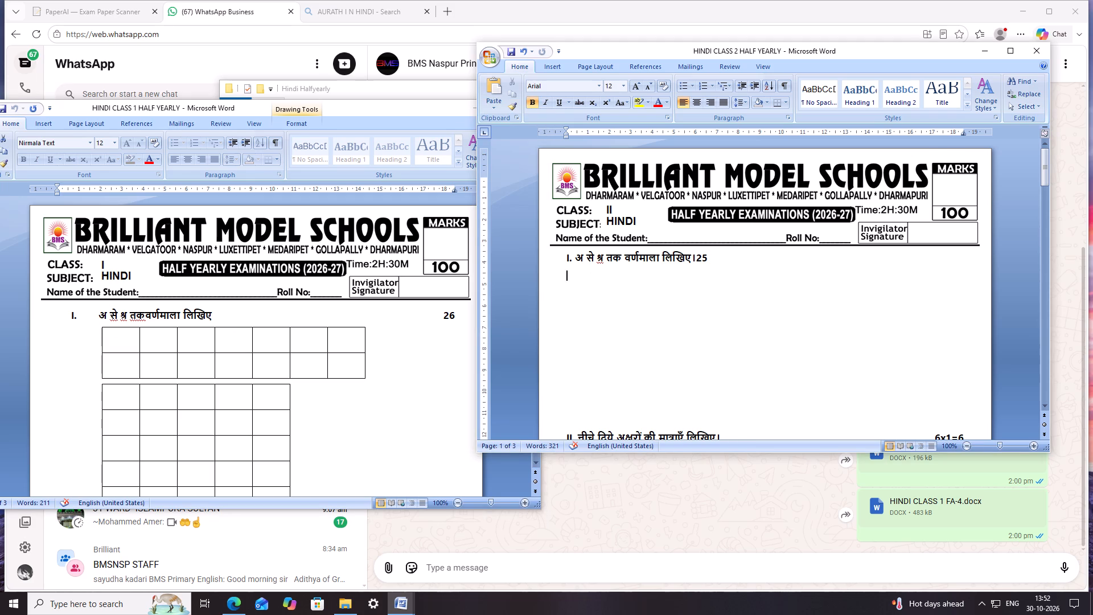
key(ctrl+v)
Add six blank lines above heading II of the Class 2 paper to push it below the pasted grids.
click(584, 361)
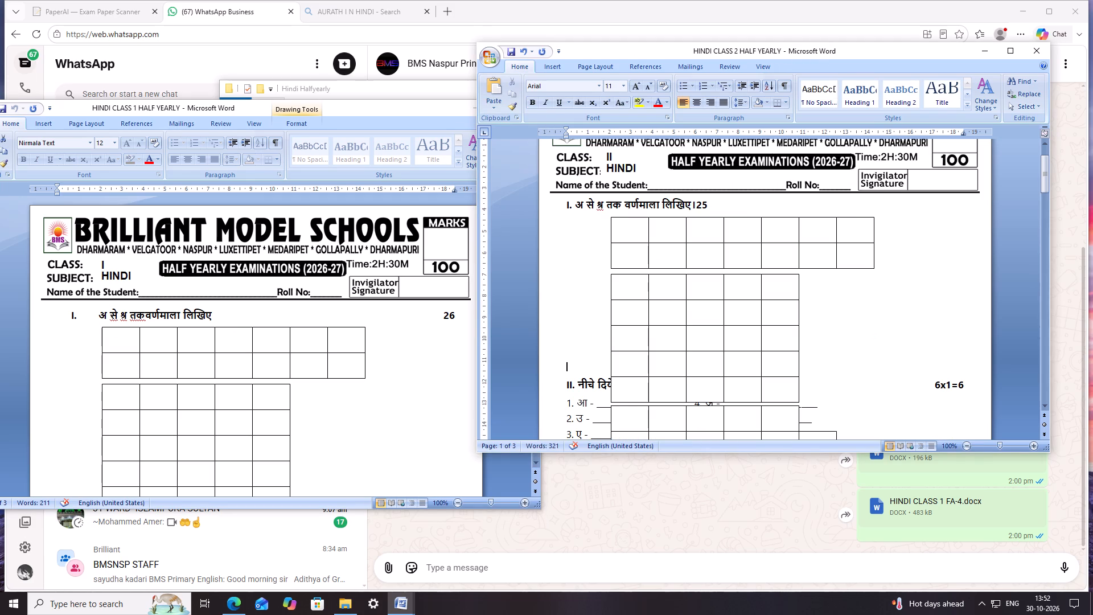
key(Return)
key(Return)
key(Return)
key(Return)
key(Return)
key(Return)
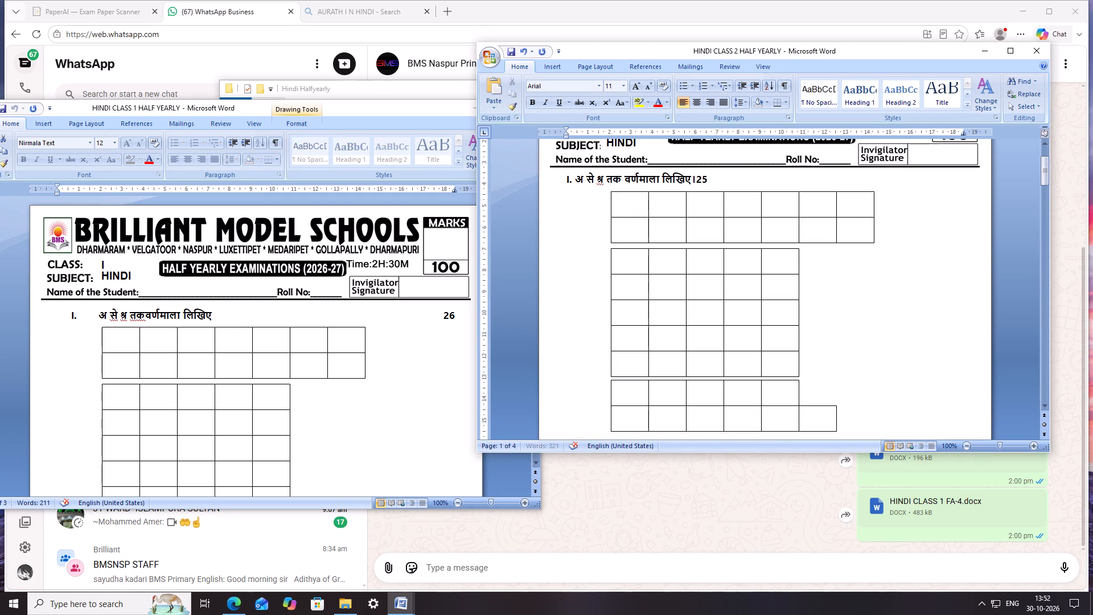
Widen the gap after the numeral I with four spaces and shift the grids sideways to line up with the heading text.
scroll(628, 376, down, 4)
scroll(643, 322, up, 6)
drag(634, 253, 605, 252)
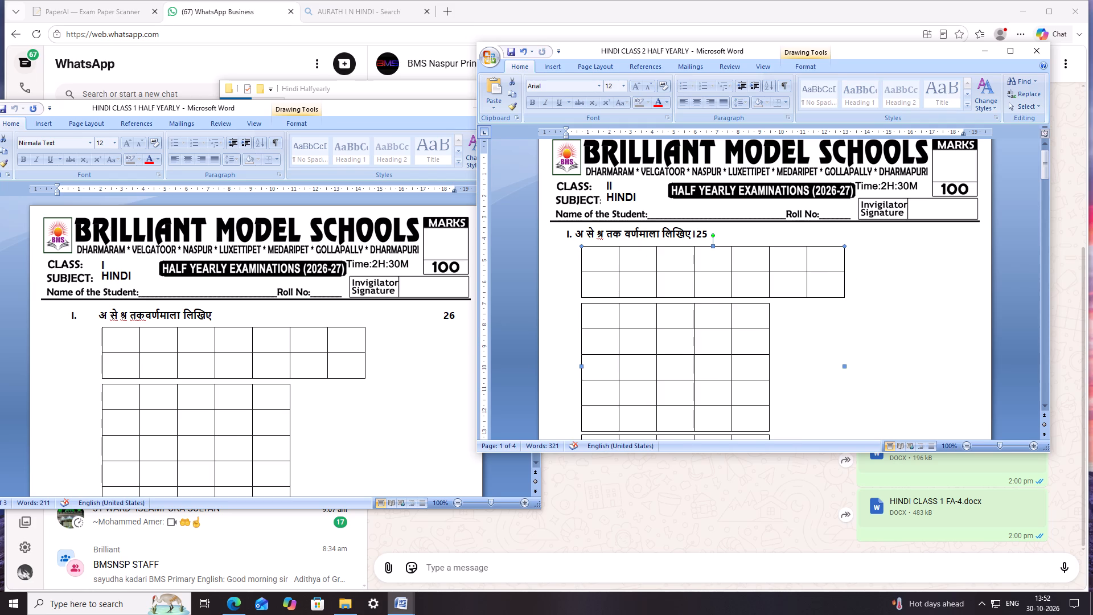
click(577, 229)
key(space)
key(space)
key(space)
key(space)
drag(590, 257, 600, 257)
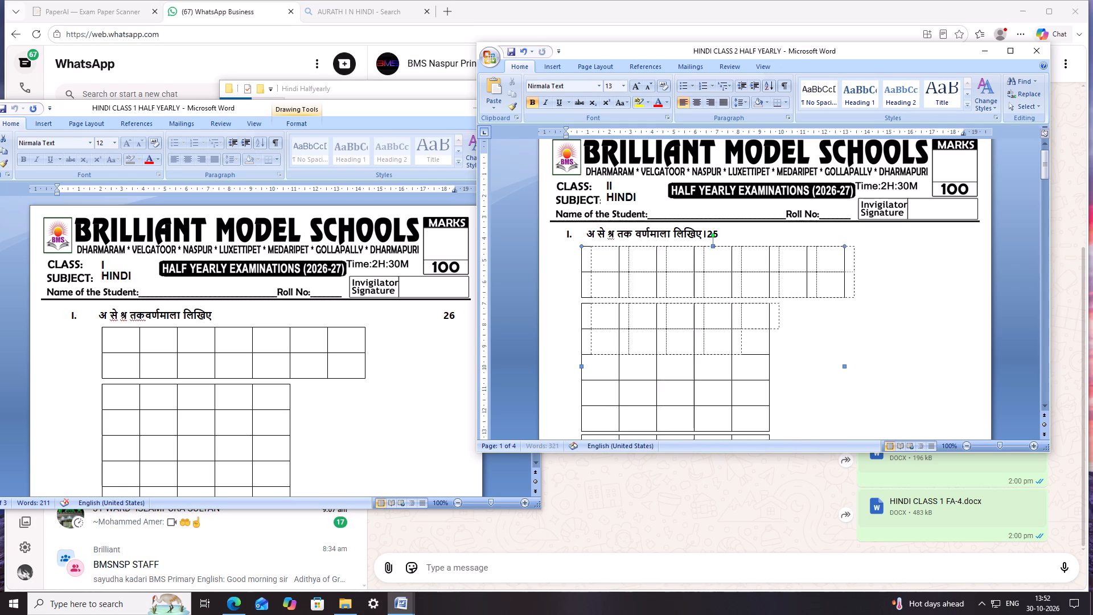
drag(600, 257, 599, 257)
Close the Class 1 paper, maximize the Class 2 paper and save it.
click(421, 110)
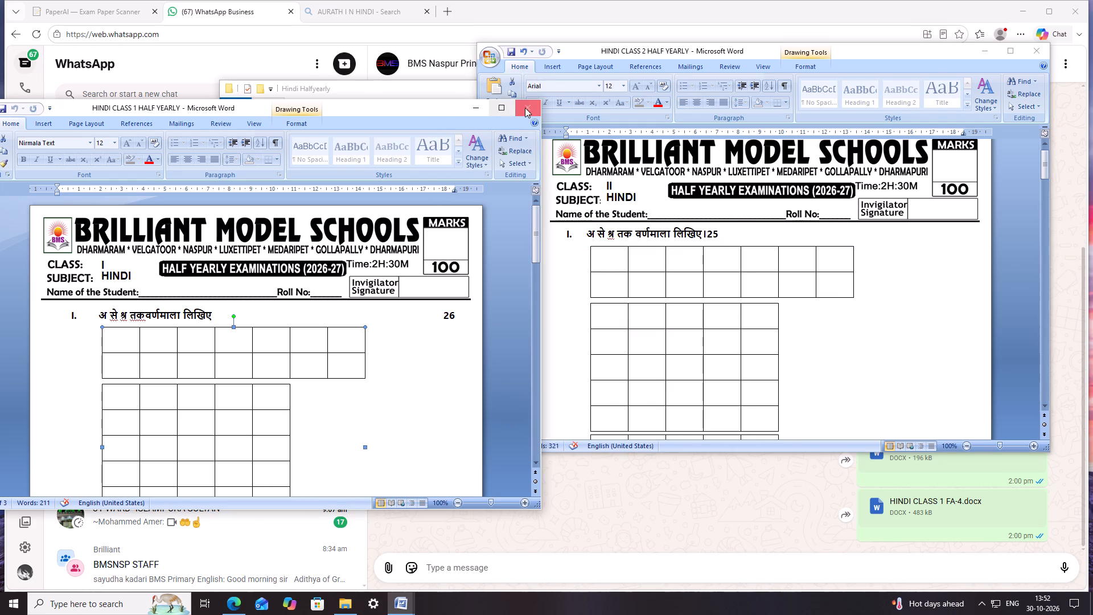
click(525, 108)
click(1017, 55)
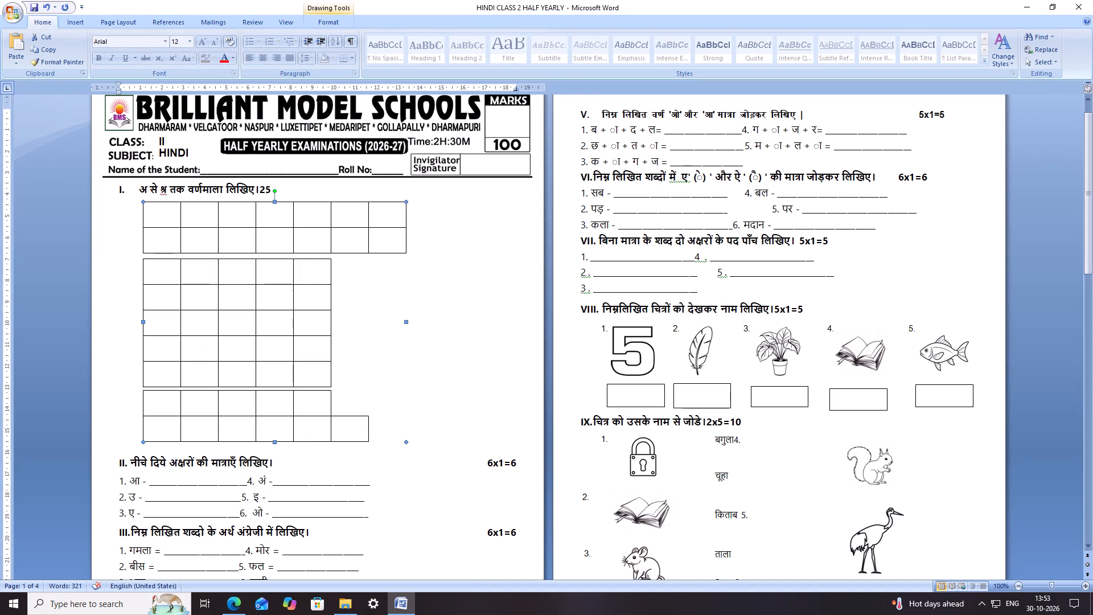
key(ctrl+s)
key(ctrl+s)
key(ctrl+s)
key(ctrl+s)
Insert three spaces after the numeral II to align its heading text with heading I.
scroll(207, 366, down, 2)
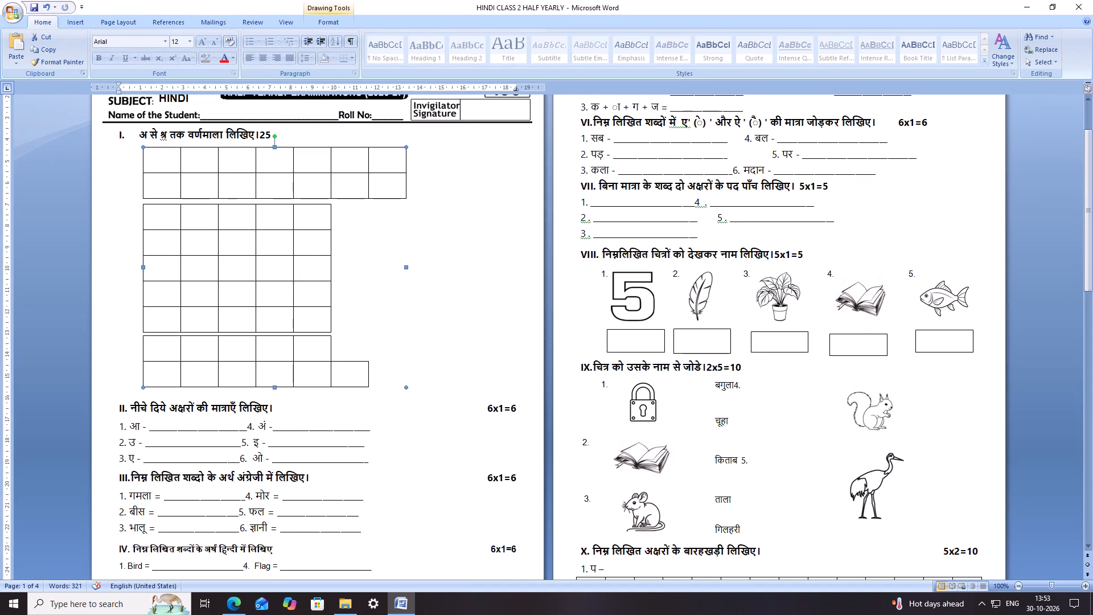
click(132, 407)
key(space)
key(space)
key(space)
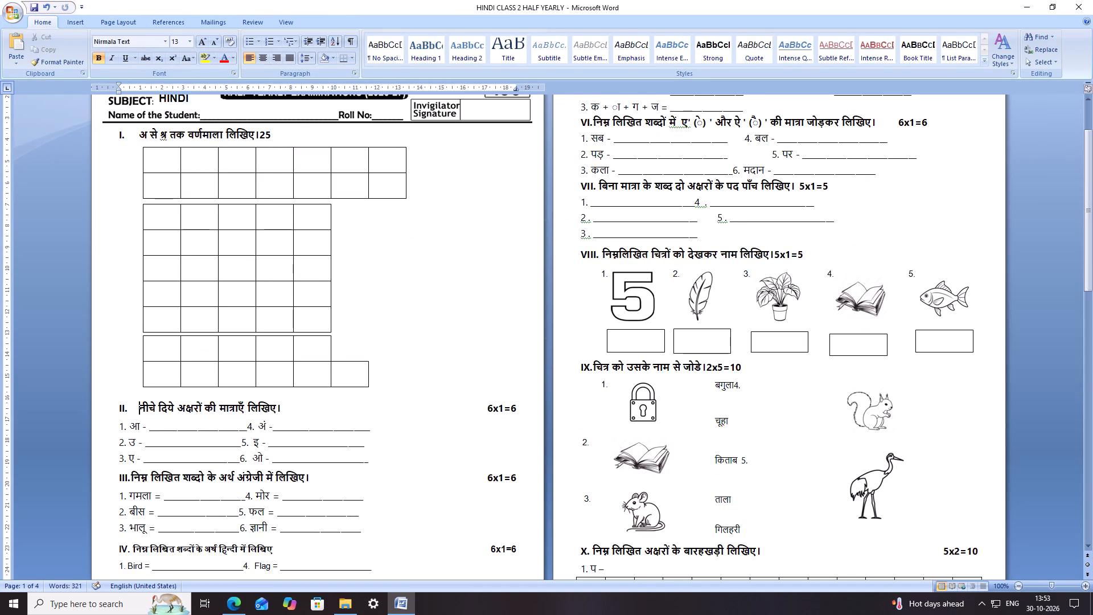
Indent items 1, 2 and 3 of section II with spaces so they sit under the heading text.
click(121, 428)
key(space)
key(space)
key(space)
key(space)
key(space)
key(space)
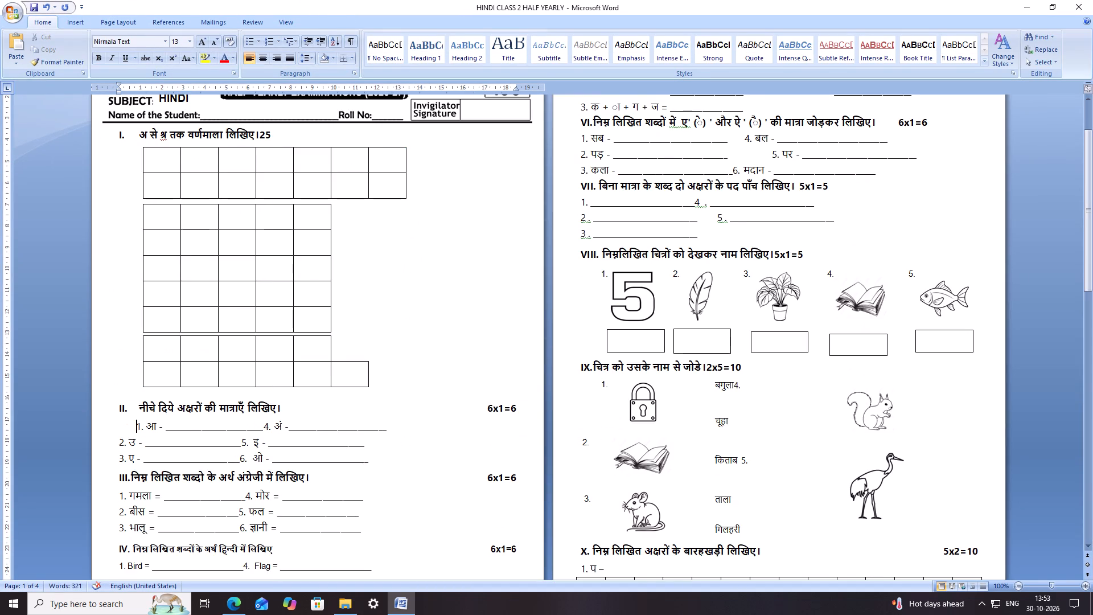
click(117, 444)
key(space)
key(space)
key(space)
key(space)
key(space)
key(space)
key(space)
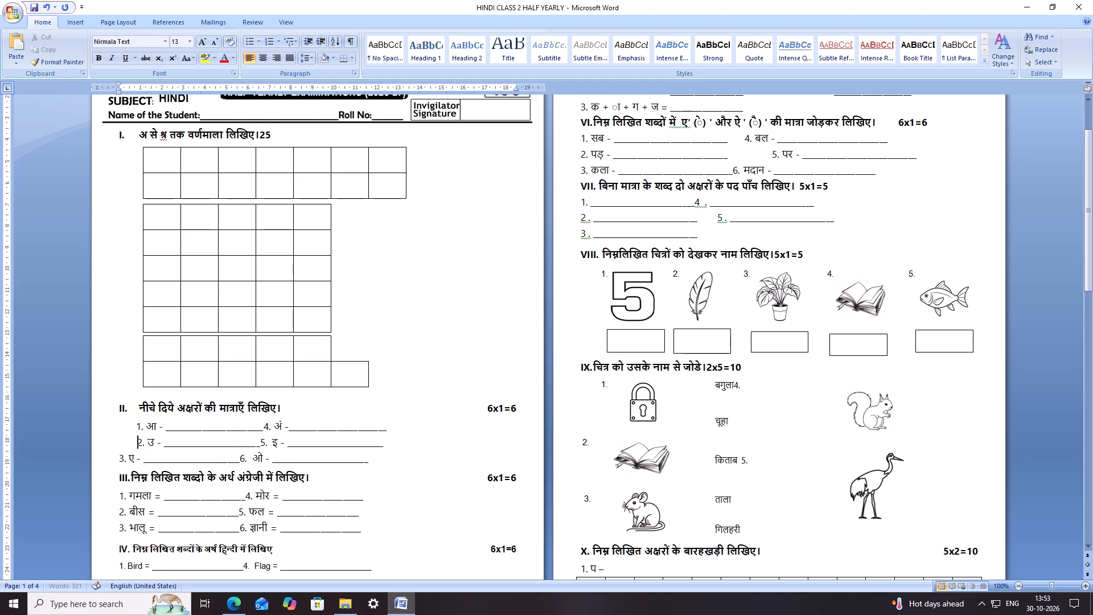
click(113, 458)
key(space)
key(space)
key(space)
key(space)
key(space)
key(space)
key(space)
Space items 4, 5 and 6 of section II away from the first blanks into an aligned second column, and save the paper.
click(264, 430)
key(space)
key(space)
key(space)
key(space)
key(space)
key(space)
key(space)
key(space)
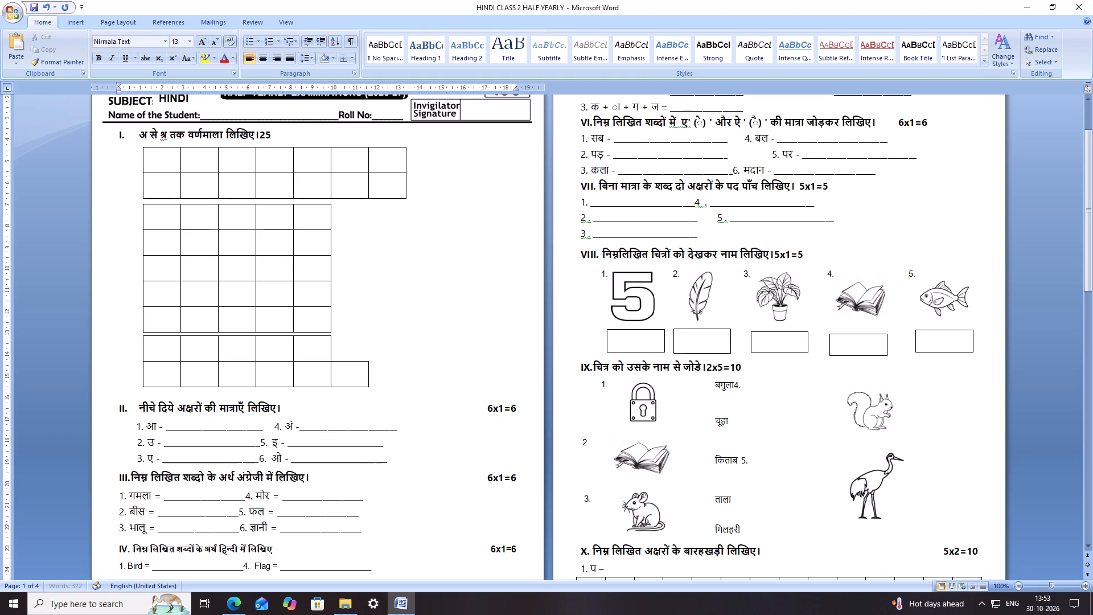
click(259, 448)
key(space)
key(space)
key(space)
key(space)
key(space)
key(space)
key(space)
key(space)
key(space)
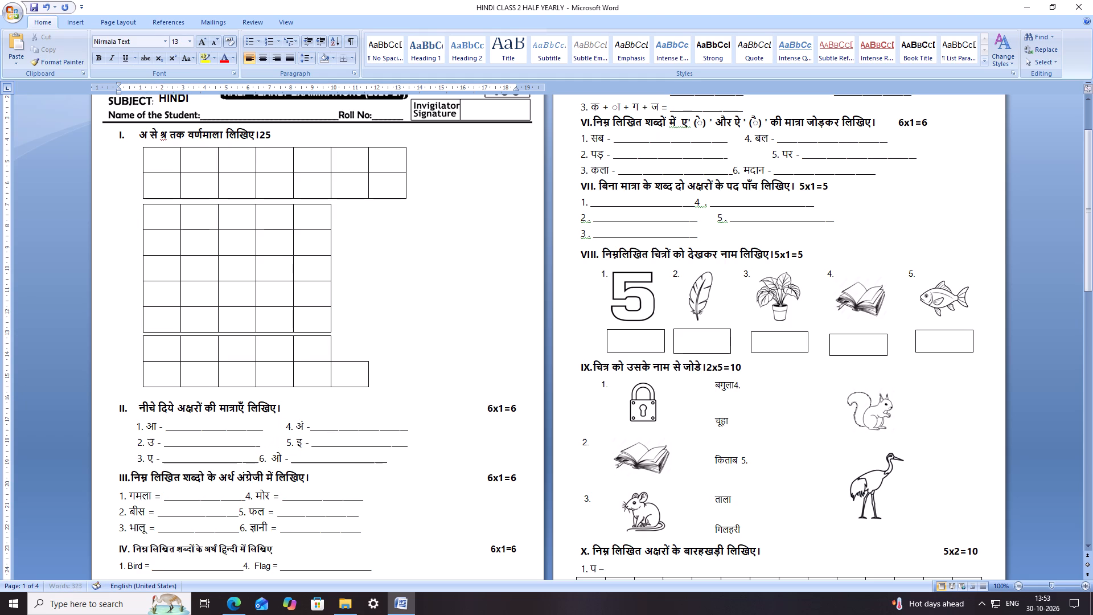
key(BackSpace)
click(259, 460)
key(space)
key(space)
key(space)
key(space)
key(space)
key(space)
key(space)
key(space)
key(space)
key(space)
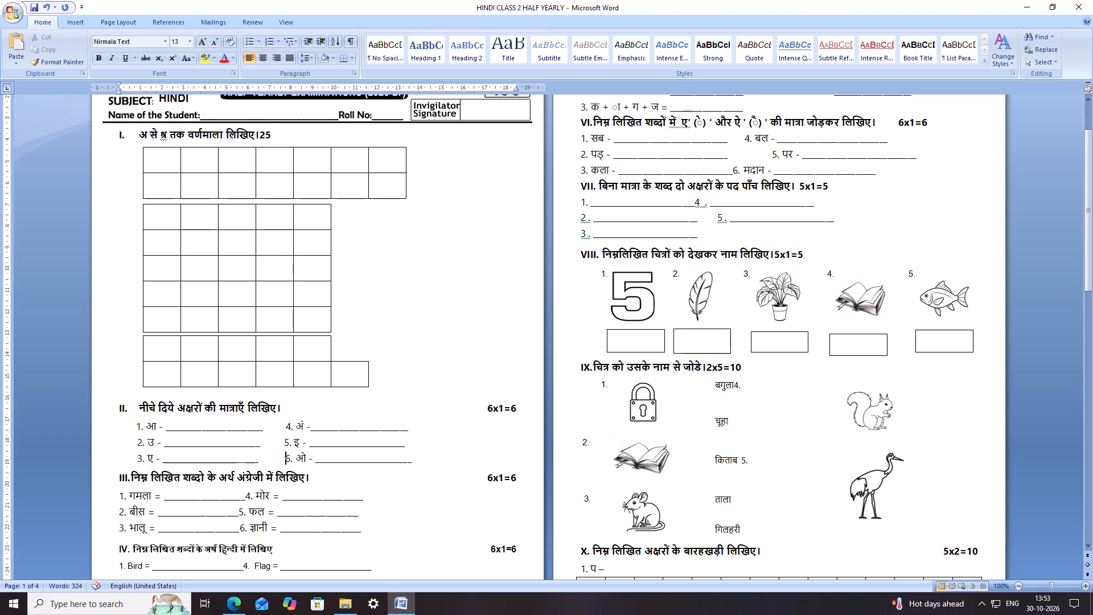
key(BackSpace)
key(ctrl+s)
key(ctrl+s)
key(ctrl+s)
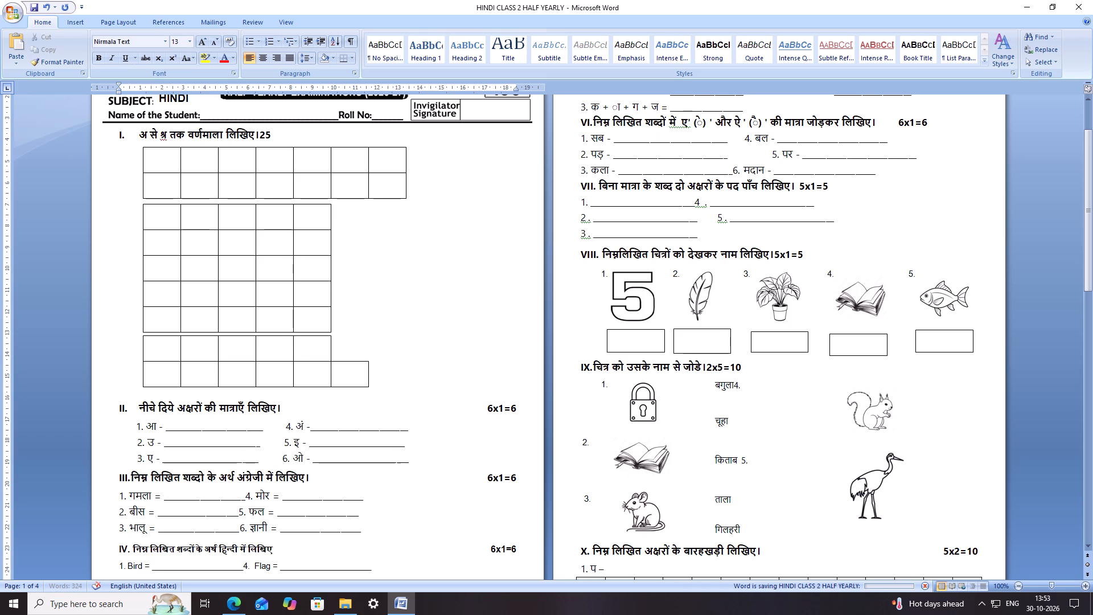
Insert three spaces after the numeral III, before its heading text.
click(401, 345)
scroll(398, 347, down, 5)
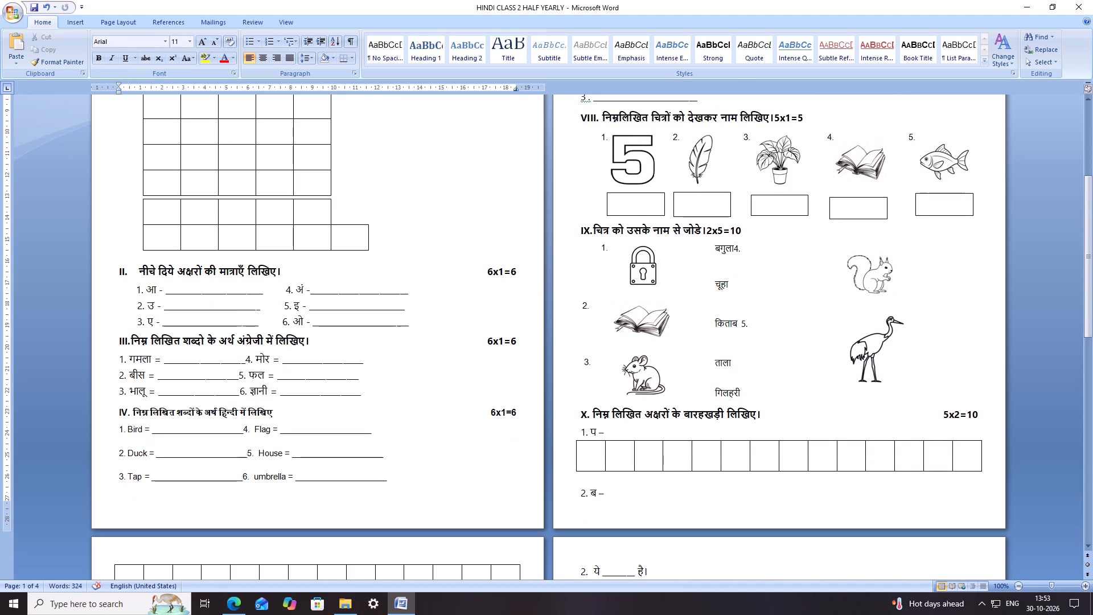
click(134, 339)
key(space)
key(space)
key(space)
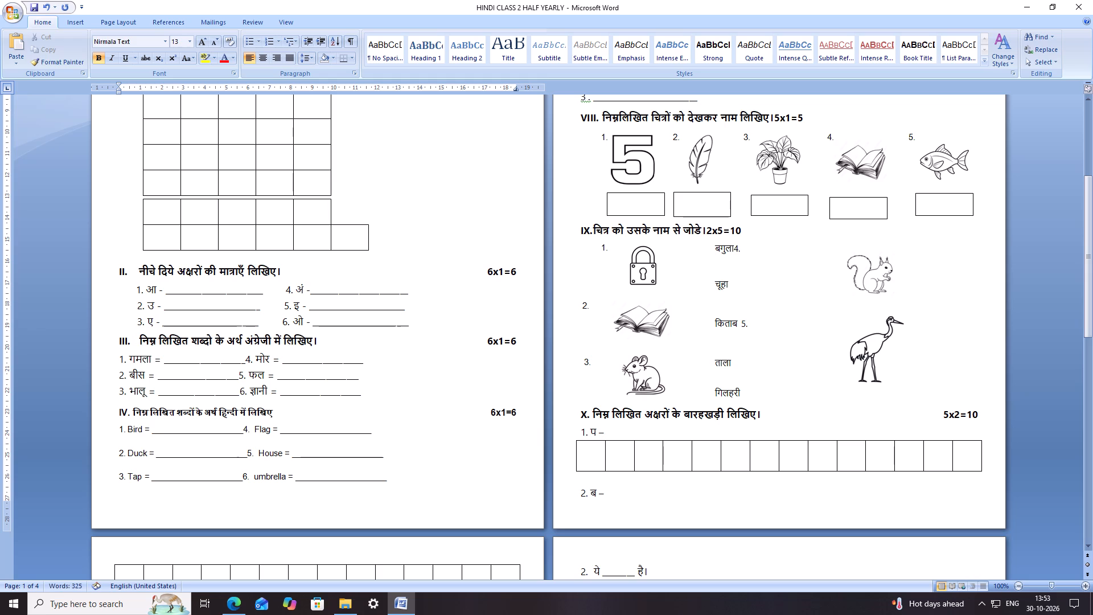
Indent items 1, 2 and 3 of section III (गमला, बीस, भालू) with spaces so they sit under the heading text.
click(118, 362)
key(space)
key(space)
key(space)
key(space)
key(space)
key(space)
key(space)
key(space)
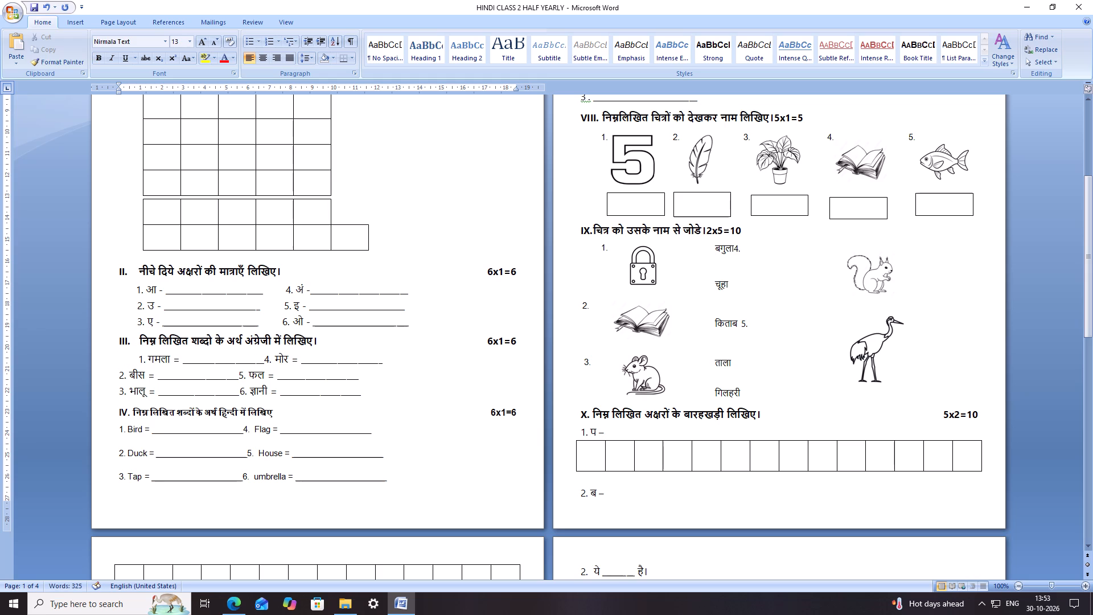
click(113, 377)
key(space)
key(space)
key(space)
key(space)
key(space)
key(space)
key(space)
key(space)
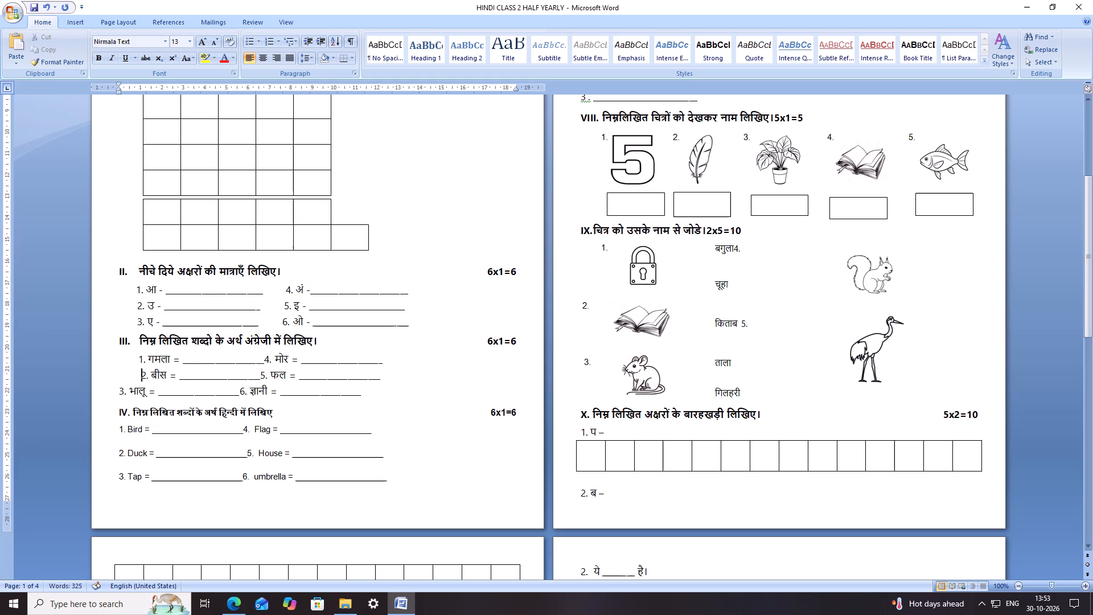
key(BackSpace)
click(116, 384)
key(space)
key(space)
key(space)
key(space)
key(space)
key(space)
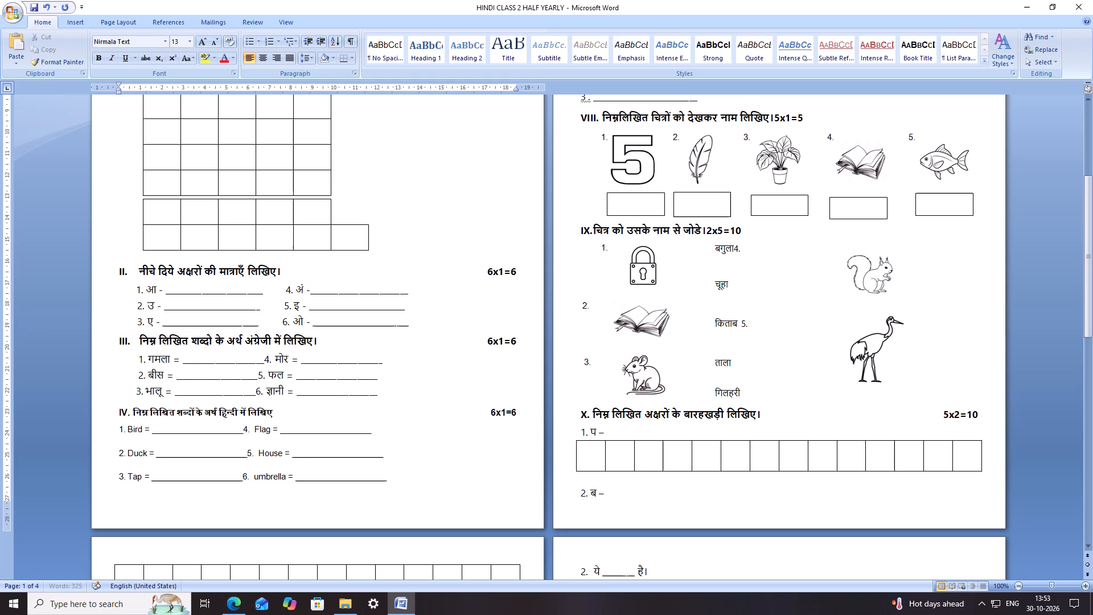
key(space)
Space items 4, 5 and 6 of section III (मोर, फल, ज्ञानी) into an aligned second column, and save the paper.
click(263, 360)
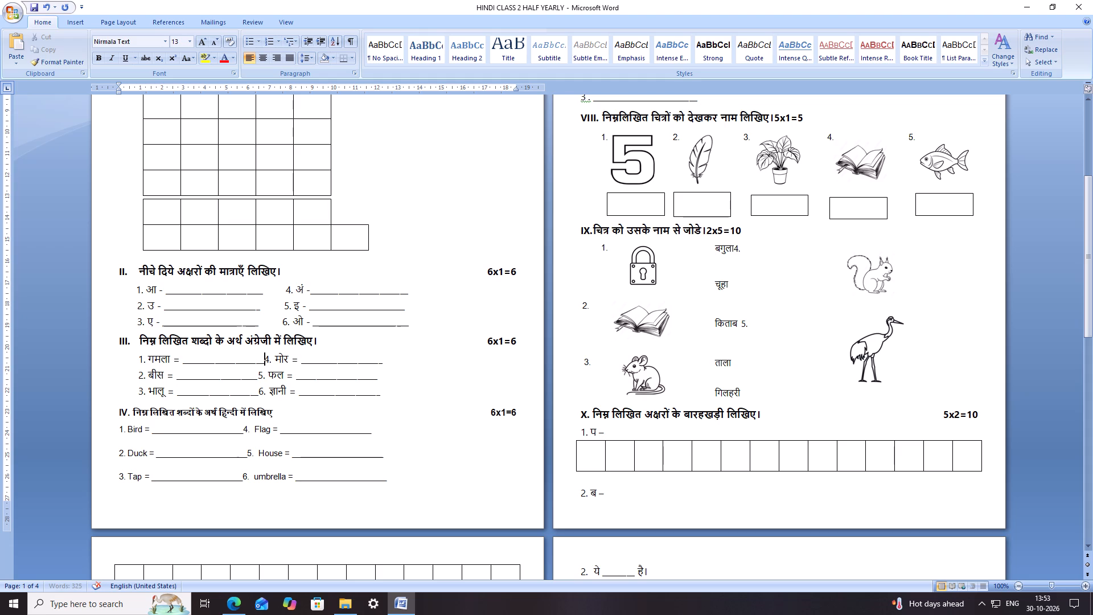
key(space)
key(space)
key(space)
key(space)
key(space)
click(260, 377)
key(space)
key(space)
key(space)
key(space)
key(space)
key(space)
key(space)
click(257, 391)
key(space)
key(space)
key(space)
key(space)
key(space)
key(space)
key(space)
key(space)
key(BackSpace)
click(478, 341)
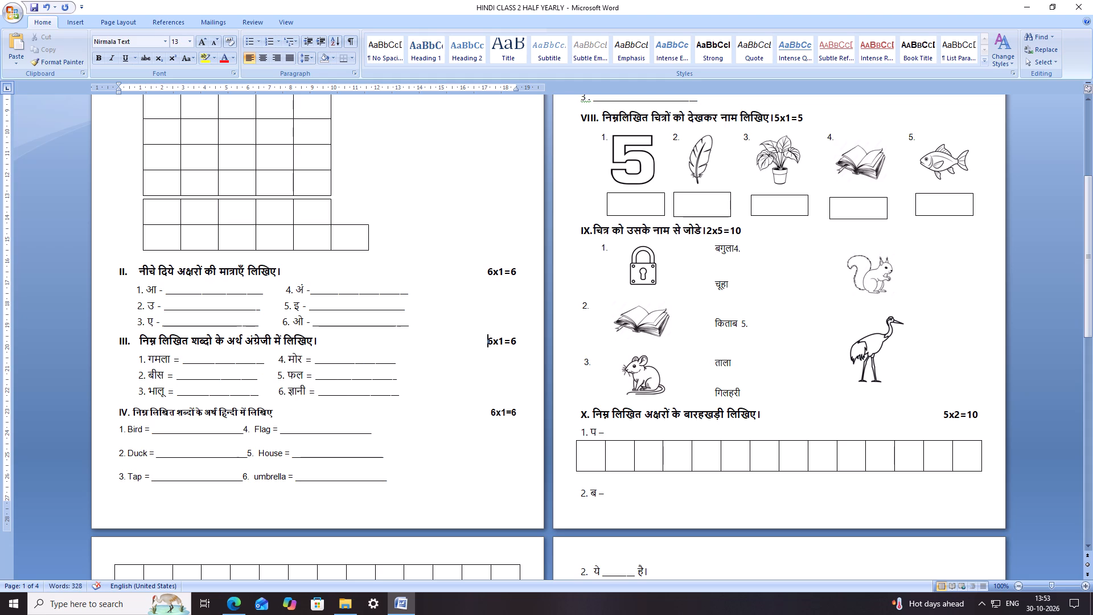
key(ctrl+s)
key(ctrl+s)
key(ctrl+s)
scroll(217, 378, down, 2)
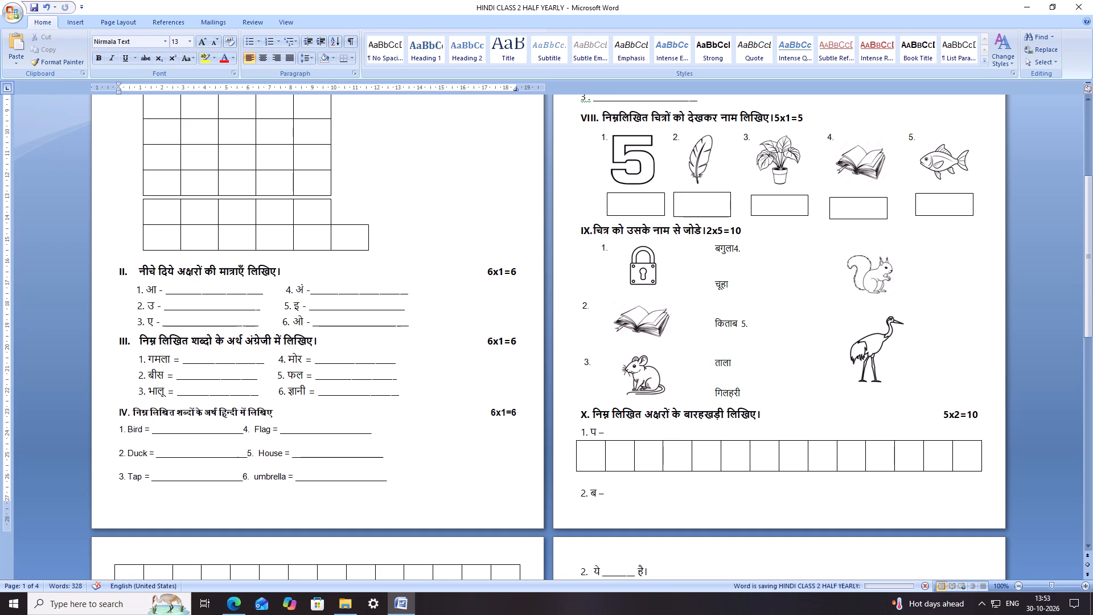
Insert two spaces after the numeral IV, before its heading text.
scroll(217, 378, down, 1)
click(138, 338)
click(133, 334)
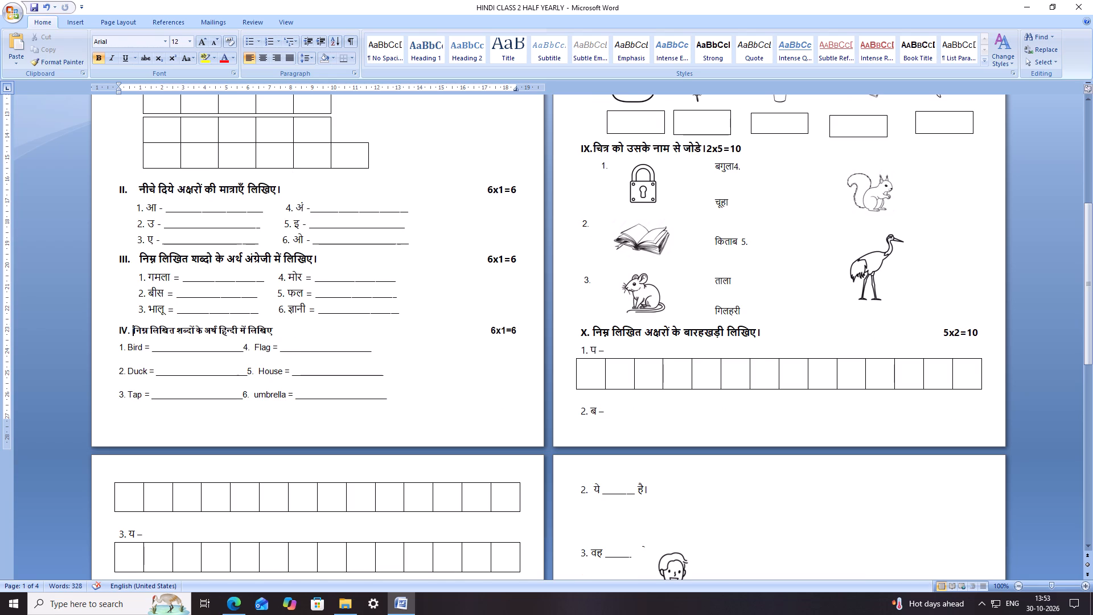
key(space)
key(space)
Indent items 1, 2 and 3 of section IV (Bird, Duck, Tap) with spaces so they sit under the heading text.
click(117, 349)
key(space)
key(space)
key(space)
key(space)
key(space)
key(space)
key(space)
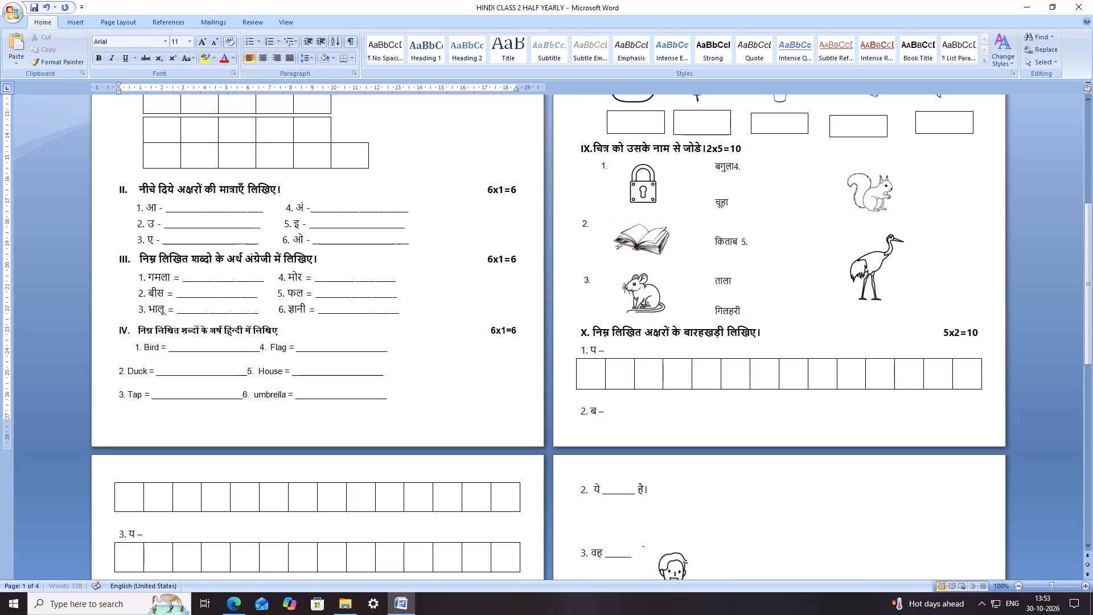
key(space)
click(115, 367)
key(space)
key(space)
key(space)
key(space)
key(space)
key(space)
key(space)
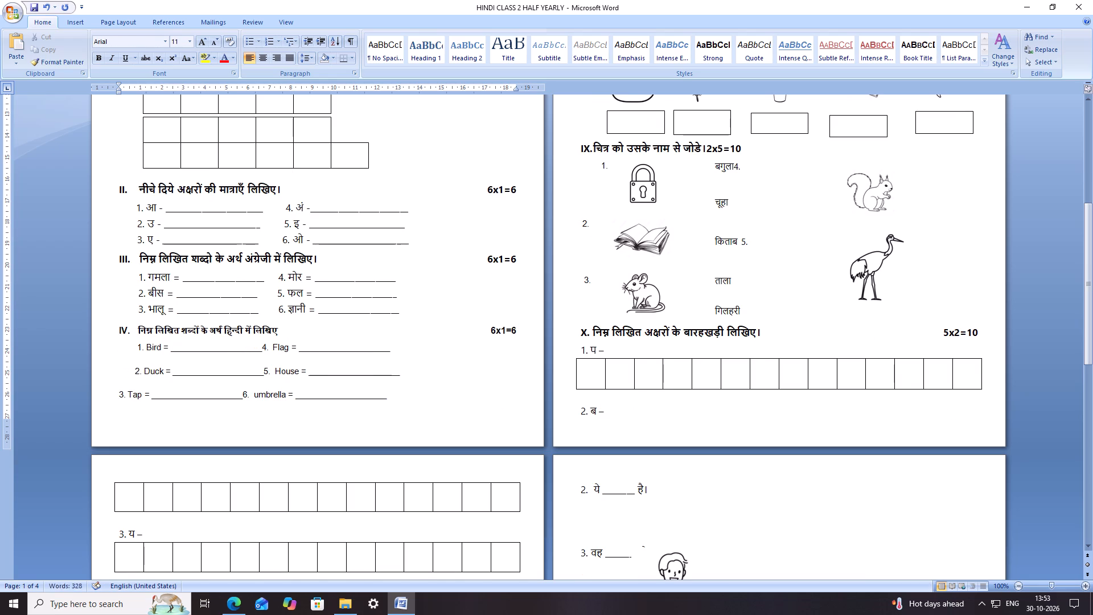
key(space)
click(114, 392)
key(space)
key(space)
key(space)
key(space)
key(space)
key(space)
key(space)
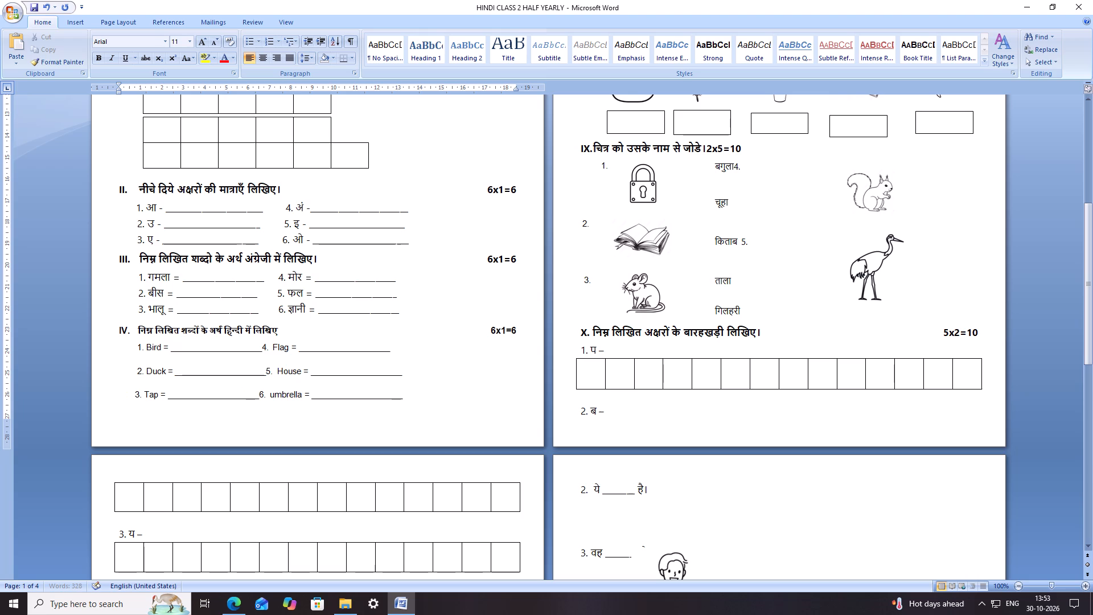
Space items 4, 5 and 6 of section IV (Flag, House, umbrella) into an aligned second column, and save the paper.
click(263, 348)
key(space)
key(space)
key(space)
key(space)
key(space)
key(space)
key(space)
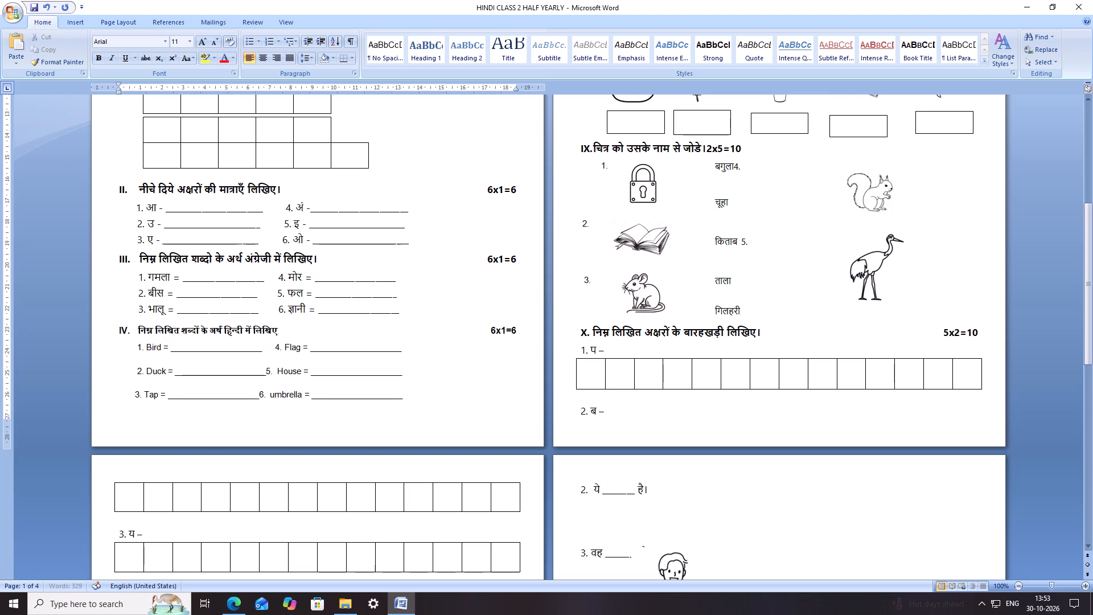
click(266, 369)
key(space)
key(space)
key(space)
key(space)
key(space)
key(space)
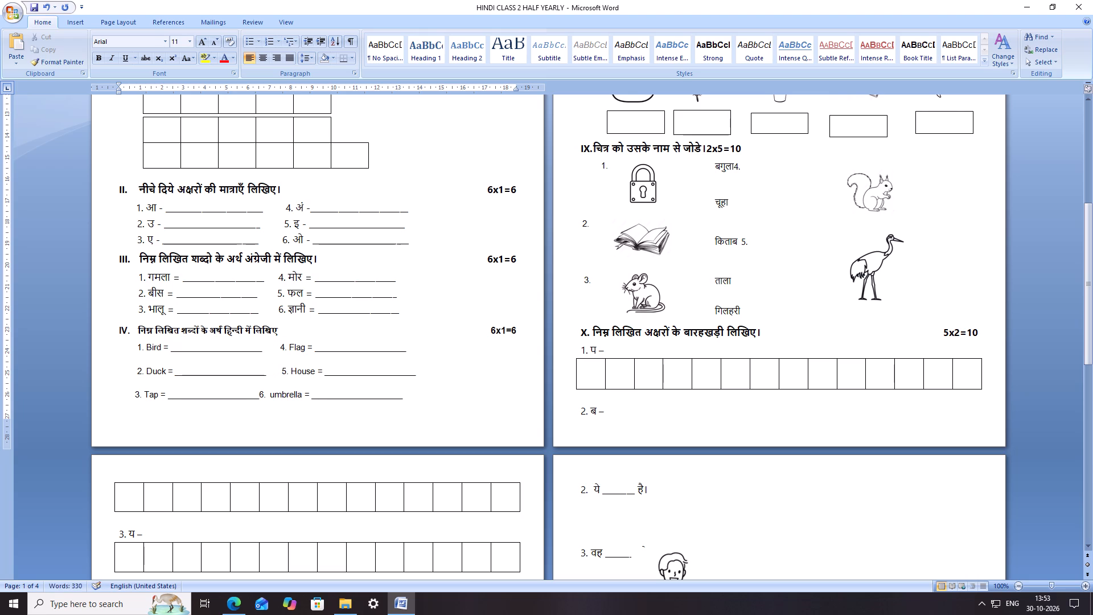
key(BackSpace)
click(260, 400)
key(space)
key(space)
key(space)
key(space)
key(space)
key(space)
key(space)
key(space)
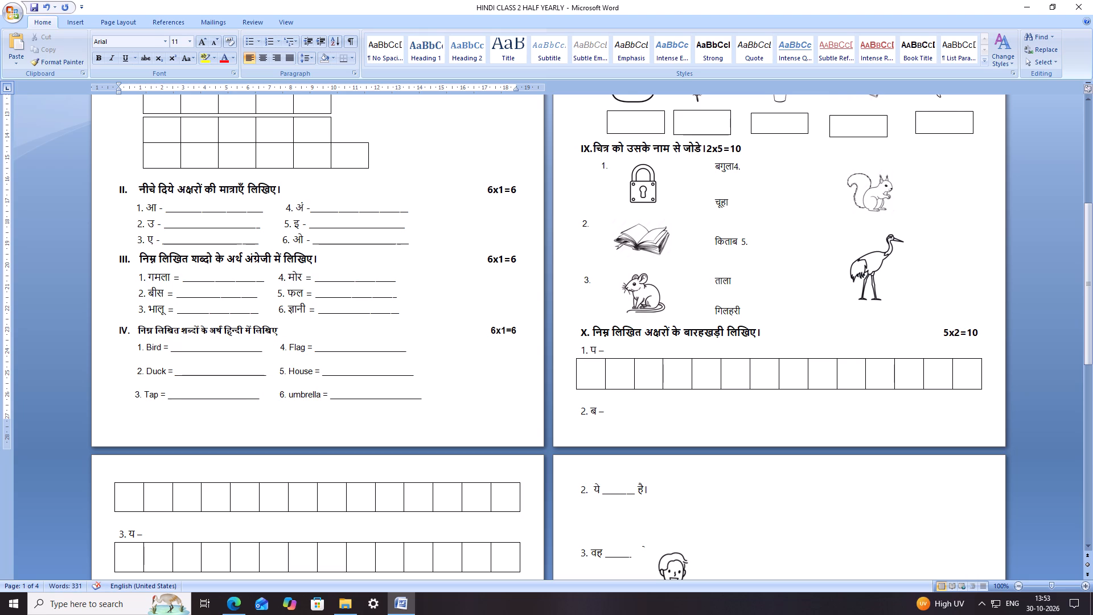
key(ctrl+s)
key(ctrl+s)
key(ctrl+s)
key(ctrl+s)
Indent items 1, 2 and 3 of section V with spaces so they sit under the heading text.
scroll(584, 259, up, 10)
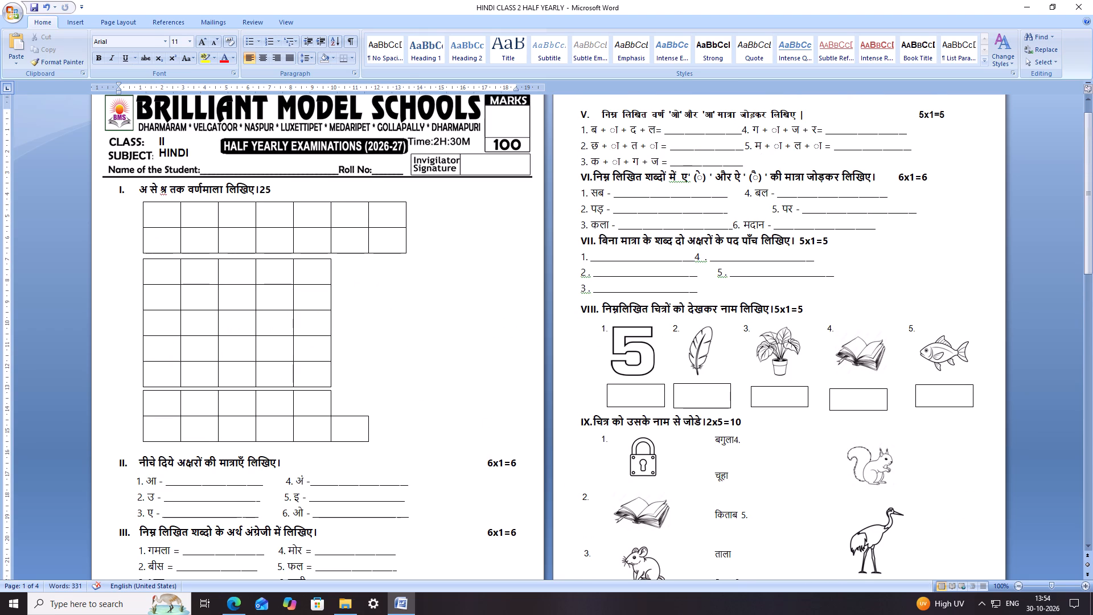
click(579, 132)
key(space)
key(space)
key(space)
key(space)
key(space)
key(space)
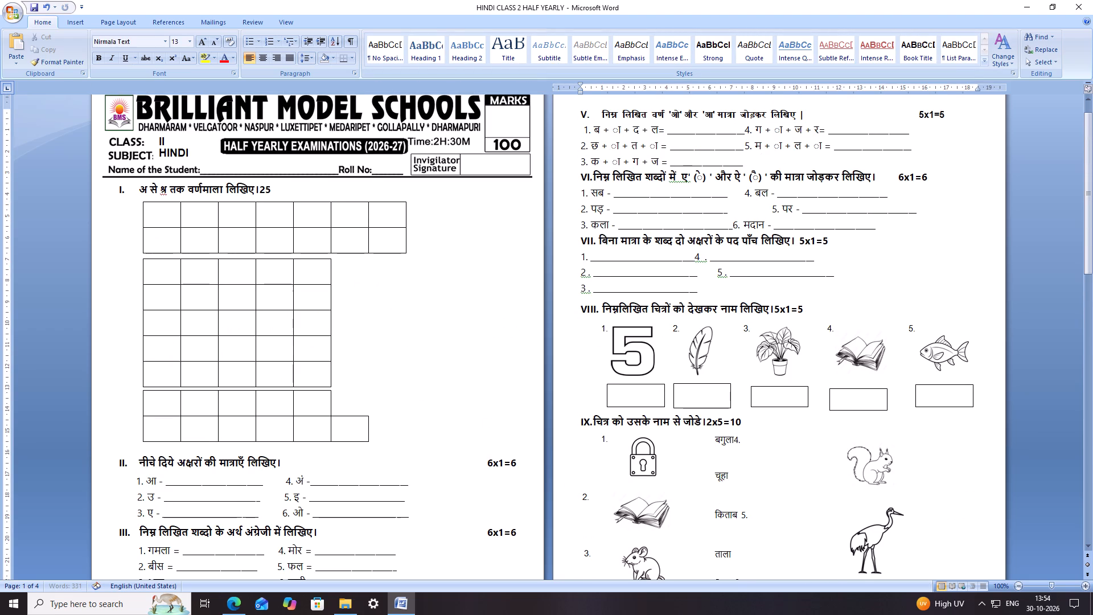
key(space)
key(Return)
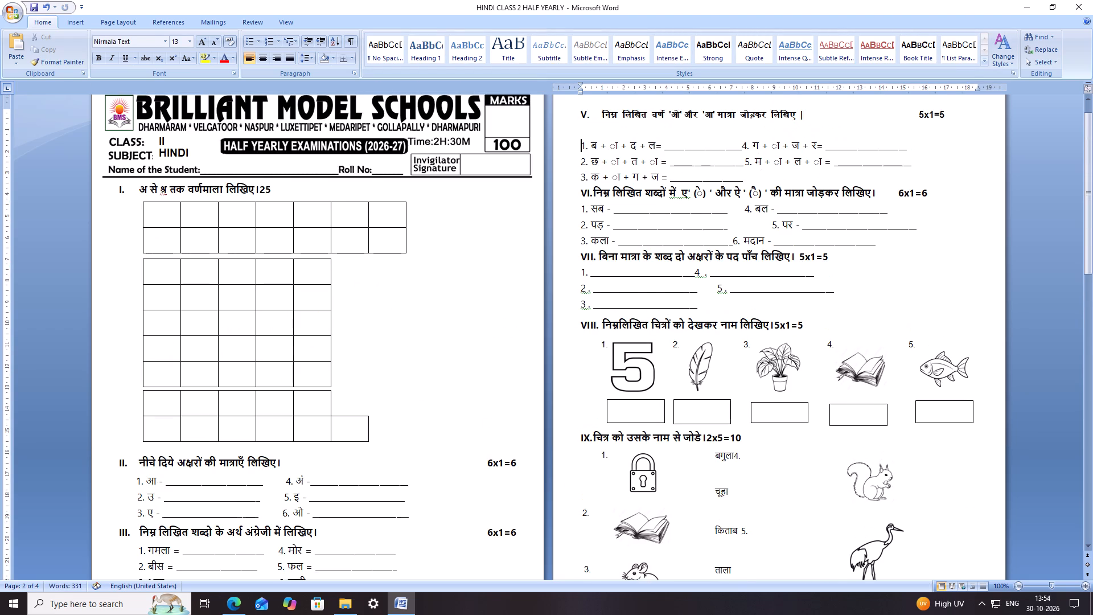
key(BackSpace)
key(BackSpace)
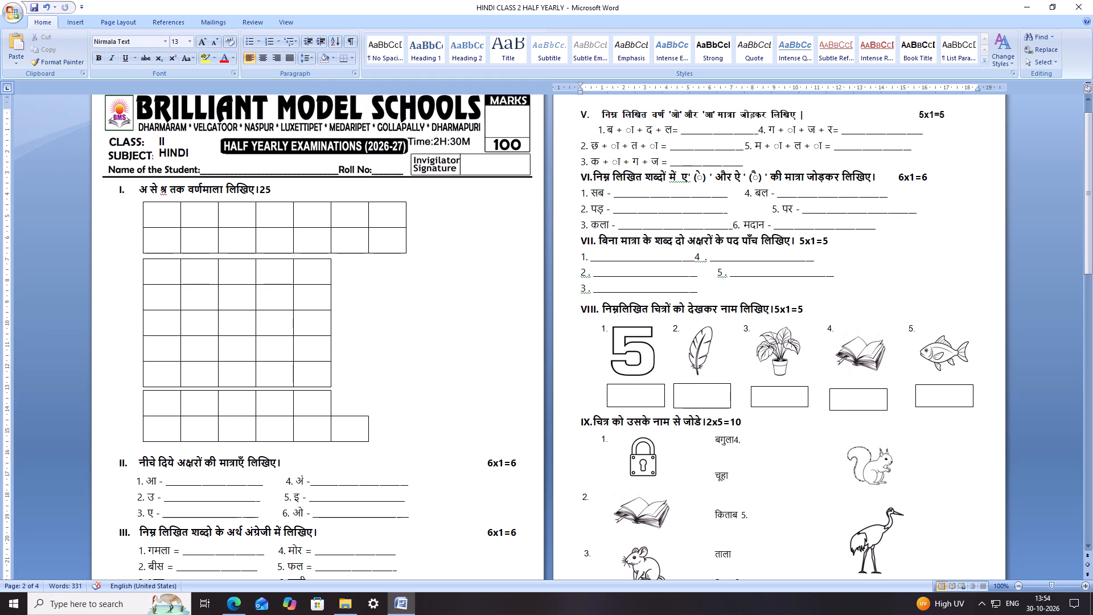
click(581, 150)
key(space)
key(space)
key(space)
key(space)
key(space)
key(space)
key(space)
click(579, 163)
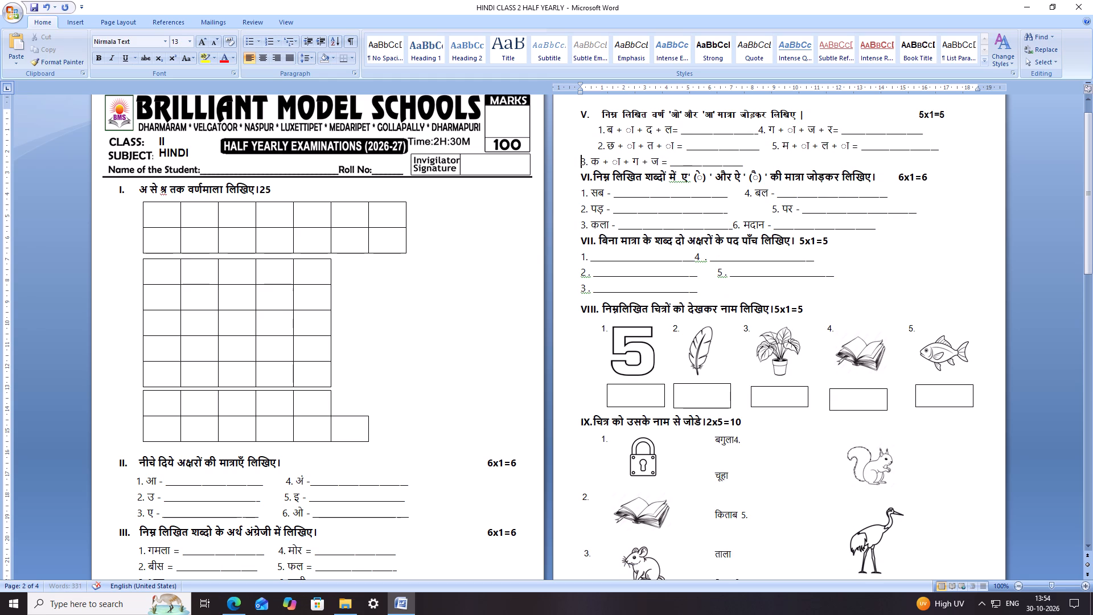
key(space)
key(space)
key(space)
key(space)
key(space)
key(space)
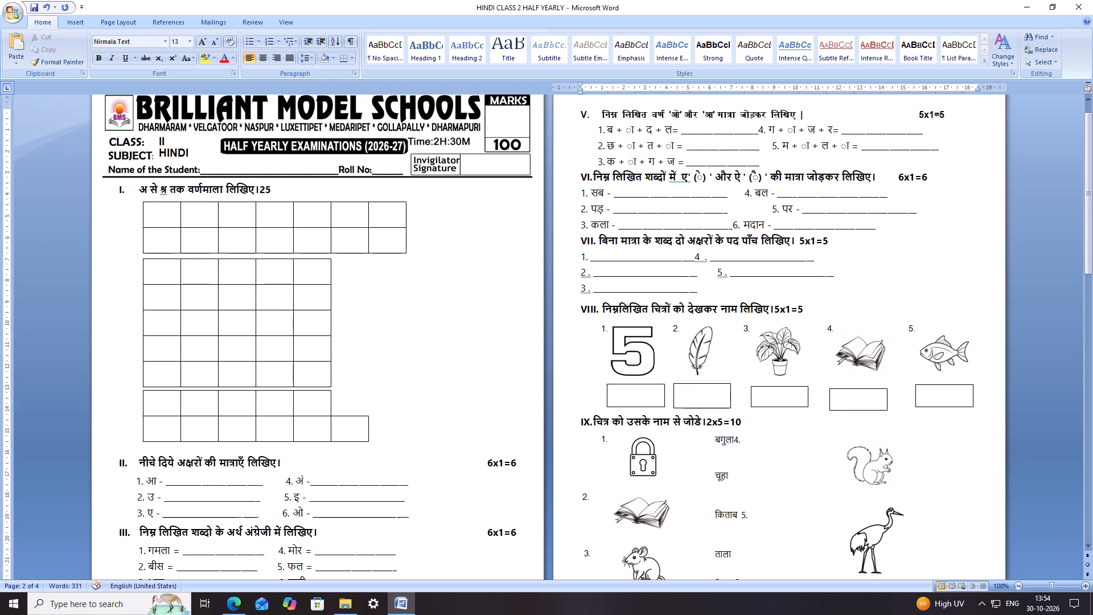
Space item 4 of section V away from the first blank so it aligns above item 5.
click(760, 130)
key(space)
key(space)
key(space)
key(space)
key(space)
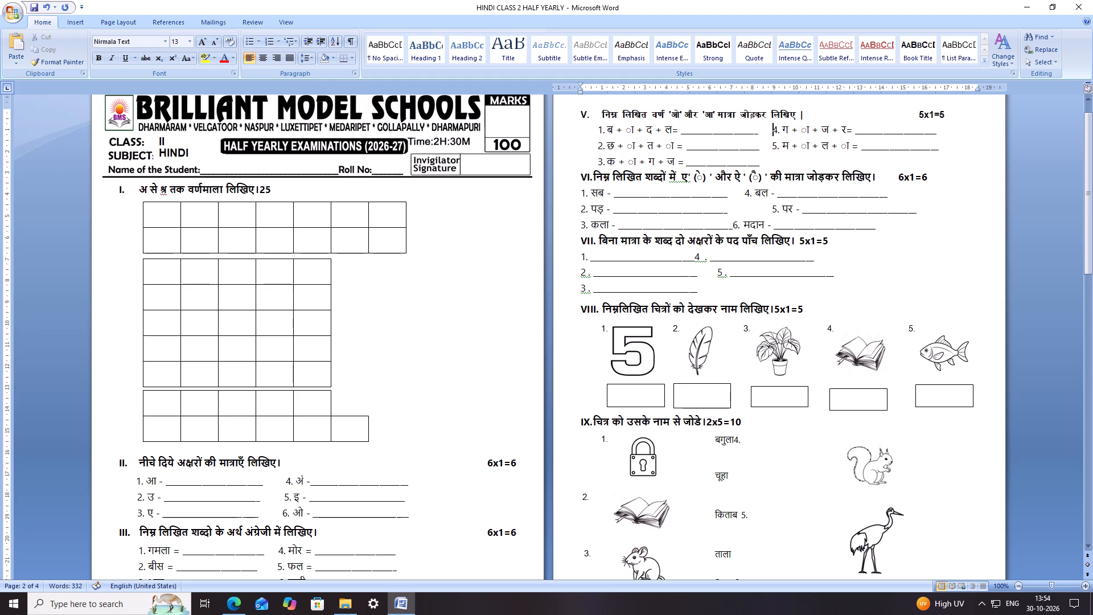
Insert three spaces after the numeral VI, before its heading text.
click(596, 177)
key(space)
key(space)
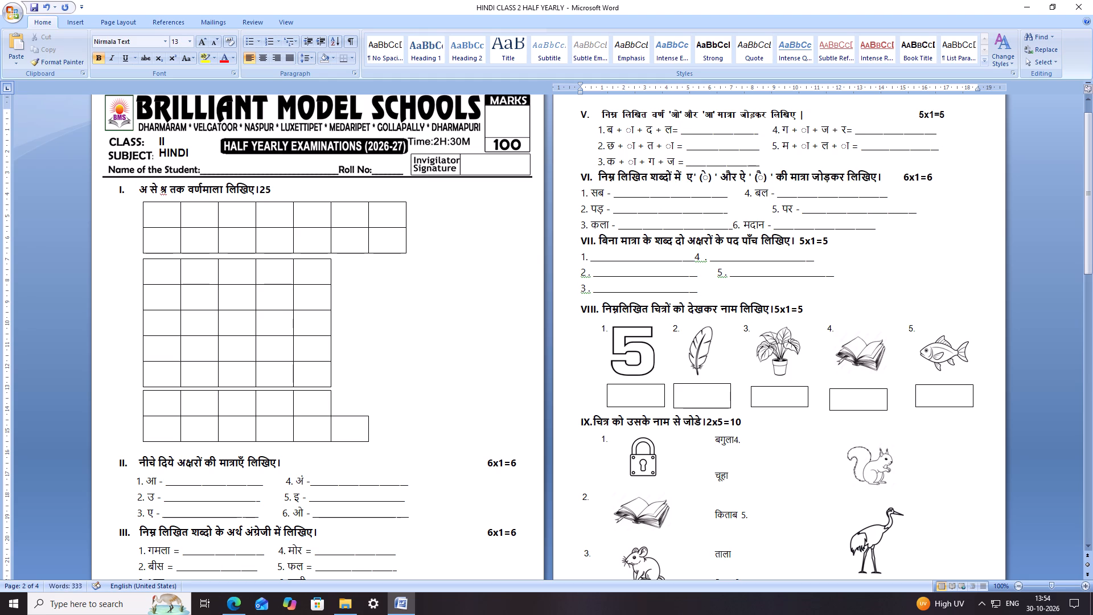
key(space)
Indent items 1 and 2 of section VI (सब, पड़) with spaces so they sit under the heading text.
click(579, 192)
key(space)
key(space)
key(space)
key(space)
key(space)
key(space)
key(space)
key(space)
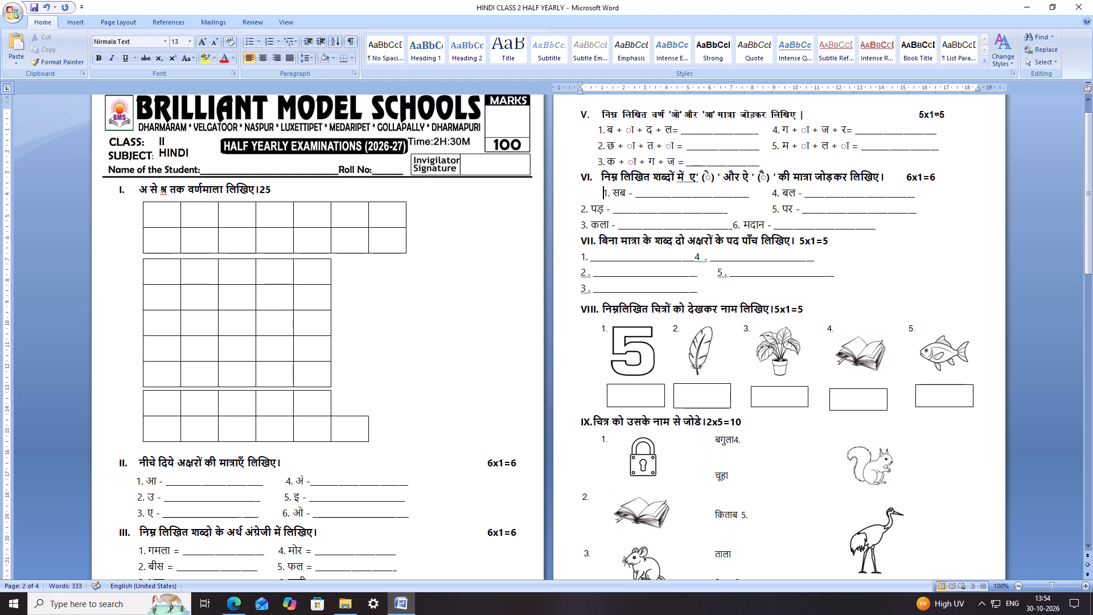
key(BackSpace)
click(581, 212)
key(space)
key(space)
key(space)
key(space)
text(B)
key(space)
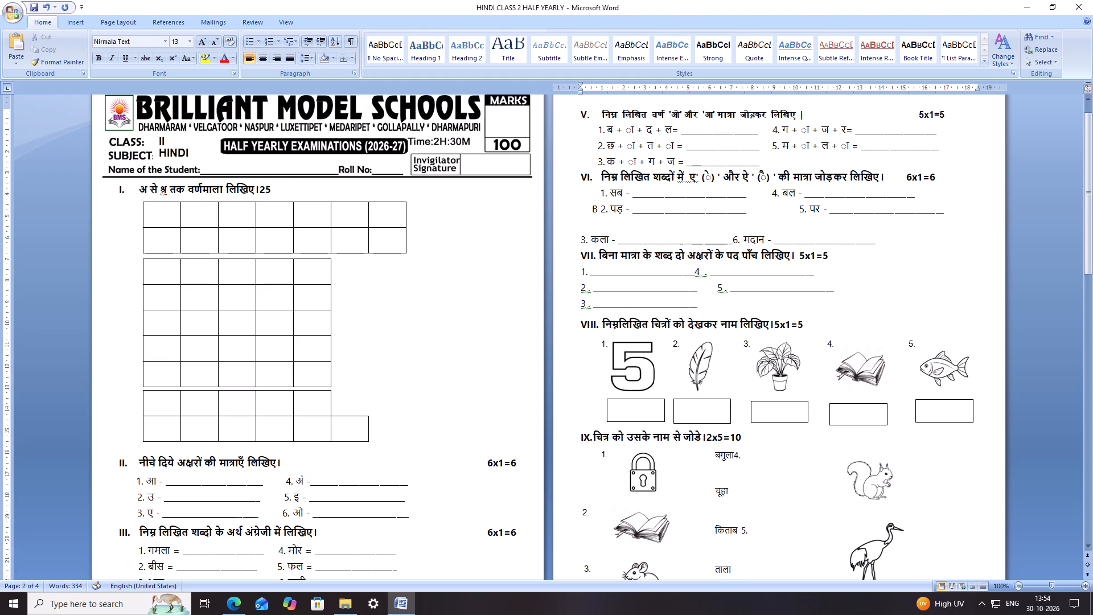
key(BackSpace)
key(BackSpace)
key(space)
key(space)
key(space)
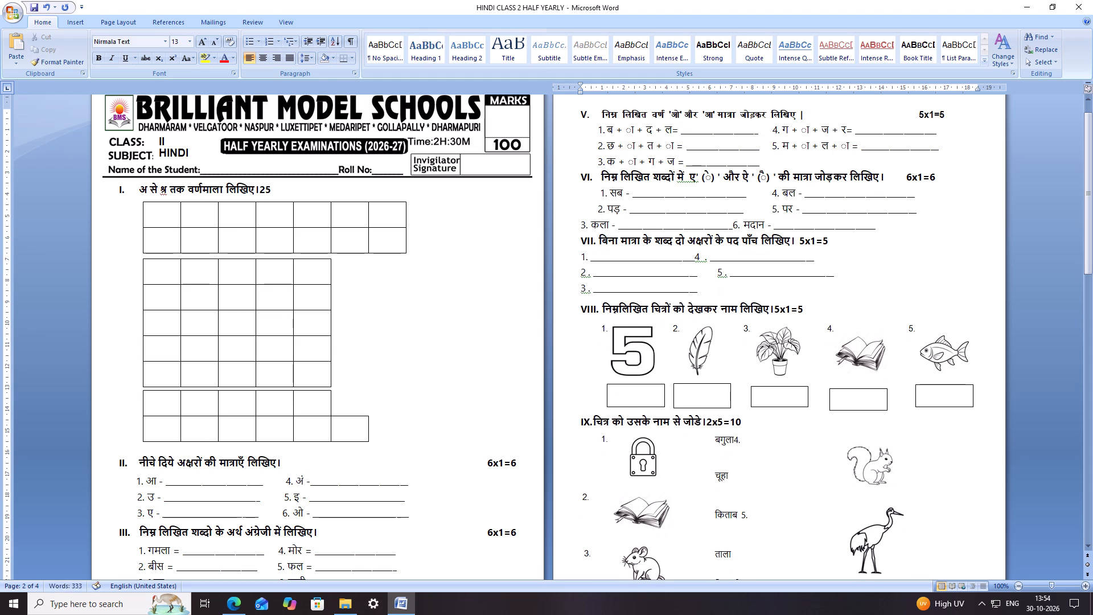
Remove the empty line between items 2 and 3 of section VI.
click(623, 227)
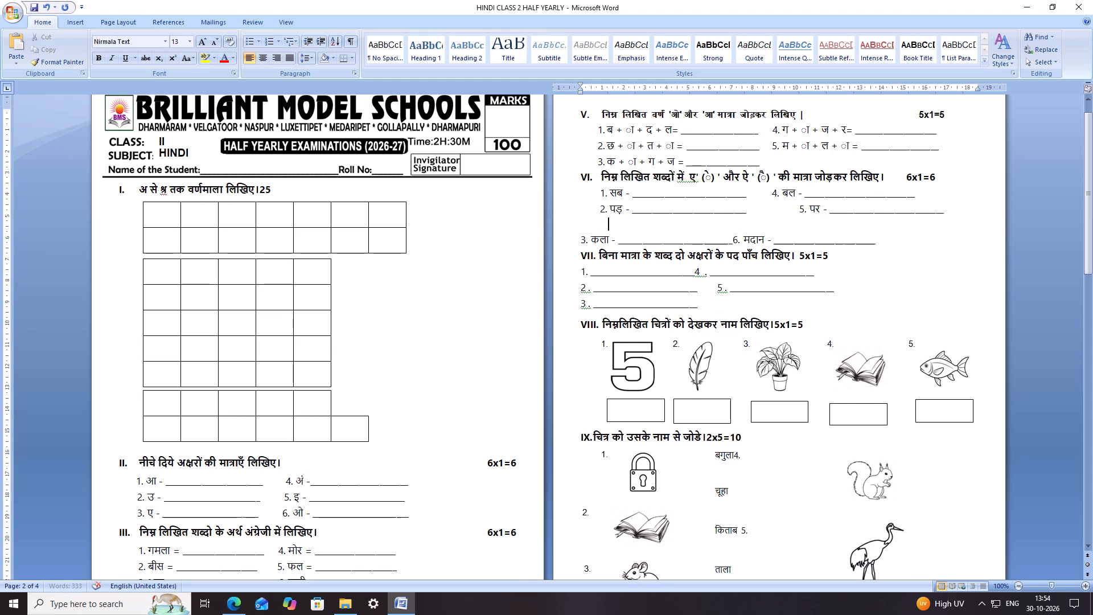
key(Home)
key(Home)
key(Home)
key(Home)
key(Home)
key(Home)
key(Home)
key(Home)
key(Home)
key(Home)
key(Home)
key(Home)
key(Home)
key(Home)
key(Home)
key(BackSpace)
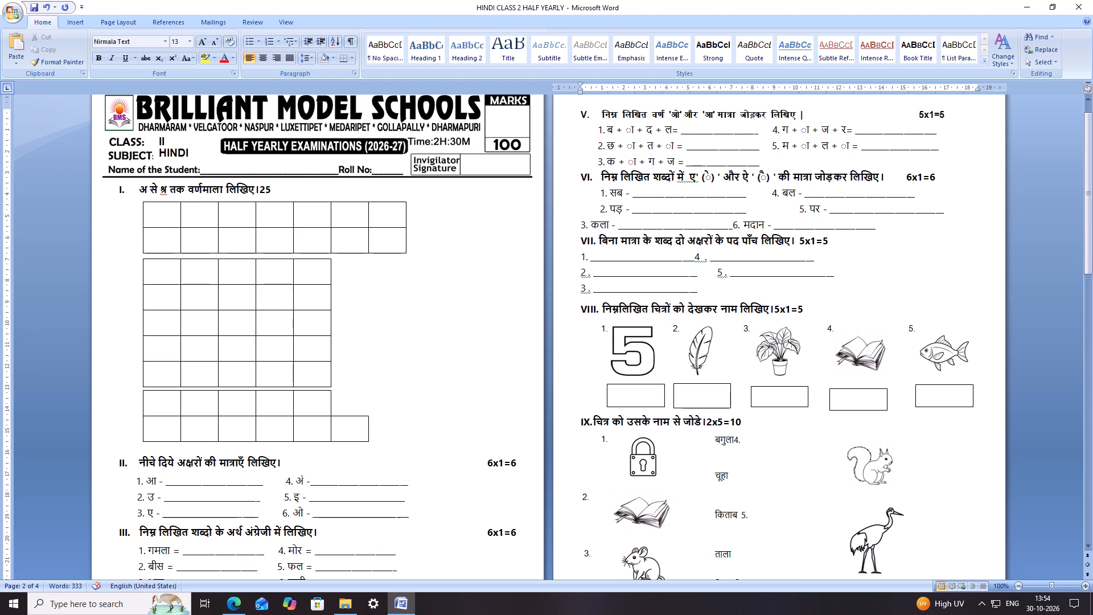
Replace the gap before item 5 of section VI (पर) with spaces so it aligns under item 4.
click(794, 214)
key(BackSpace)
key(BackSpace)
key(space)
key(space)
key(space)
key(space)
key(space)
key(space)
key(space)
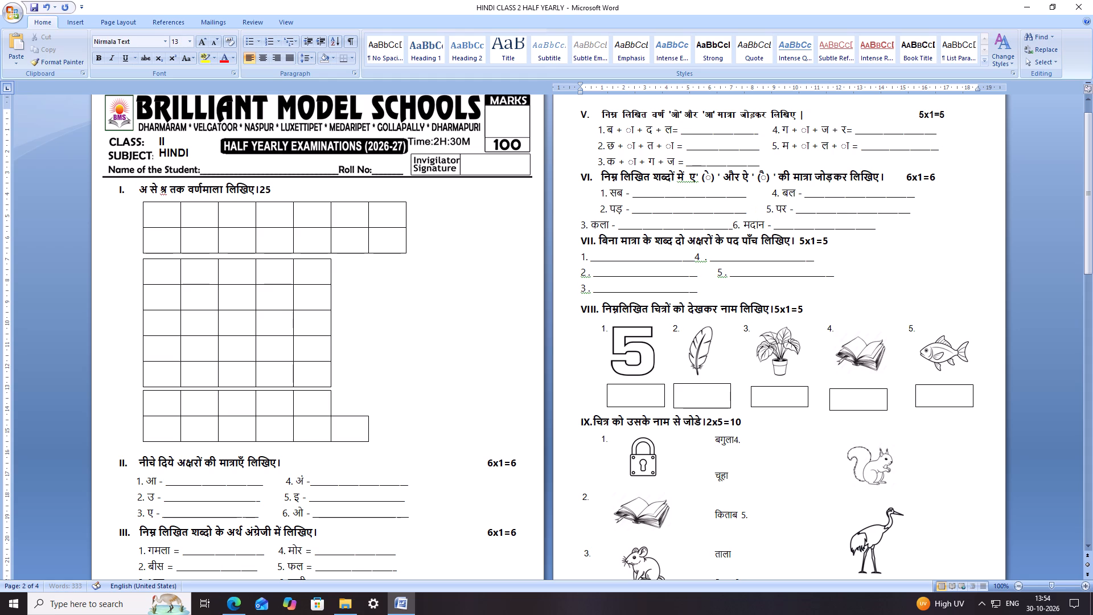
key(space)
key(space)
Indent item 3 of section VI (कला) with spaces to line up with items 1 and 2.
click(579, 228)
key(space)
key(space)
key(space)
key(space)
key(space)
key(space)
key(space)
key(space)
key(BackSpace)
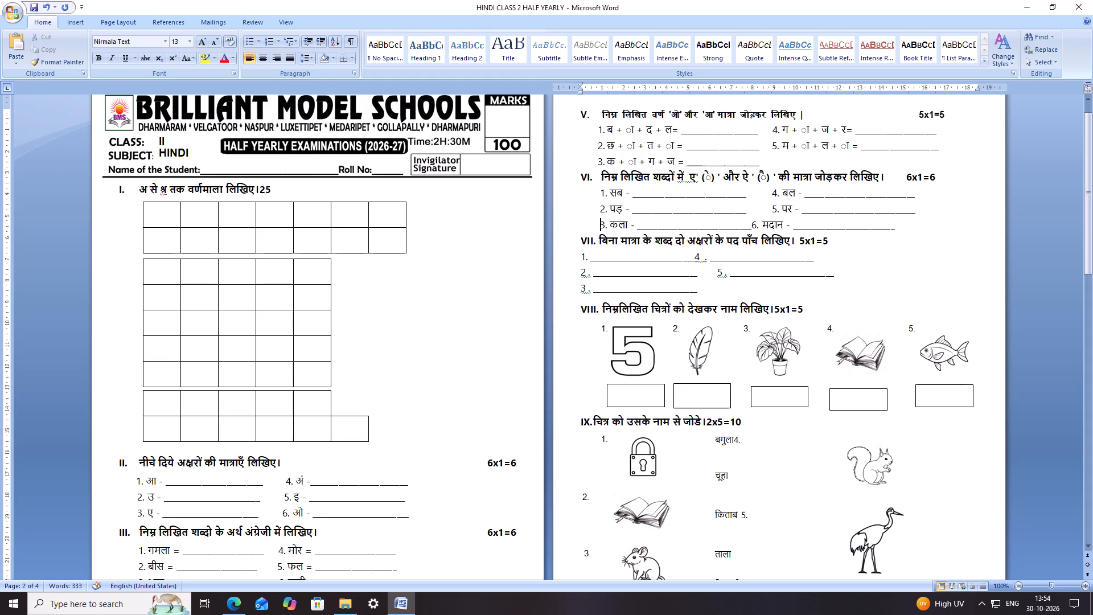
Move item 6 of section VI (मदान) across with spaces so it aligns under item 5, and save the document.
click(753, 226)
key(space)
key(space)
key(space)
key(space)
key(space)
key(space)
key(space)
key(ctrl+s)
key(ctrl+s)
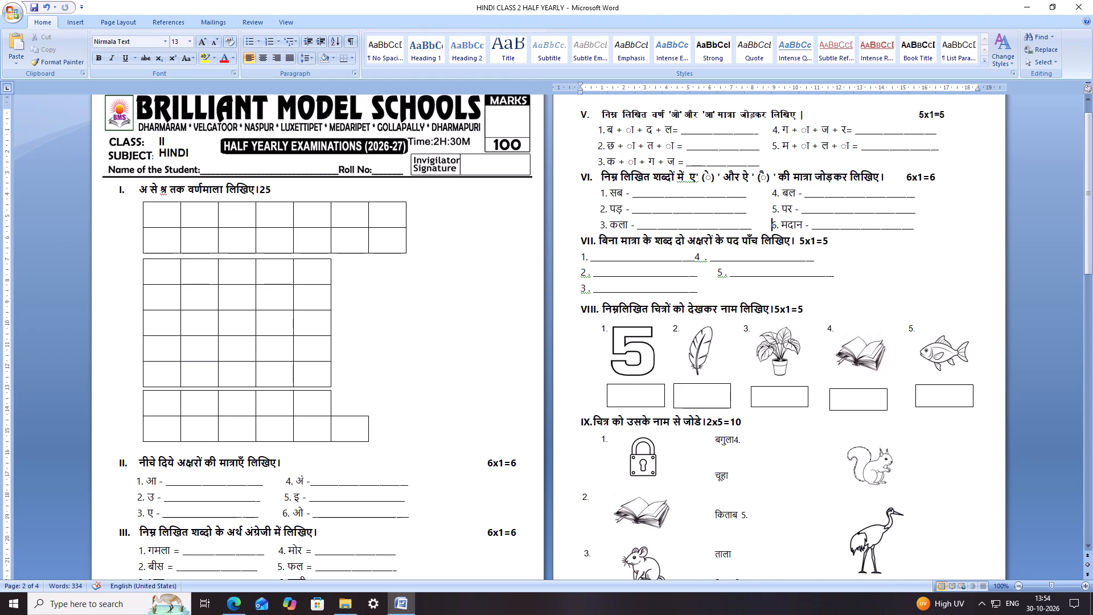
Add a space after the numeral VII so its heading text lines up with section VI's heading.
click(599, 242)
key(space)
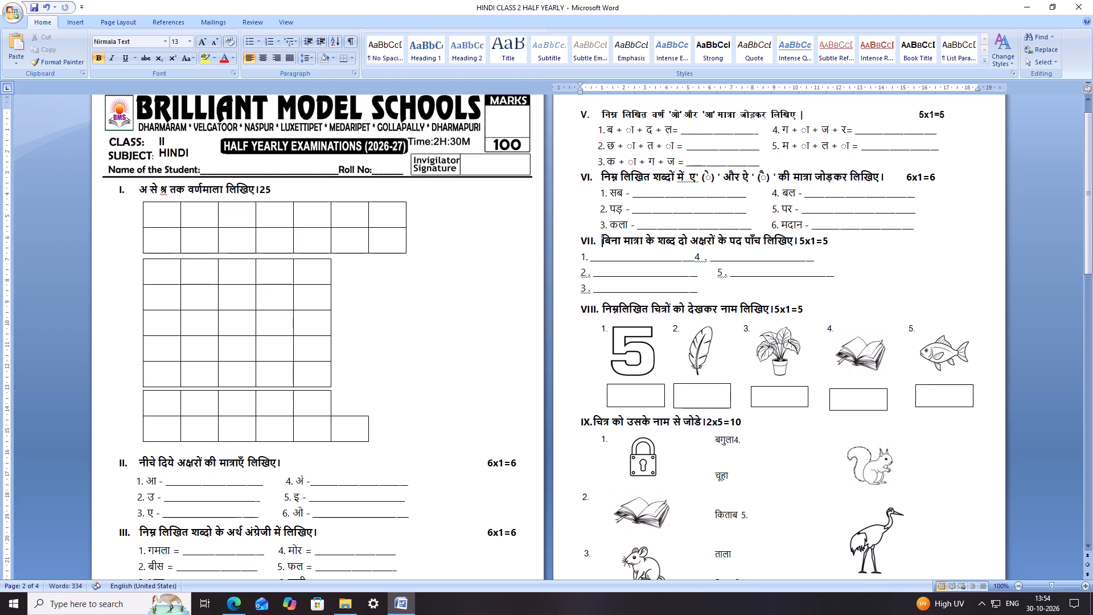
Indent item 1 of section VII with eight spaces so it sits under the heading text.
click(580, 255)
key(space)
key(space)
key(space)
key(space)
key(space)
key(space)
key(space)
key(space)
key(space)
key(space)
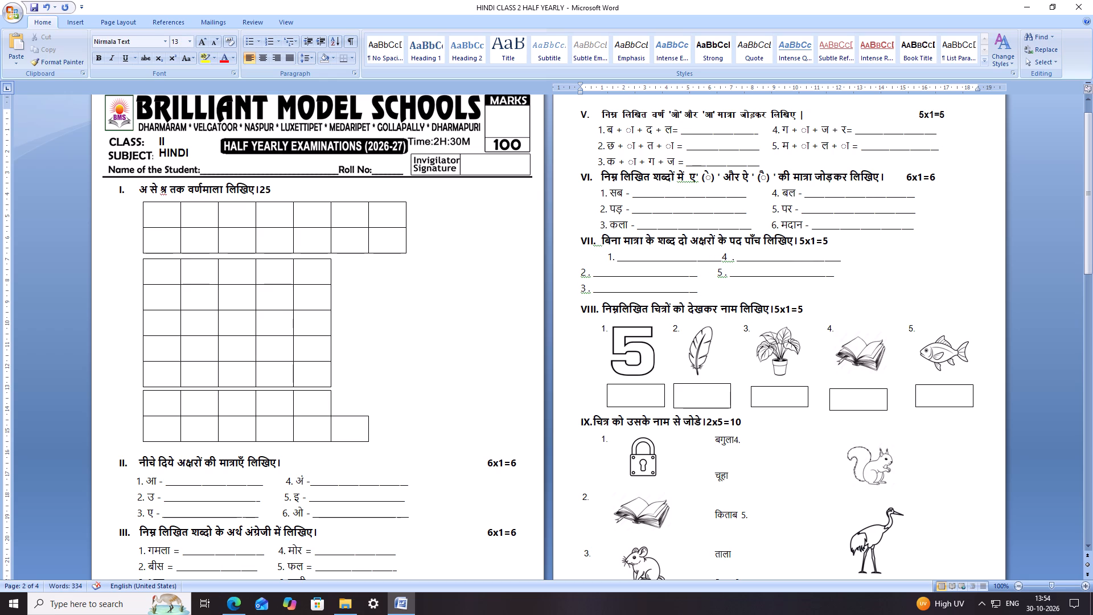
key(BackSpace)
key(BackSpace)
Indent items 2 and 3 of section VII with eight spaces each to line up with item 1.
click(581, 270)
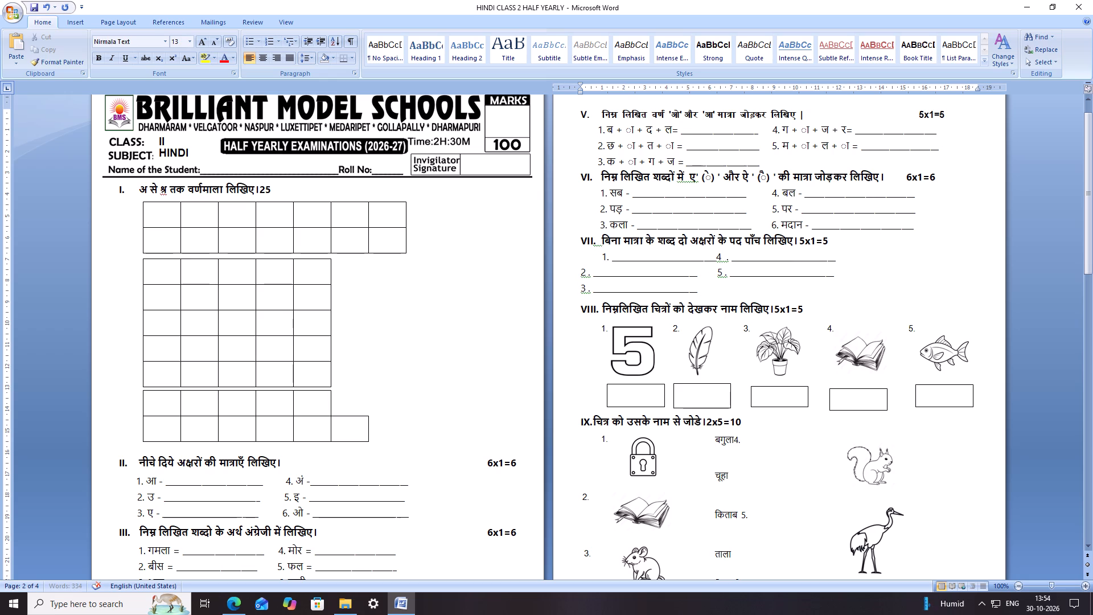
key(space)
key(space)
key(space)
key(space)
key(space)
key(space)
key(space)
key(space)
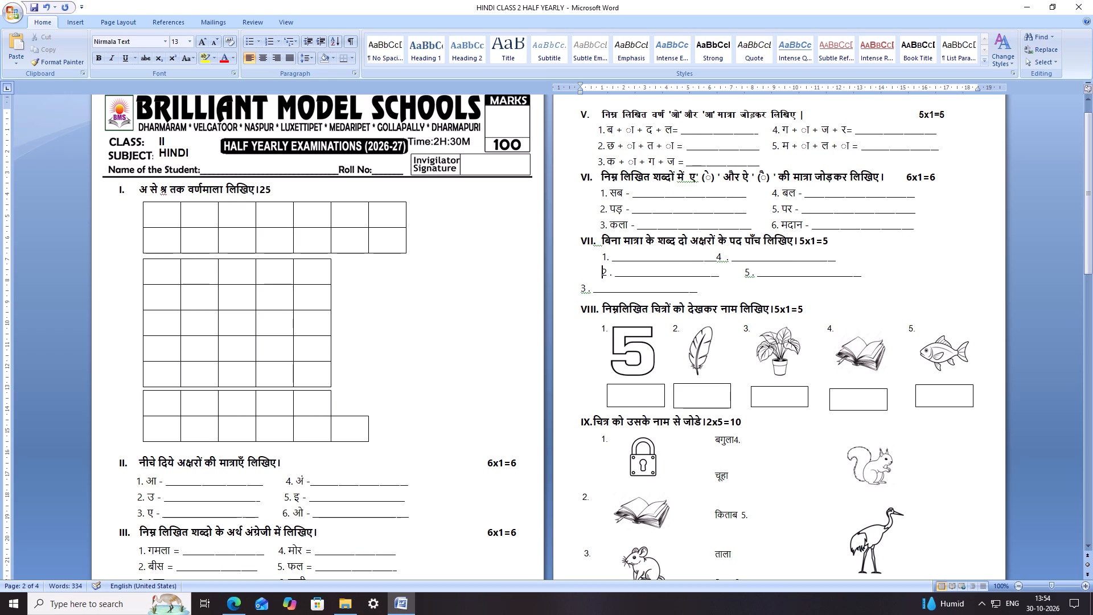
click(578, 290)
key(space)
key(space)
key(space)
key(space)
key(space)
key(space)
key(space)
key(space)
Move item 4 of section VII across with spaces so it aligns above item 5, and save the document.
click(716, 254)
key(space)
key(space)
key(space)
key(space)
key(space)
key(space)
key(space)
key(space)
key(space)
key(ctrl+s)
key(ctrl+s)
key(ctrl+s)
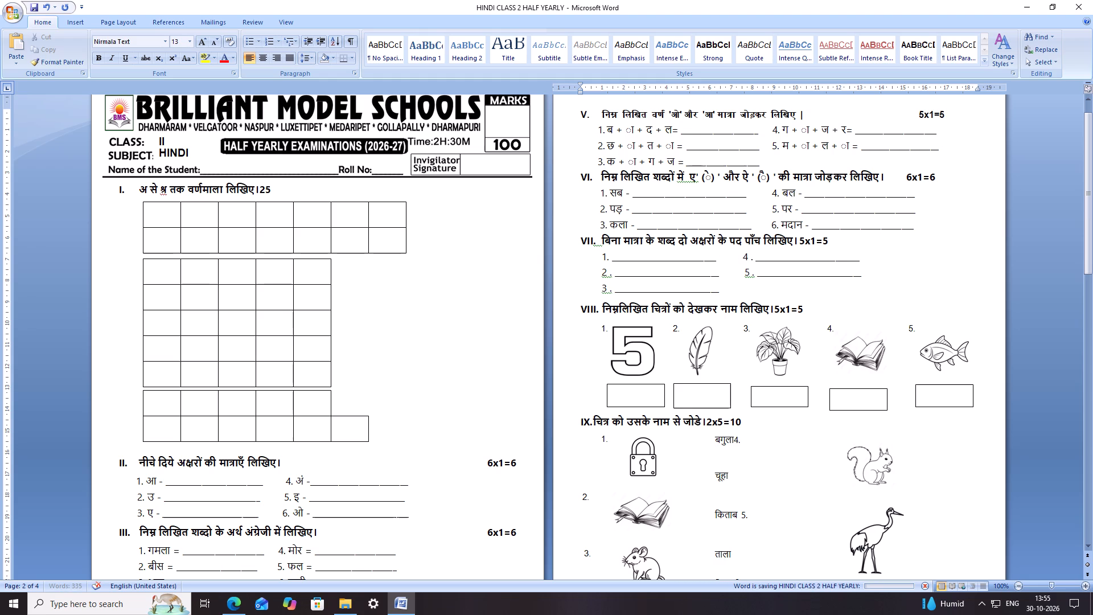
key(ctrl+s)
Set the line spacing of the answer lines in section VII (items 1 to 5) to 2.0.
drag(731, 296, 595, 259)
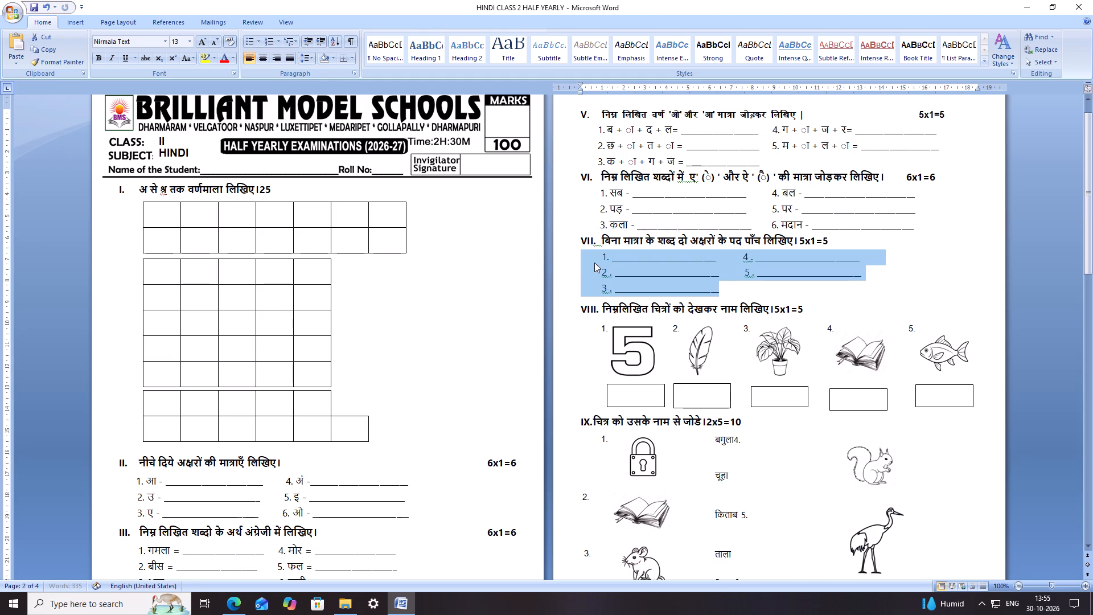
click(307, 54)
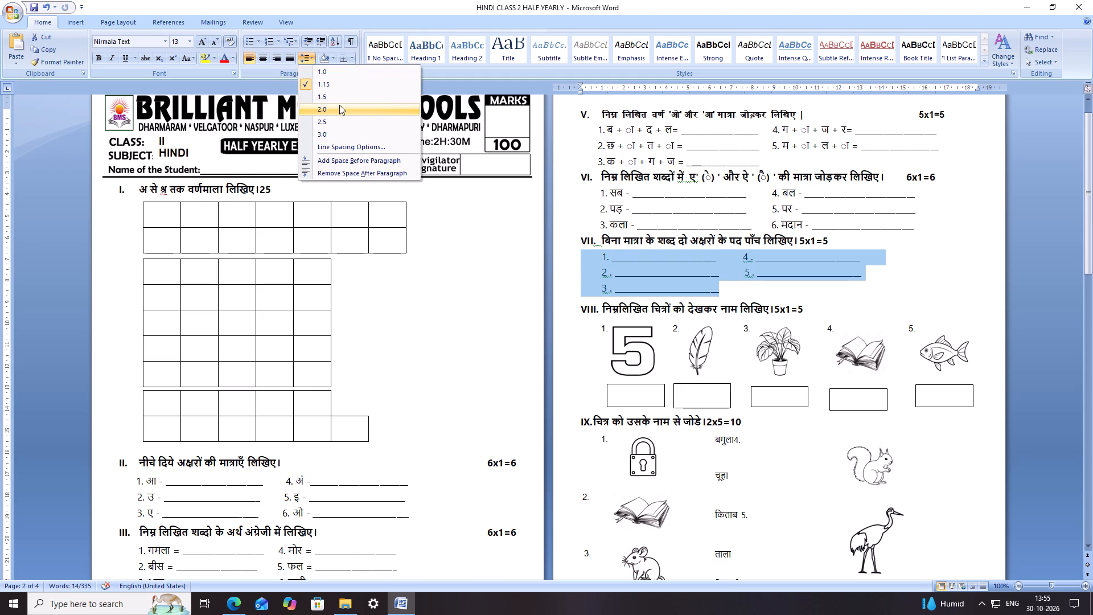
click(339, 105)
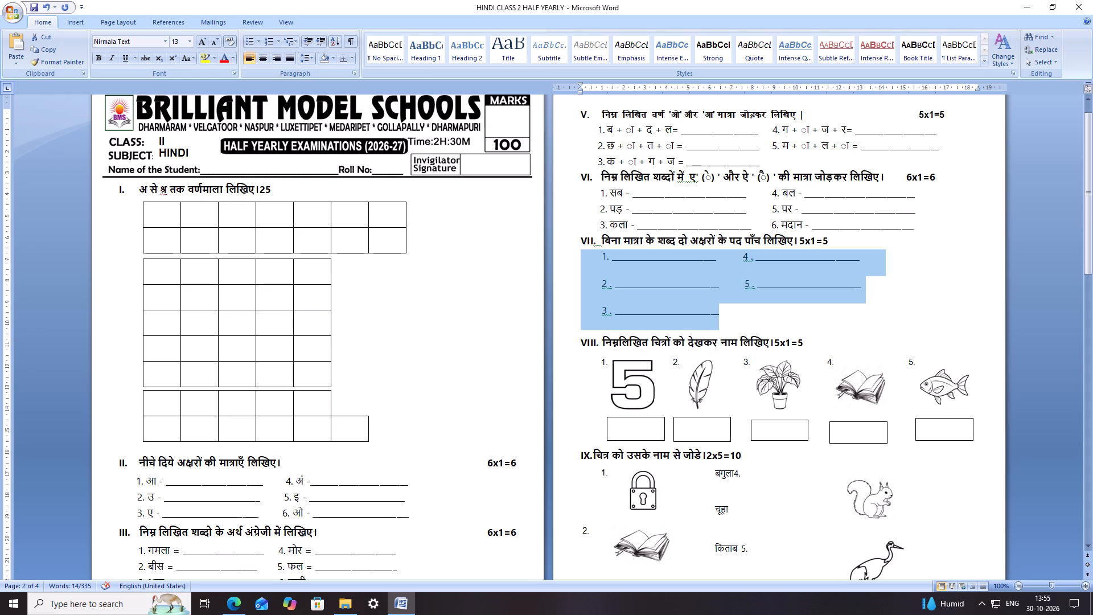
Set the line spacing of all of sections V and VI to 1.5 and save the document.
scroll(854, 317, down, 14)
scroll(804, 346, down, 5)
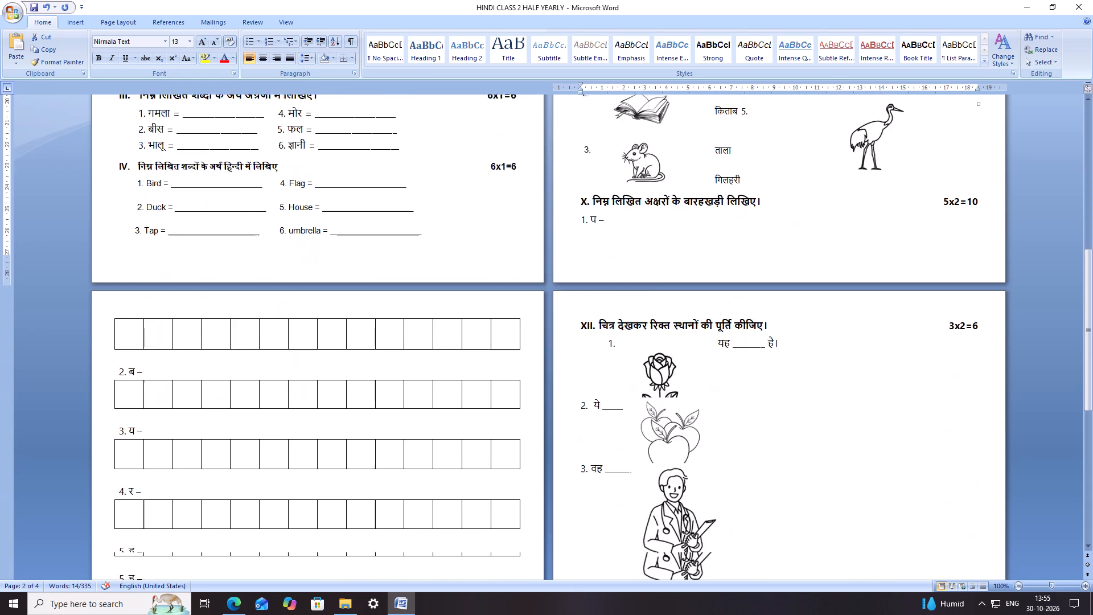
scroll(803, 346, down, 8)
scroll(801, 344, up, 20)
scroll(801, 344, up, 8)
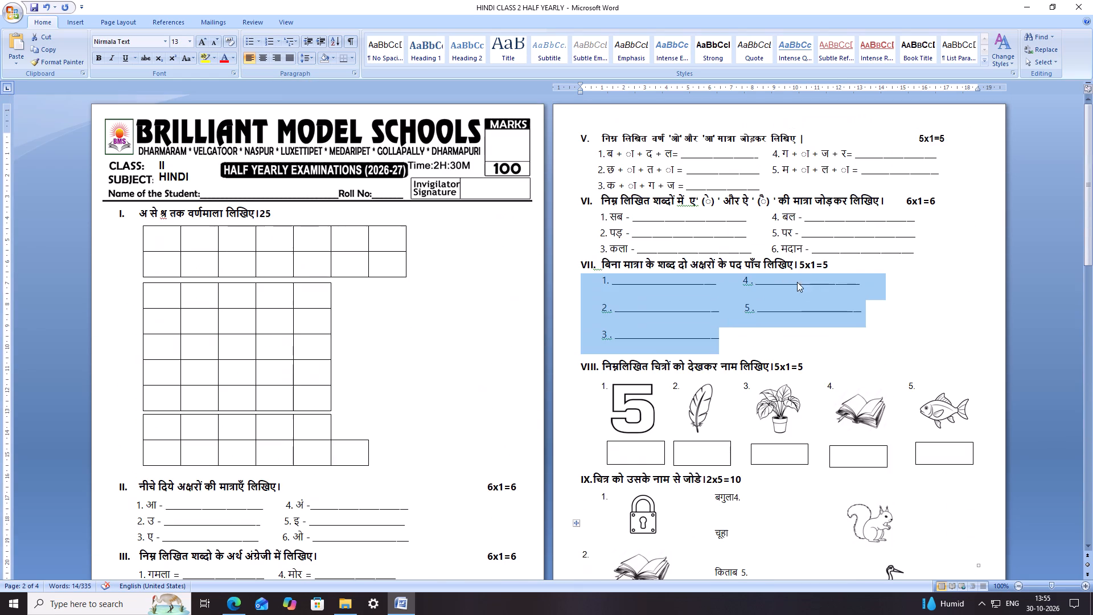
drag(922, 249, 758, 213)
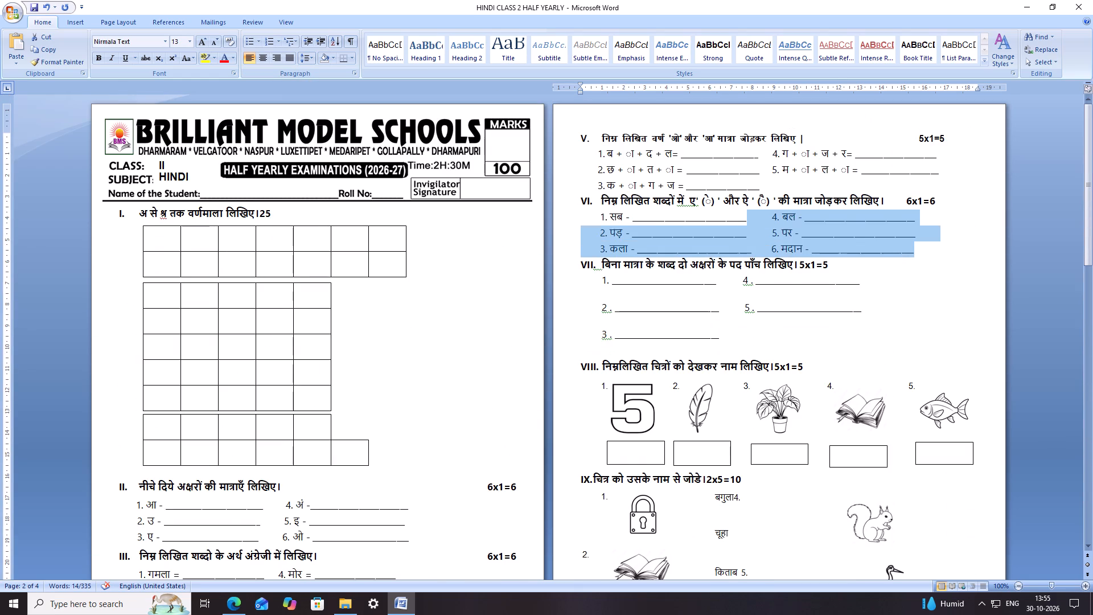
drag(758, 213, 561, 136)
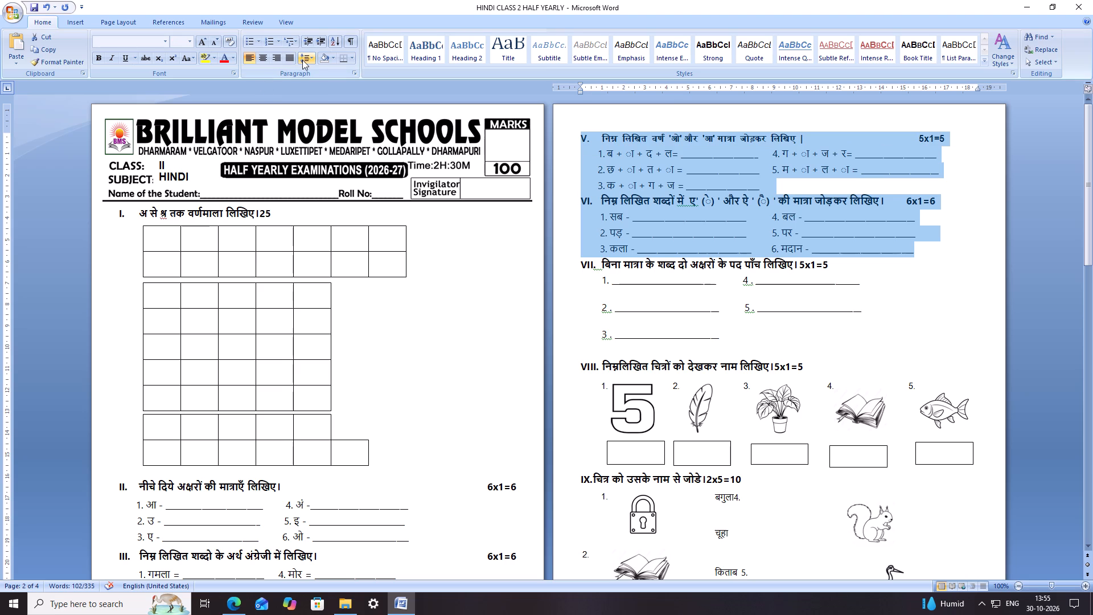
click(305, 59)
click(322, 95)
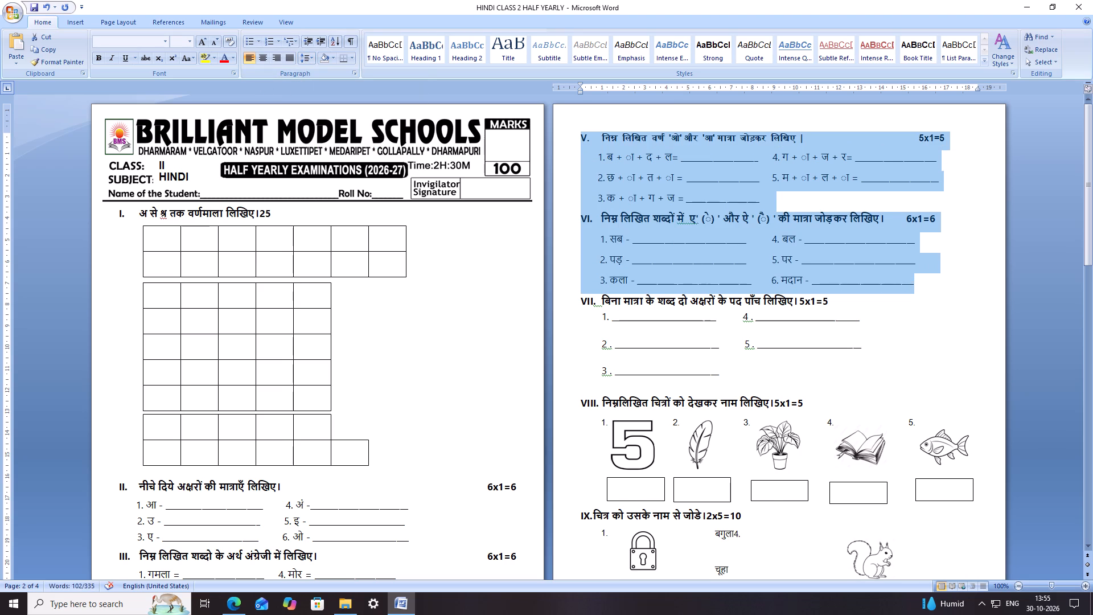
click(862, 333)
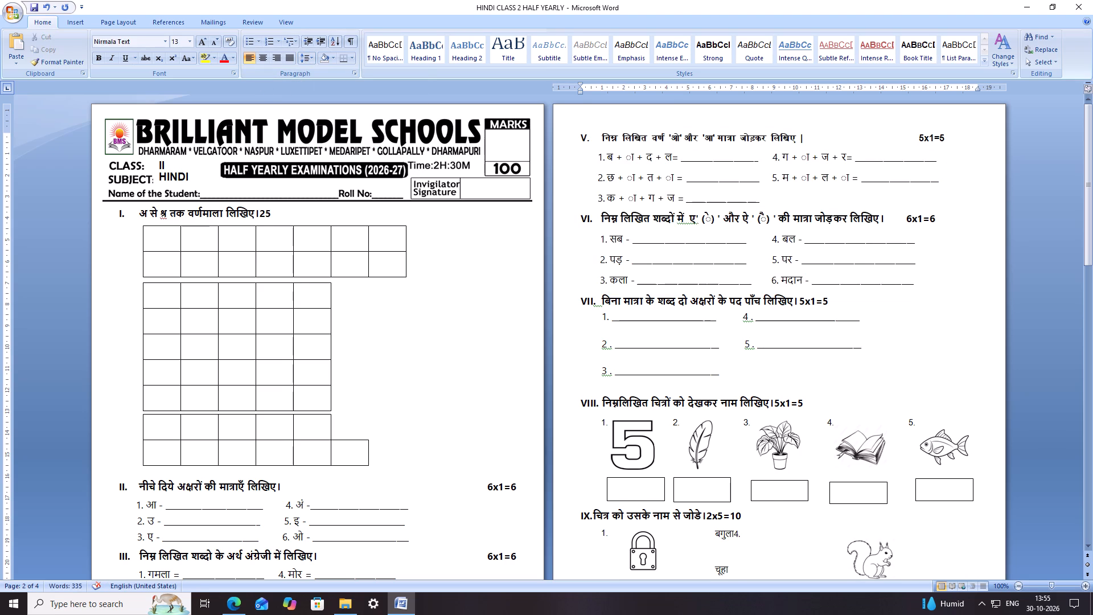
scroll(840, 314, down, 10)
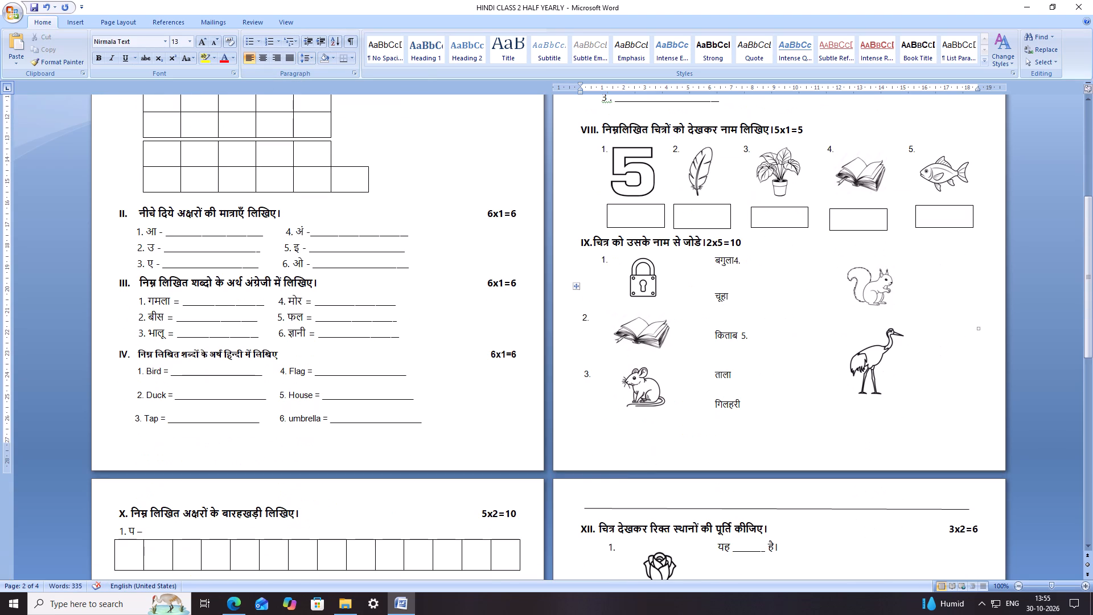
scroll(794, 316, down, 7)
scroll(673, 341, up, 6)
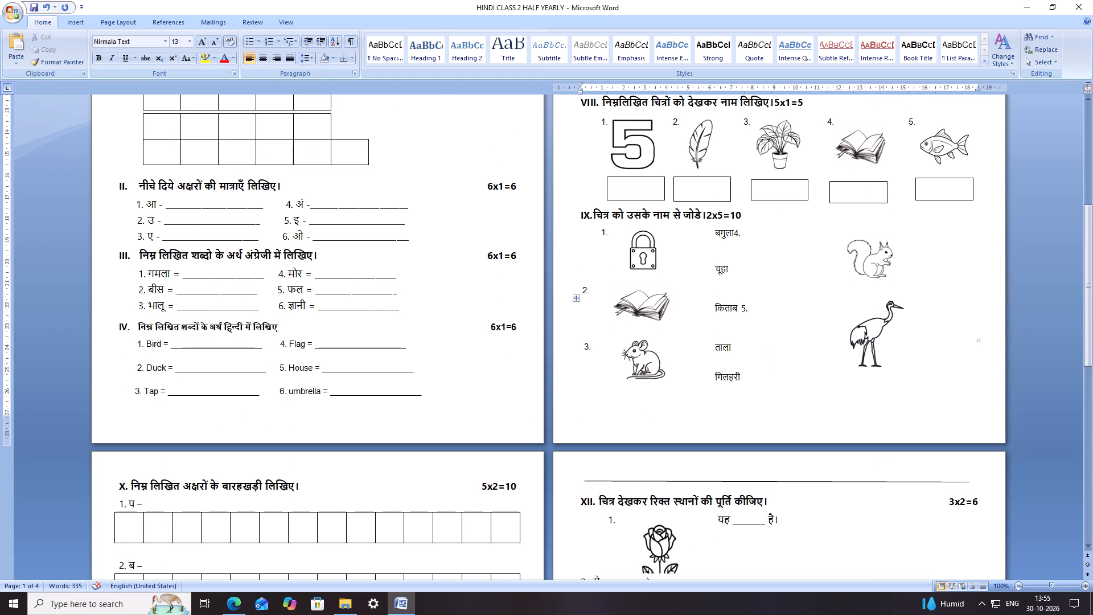
key(ctrl+s)
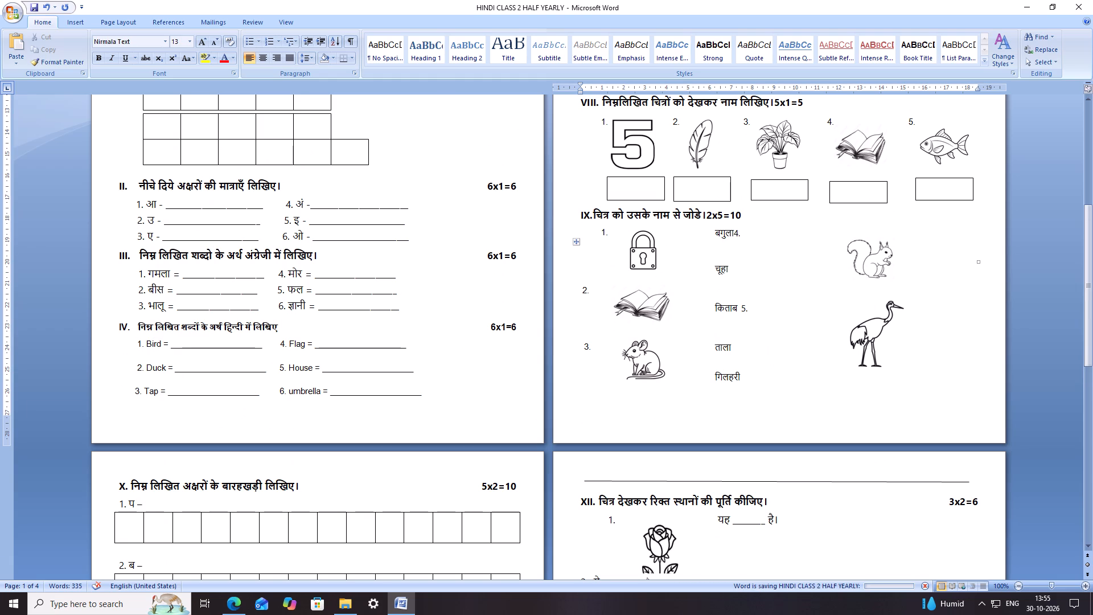
key(ctrl+s)
Add spaces after the numerals IX, VIII and VII to widen the gap before each heading text.
click(594, 214)
key(space)
key(space)
key(space)
key(space)
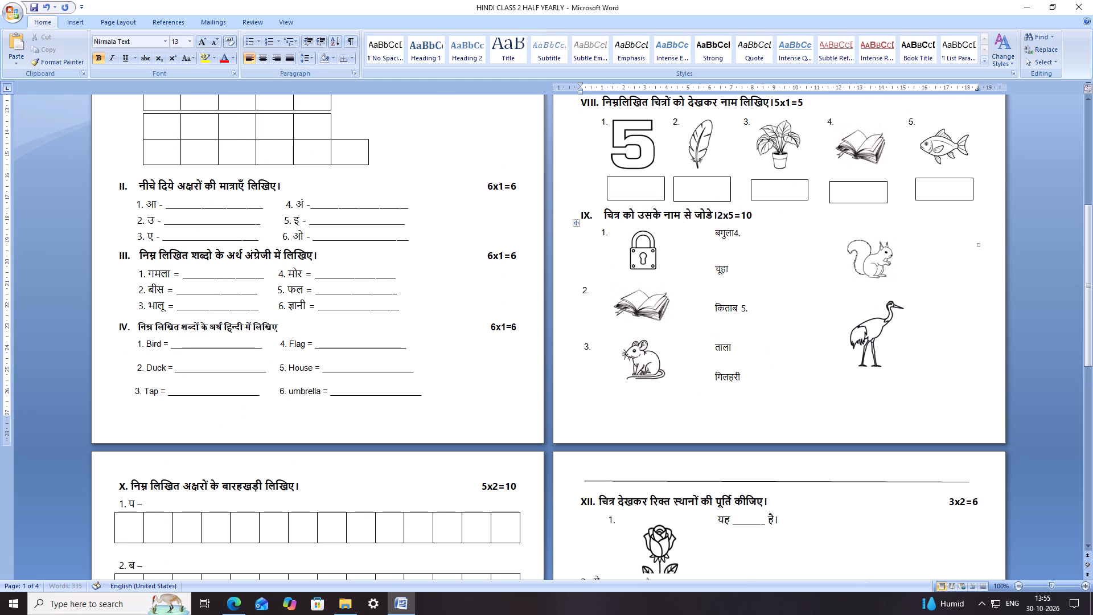
scroll(649, 232, up, 5)
click(603, 238)
key(space)
key(space)
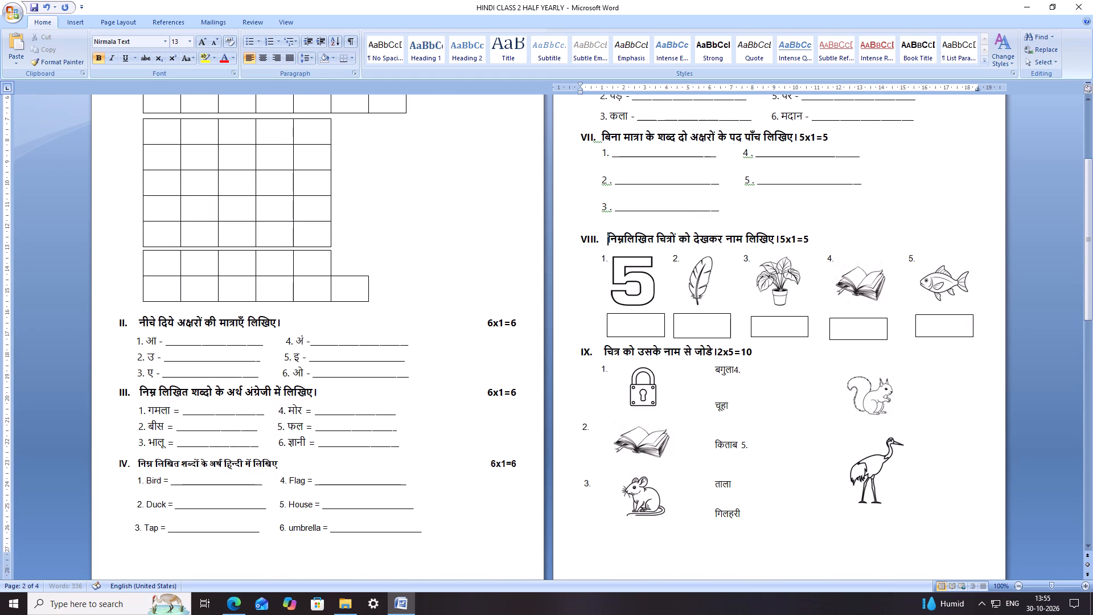
click(602, 140)
key(space)
Move the marks of section IX (2x5=10) to the far end of the heading line with spaces.
scroll(685, 288, down, 4)
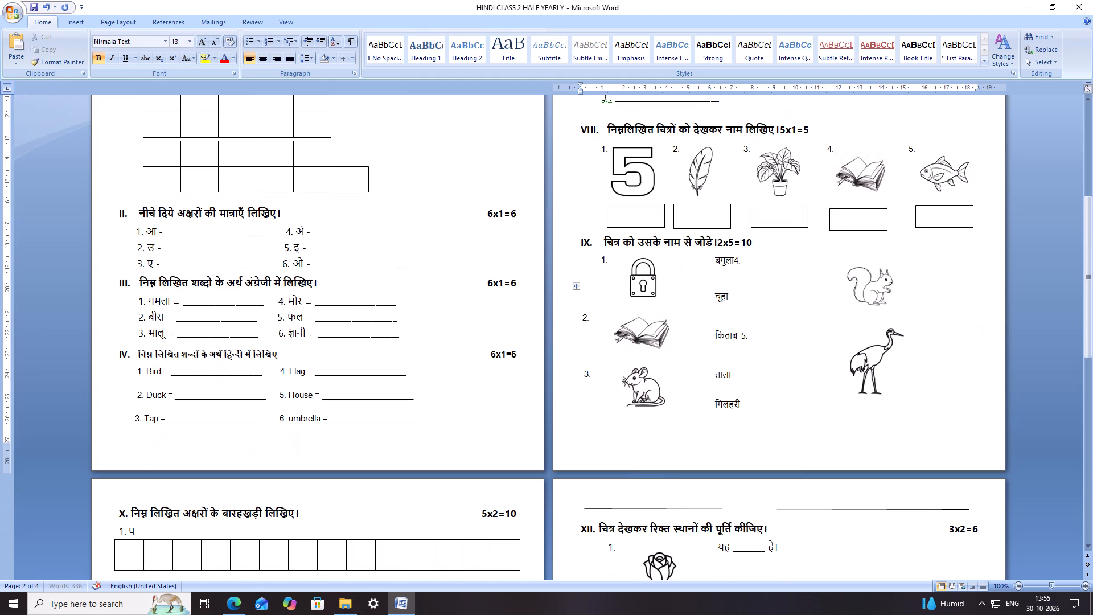
click(718, 244)
key(space)
key(space)
key(space)
key(space)
key(space)
key(space)
key(space)
key(space)
key(space)
key(space)
key(space)
key(space)
key(space)
key(space)
key(space)
key(space)
key(space)
key(space)
key(space)
key(space)
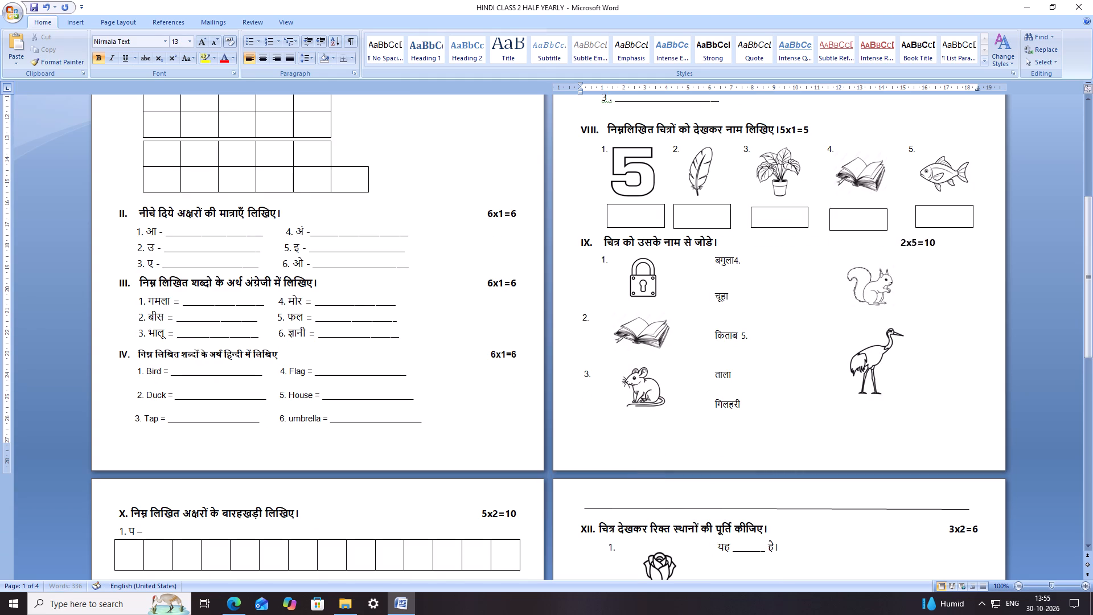
Move the marks of section VIII (5x1=5) to the far end of the heading line with spaces.
scroll(835, 269, up, 4)
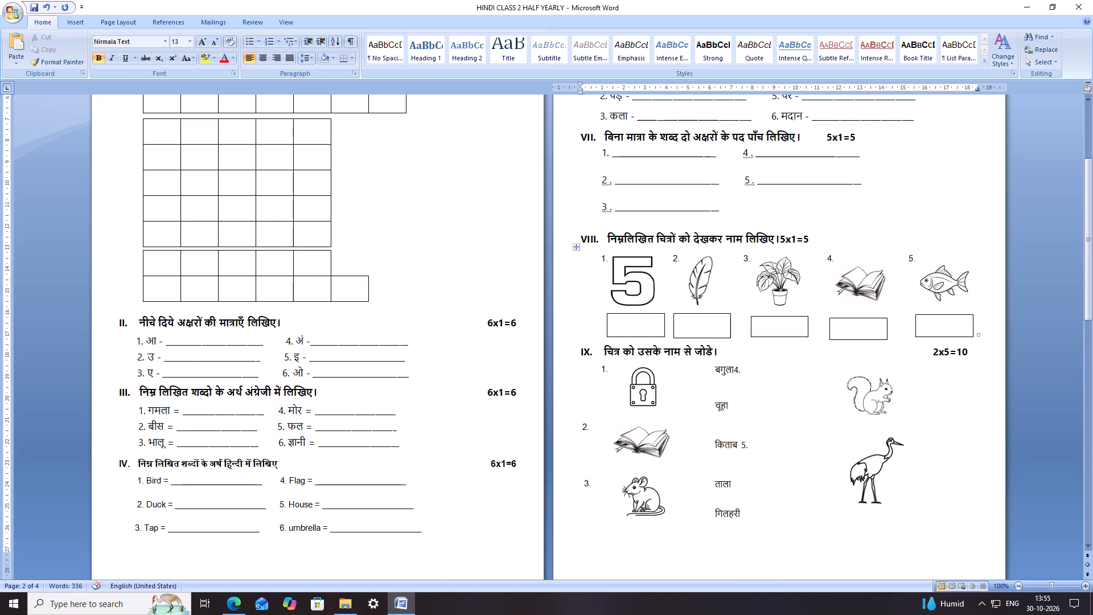
click(779, 240)
key(space)
key(space)
key(space)
key(space)
key(space)
key(space)
key(space)
key(space)
key(space)
key(space)
key(space)
key(space)
key(space)
key(space)
key(space)
key(space)
key(space)
key(space)
key(space)
key(space)
key(space)
key(space)
Move the marks of section VII (5x1=5) across with spaces to line up with the marks of the other sections.
scroll(788, 239, up, 5)
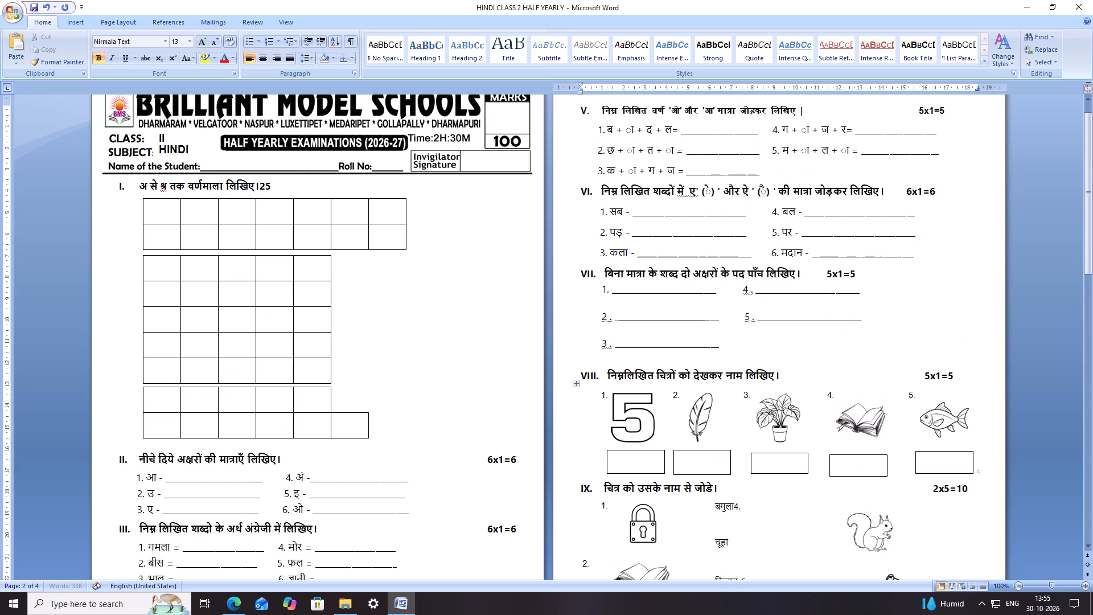
click(820, 278)
key(space)
key(space)
key(space)
key(space)
key(space)
key(space)
key(space)
key(space)
key(space)
key(space)
key(space)
key(space)
key(space)
key(space)
key(space)
key(space)
key(space)
key(space)
key(space)
key(space)
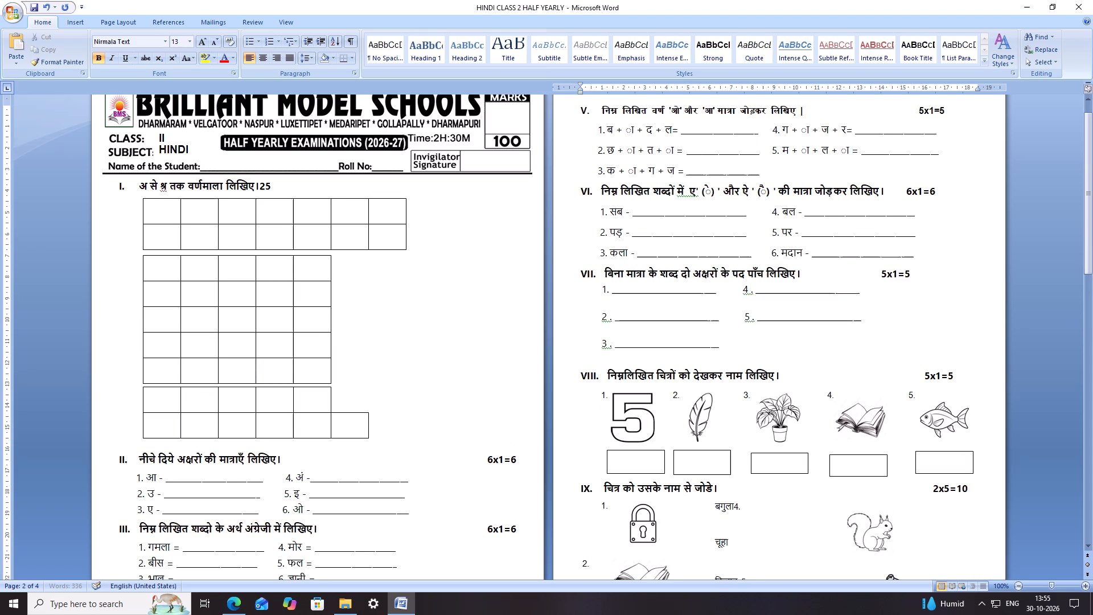
Fine-tune the spacing before the marks of section VIII (5x1=5) to align them with section VII's marks.
click(918, 381)
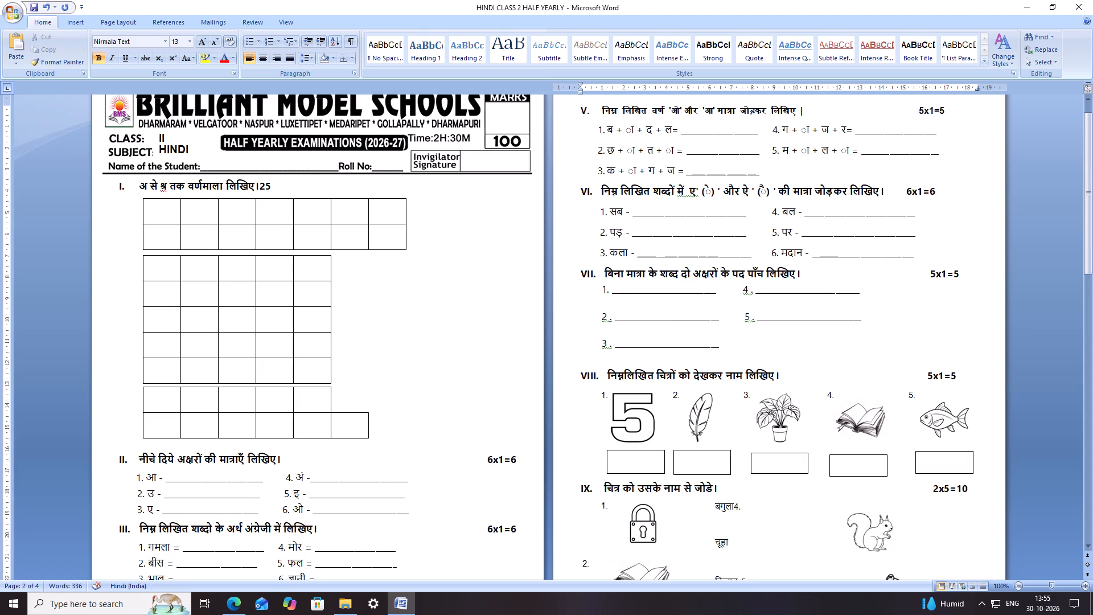
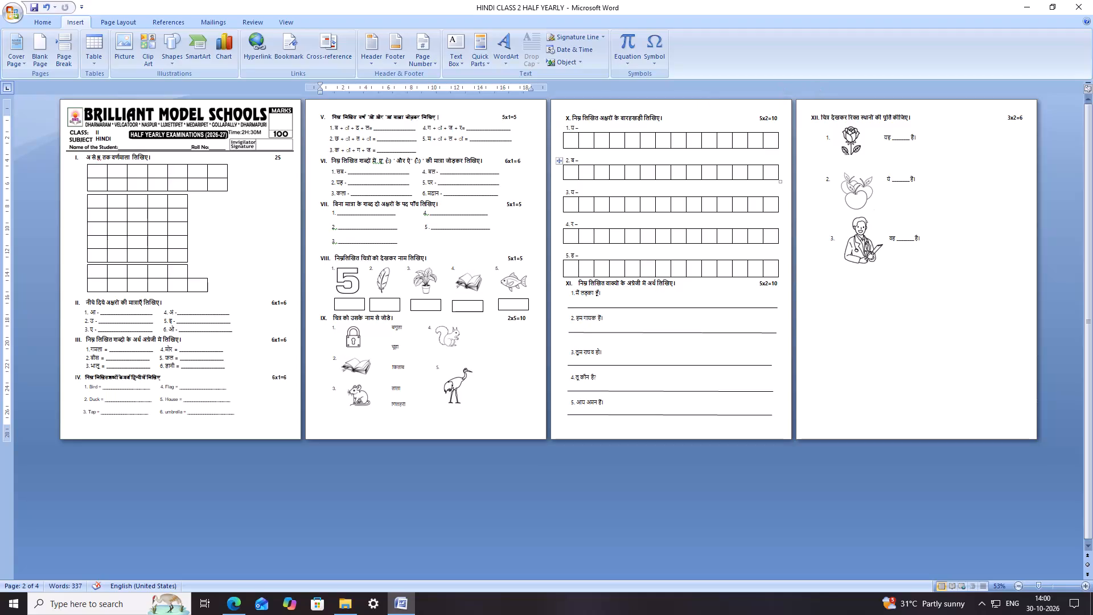
Close the Class 2 paper and open HINDI CLASS 3 HALF YEARLY from the Hindi Halfyearly folder.
click(1075, 1)
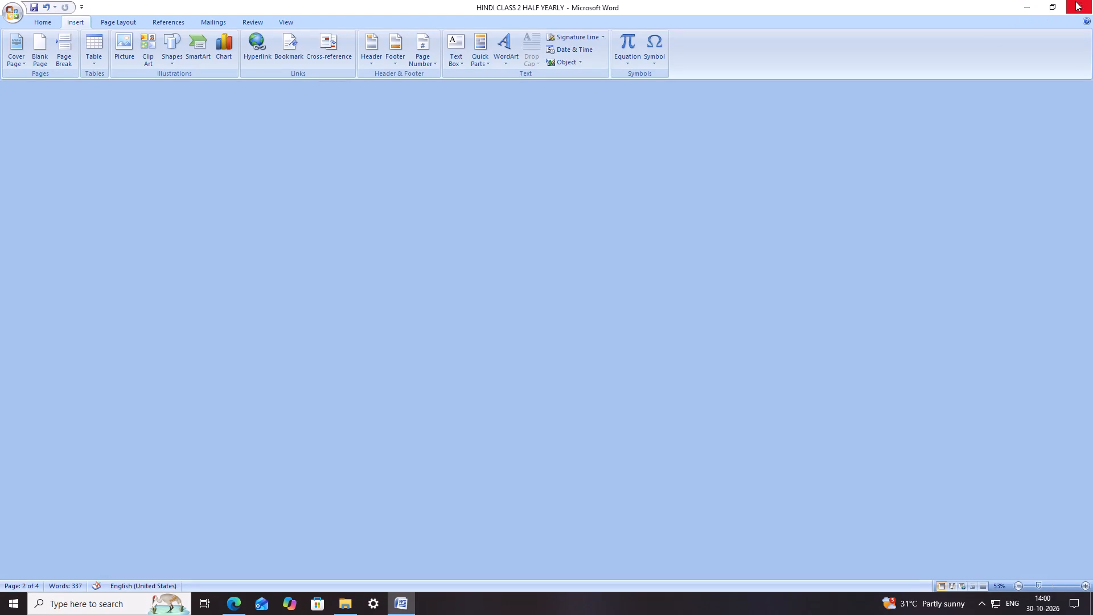
click(504, 334)
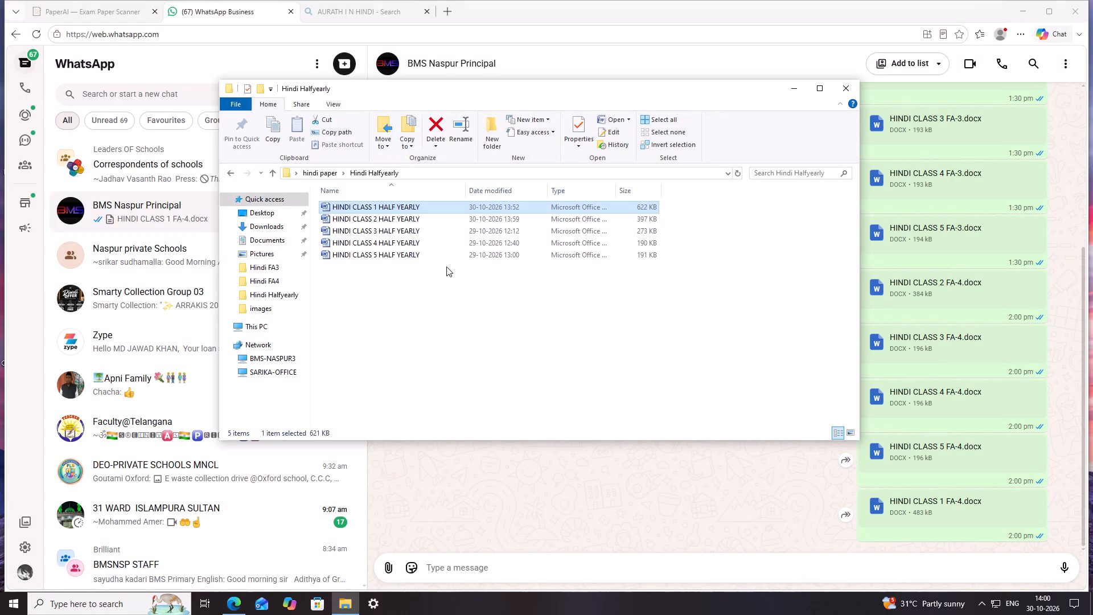
click(446, 266)
double_click(375, 229)
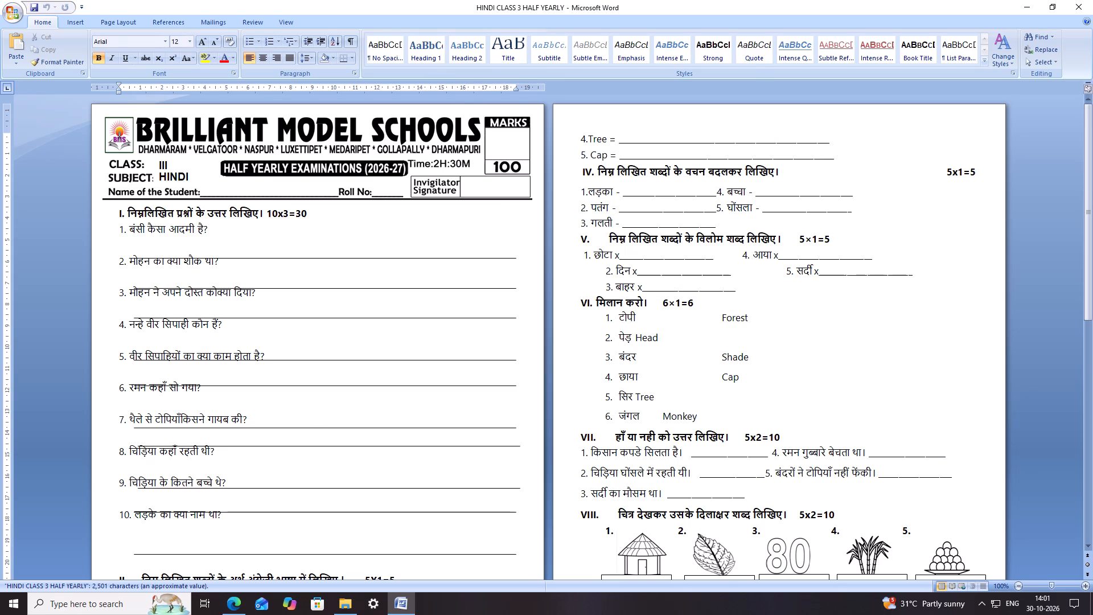
Move the first answer line in section I up into the gap between questions 1 and 2.
scroll(340, 274, down, 7)
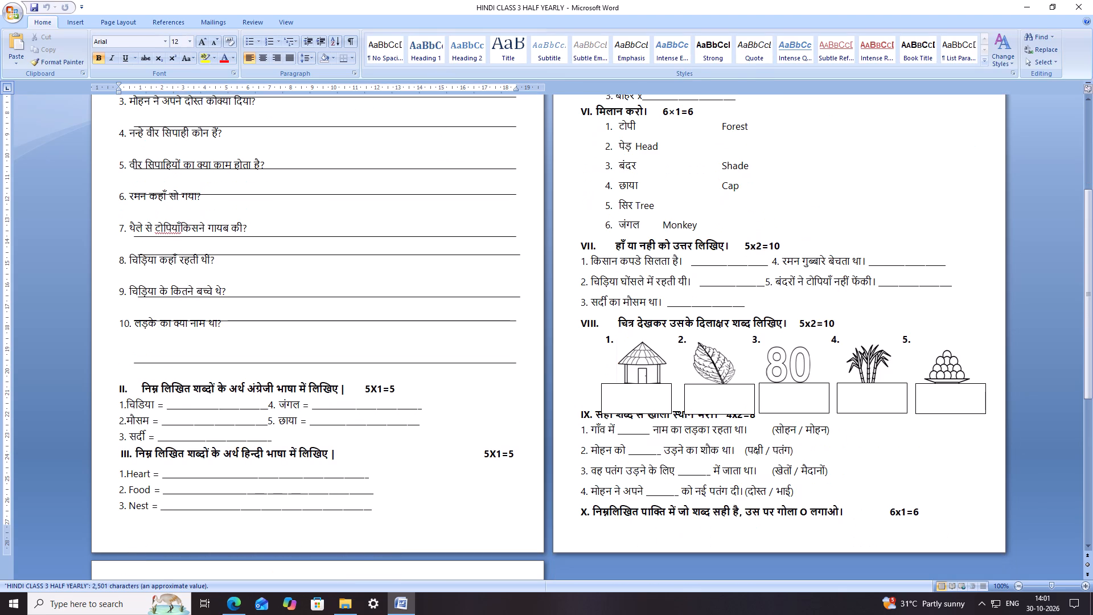
scroll(339, 277, down, 20)
scroll(352, 300, down, 6)
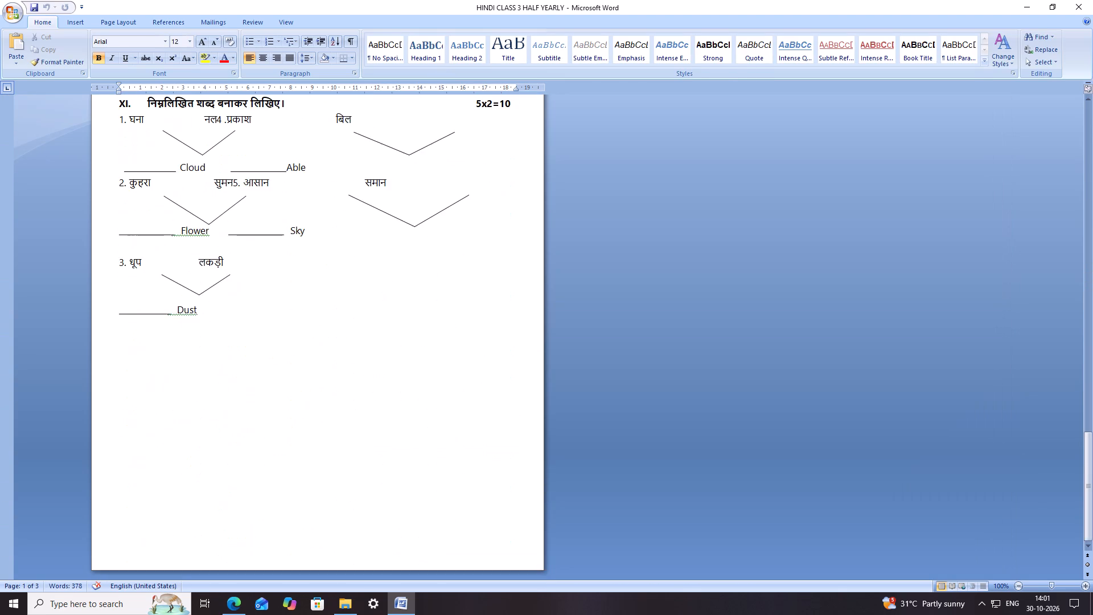
scroll(354, 301, up, 20)
scroll(354, 301, up, 19)
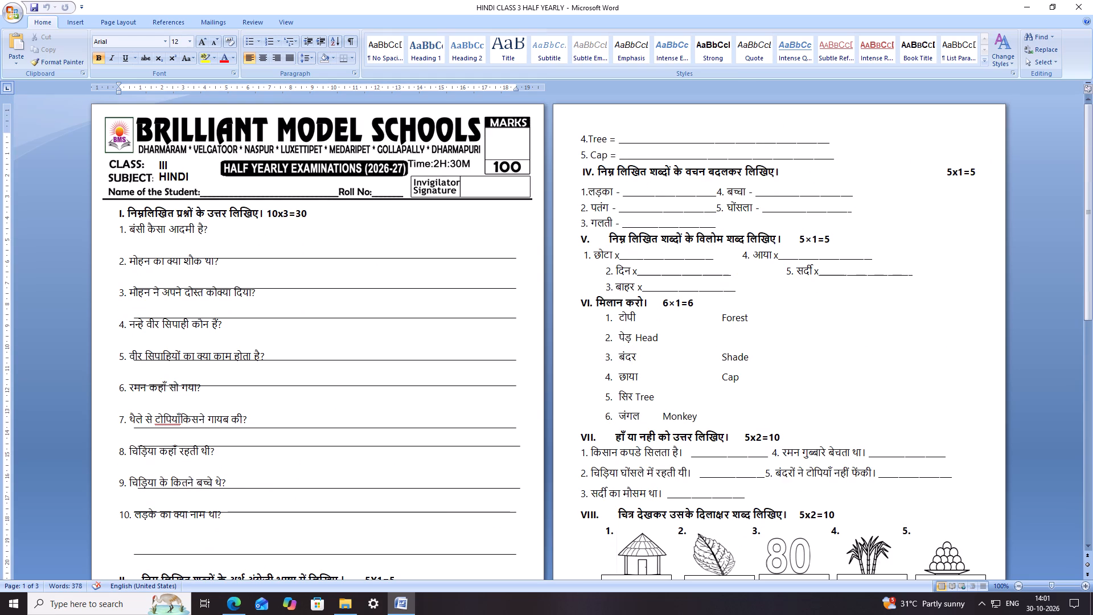
drag(273, 258, 272, 251)
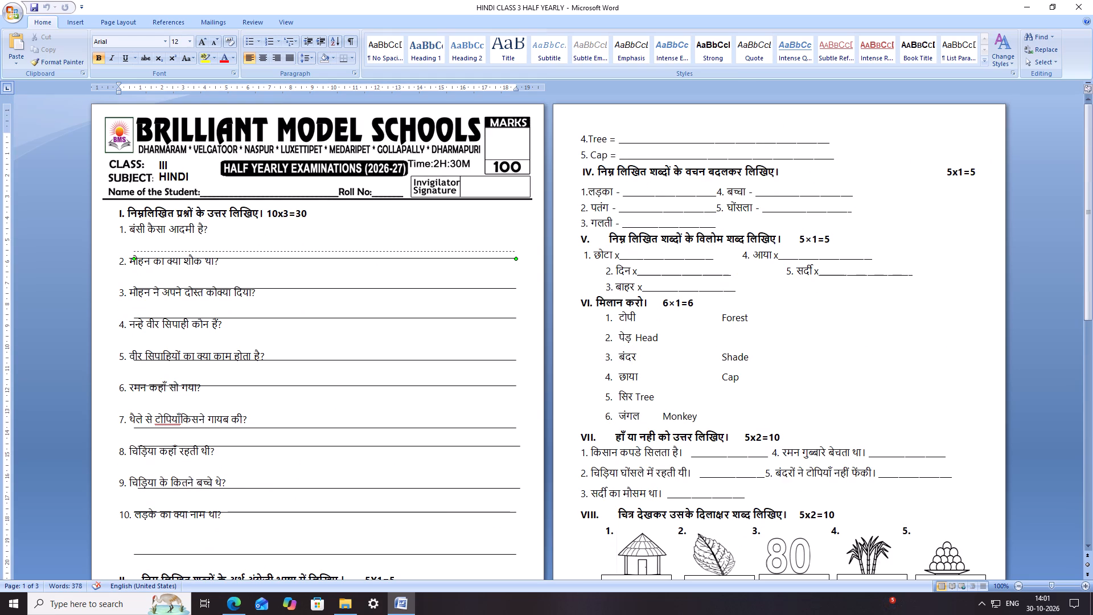
drag(272, 251, 268, 251)
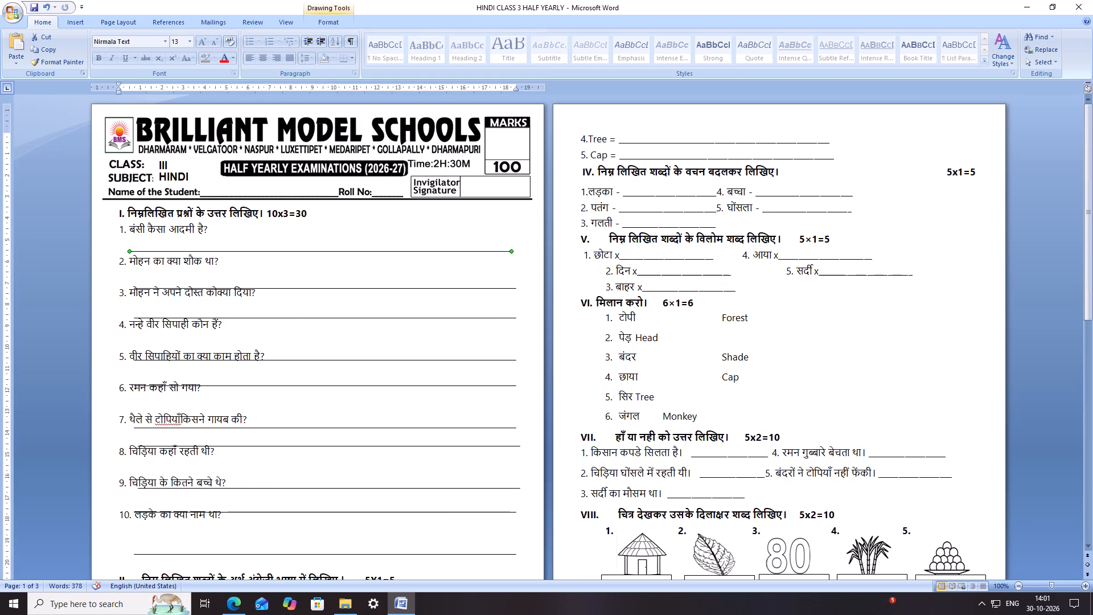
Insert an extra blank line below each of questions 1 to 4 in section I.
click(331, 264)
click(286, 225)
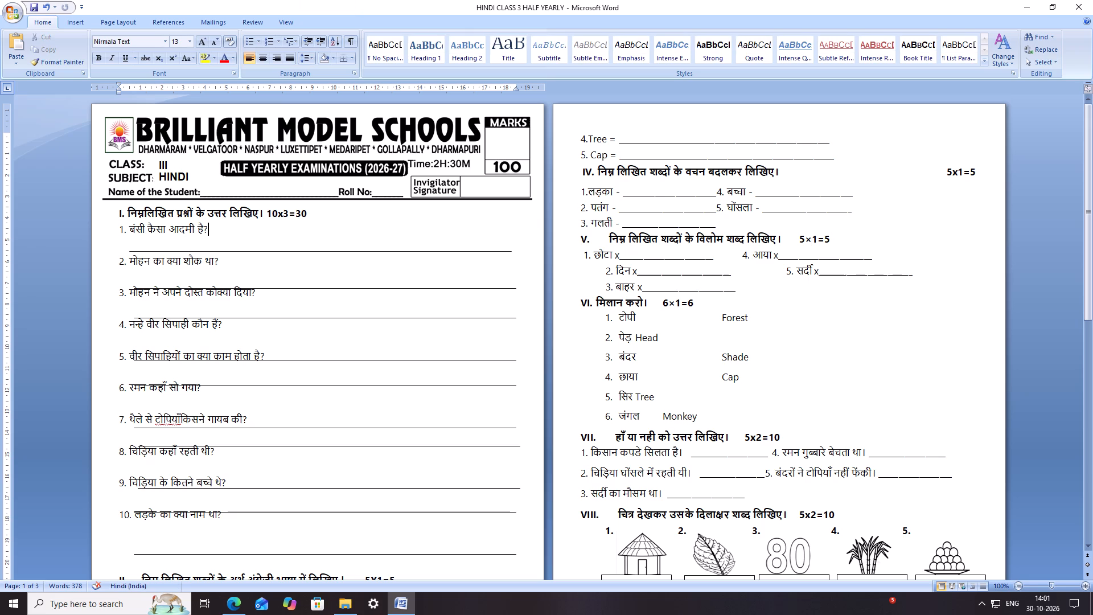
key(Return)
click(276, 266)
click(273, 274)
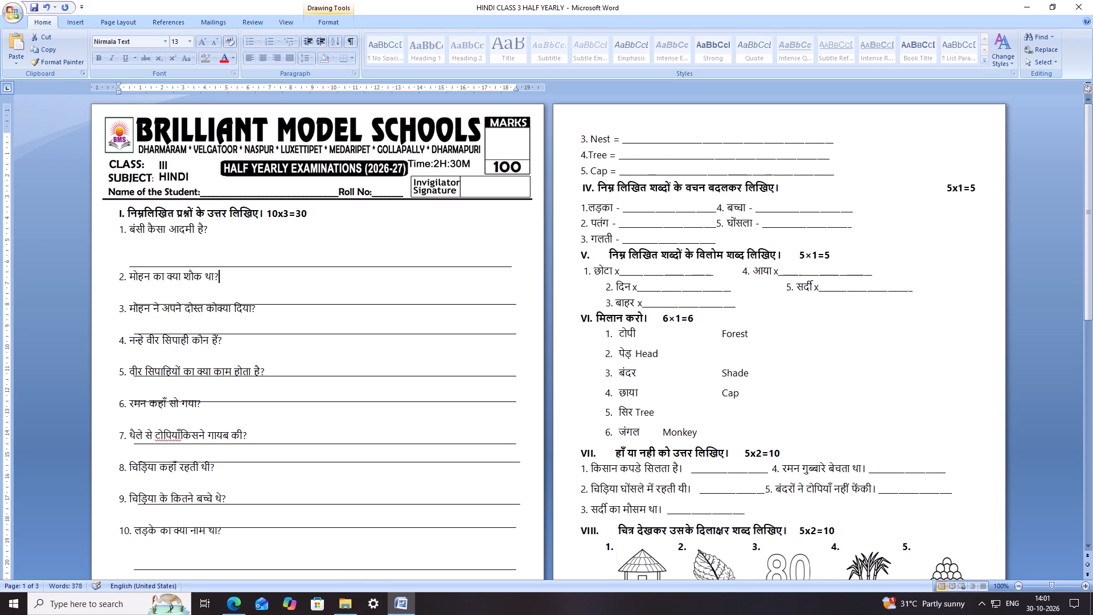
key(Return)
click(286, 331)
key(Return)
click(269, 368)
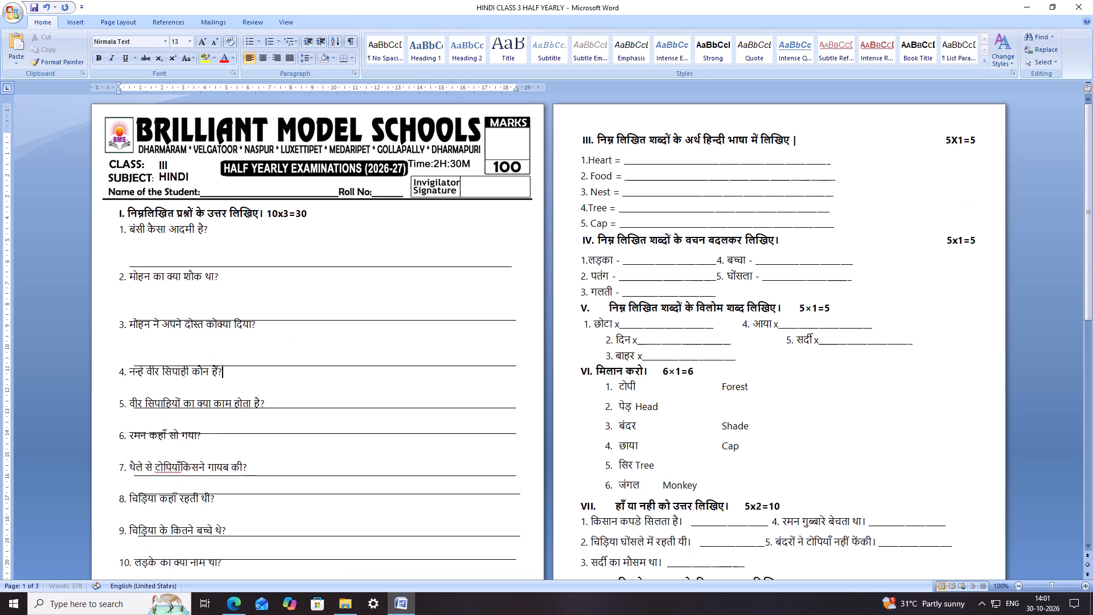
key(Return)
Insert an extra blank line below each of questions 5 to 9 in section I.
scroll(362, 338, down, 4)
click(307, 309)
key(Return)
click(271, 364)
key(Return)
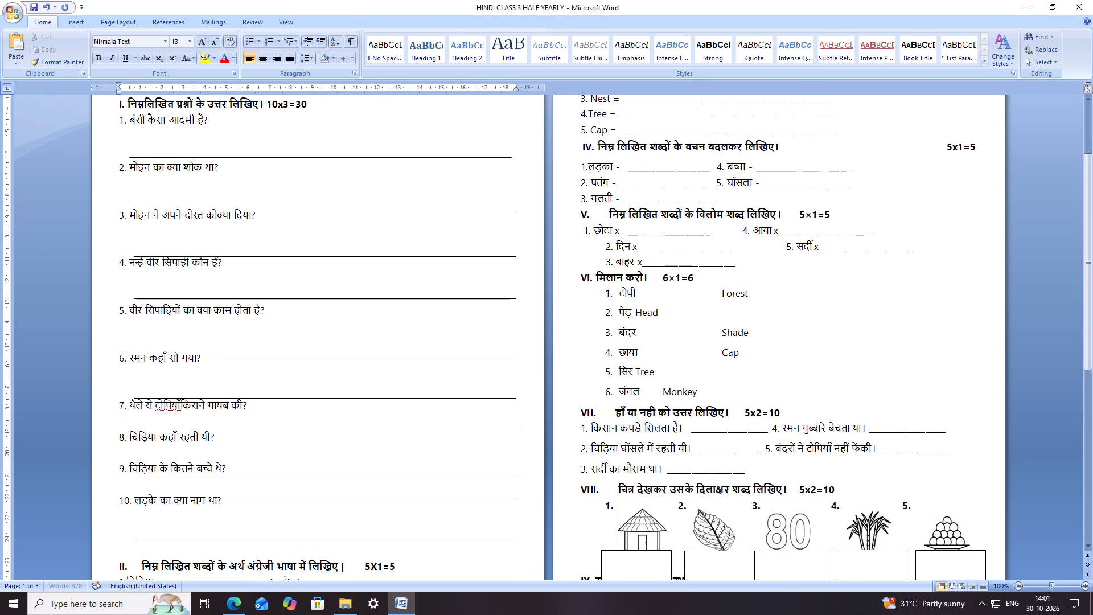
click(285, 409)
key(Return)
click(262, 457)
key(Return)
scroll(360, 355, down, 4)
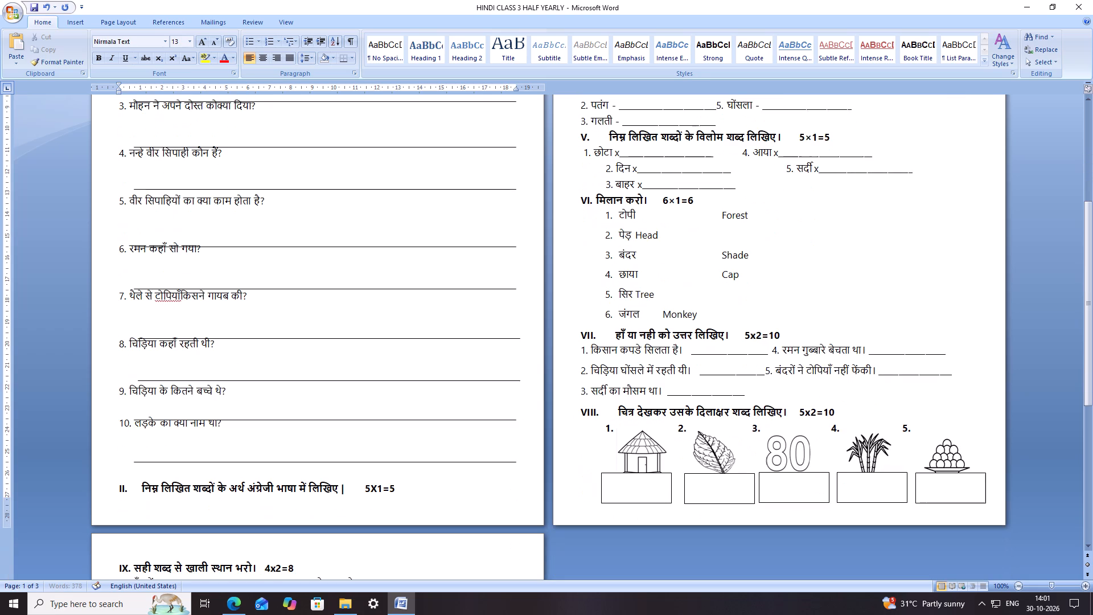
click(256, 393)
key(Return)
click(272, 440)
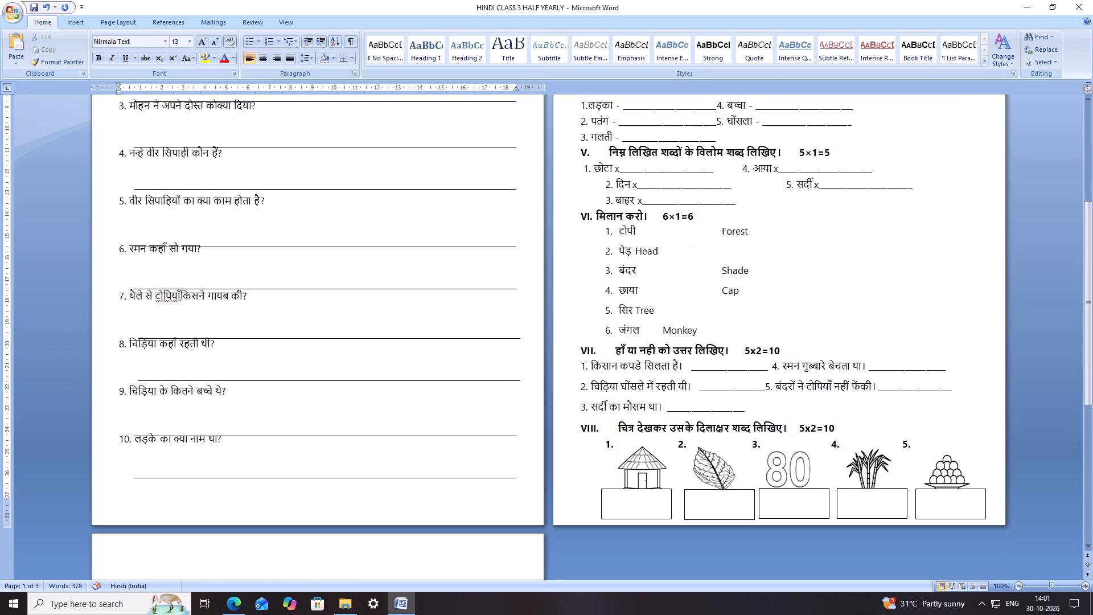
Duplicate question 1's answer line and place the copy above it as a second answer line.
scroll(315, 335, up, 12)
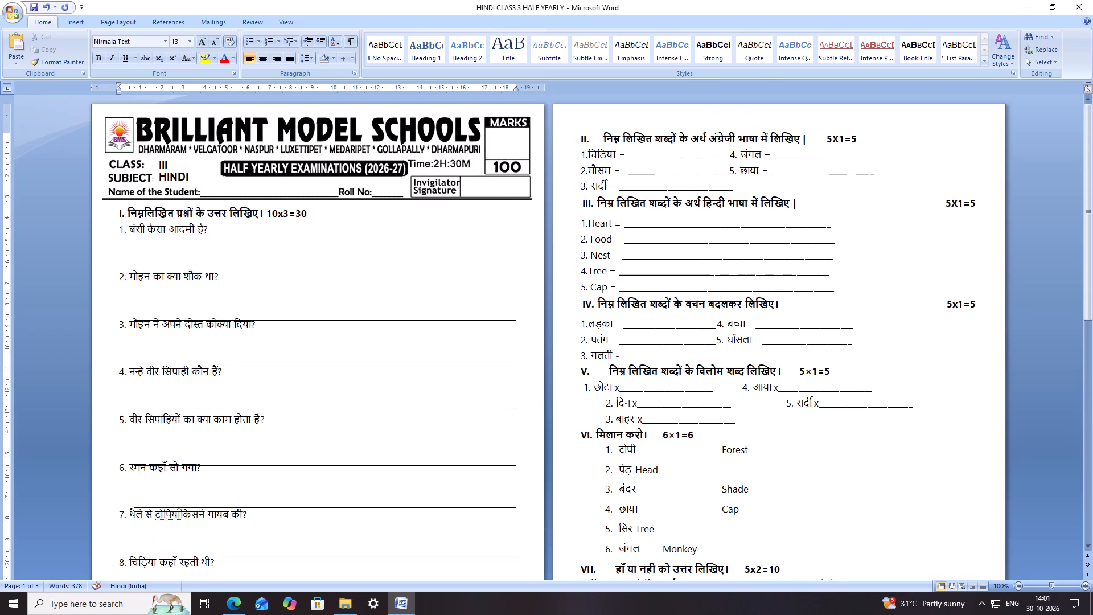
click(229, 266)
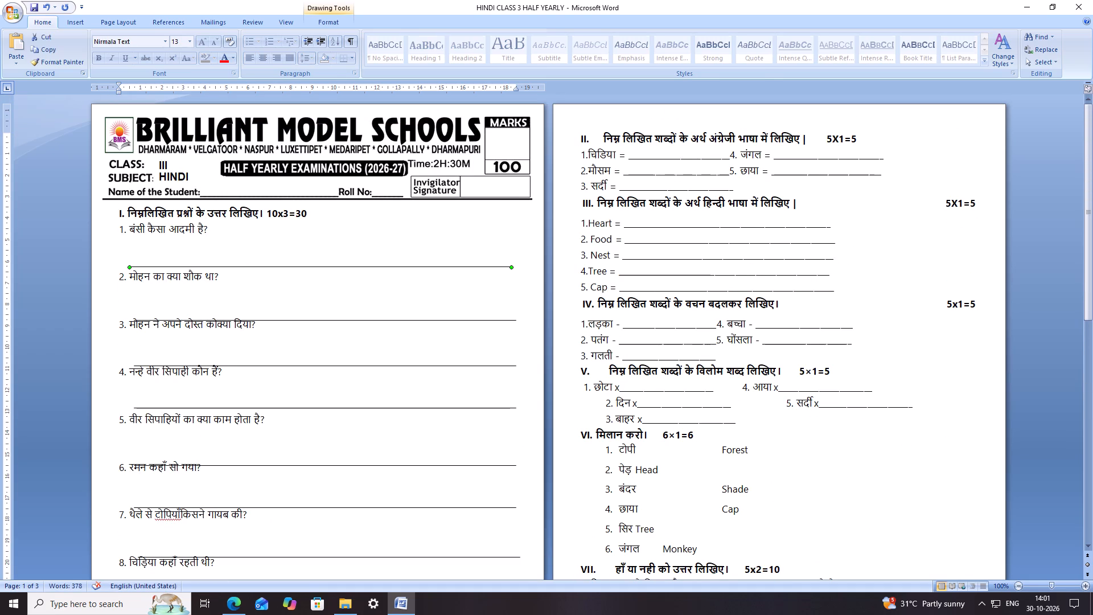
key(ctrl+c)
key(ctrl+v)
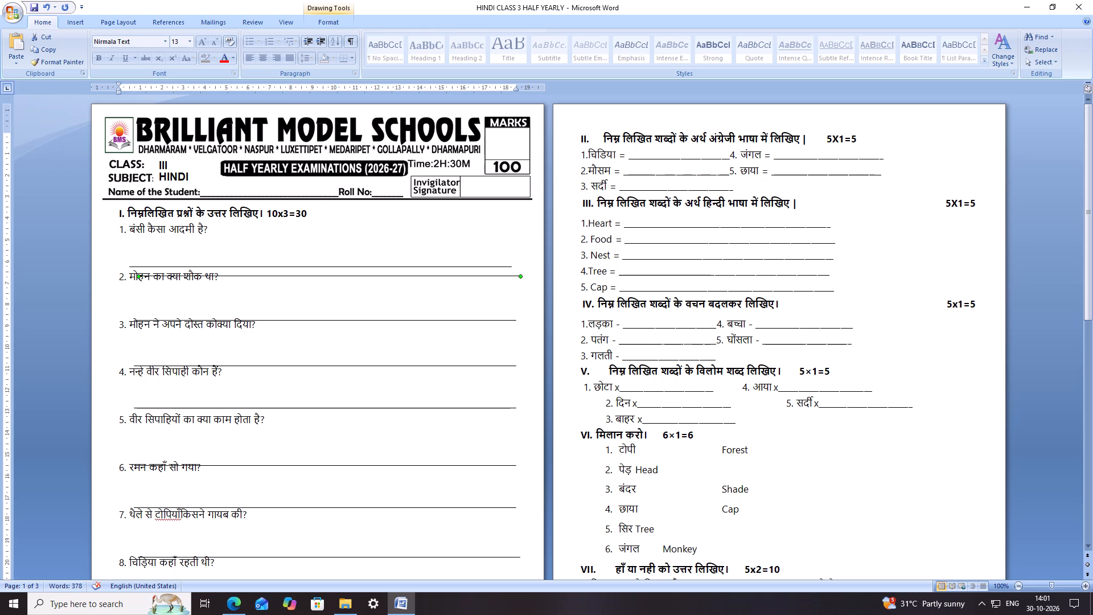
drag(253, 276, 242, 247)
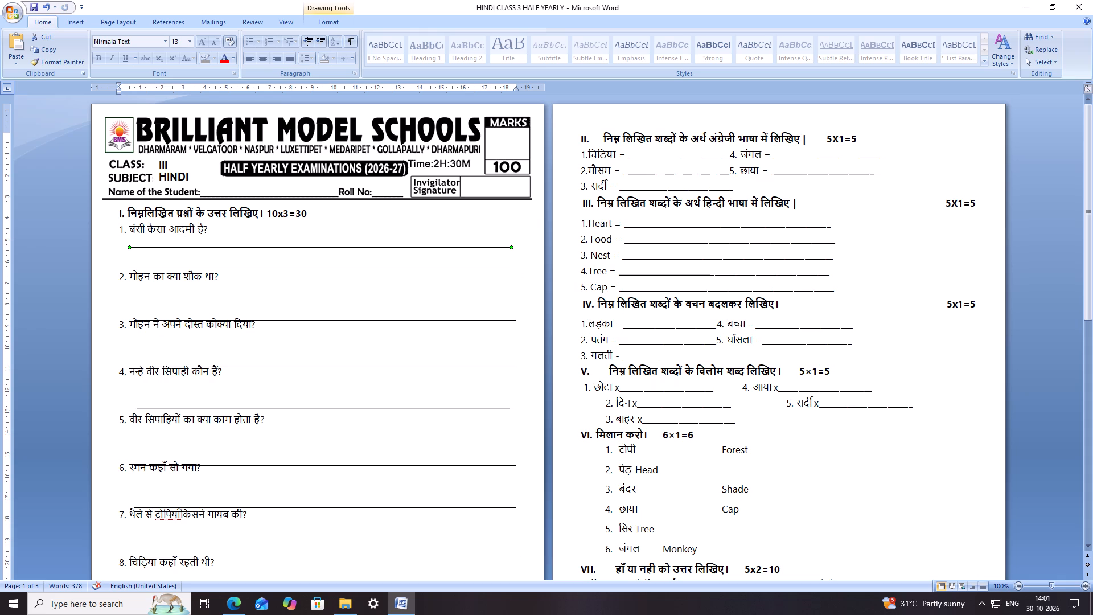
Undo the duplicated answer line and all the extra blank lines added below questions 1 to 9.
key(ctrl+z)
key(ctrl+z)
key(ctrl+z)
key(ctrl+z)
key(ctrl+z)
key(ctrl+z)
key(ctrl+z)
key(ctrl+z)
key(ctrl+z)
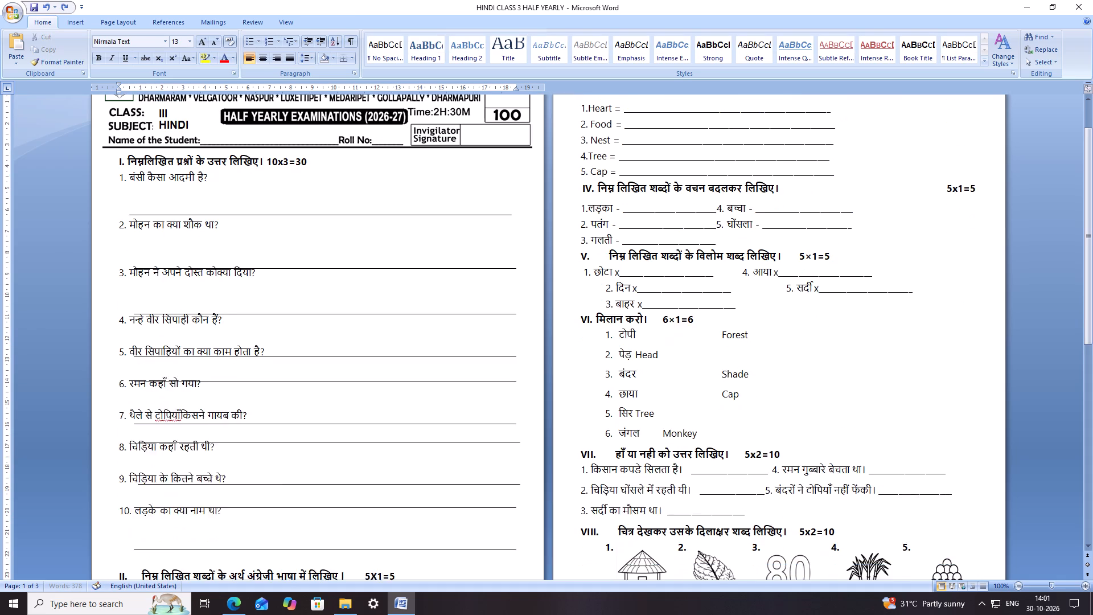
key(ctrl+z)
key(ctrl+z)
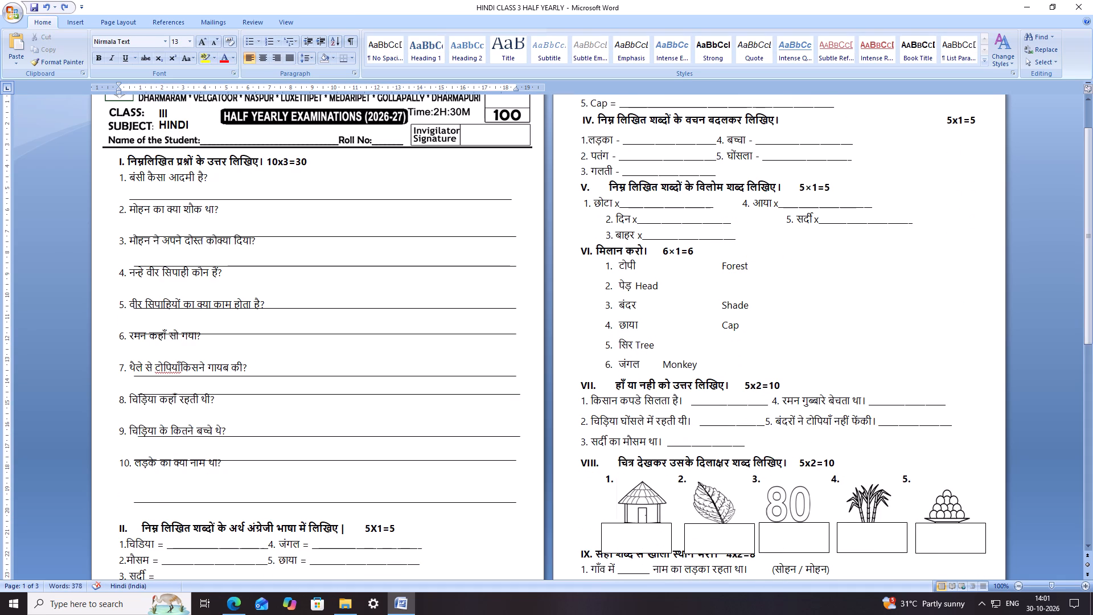
Move the answer lines overlapping questions 3 and 5 up into the gaps below questions 2 and 4.
drag(224, 237, 217, 232)
drag(217, 232, 219, 231)
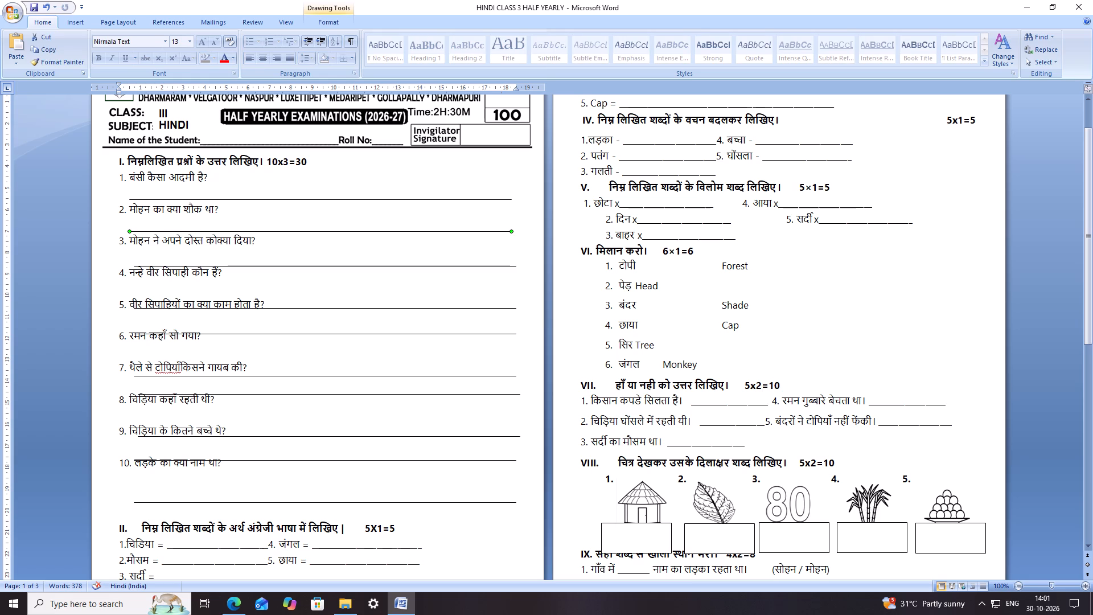
drag(230, 308, 228, 293)
drag(228, 293, 227, 294)
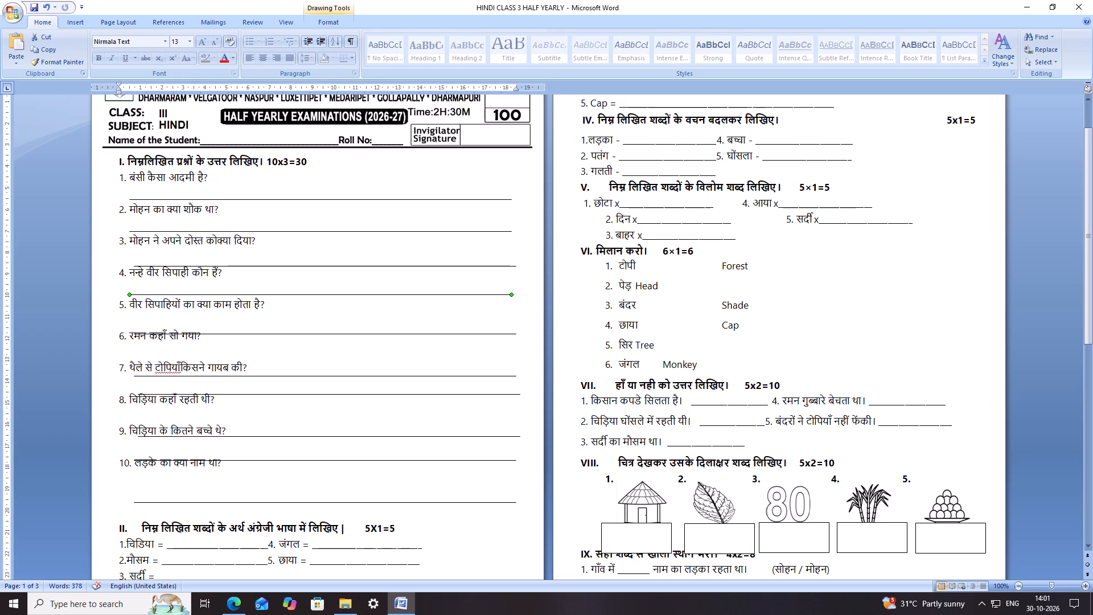
Save the Class 3 paper.
key(ctrl+s)
key(ctrl+s)
Move the answer lines of questions 3 and 5 up into the gaps directly below those questions.
scroll(104, 308, up, 2)
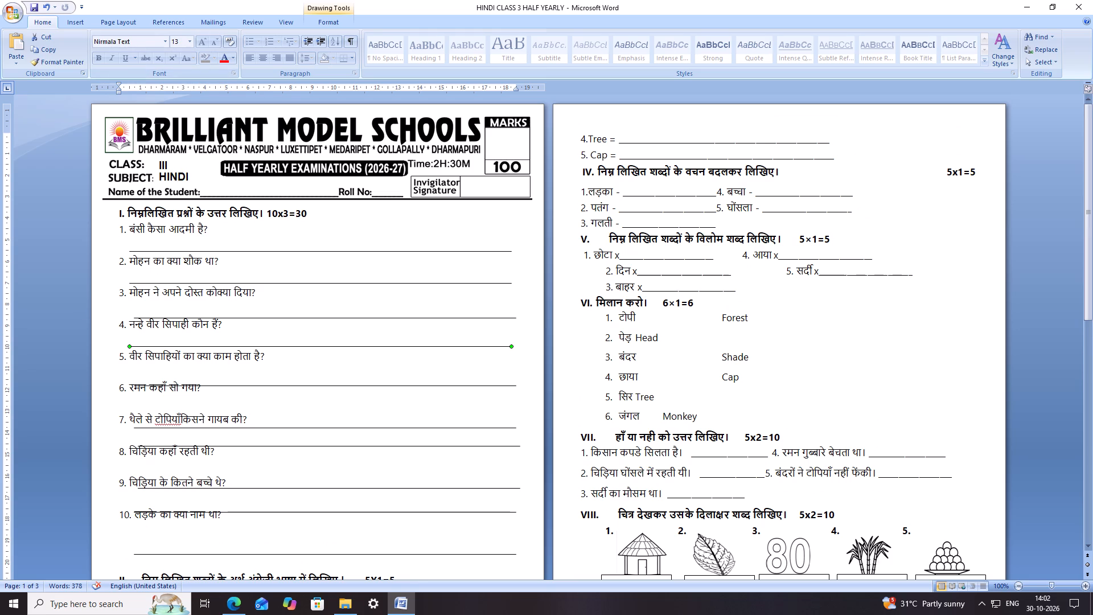
drag(250, 318, 243, 316)
drag(243, 316, 243, 315)
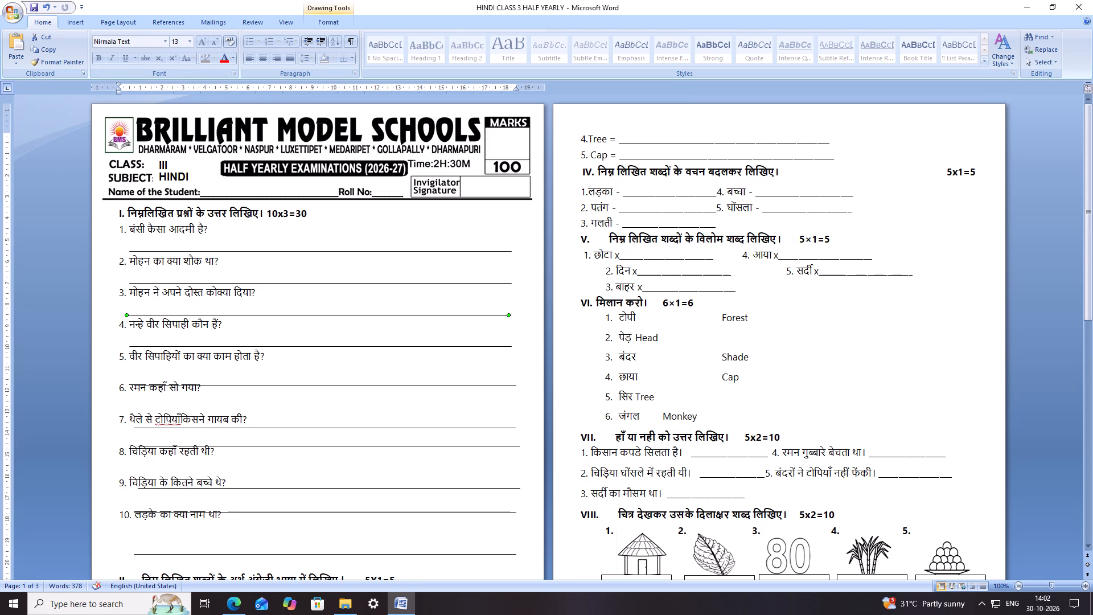
drag(240, 386, 234, 379)
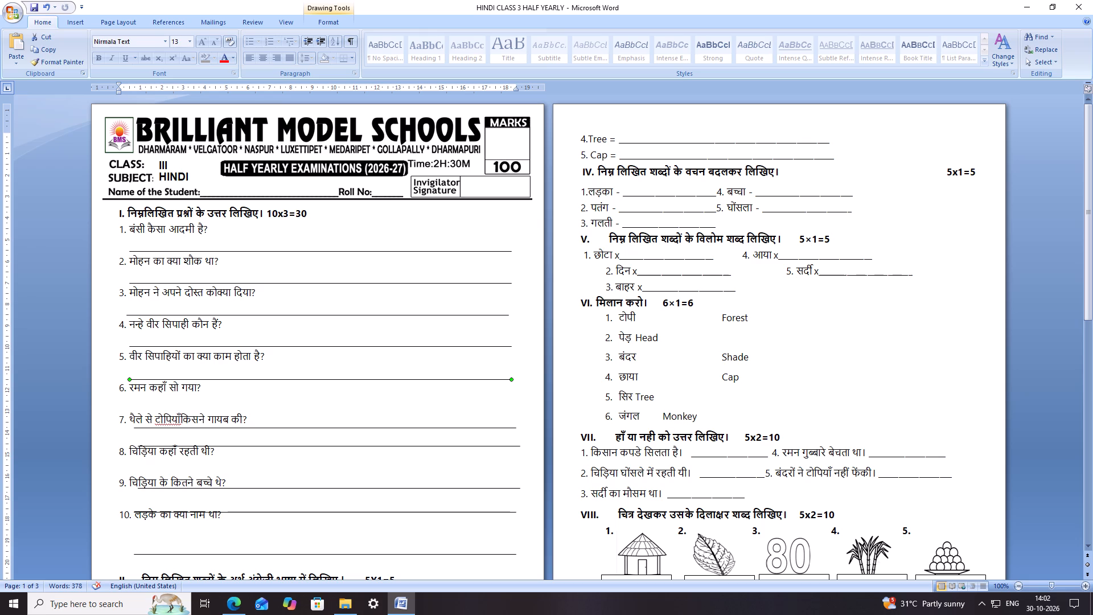
Delete the misplaced answer line running just under the text of question 7.
click(224, 424)
click(226, 427)
click(224, 429)
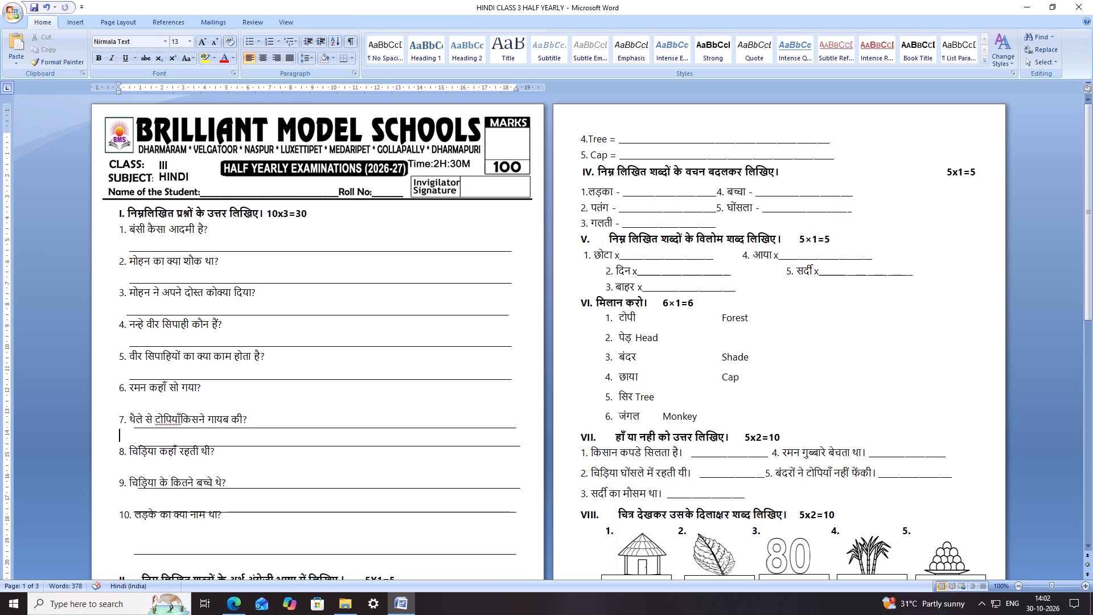
click(224, 428)
key(Delete)
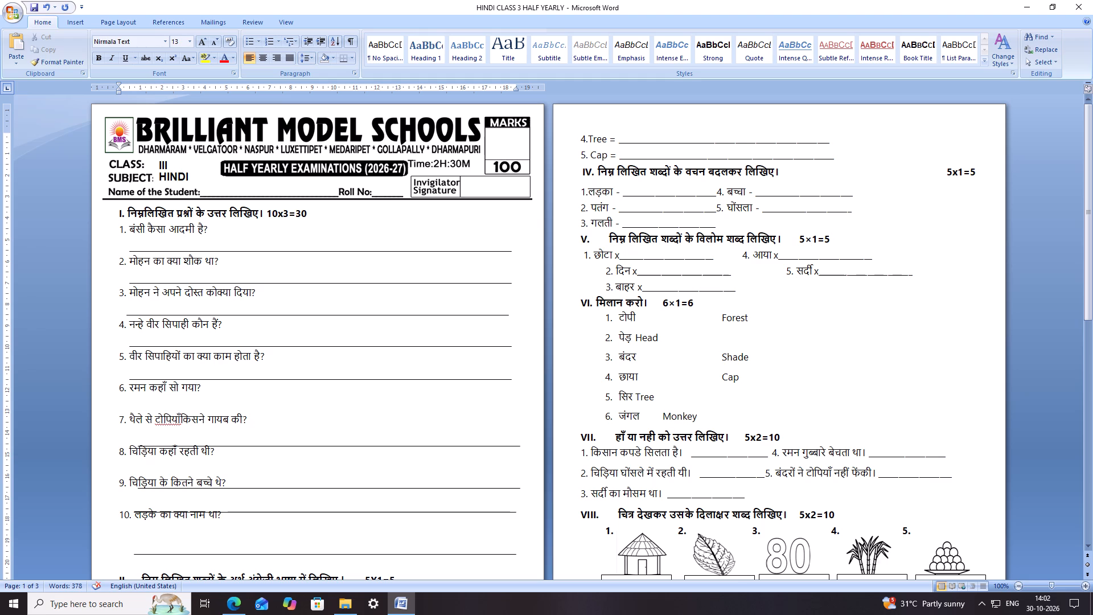
Move the answer line touching question 8 up into the gap below question 7, aligned with the lines above.
drag(227, 446, 227, 442)
drag(227, 442, 218, 442)
drag(218, 442, 217, 441)
Duplicate the answer line below question 7 and place the copy in the gap below question 6, aligned with the others.
key(ctrl+c)
key(ctrl+v)
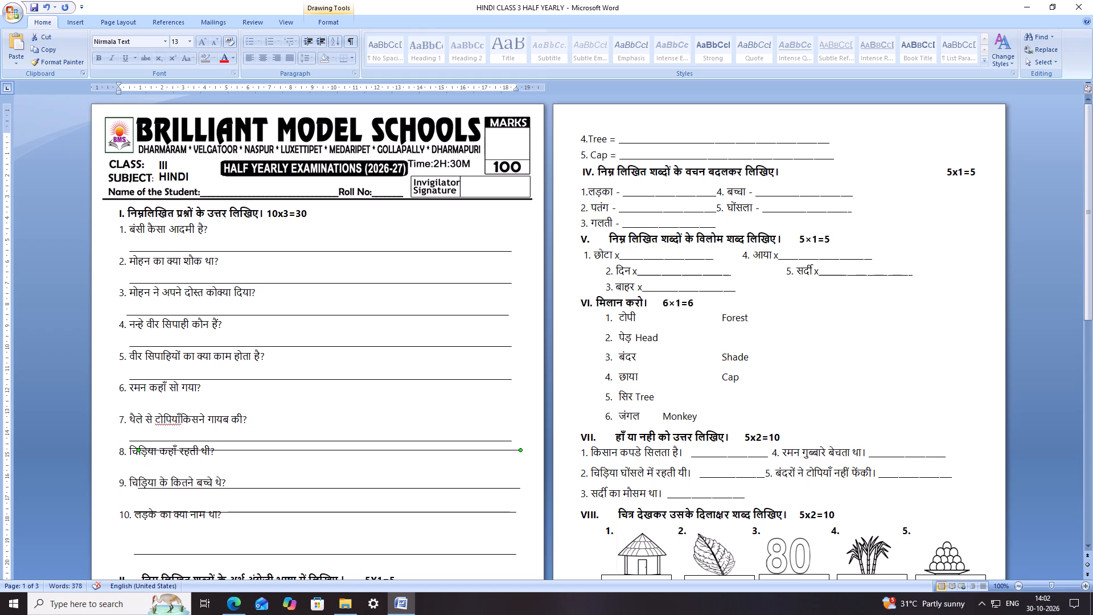
drag(229, 449, 222, 424)
drag(222, 424, 217, 410)
drag(217, 410, 220, 410)
Move the answer lines of questions 8, 9 and 10 up into the gaps directly below those questions.
scroll(230, 442, down, 2)
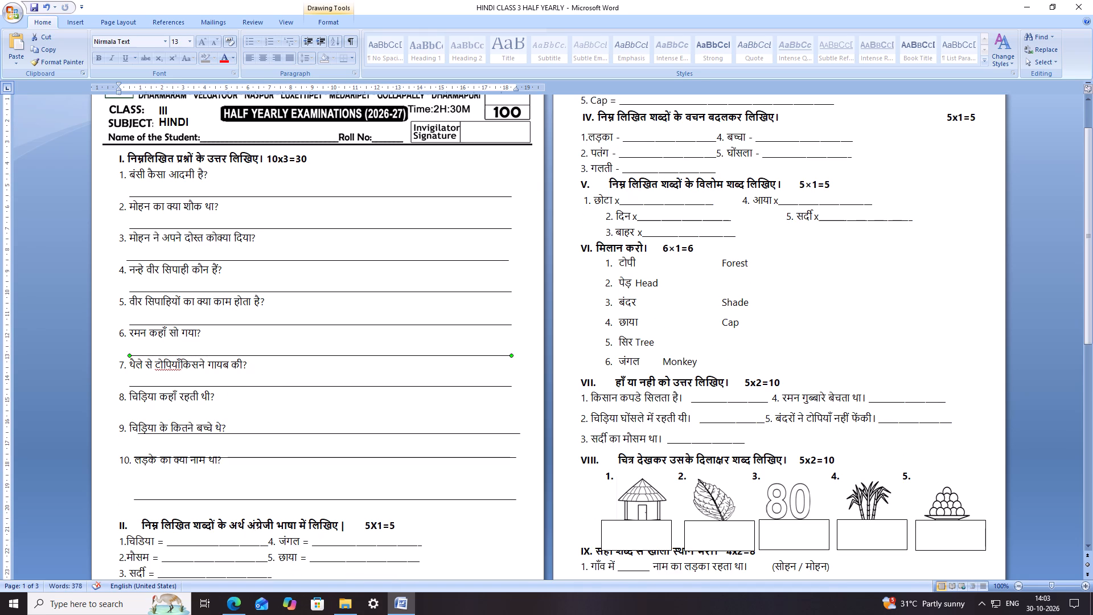
click(206, 434)
click(206, 432)
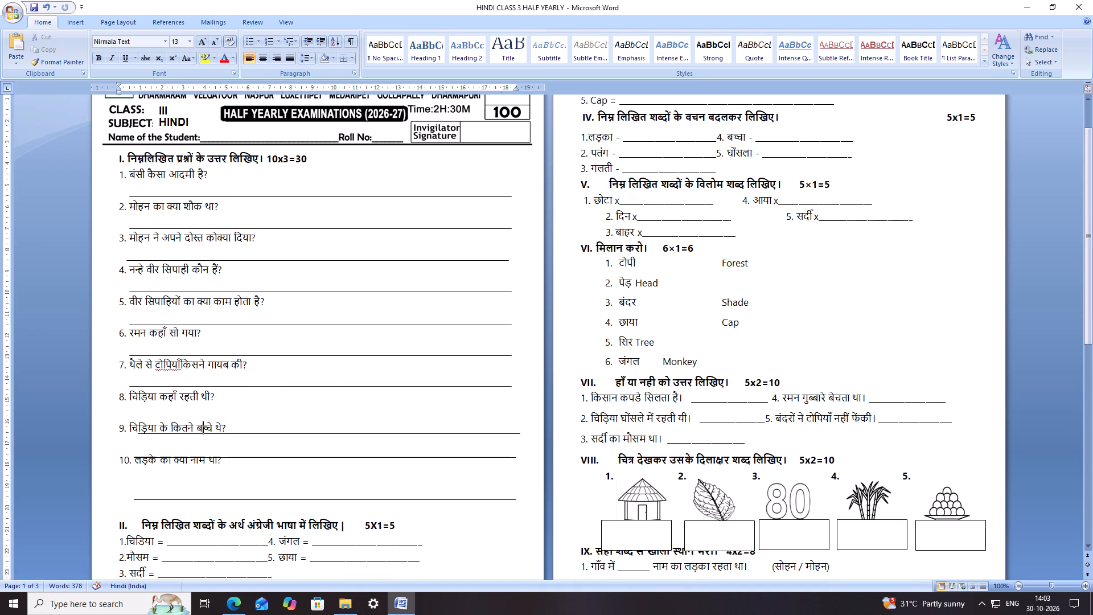
drag(221, 433, 215, 418)
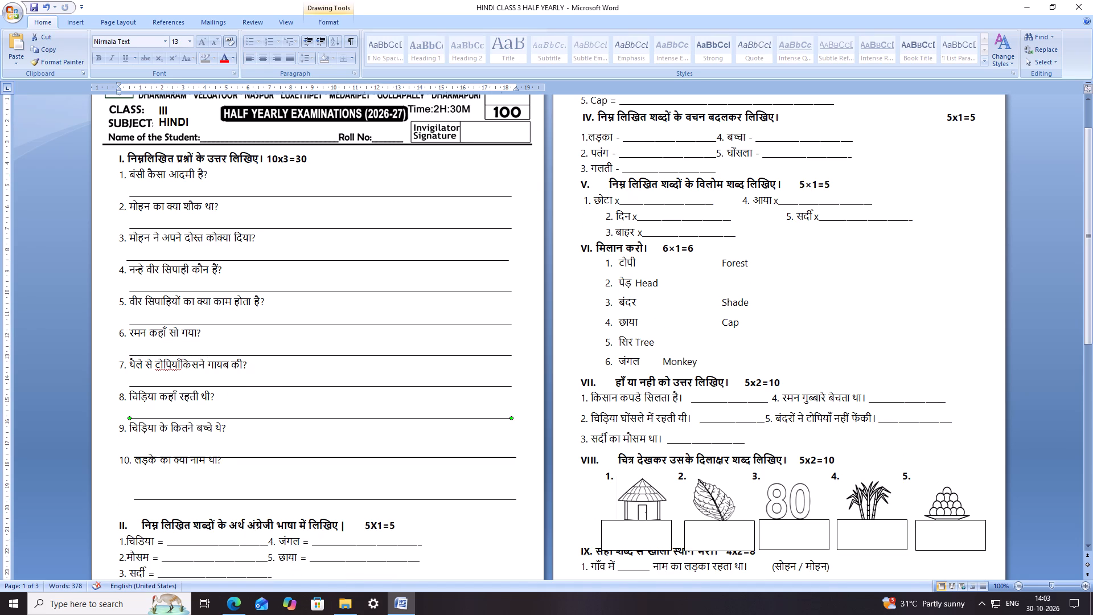
drag(223, 457, 220, 449)
drag(215, 499, 215, 486)
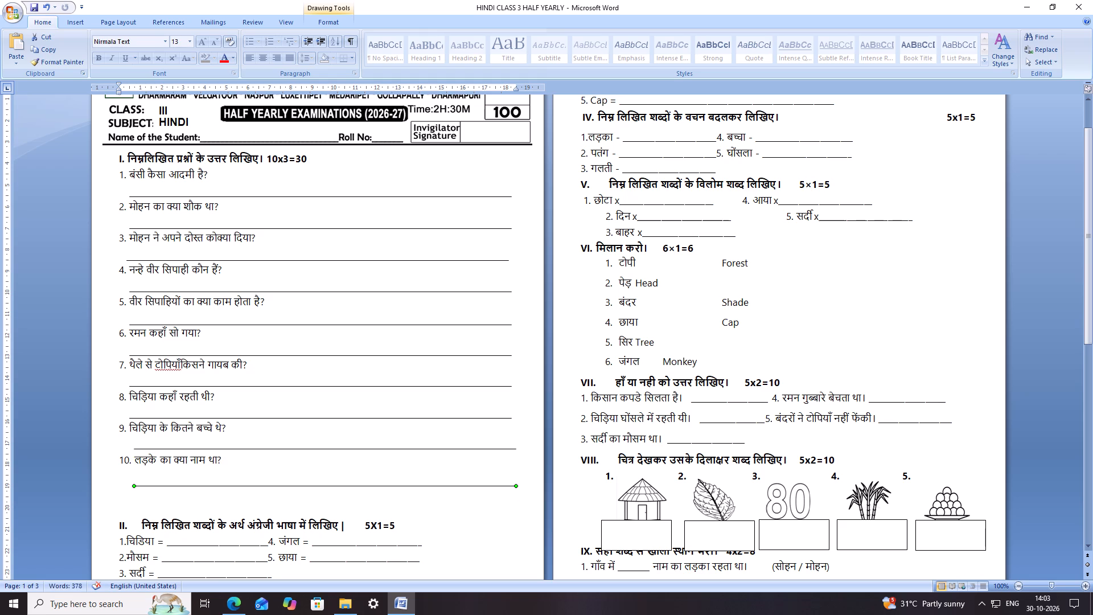
Remove two empty lines between question 10 and the section II heading.
click(150, 516)
key(BackSpace)
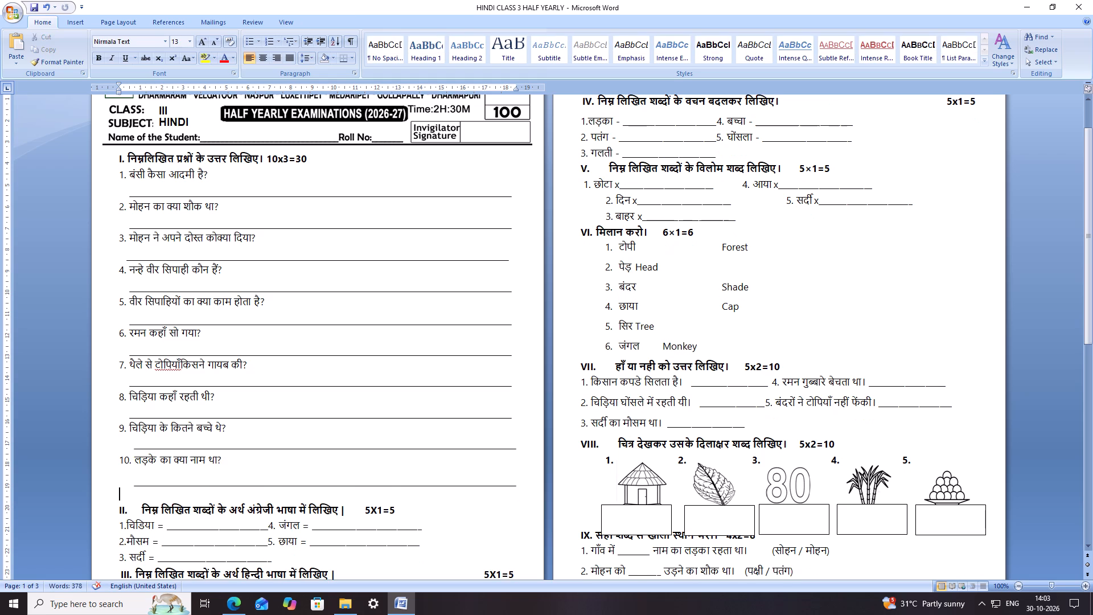
key(BackSpace)
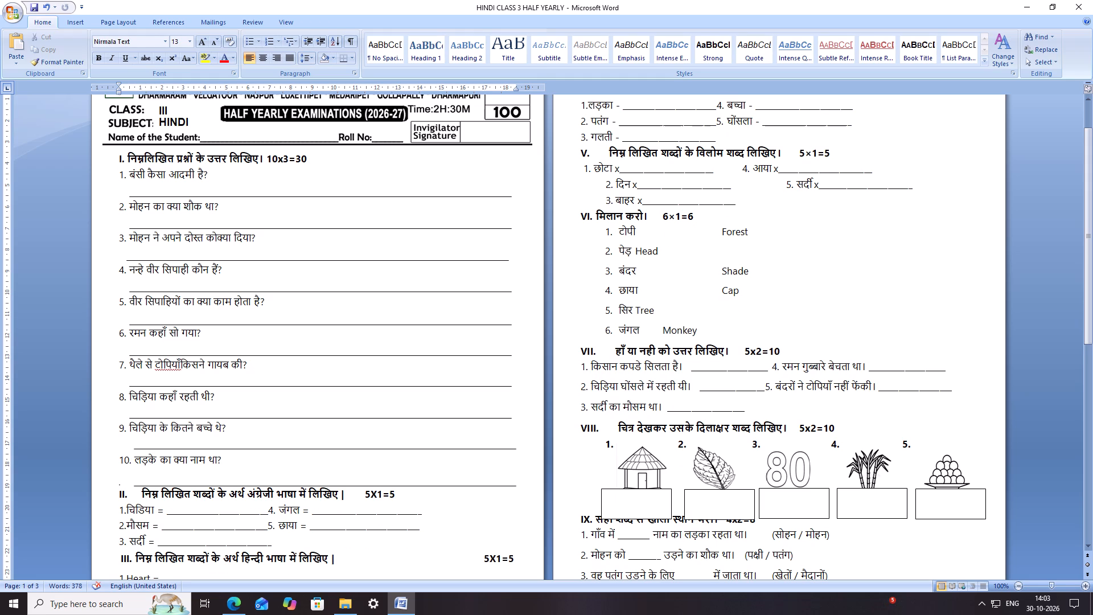
Align the answer line below question 10 with those above and raise it slightly clear of the section II heading.
drag(231, 485, 226, 483)
drag(226, 483, 226, 484)
click(427, 457)
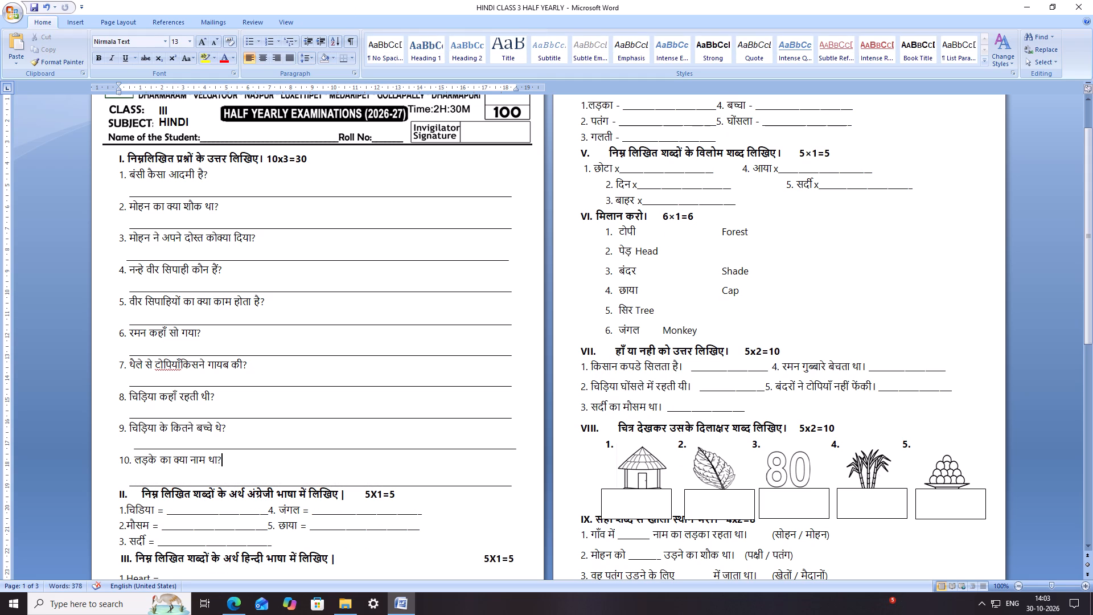
drag(293, 486, 291, 481)
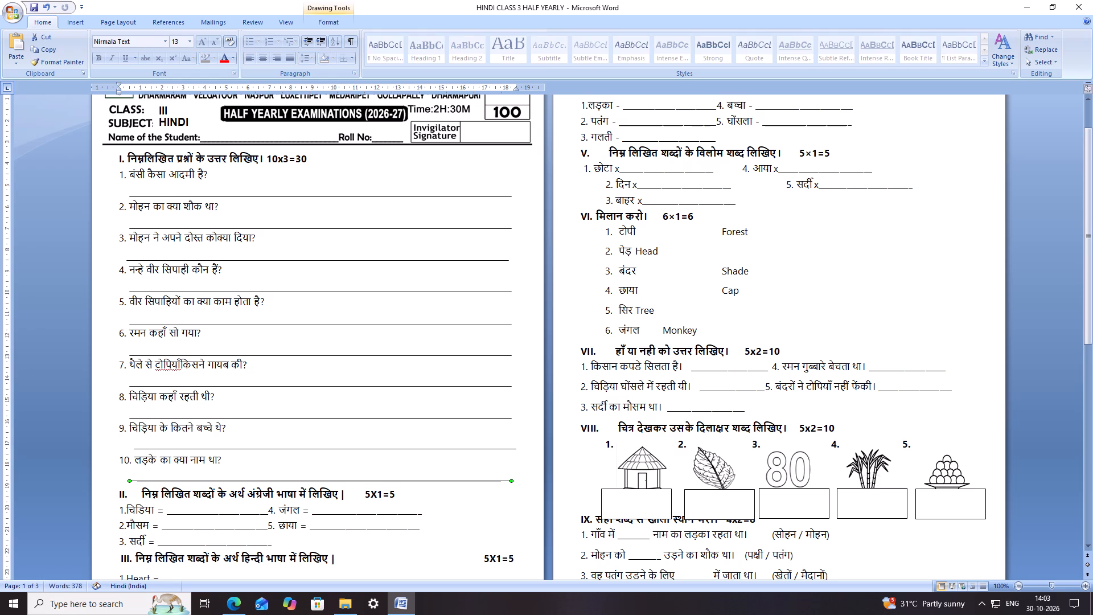
click(361, 466)
Save the Class 3 paper.
key(ctrl+s)
key(ctrl+s)
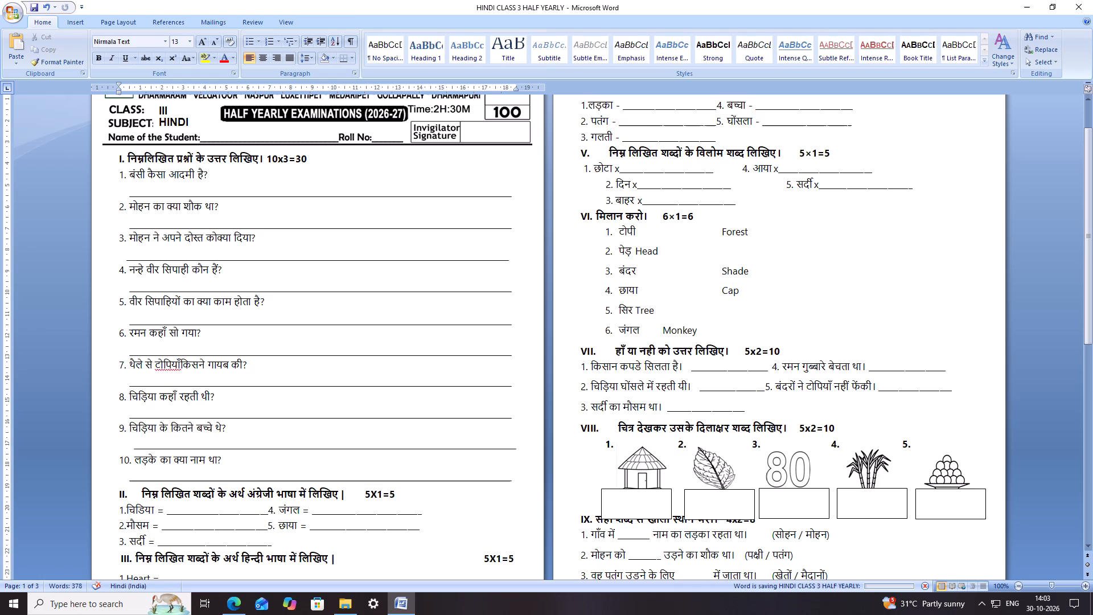
key(ctrl+s)
Indent items 1, 2 and 3 of section II by five spaces each.
scroll(241, 471, down, 5)
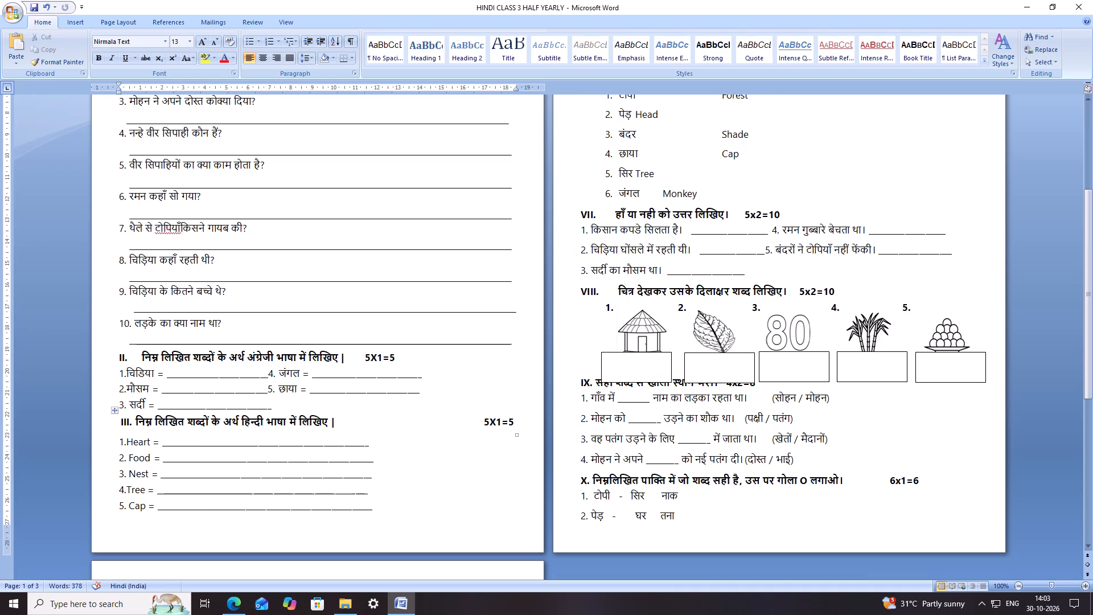
click(113, 376)
key(space)
key(space)
key(space)
key(space)
key(space)
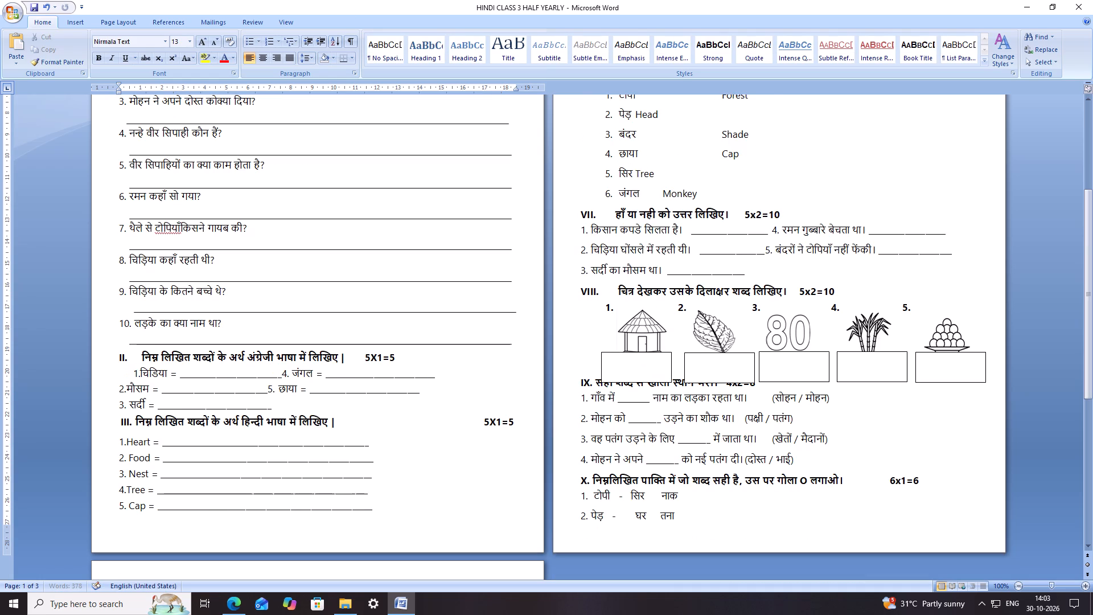
click(114, 393)
key(space)
key(space)
key(space)
key(space)
key(space)
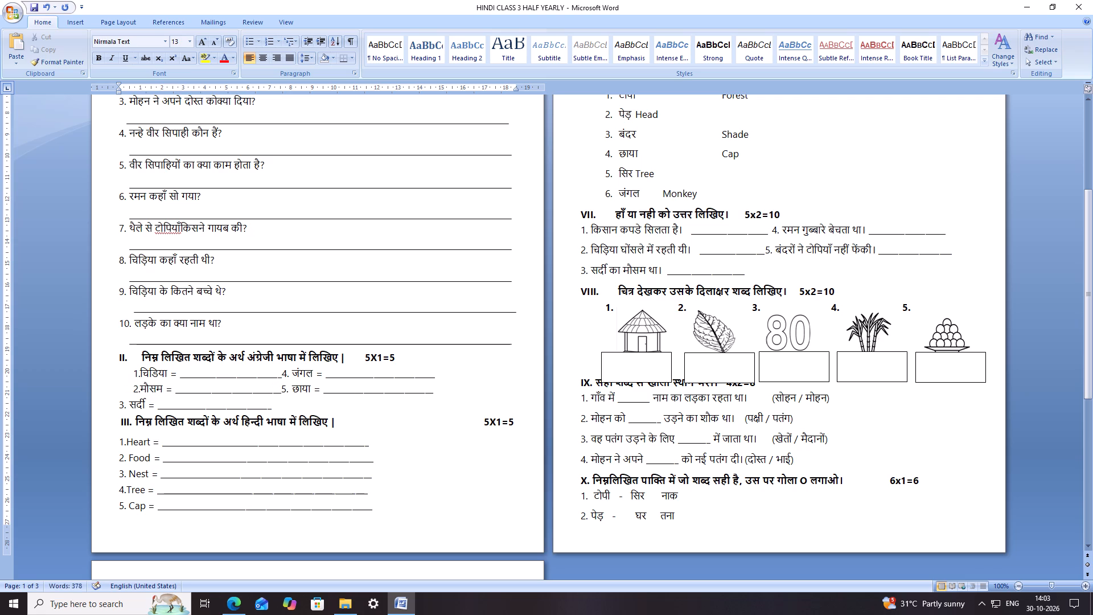
click(118, 404)
key(space)
key(space)
key(space)
key(space)
key(space)
key(space)
key(BackSpace)
Insert spaces before items 4 and 5 of section II, six and seven respectively, to set them apart as a second column.
click(283, 376)
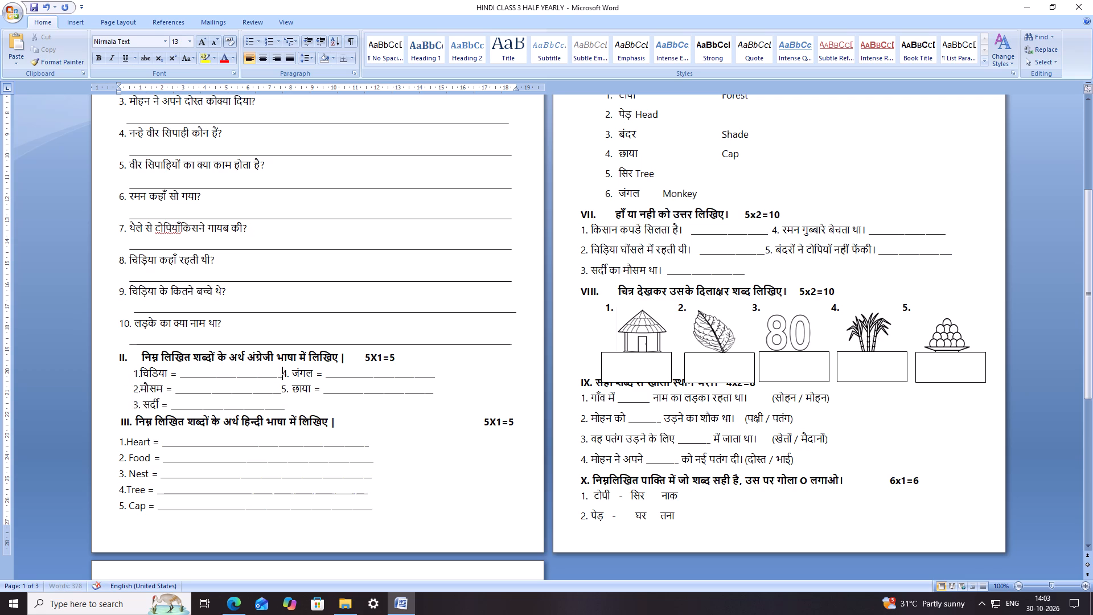
key(space)
key(space)
key(space)
key(space)
key(space)
key(space)
click(281, 389)
key(space)
key(space)
key(space)
key(space)
key(space)
key(space)
key(space)
Set the line spacing of the section II items to 2.0.
drag(287, 407, 106, 381)
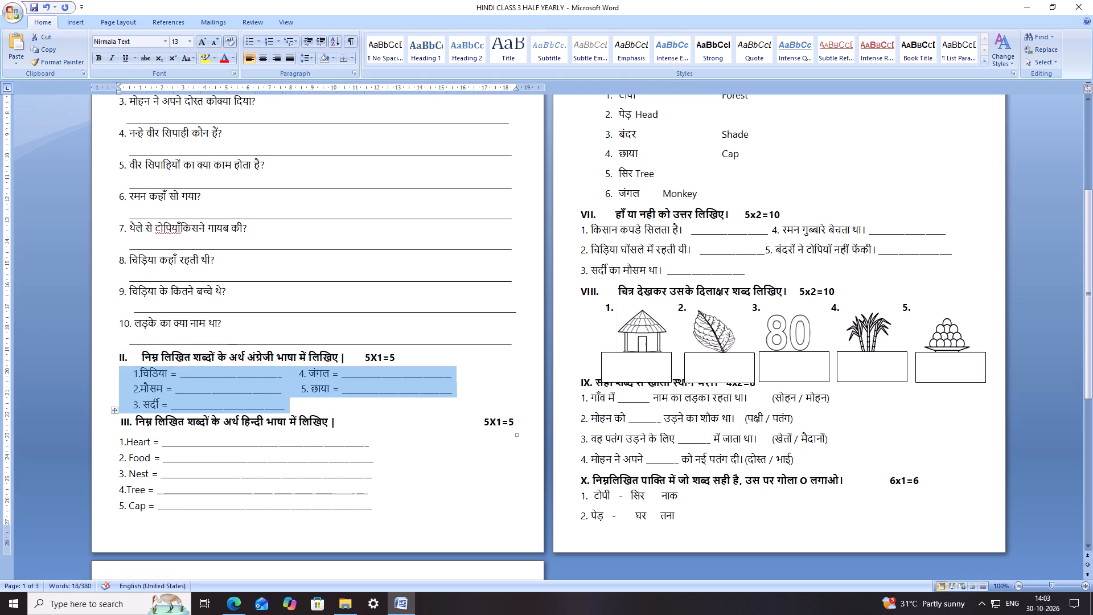
scroll(470, 420, up, 7)
scroll(658, 317, up, 6)
scroll(660, 307, down, 7)
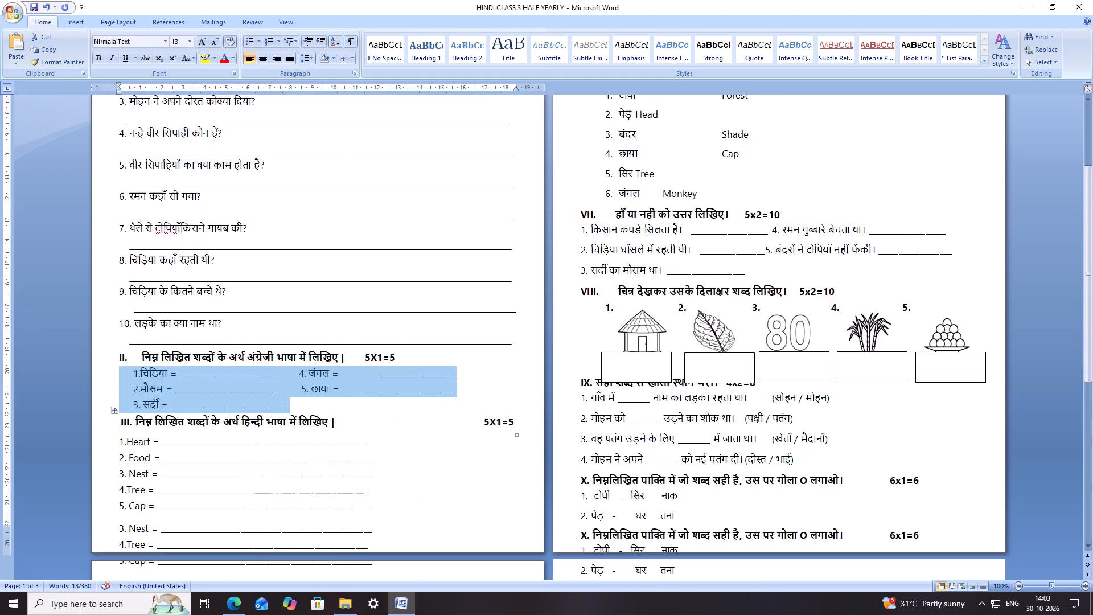
scroll(662, 316, down, 17)
scroll(457, 374, up, 15)
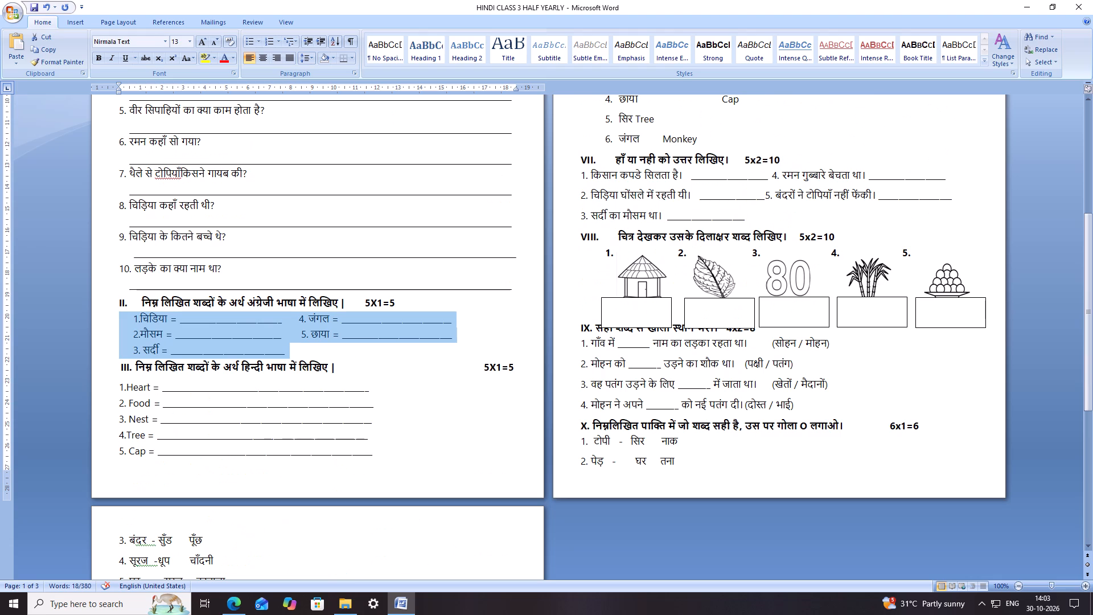
click(308, 57)
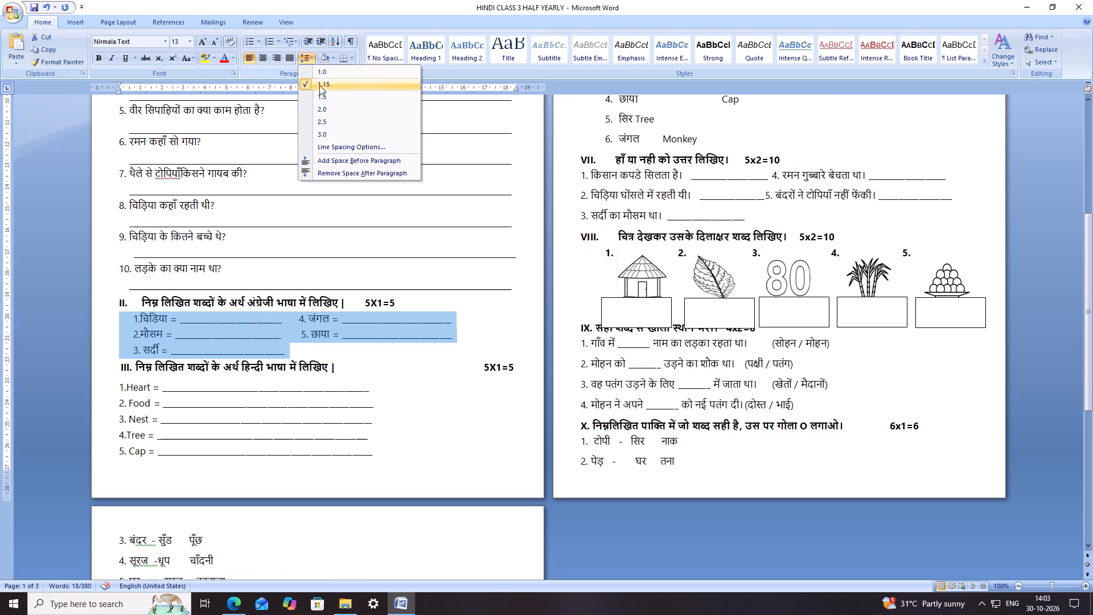
click(325, 108)
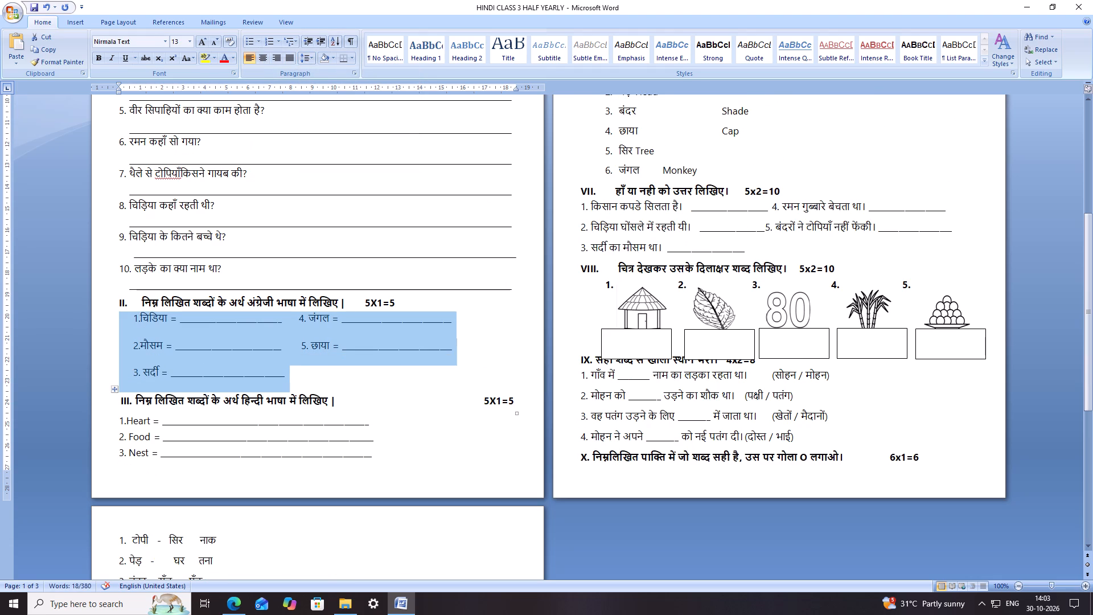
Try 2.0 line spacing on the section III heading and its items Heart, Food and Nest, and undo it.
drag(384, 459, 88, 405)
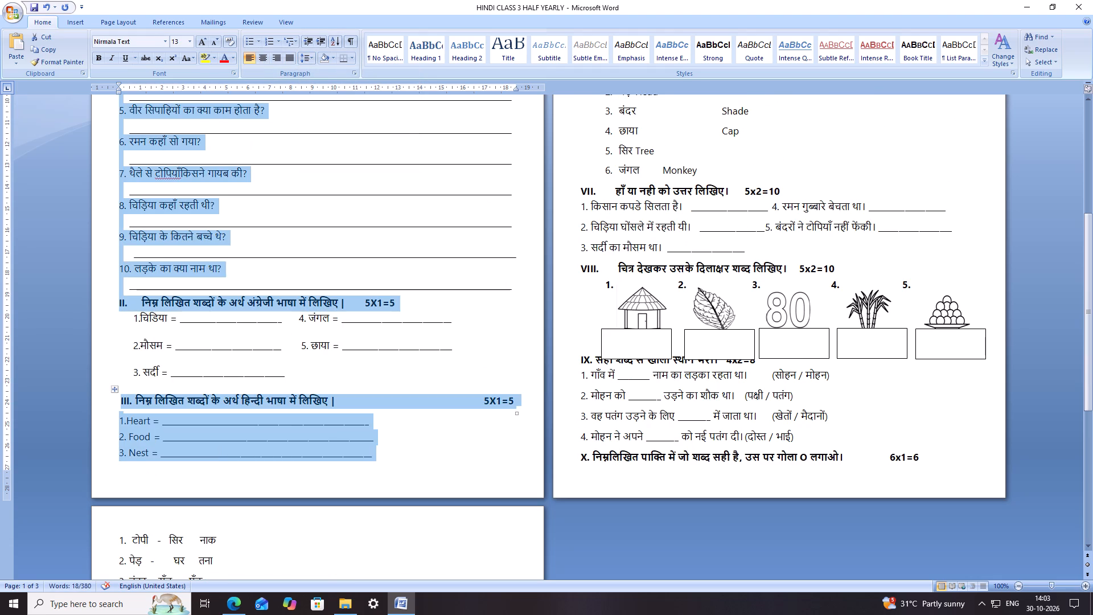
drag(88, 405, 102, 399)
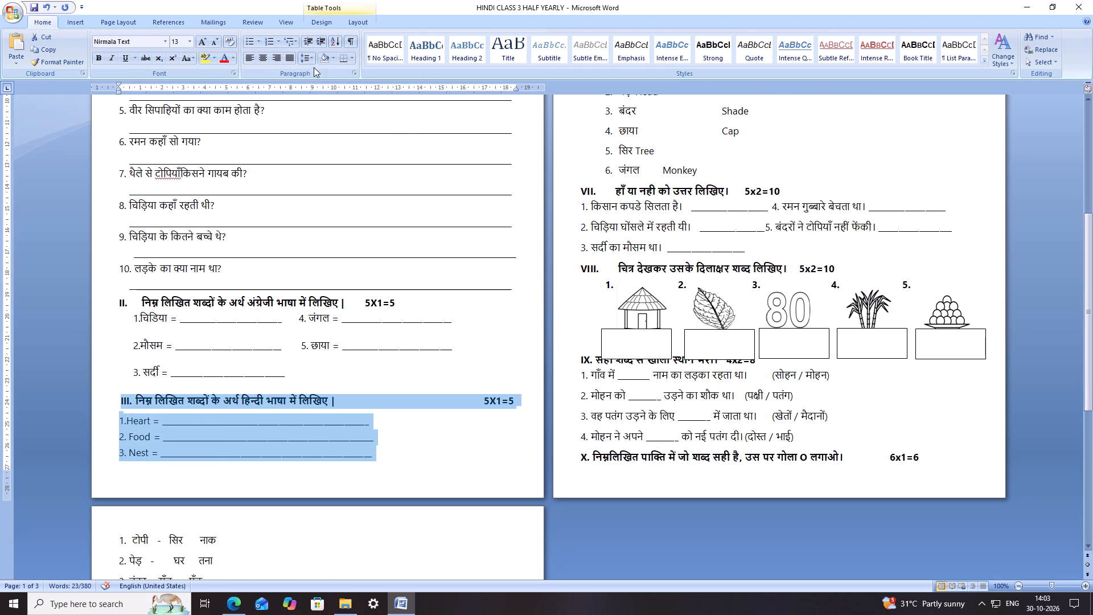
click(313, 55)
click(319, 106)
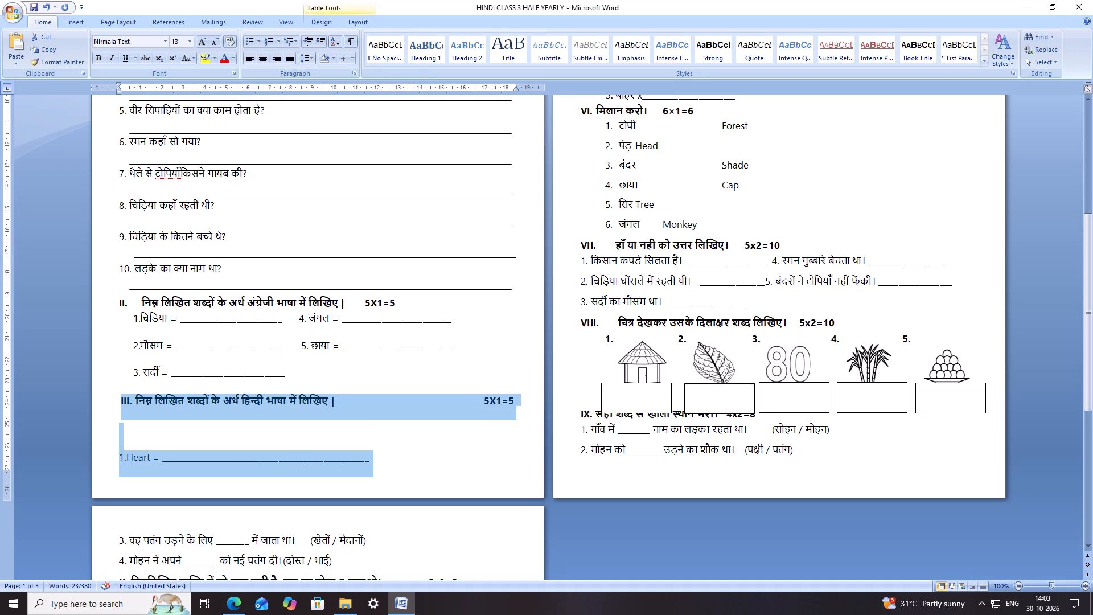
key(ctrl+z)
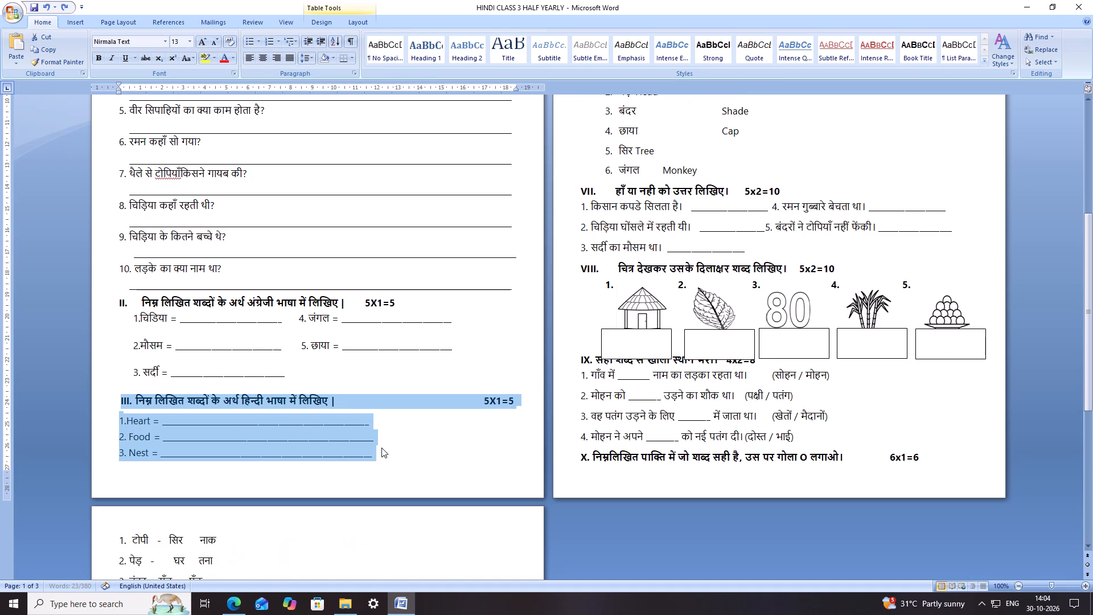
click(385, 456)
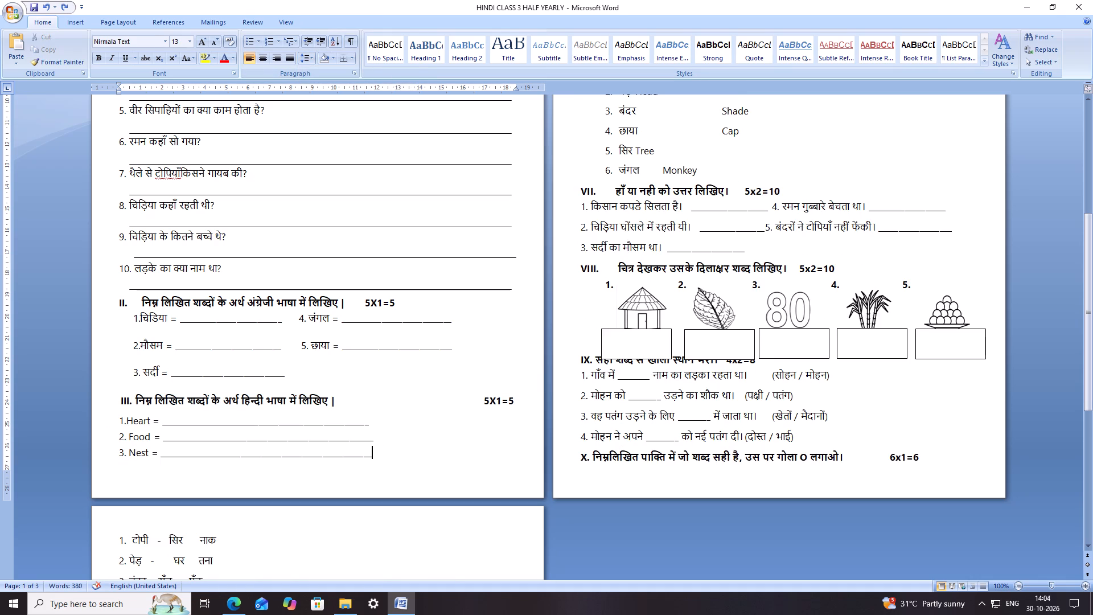
Insert three line breaks before the section III heading to push the section onto the second page.
scroll(494, 440, up, 12)
scroll(573, 371, down, 12)
click(118, 322)
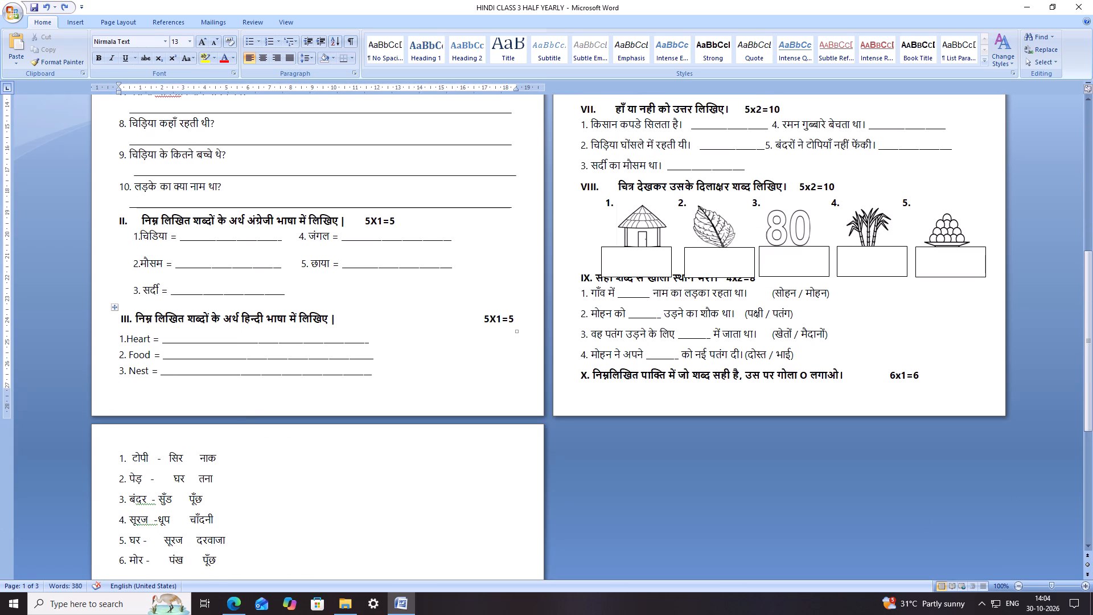
click(122, 321)
key(Return)
key(Return)
key(Return)
key(Return)
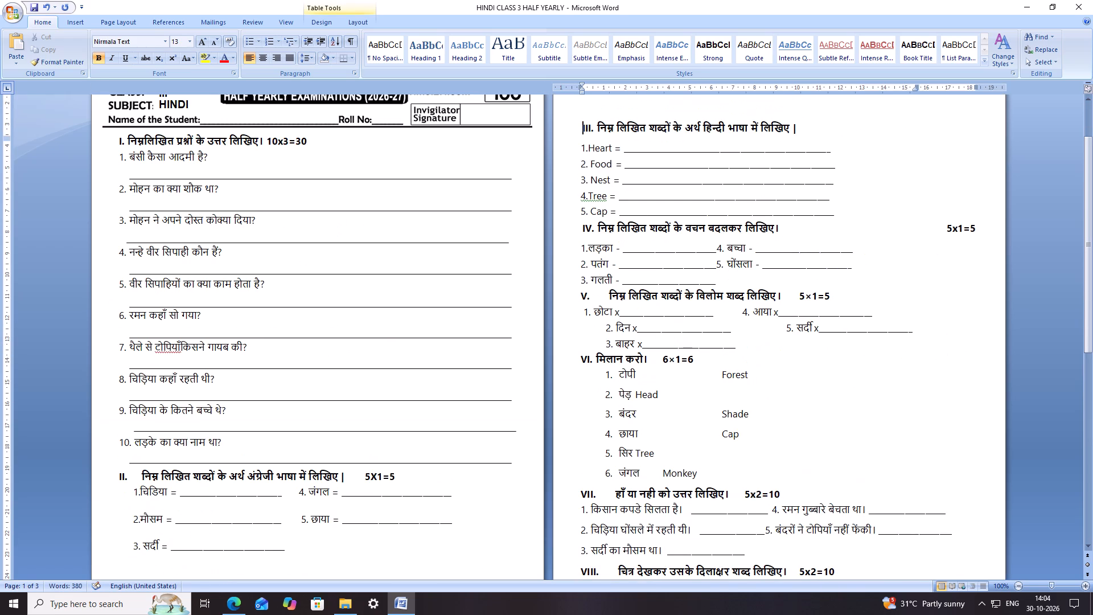
key(BackSpace)
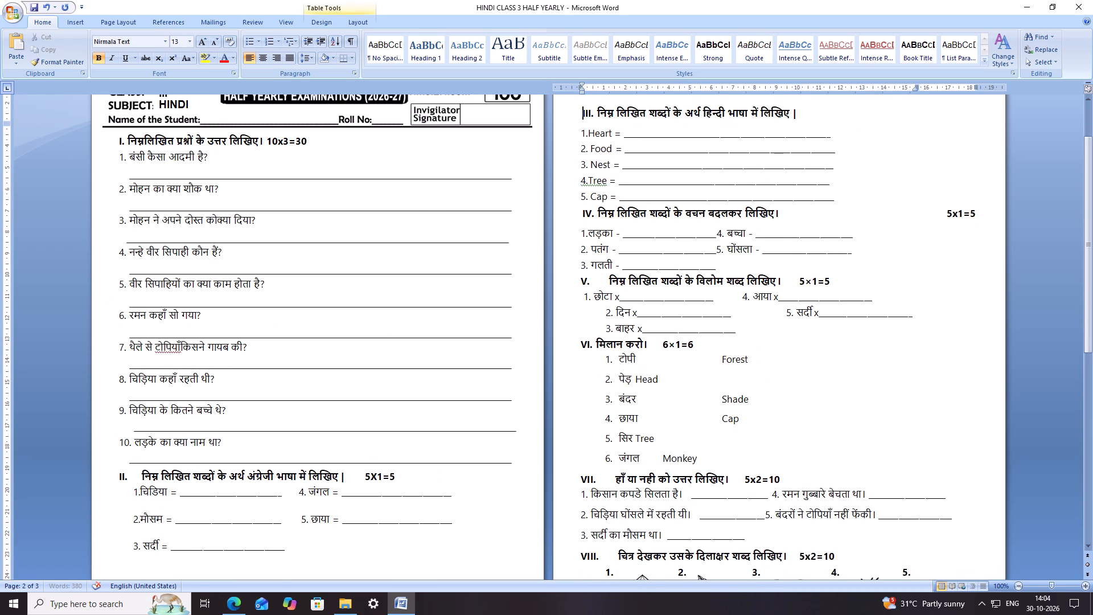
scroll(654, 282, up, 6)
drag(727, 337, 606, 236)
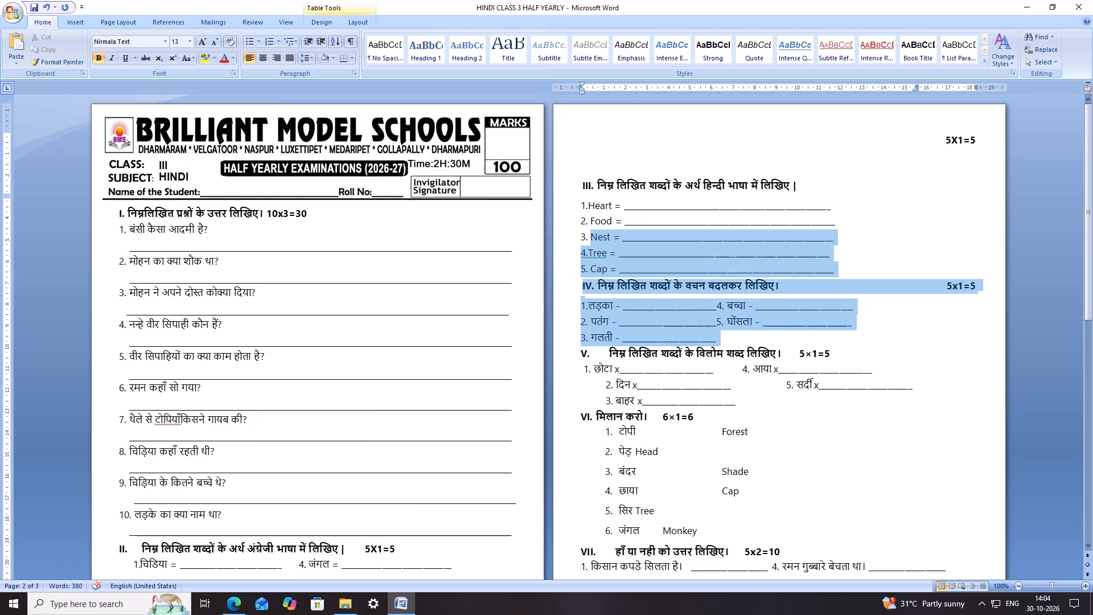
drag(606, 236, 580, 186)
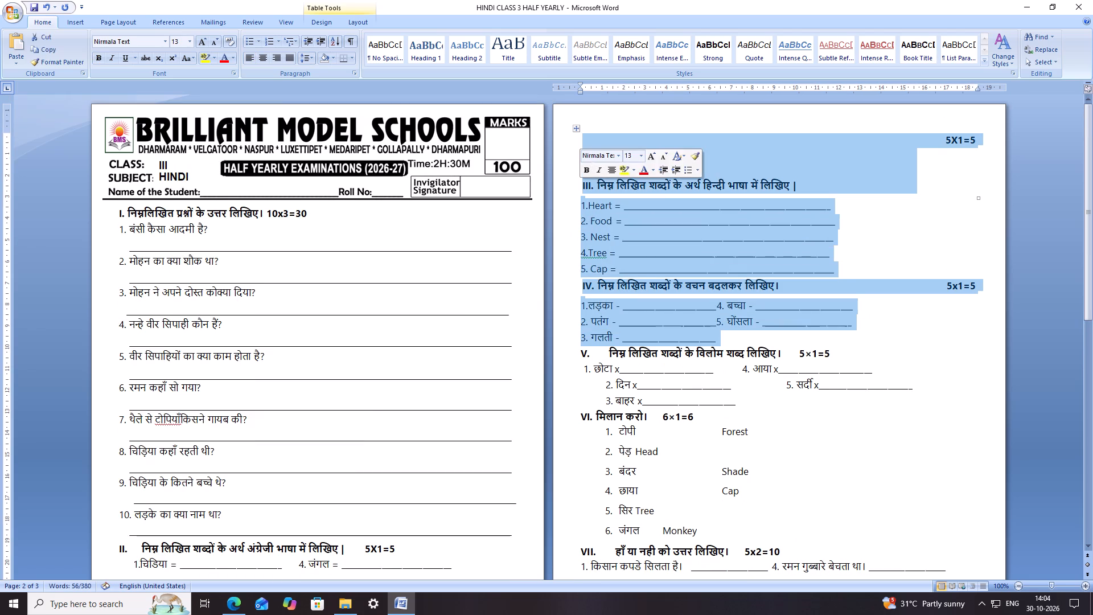
Copy the section III heading at the top of the second page, together with the blank lines above it.
click(594, 145)
click(605, 164)
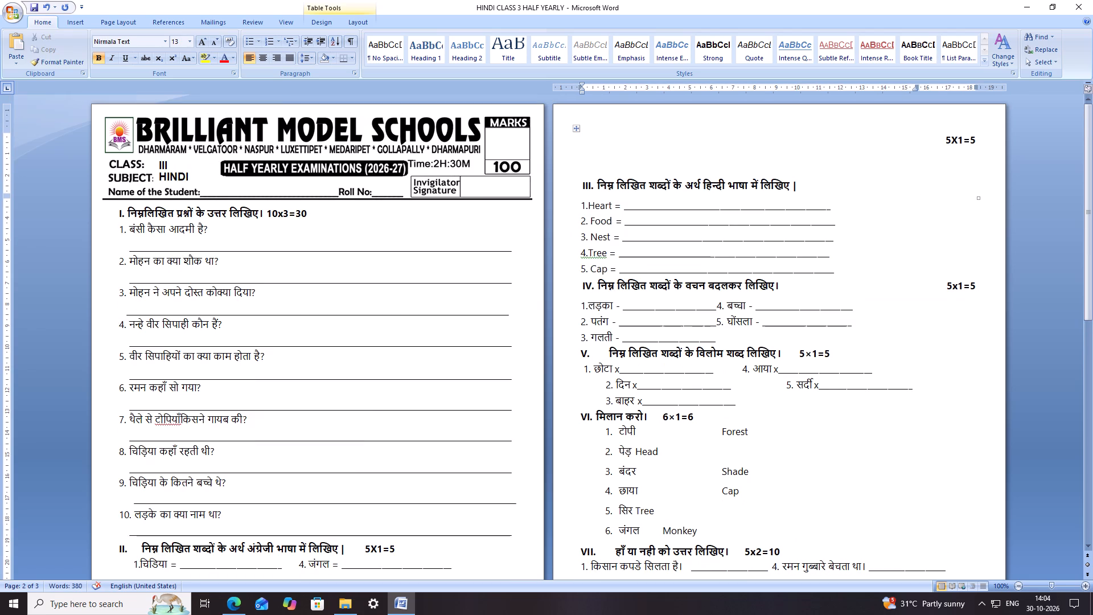
click(574, 124)
click(577, 125)
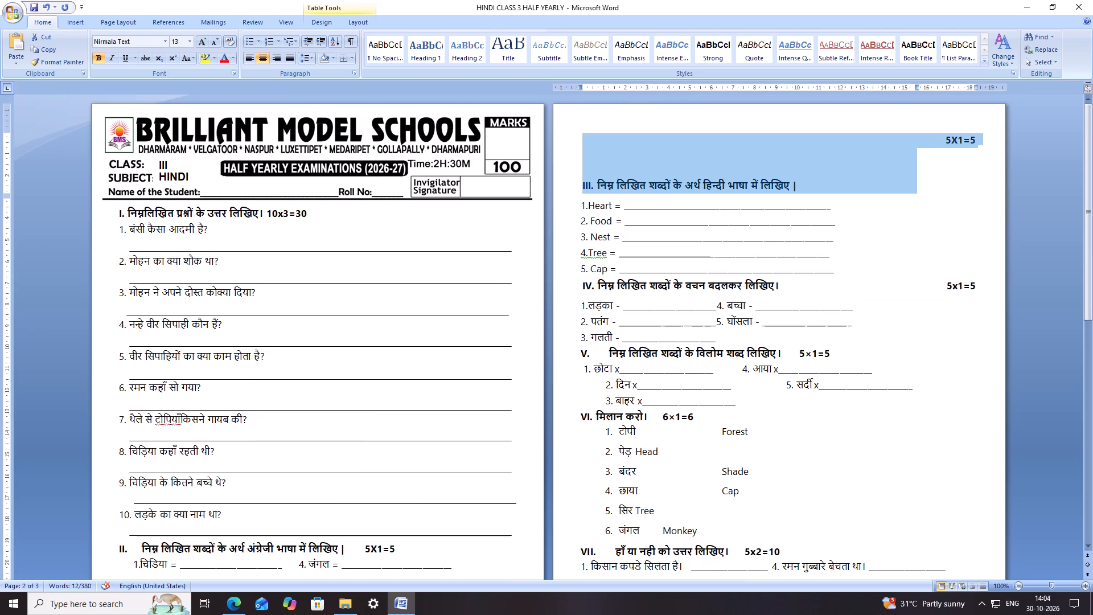
click(614, 224)
drag(615, 226, 773, 230)
click(818, 251)
drag(840, 187, 743, 178)
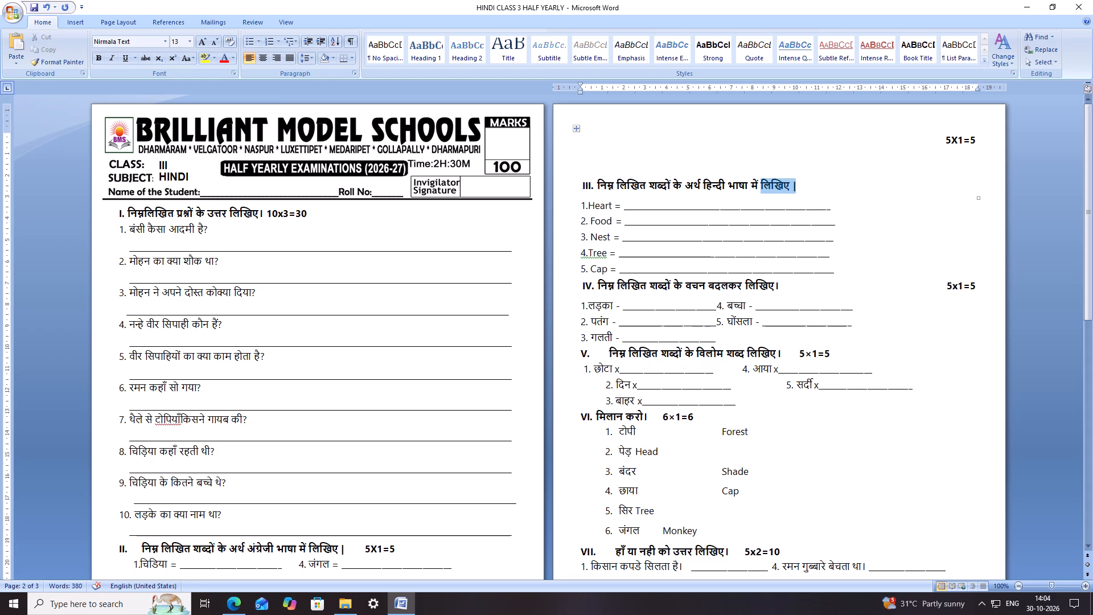
drag(743, 178, 591, 122)
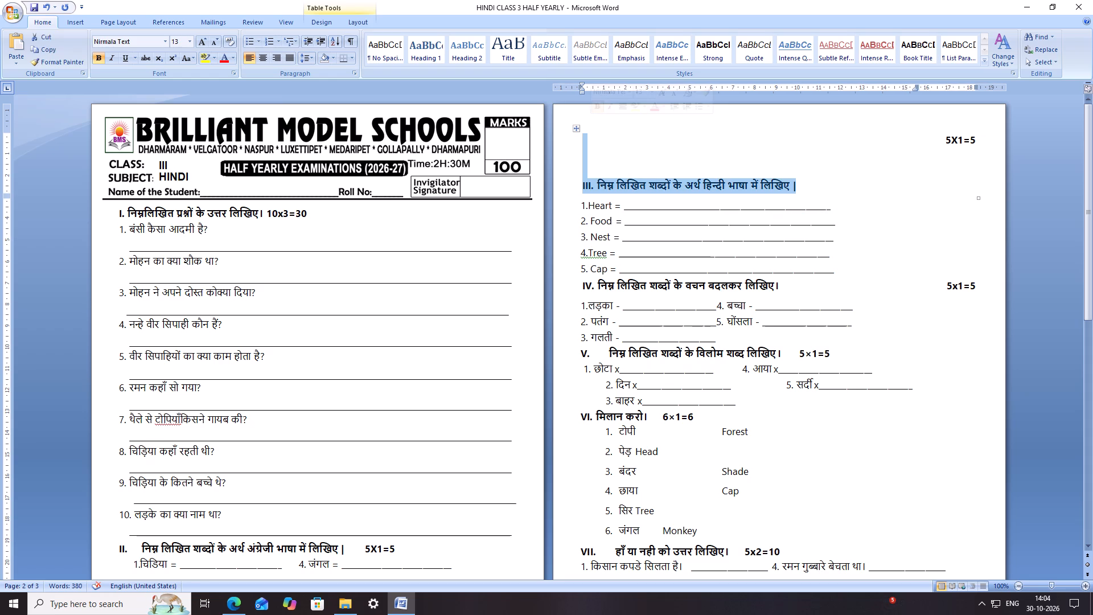
key(ctrl+c)
Open Notepad, paste the section III heading there as plain text, and copy the heading line from it.
click(163, 610)
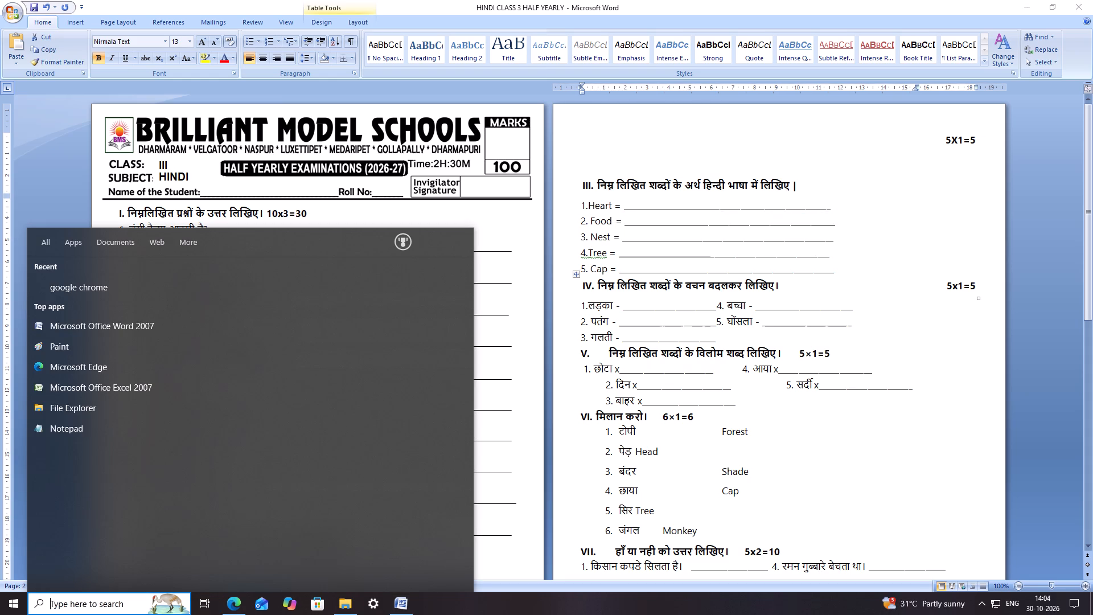
text(NO)
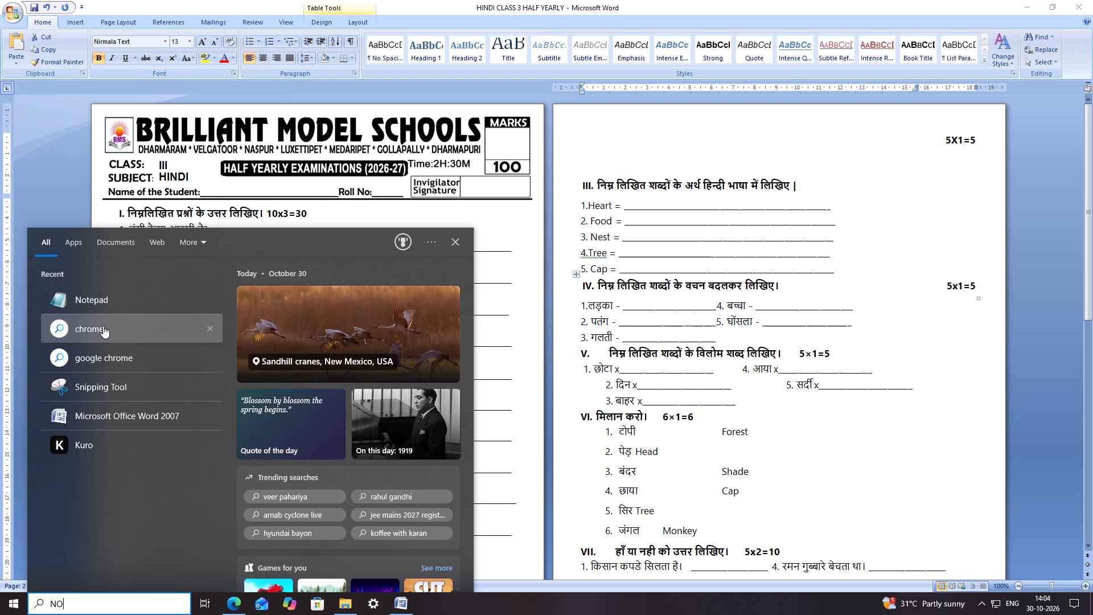
click(121, 305)
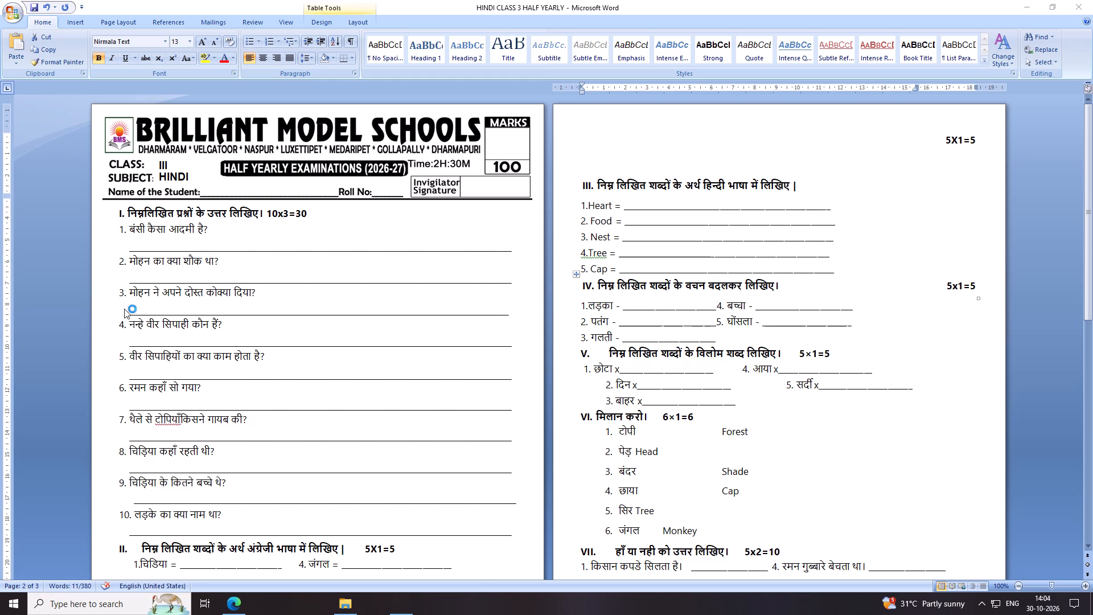
click(175, 326)
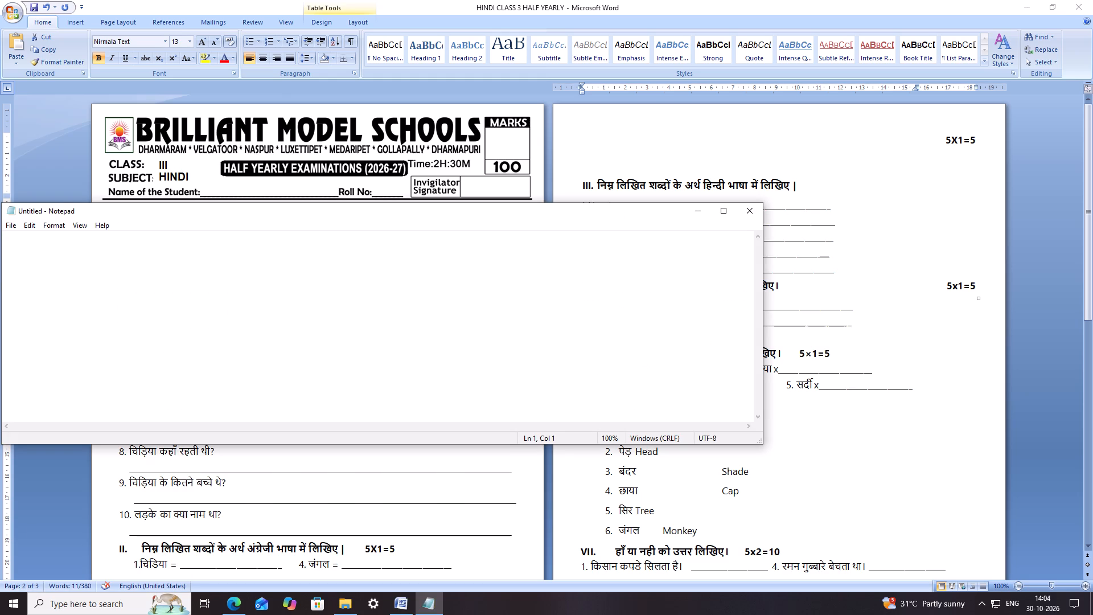
key(ctrl+v)
drag(157, 271, 1, 277)
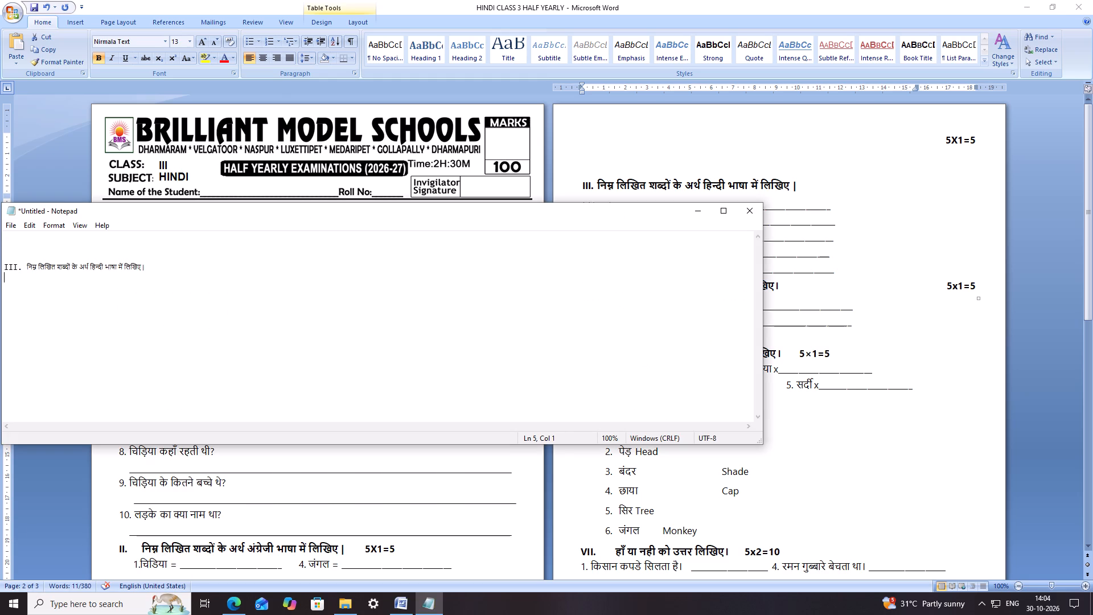
drag(1, 277, 4, 265)
key(ctrl+c)
key(ctrl+c)
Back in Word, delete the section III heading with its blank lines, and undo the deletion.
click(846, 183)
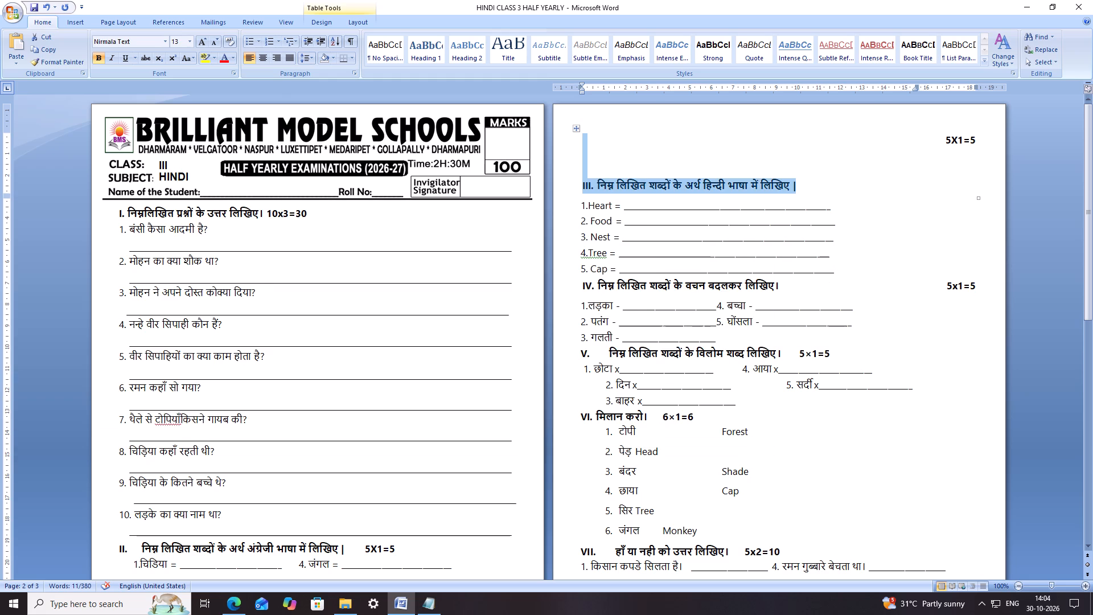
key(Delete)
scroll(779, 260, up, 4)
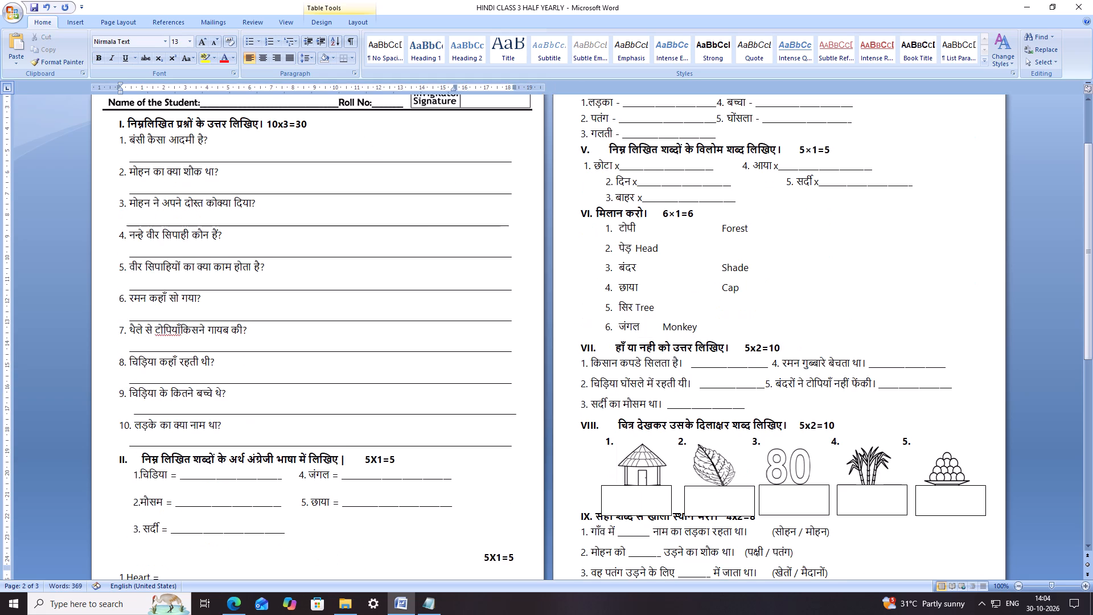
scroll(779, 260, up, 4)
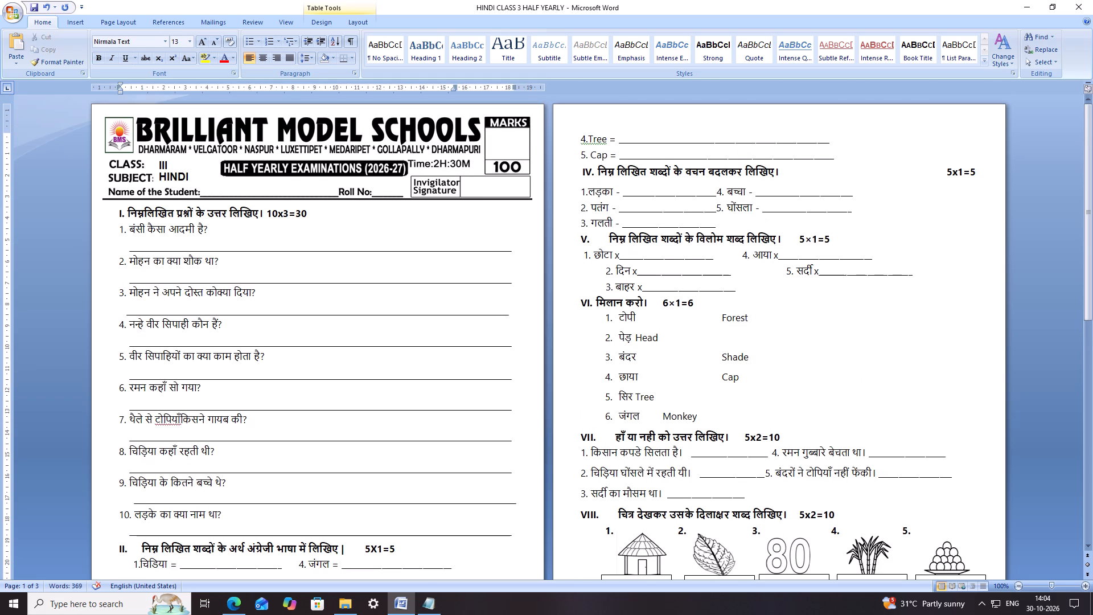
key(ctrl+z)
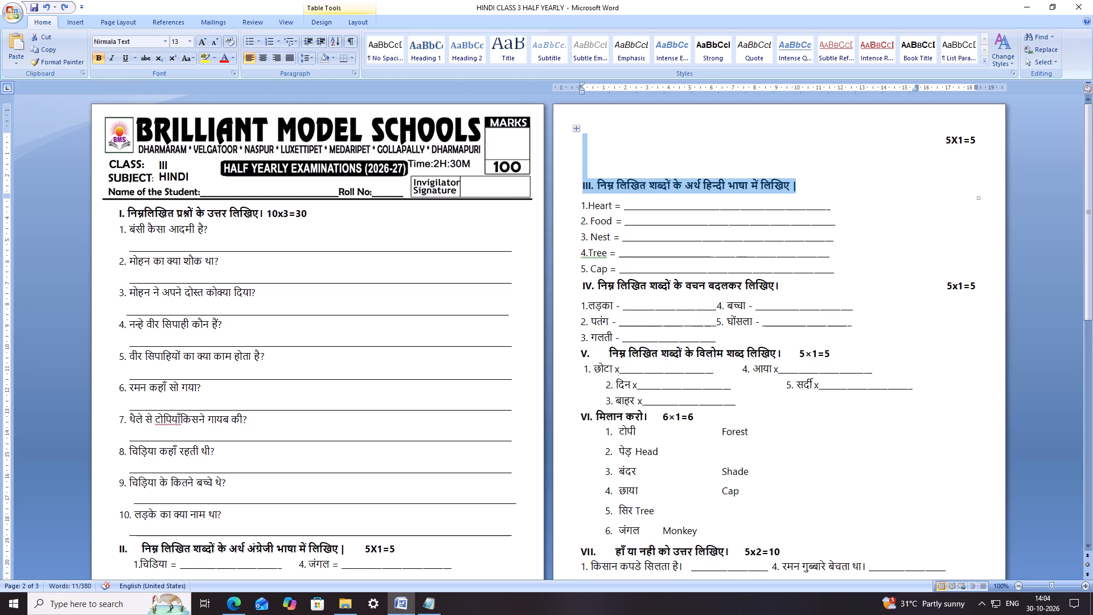
Delete the section III heading with its blank lines, and the table row that held it with the 5X1=5 marks.
click(847, 170)
drag(821, 188, 633, 129)
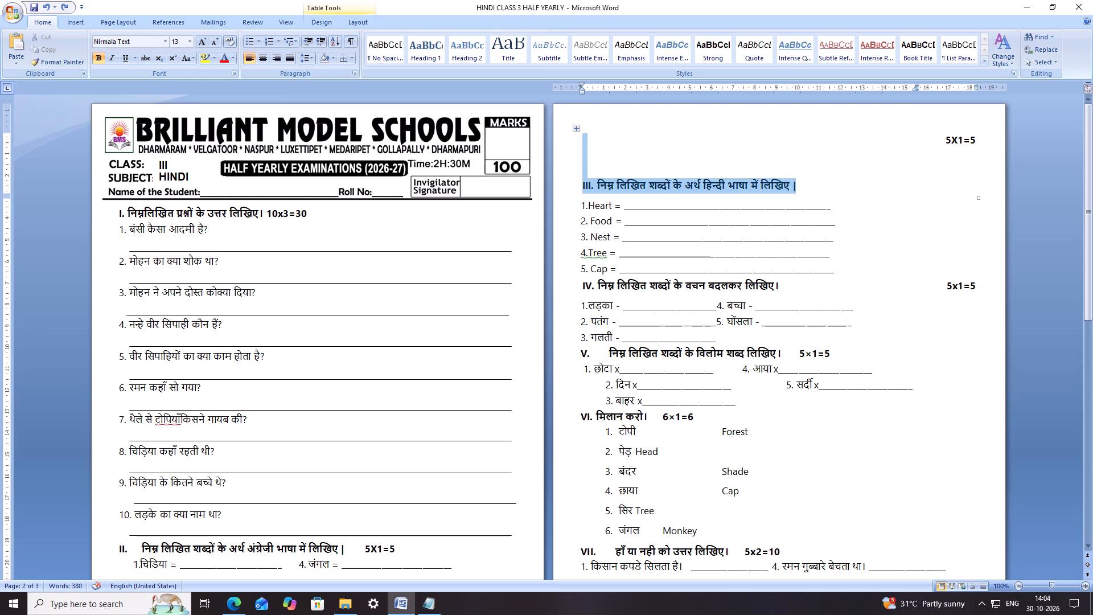
drag(633, 129, 630, 128)
key(BackSpace)
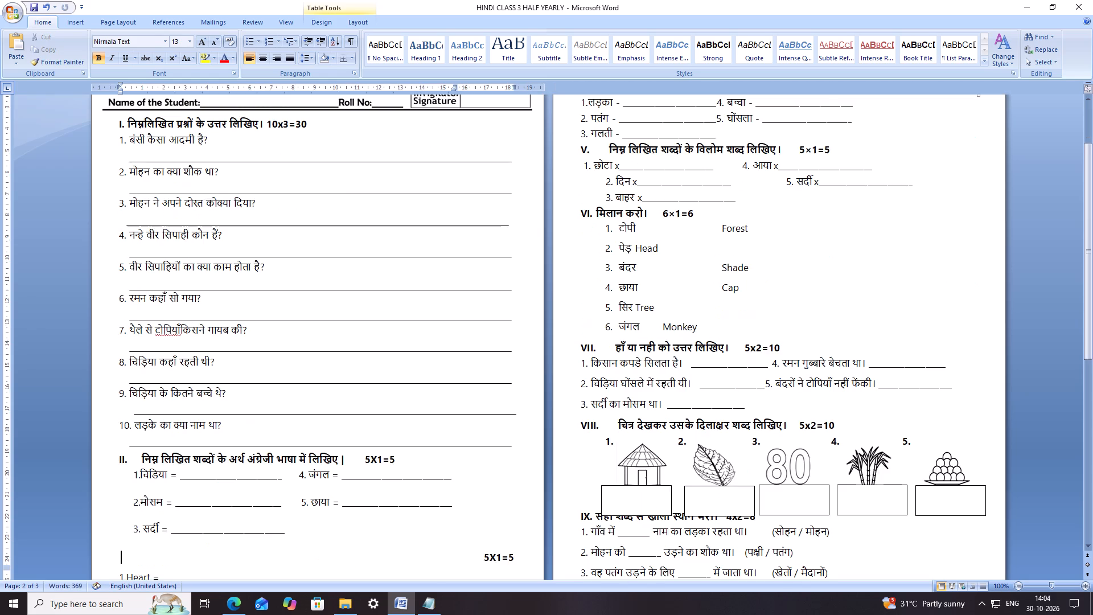
scroll(600, 212, down, 4)
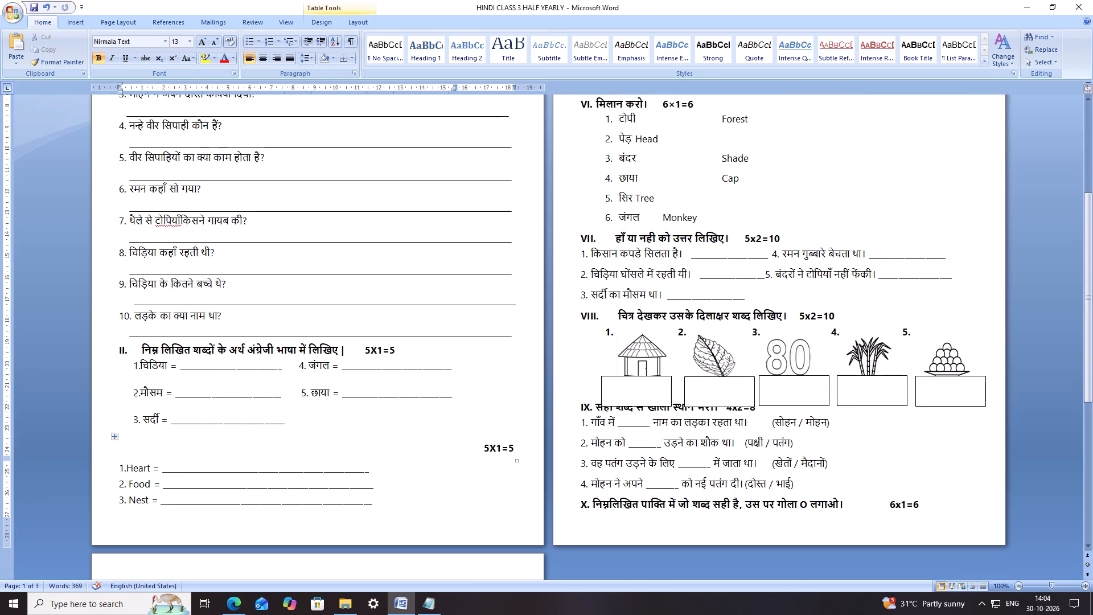
click(117, 438)
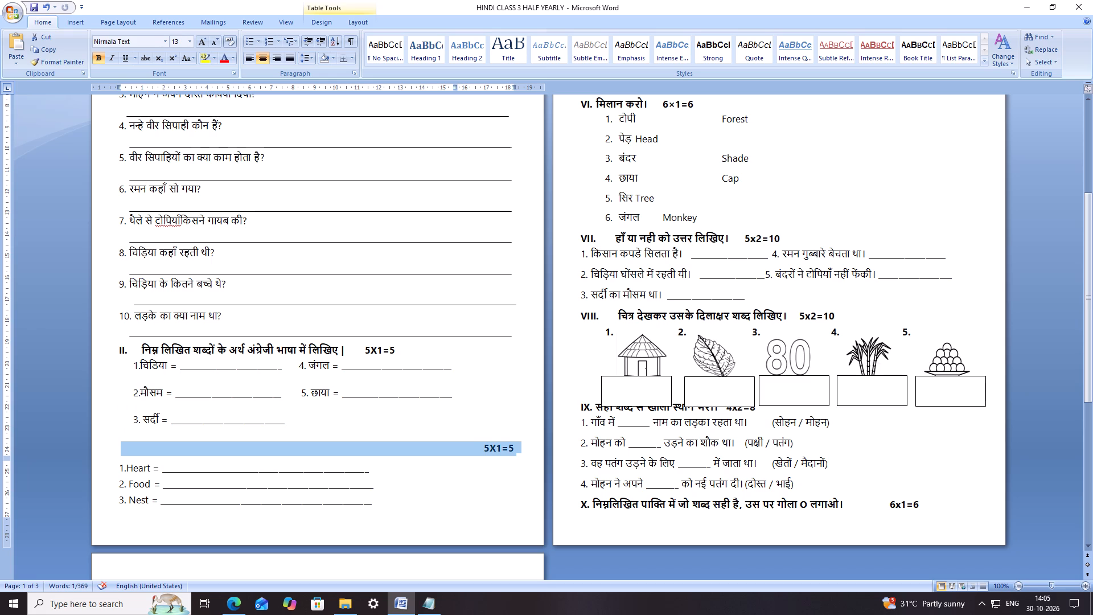
key(BackSpace)
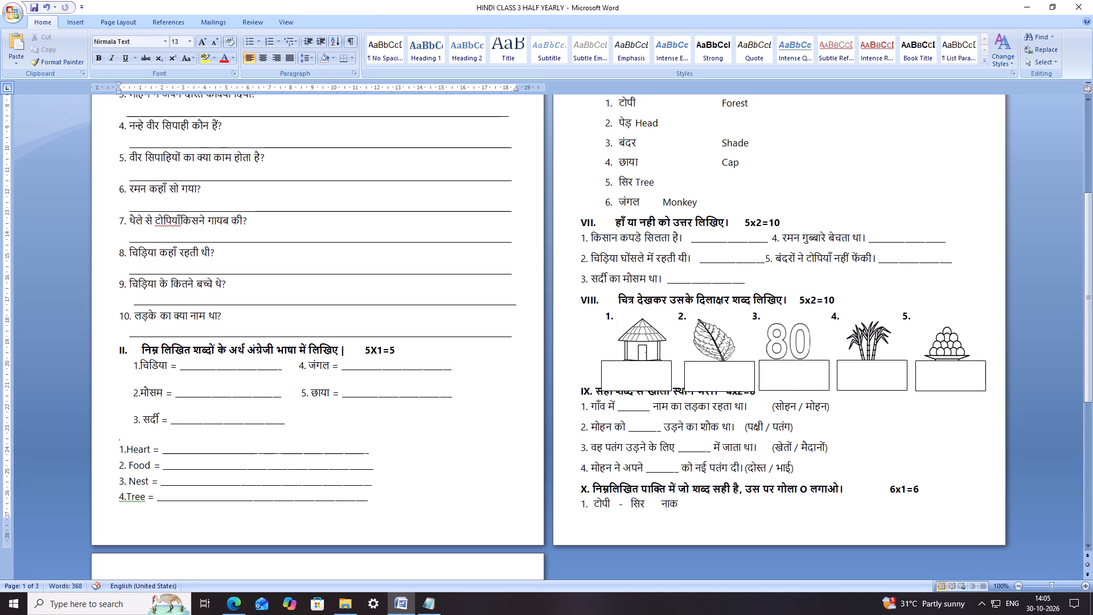
Start a new line after item 3 of section II and paste the copied section III heading there.
click(149, 438)
click(125, 438)
click(298, 427)
key(Return)
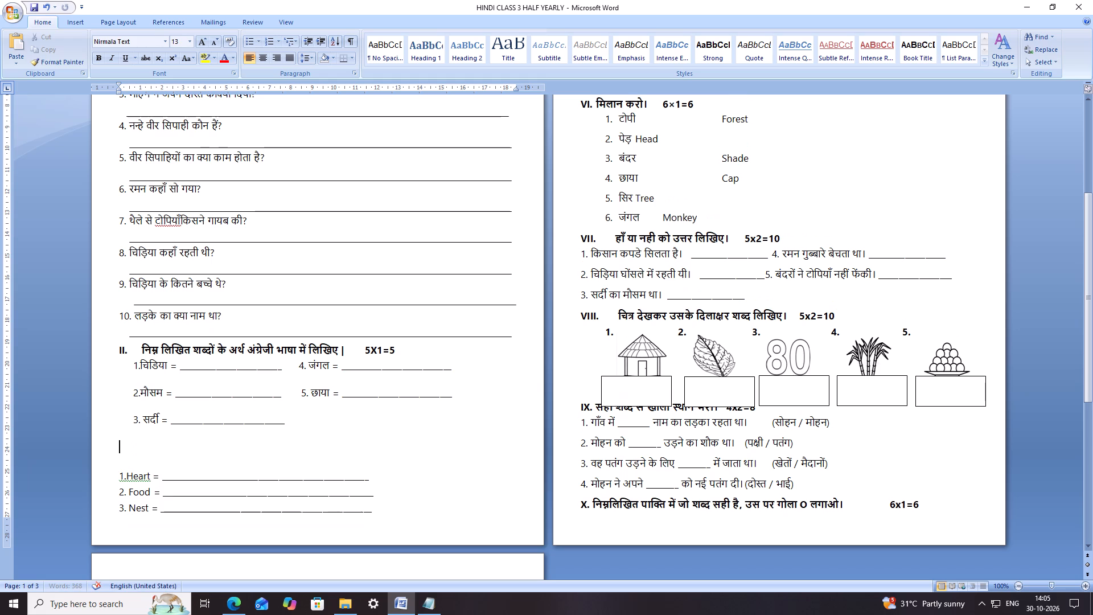
key(ctrl+v)
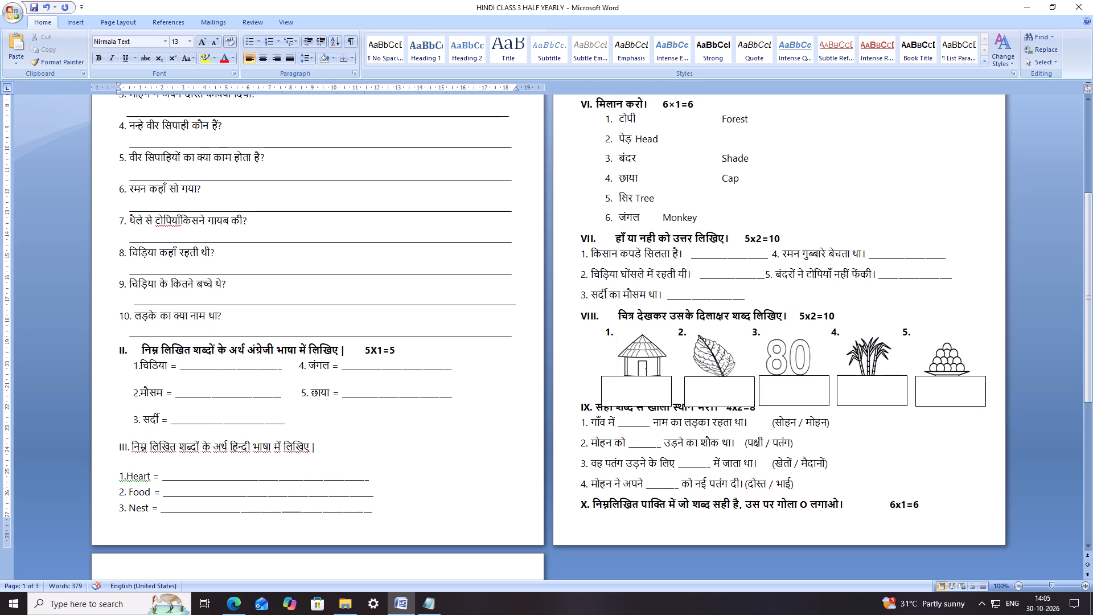
Make the pasted section III heading bold, and add a space after its numeral and two at its end.
drag(325, 446, 110, 445)
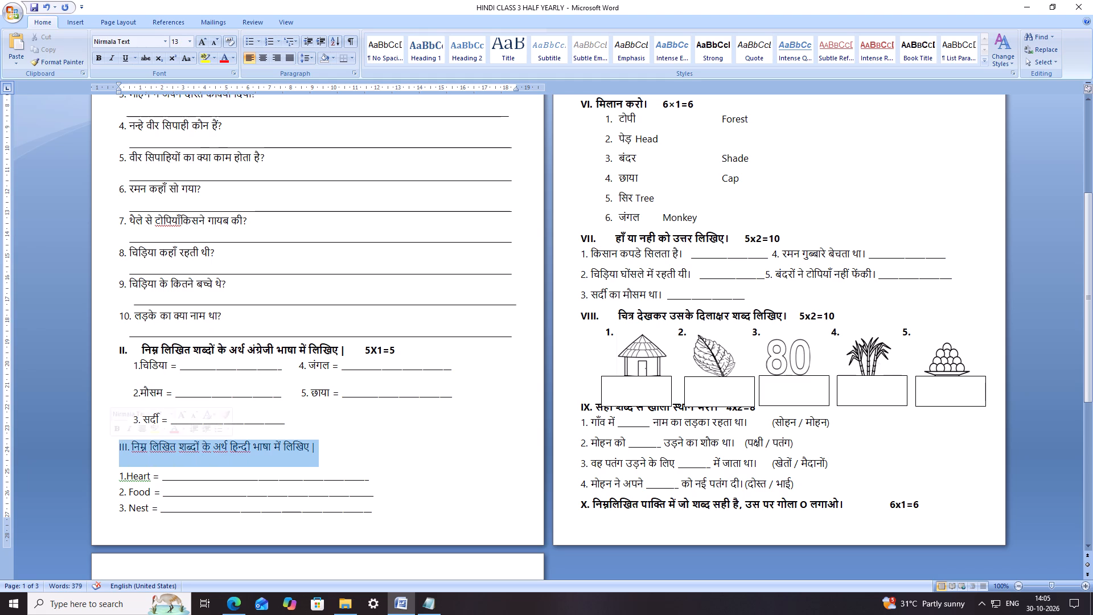
click(102, 59)
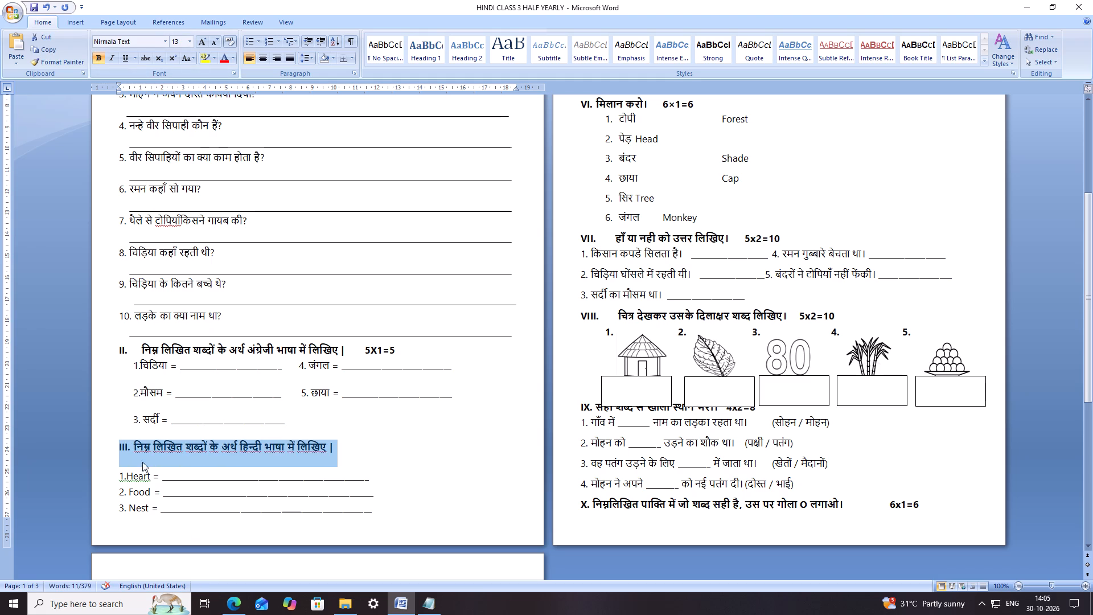
click(134, 448)
key(space)
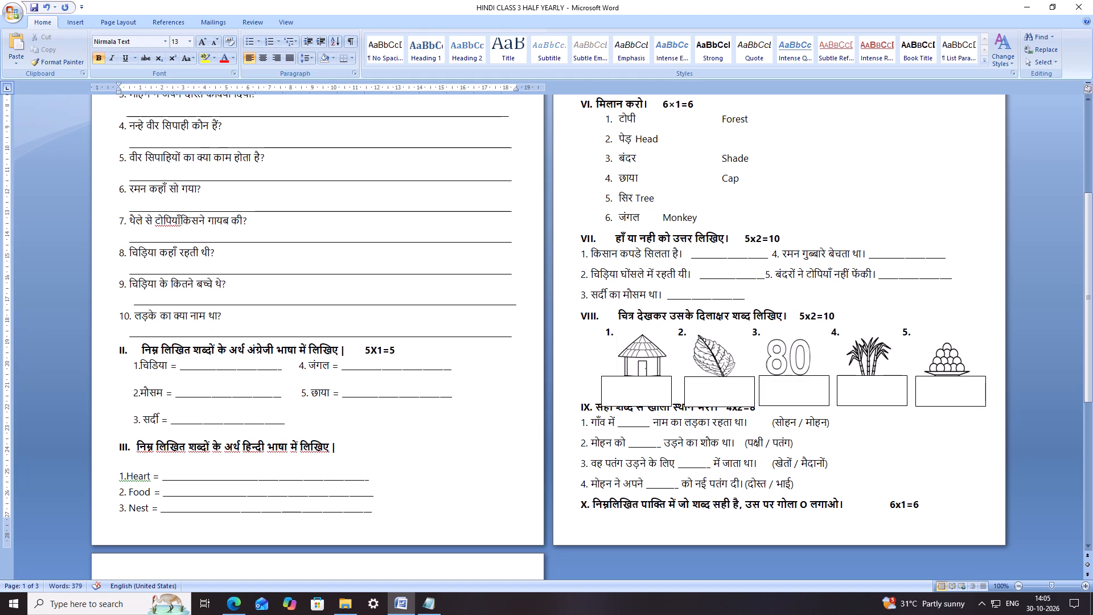
click(353, 448)
key(space)
key(space)
Insert spaces before the 5X1=5 marks in the section II heading to move them out to the right margin.
click(363, 348)
key(space)
key(space)
key(space)
key(space)
key(space)
key(space)
key(space)
key(space)
key(space)
key(space)
key(space)
key(space)
key(space)
key(space)
key(space)
key(space)
key(space)
key(space)
key(space)
key(space)
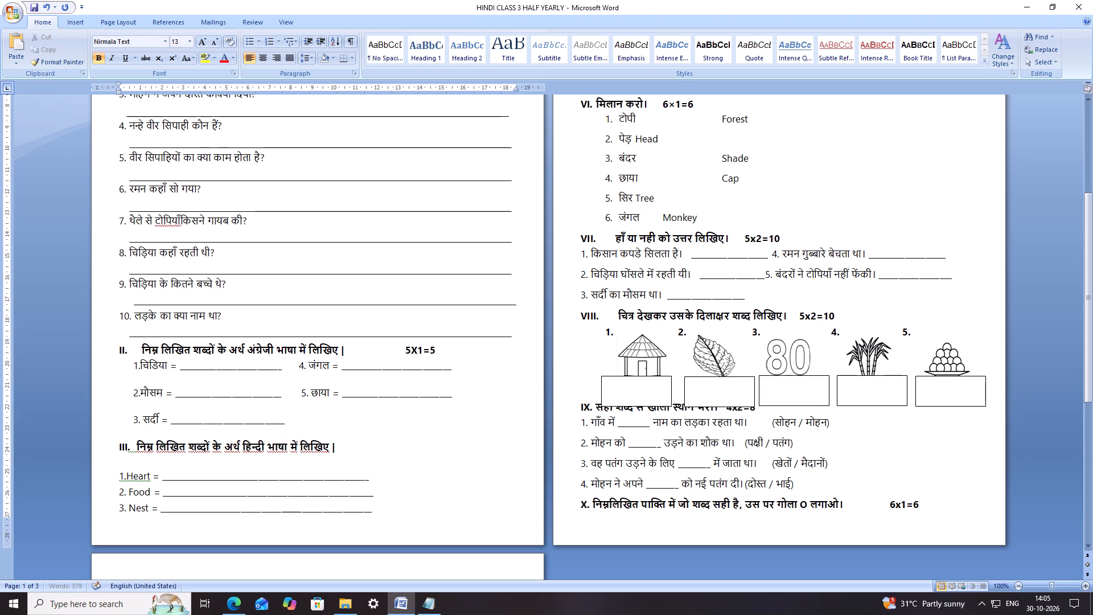
Insert spaces before the 10x3=30 marks in the section I heading to move them toward the right margin, trimming the excess.
scroll(512, 450, up, 6)
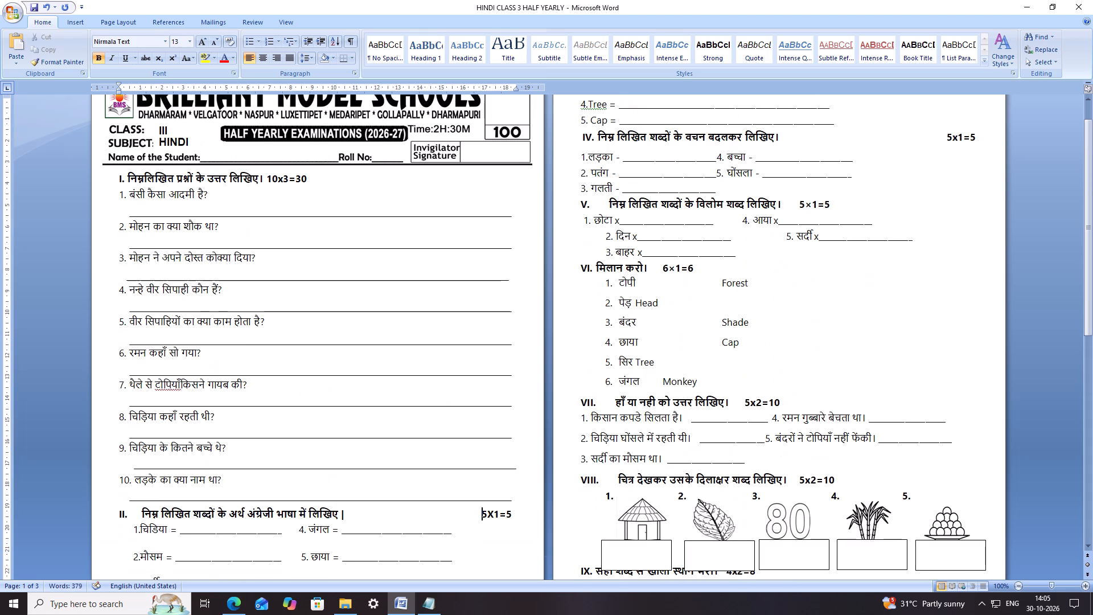
click(264, 179)
key(space)
key(space)
key(space)
key(space)
key(space)
key(space)
key(space)
key(space)
key(space)
key(space)
key(space)
key(space)
key(space)
key(space)
key(space)
key(space)
key(space)
key(space)
key(space)
key(space)
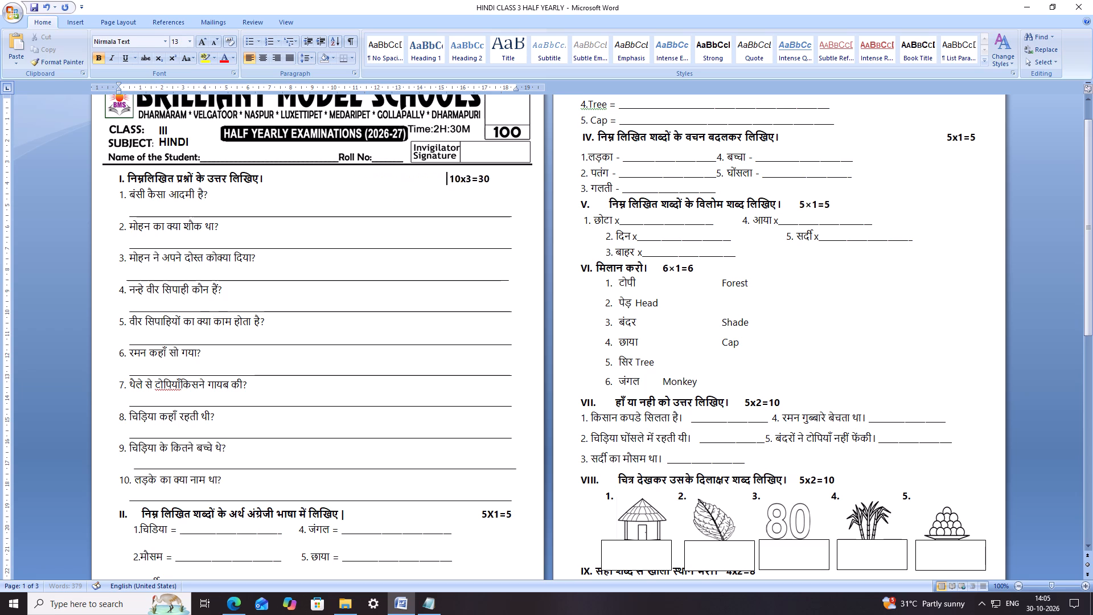
key(BackSpace)
key(BackSpace)
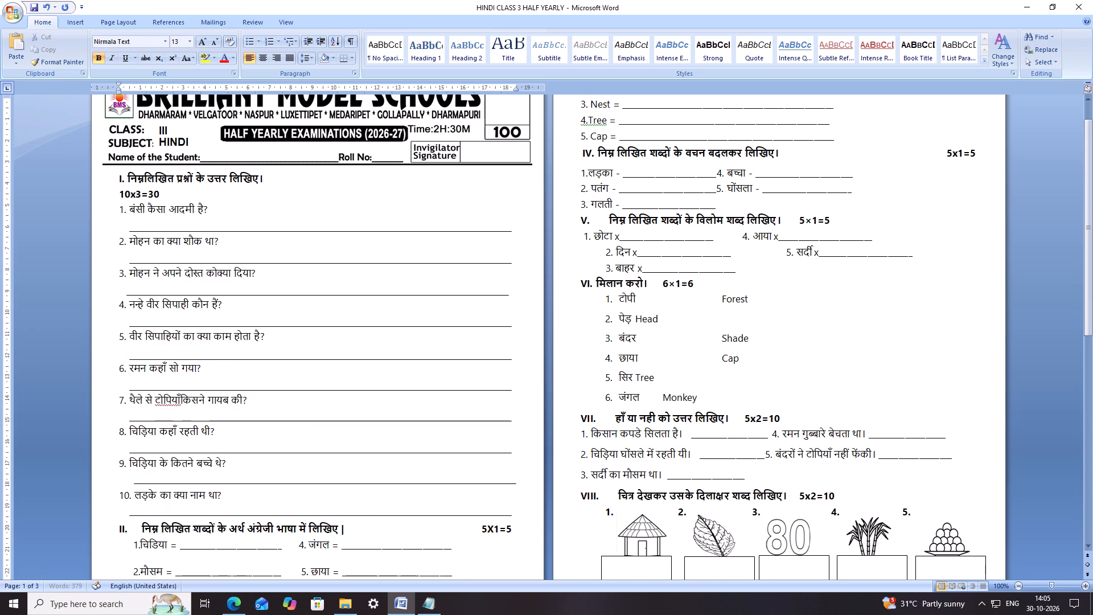
key(BackSpace)
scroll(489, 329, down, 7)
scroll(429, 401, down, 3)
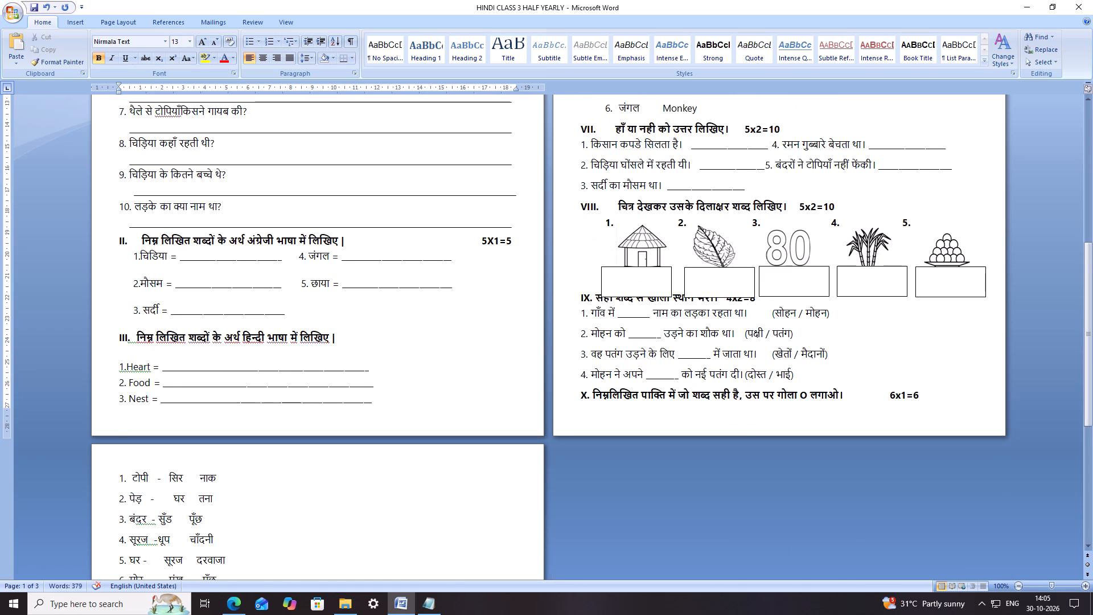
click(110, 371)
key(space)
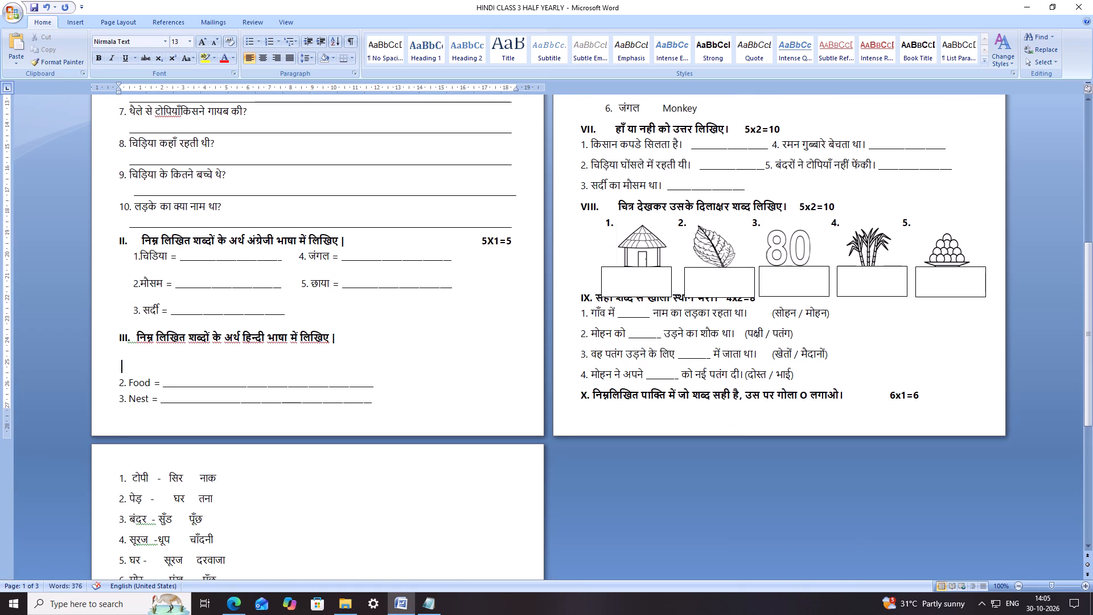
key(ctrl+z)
Indent the section III items Heart, Food and Nest with six spaces each.
click(120, 367)
key(space)
key(space)
key(space)
key(space)
key(space)
key(space)
click(117, 385)
key(space)
key(space)
key(space)
key(space)
key(space)
key(space)
key(space)
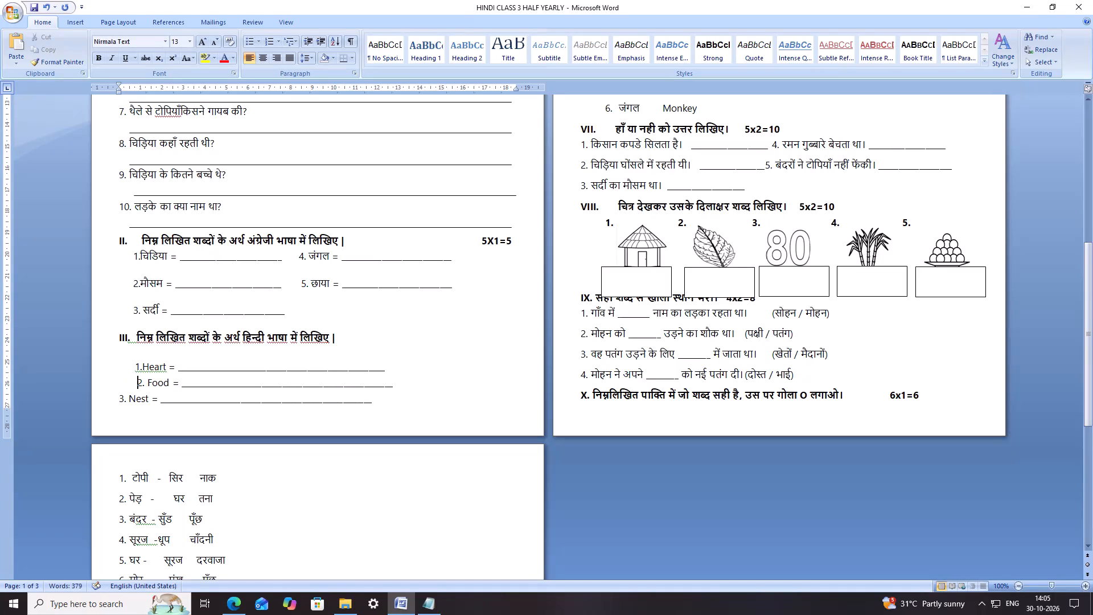
key(BackSpace)
click(116, 401)
key(space)
key(space)
key(space)
key(space)
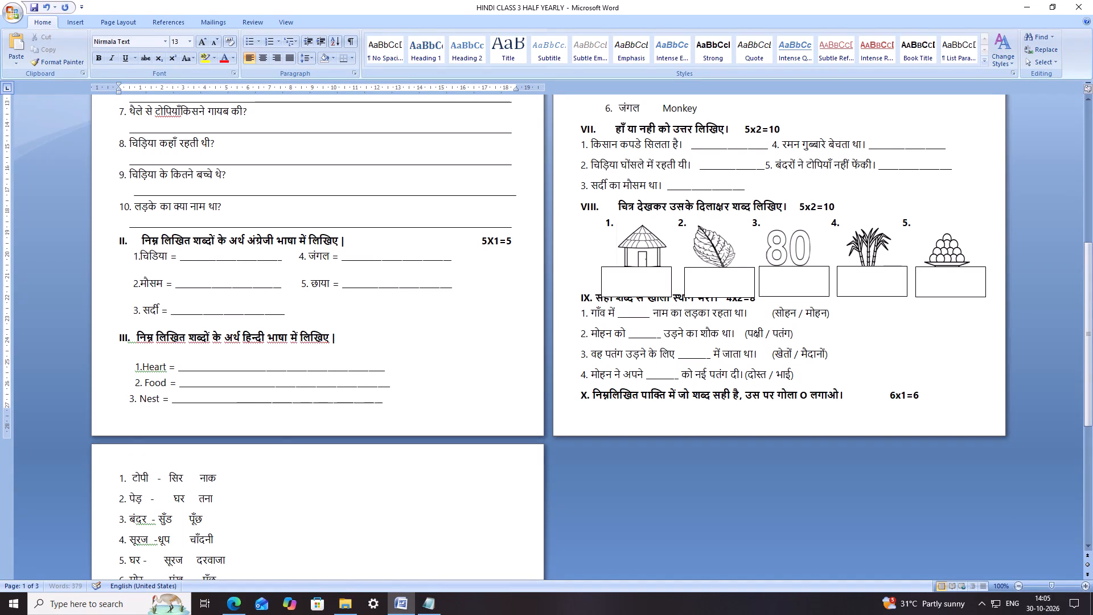
key(space)
key(space)
Save the Class 3 Hindi paper.
key(ctrl+s)
key(ctrl+s)
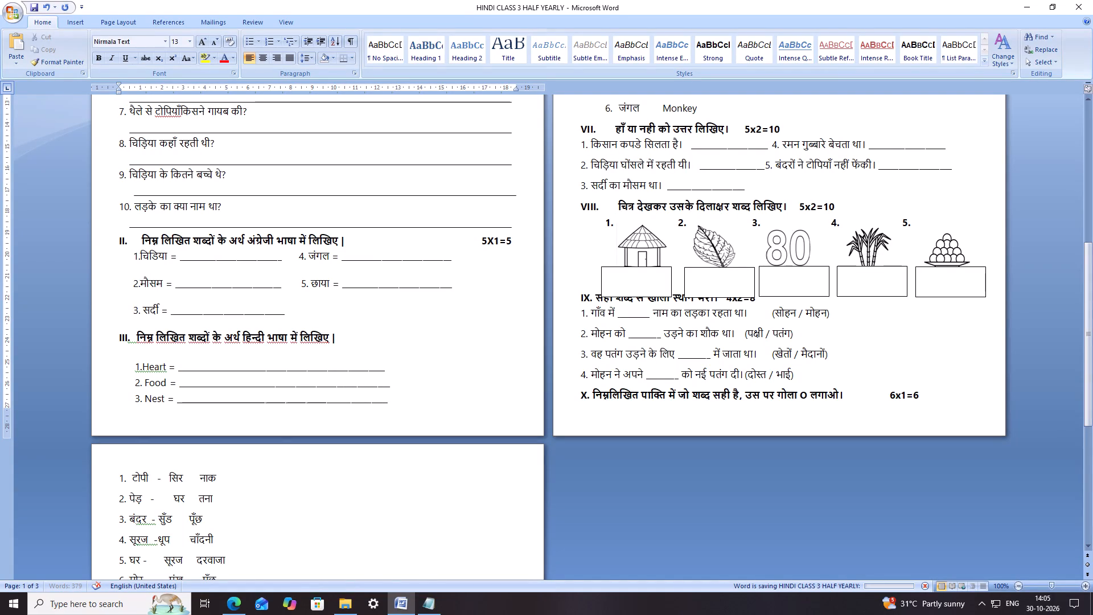
Save the Class 3 Hindi paper.
key(ctrl+s)
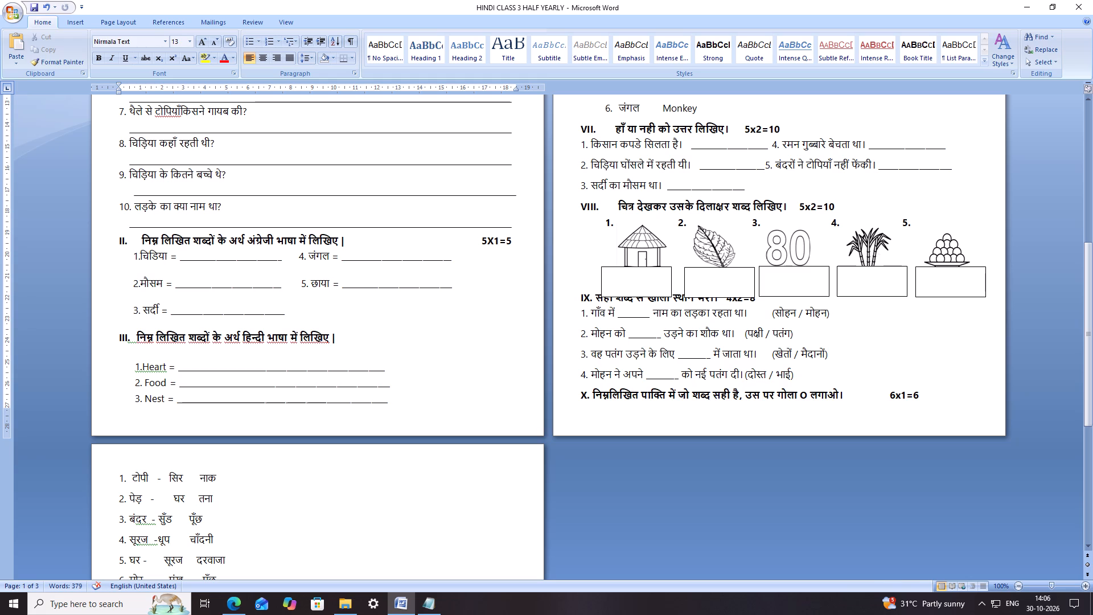
Indent question 1 of section I with four spaces.
scroll(405, 362, up, 11)
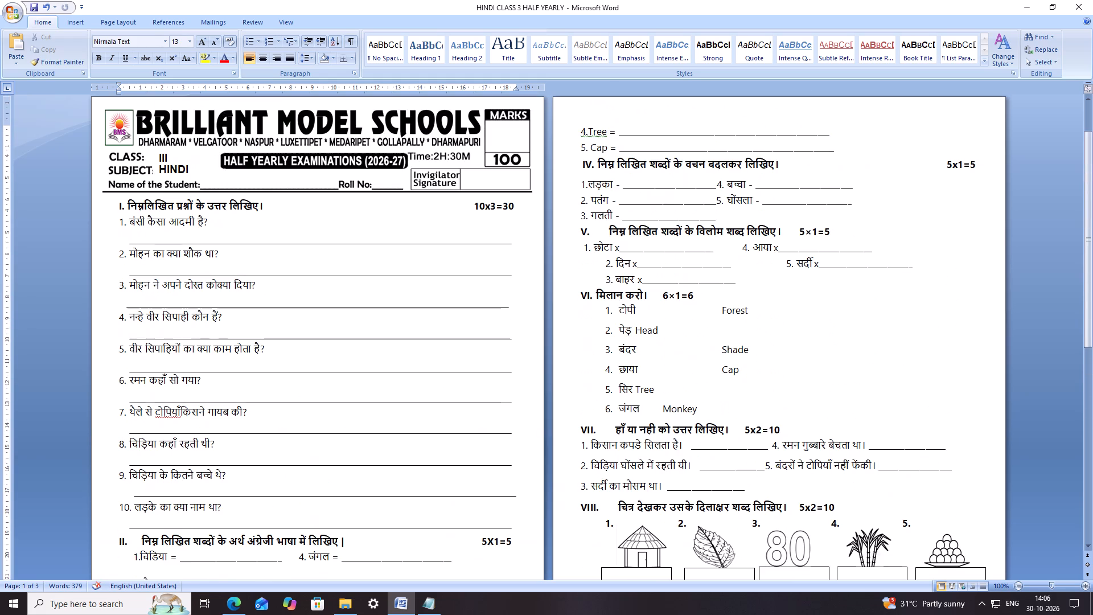
click(121, 220)
key(v)
key(space)
key(BackSpace)
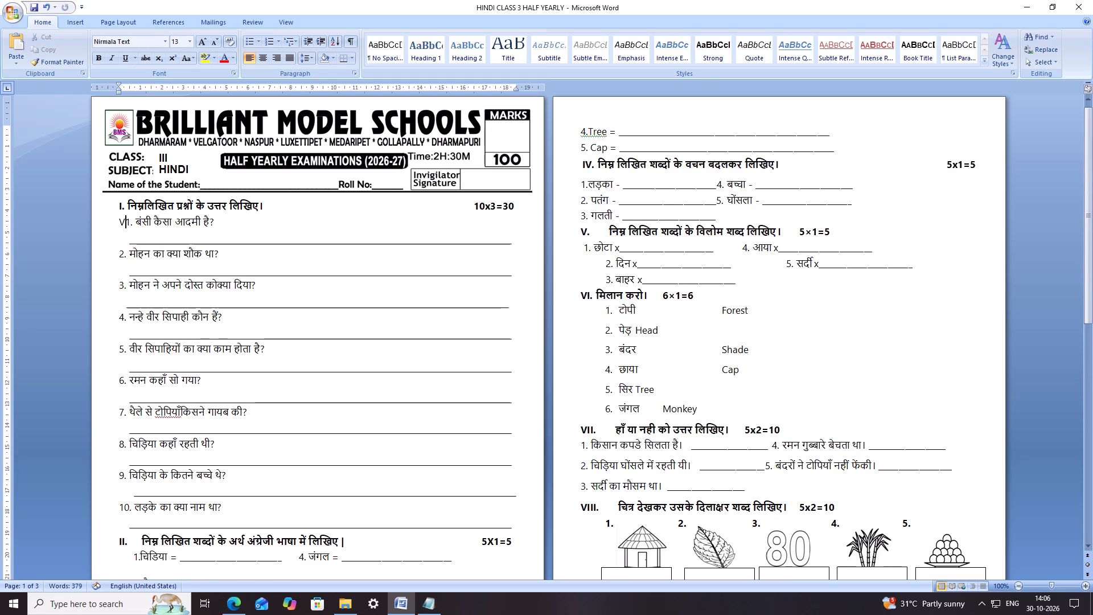
key(BackSpace)
key(space)
key(space)
key(space)
key(space)
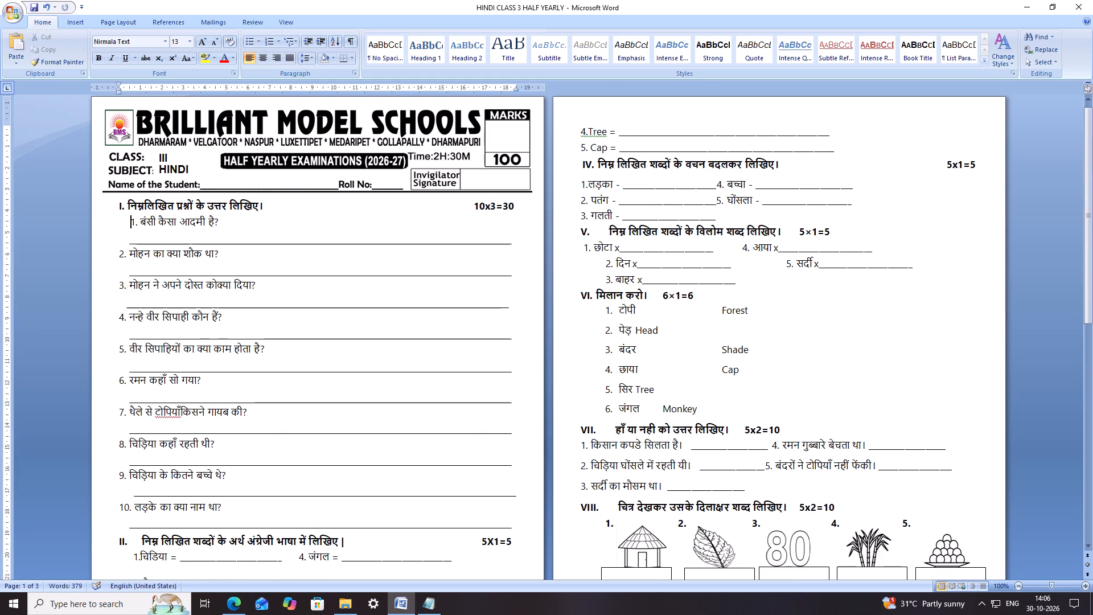
Insert two spaces after the numeral in the section I heading and trim the gap before the 10x3=30 marks to fit one line.
click(127, 203)
key(space)
key(space)
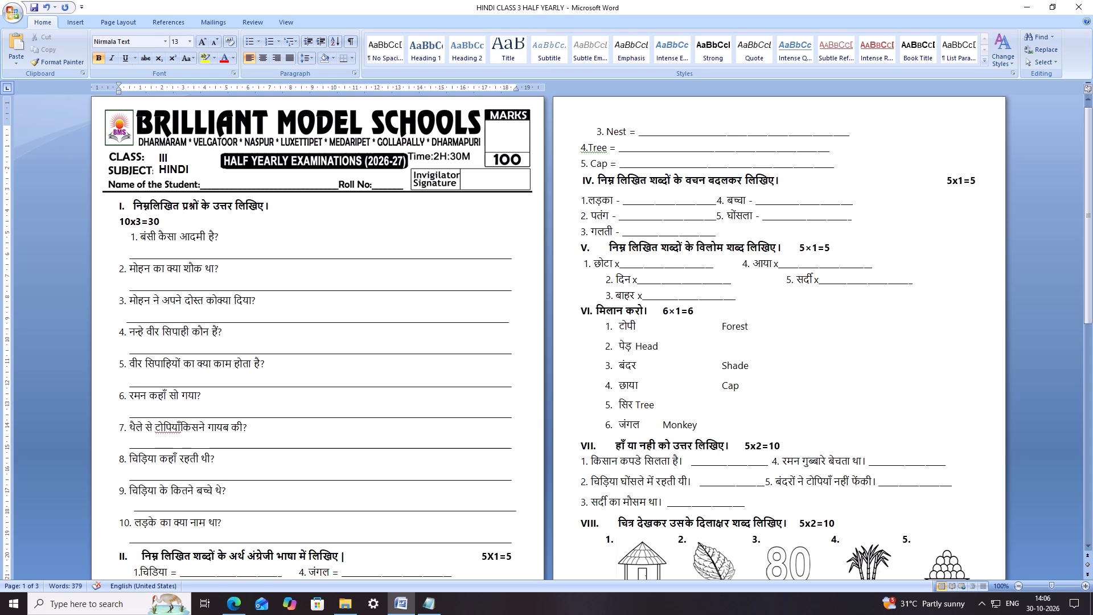
drag(430, 207, 417, 208)
key(BackSpace)
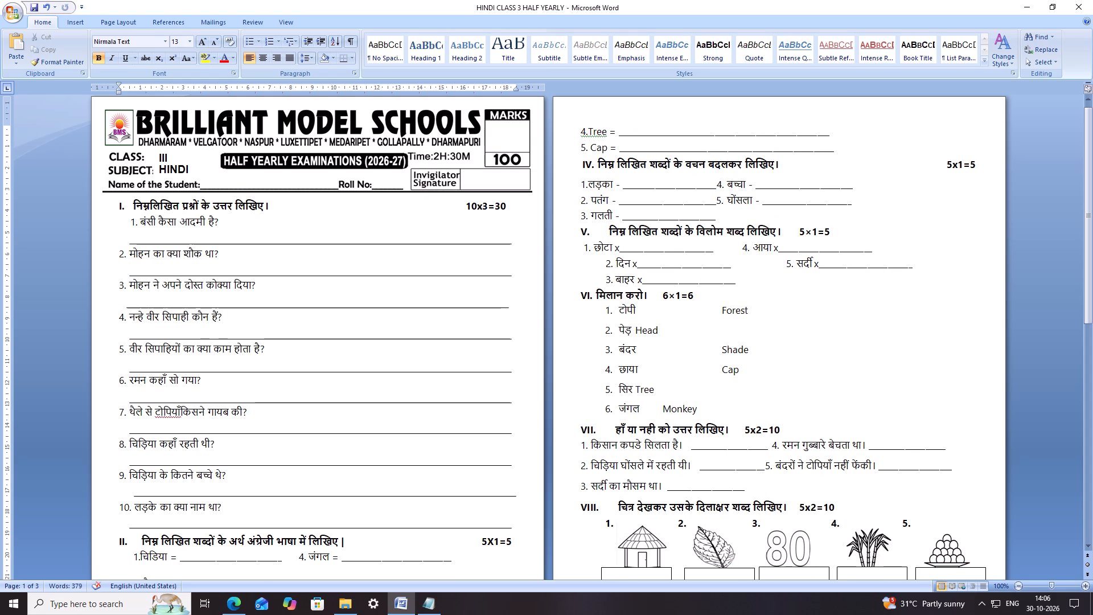
key(BackSpace)
Indent questions 2 and 3 of section I with four spaces each.
click(117, 256)
key(space)
key(space)
key(space)
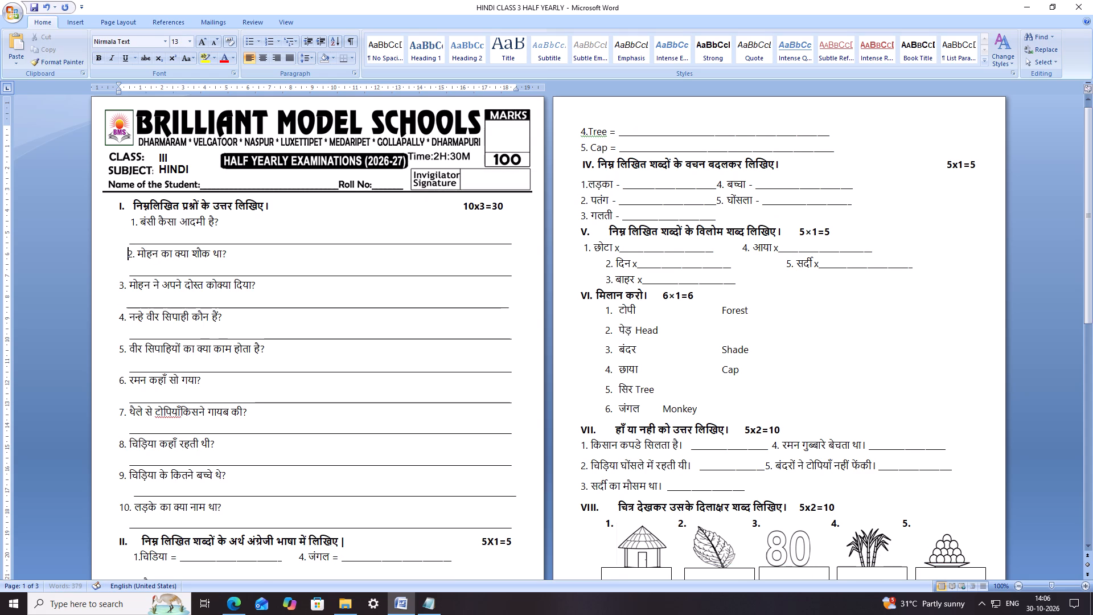
key(space)
click(114, 292)
key(space)
key(space)
key(space)
key(space)
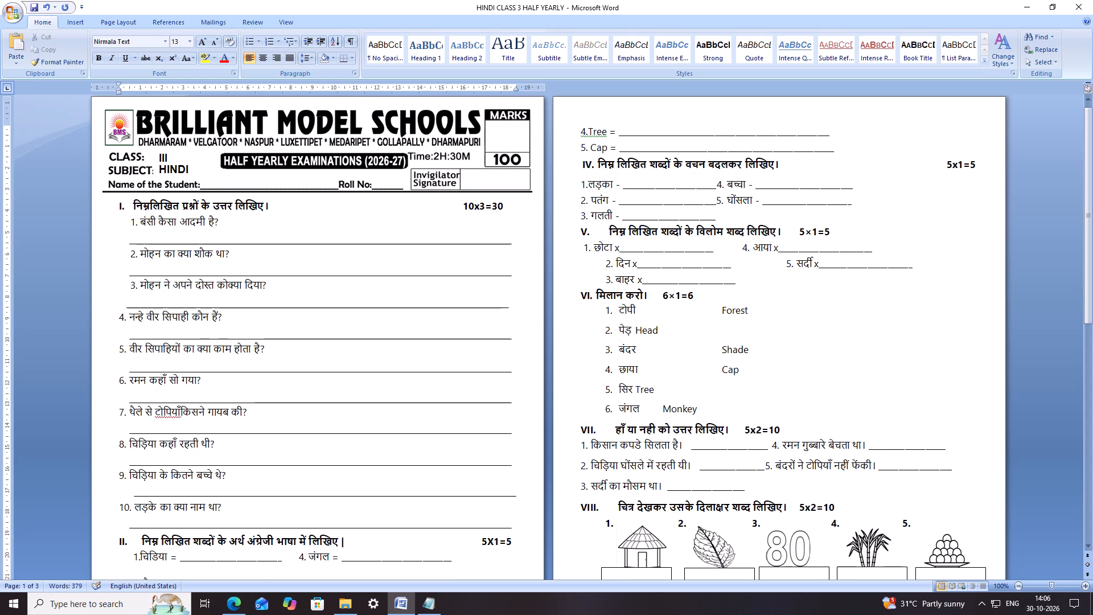
Indent questions 4 and 5 of section I with four spaces each.
click(113, 319)
key(space)
key(space)
key(space)
key(space)
click(114, 348)
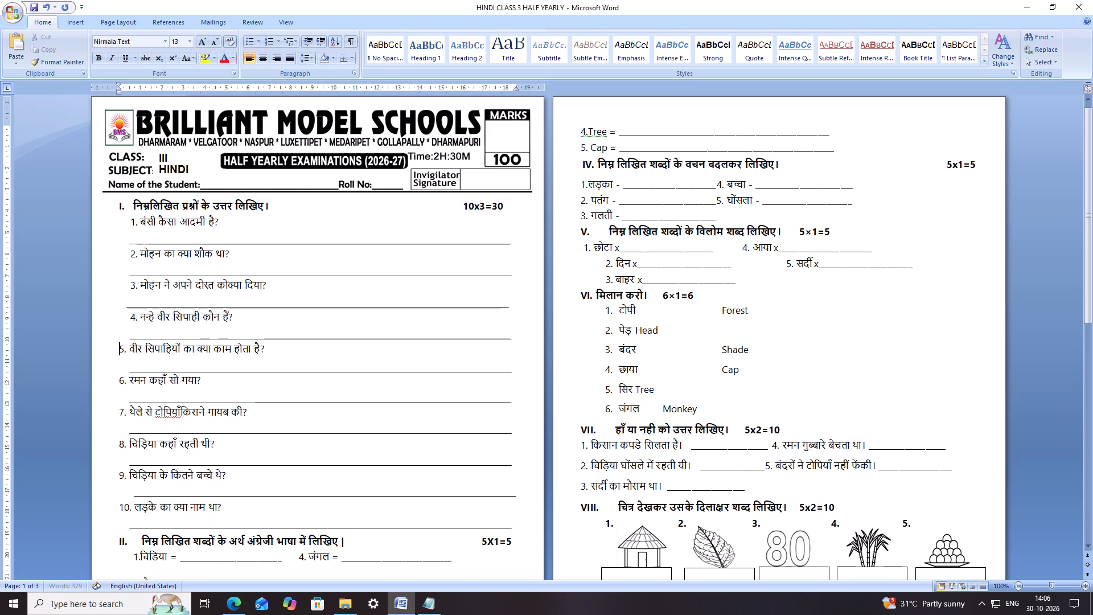
key(space)
key(space)
key(space)
key(space)
Indent section I questions 6 and 7 with four spaces each and question 8 with three spaces.
click(114, 387)
key(space)
key(space)
key(space)
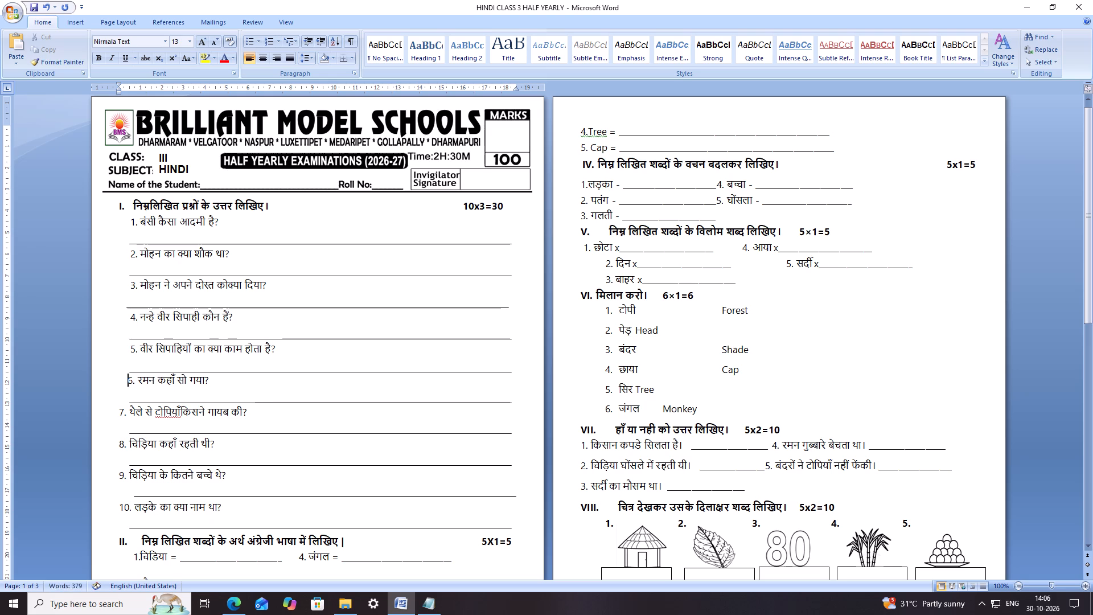
key(space)
click(122, 421)
click(118, 413)
key(space)
key(space)
key(space)
key(space)
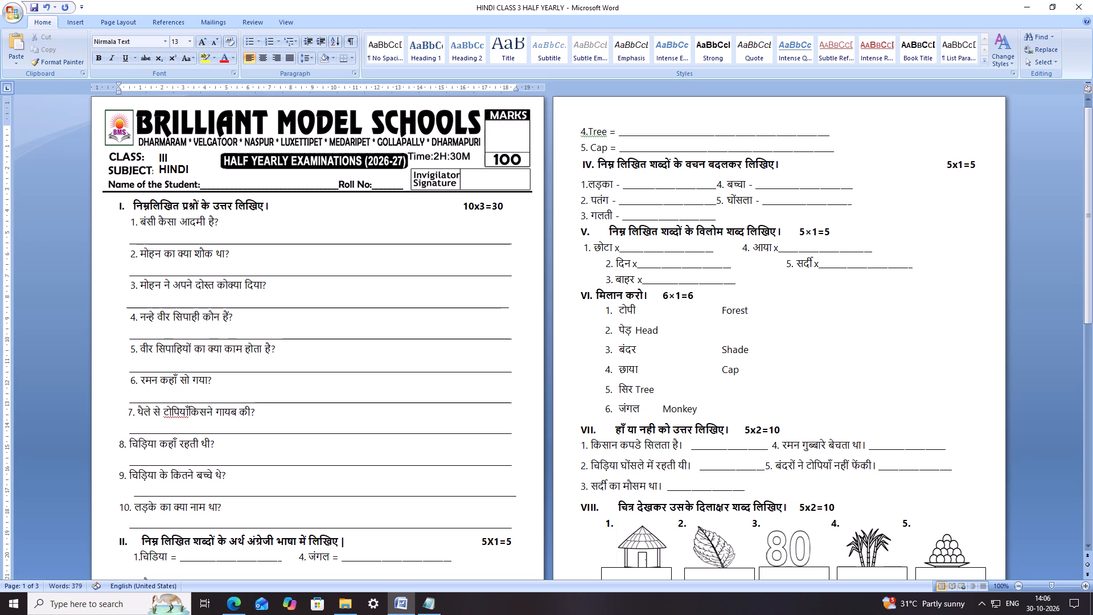
click(118, 445)
key(space)
key(space)
key(space)
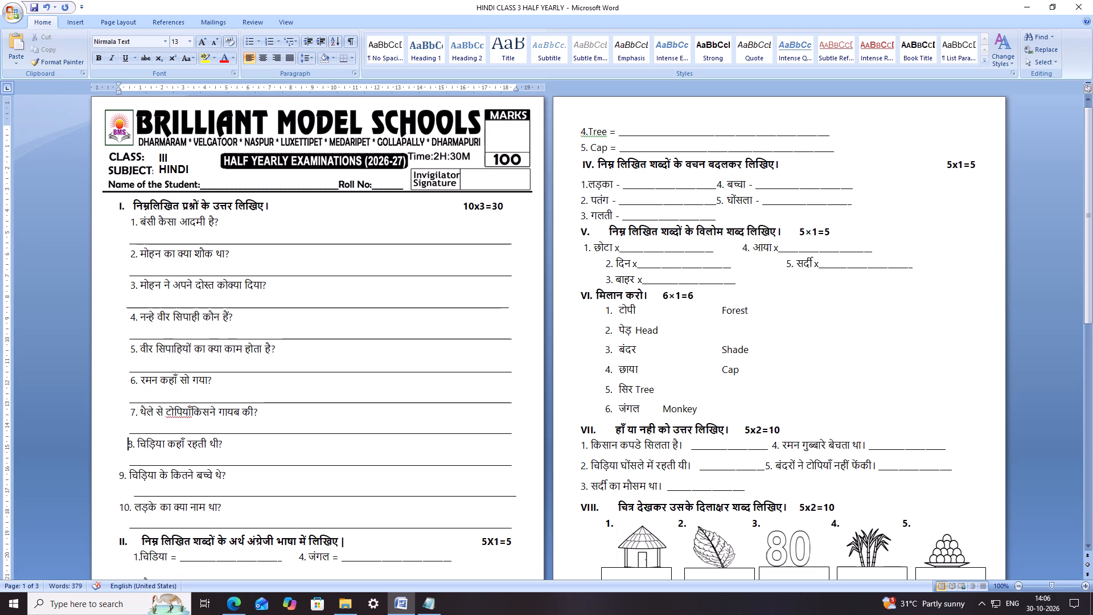
Insert a space between the words टोपियाँ and किसने in question 7.
click(191, 413)
key(space)
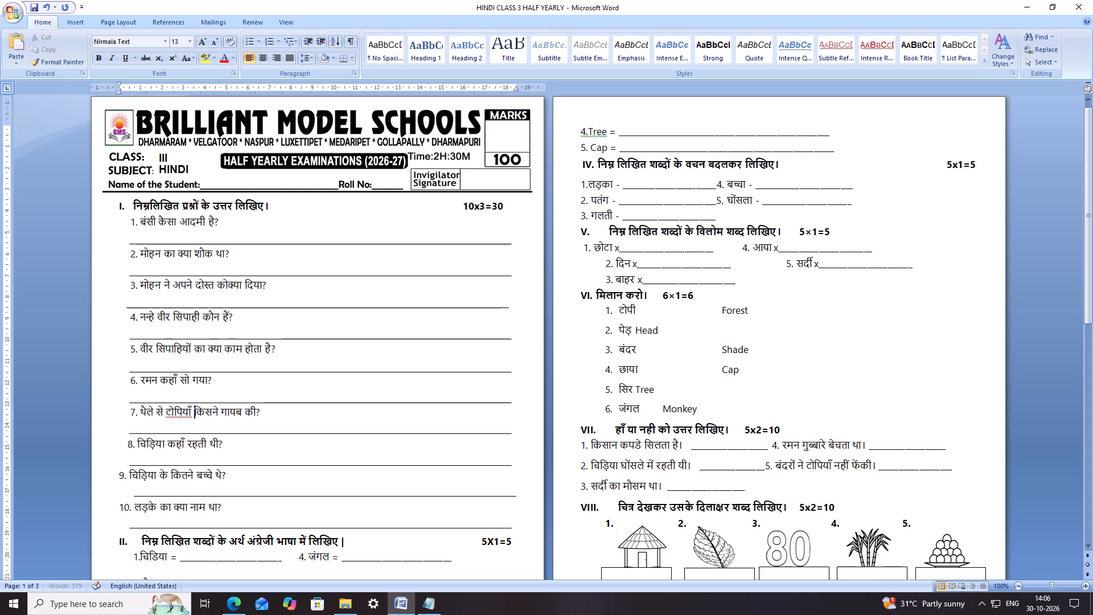
Indent questions 9 and 10 of section I with four spaces each.
click(114, 477)
key(space)
key(space)
key(space)
key(space)
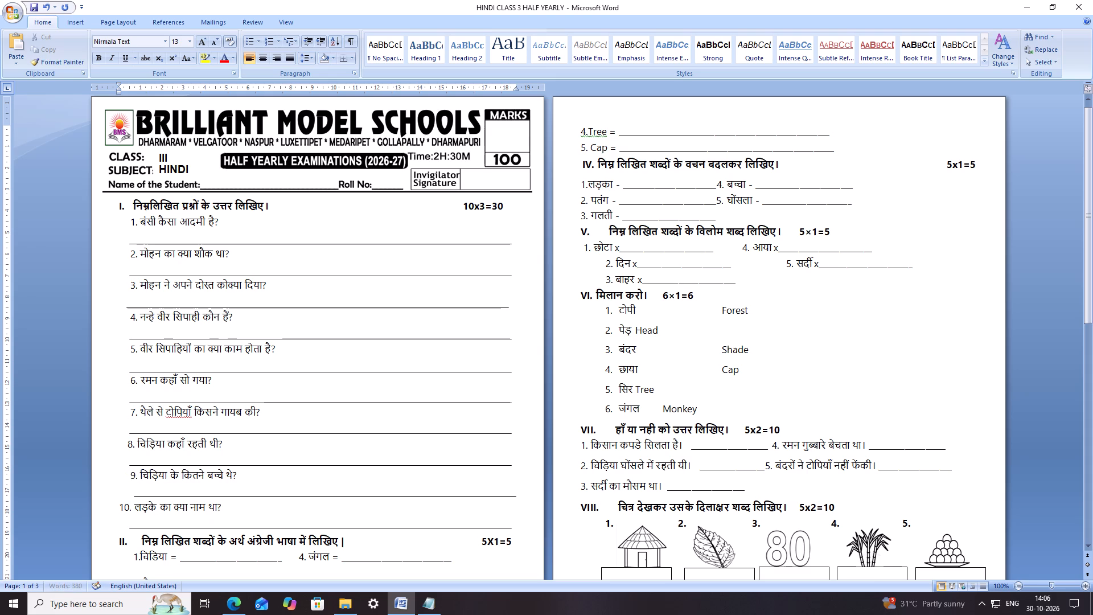
click(114, 511)
key(space)
key(space)
key(space)
key(space)
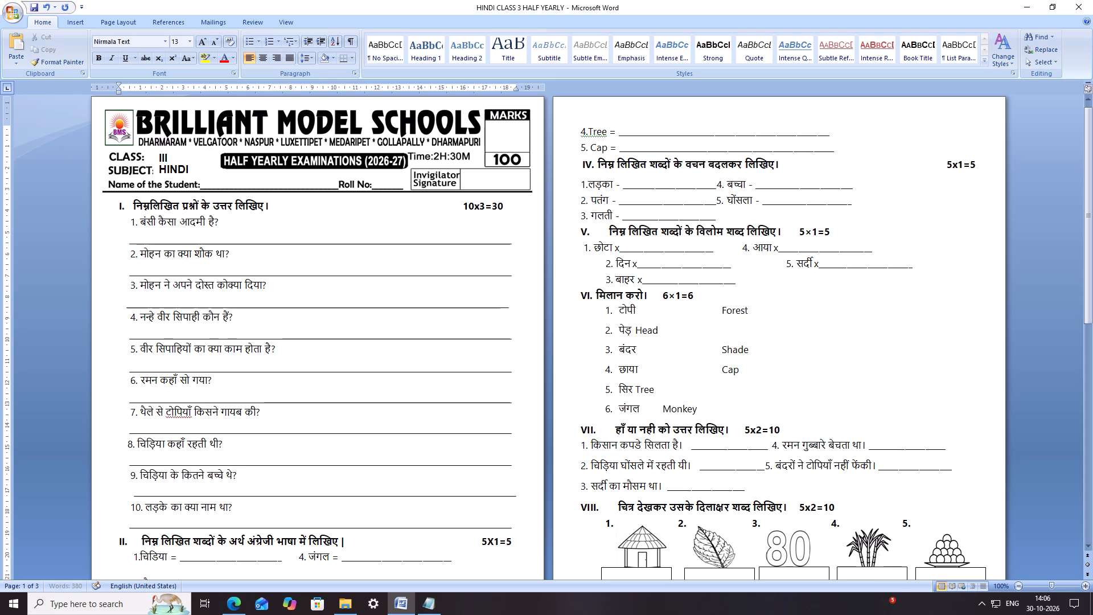
Redo the line break between the section III heading and the Heart item, re-indenting Heart by four spaces.
scroll(274, 503, down, 5)
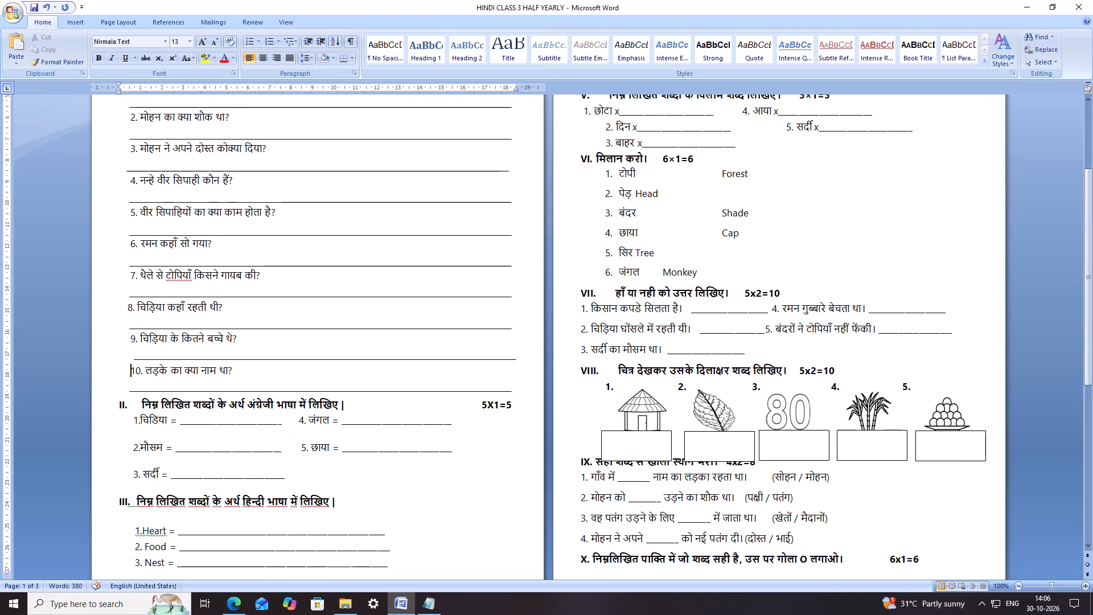
scroll(150, 490, down, 4)
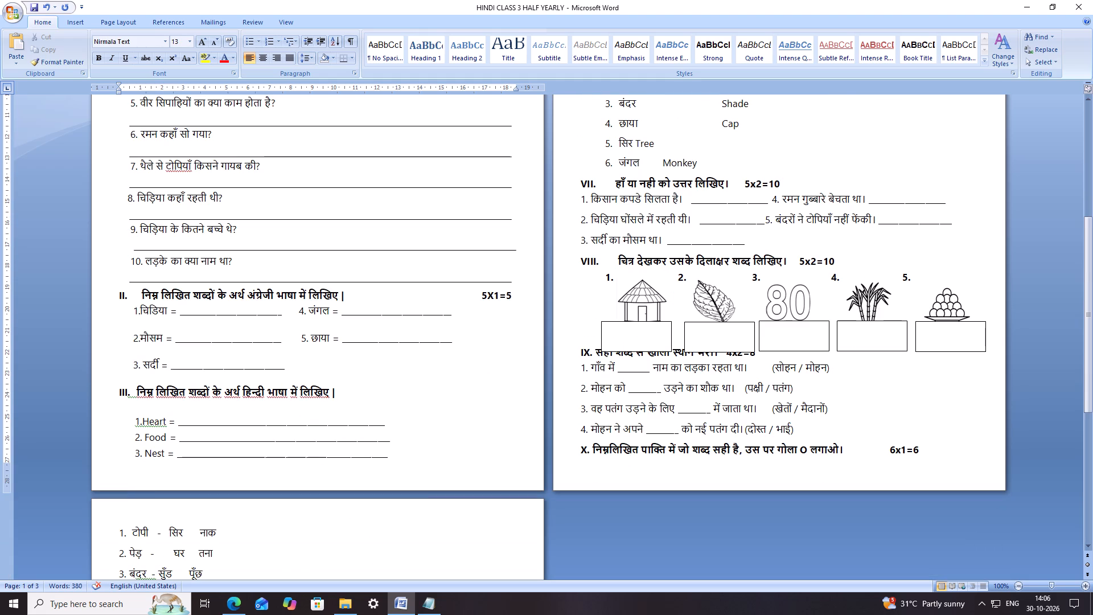
click(132, 407)
click(130, 411)
click(129, 417)
key(BackSpace)
key(BackSpace)
key(BackSpace)
key(BackSpace)
key(BackSpace)
key(BackSpace)
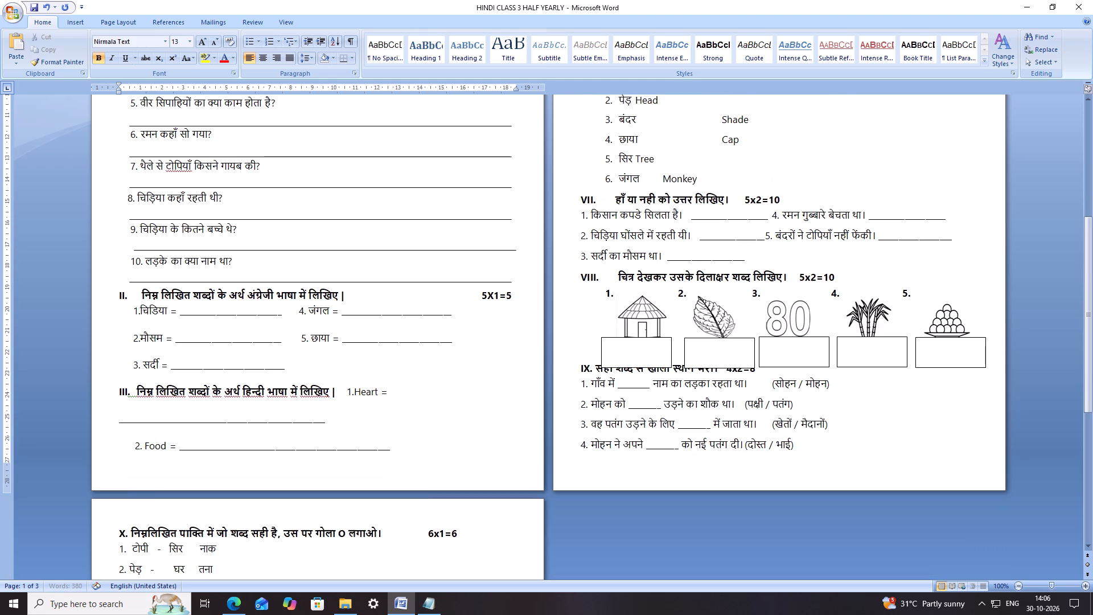
key(Return)
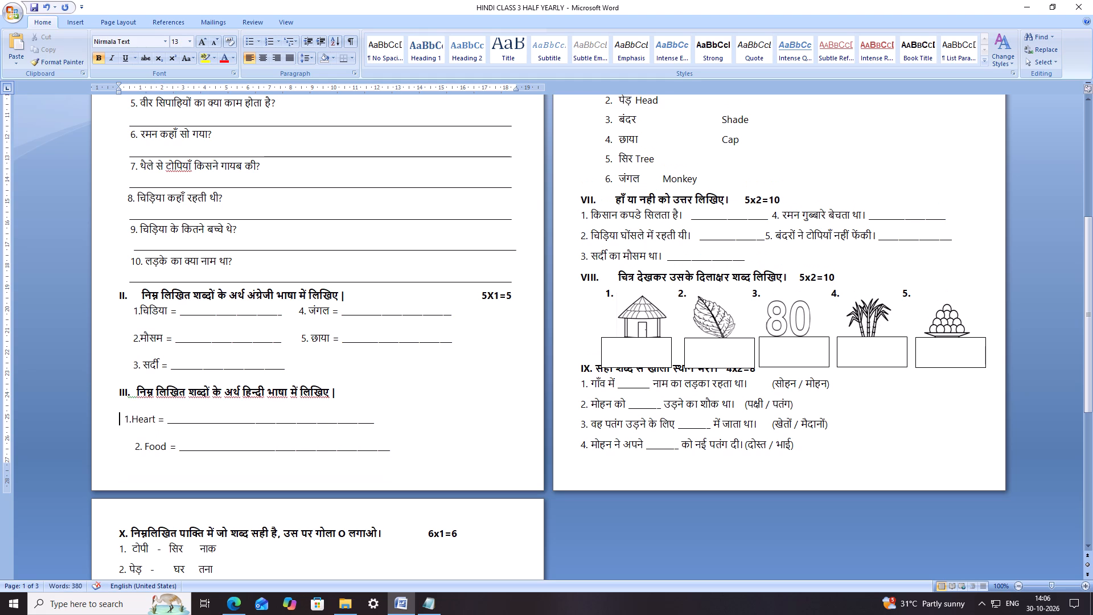
key(space)
key(space)
key(space)
key(space)
key(space)
key(BackSpace)
Indent the section III items on the second page, Tree with six spaces and Cap with seven.
scroll(600, 298, up, 12)
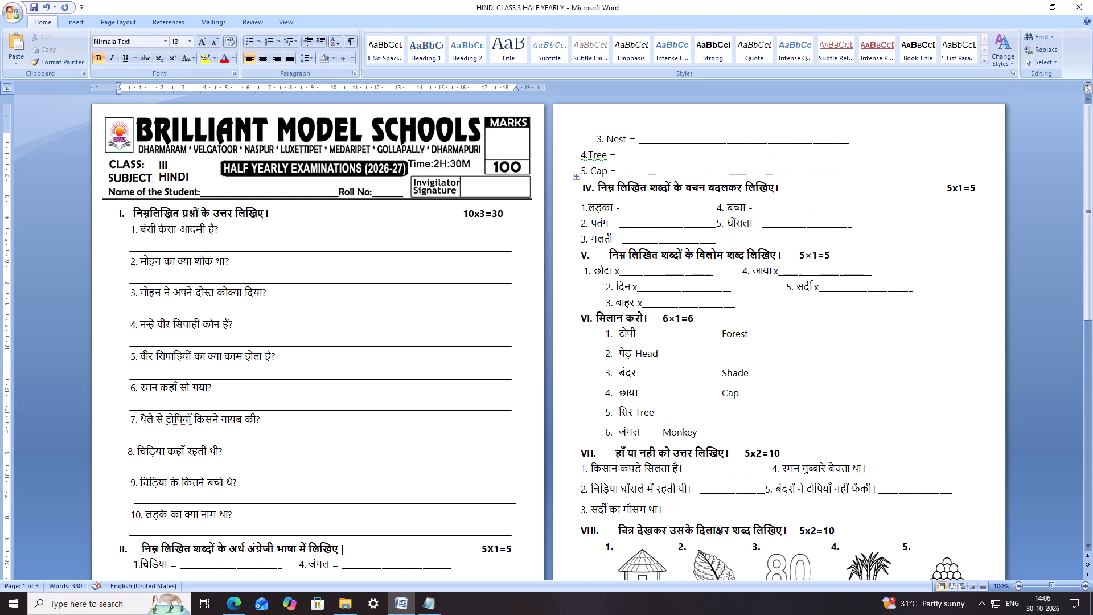
click(580, 160)
key(space)
key(space)
key(space)
key(space)
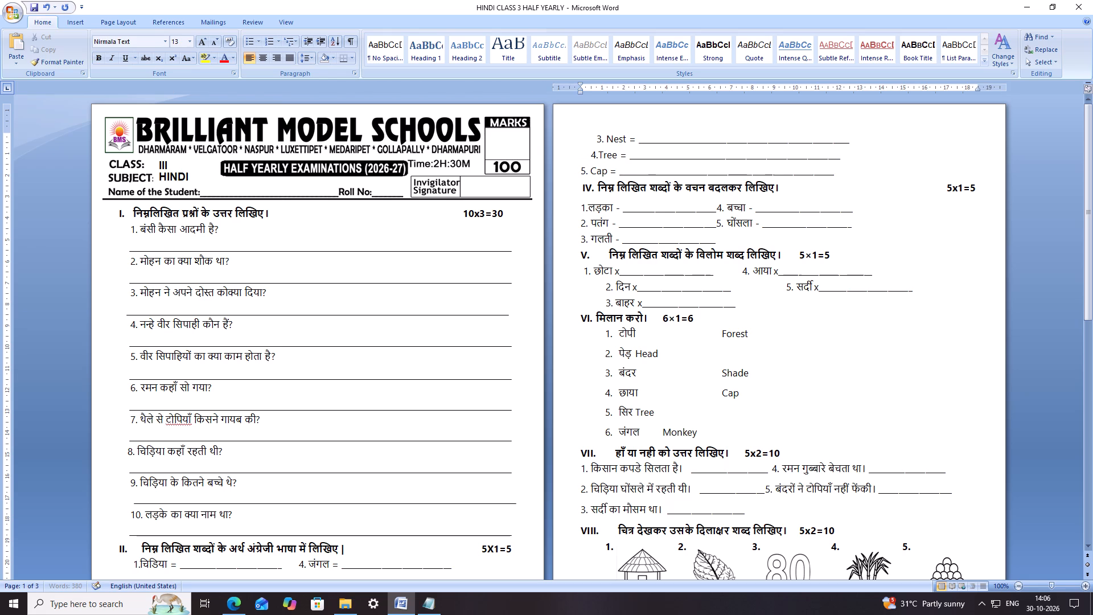
key(space)
key(space)
click(581, 170)
key(space)
key(space)
key(space)
key(space)
key(space)
key(space)
key(space)
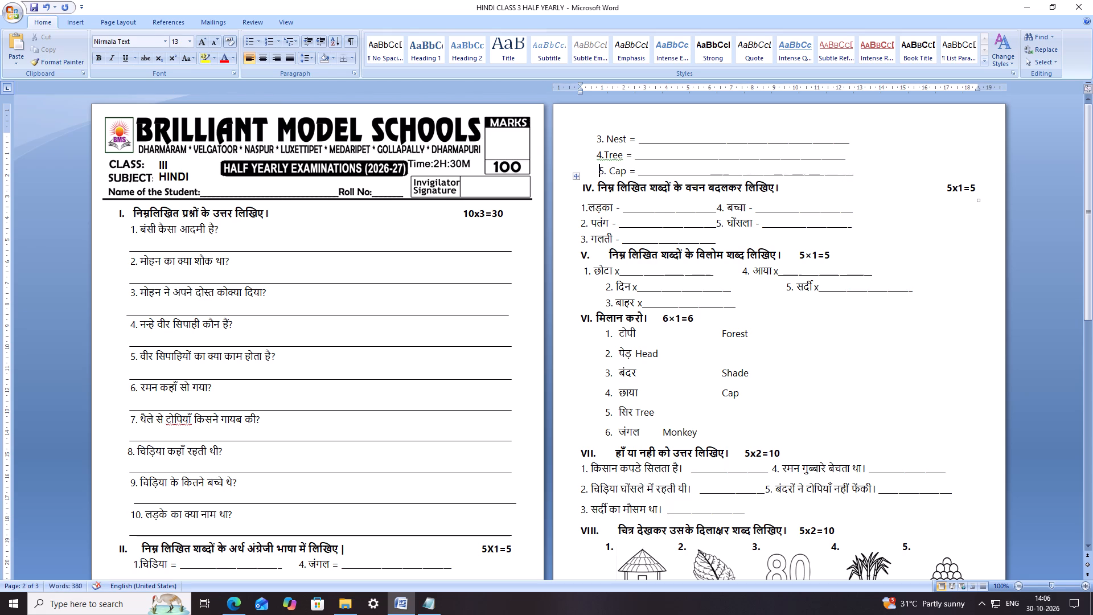
Increase the line spacing of the section III items Nest, Tree and Cap.
drag(868, 181, 582, 147)
click(883, 167)
drag(857, 173, 556, 142)
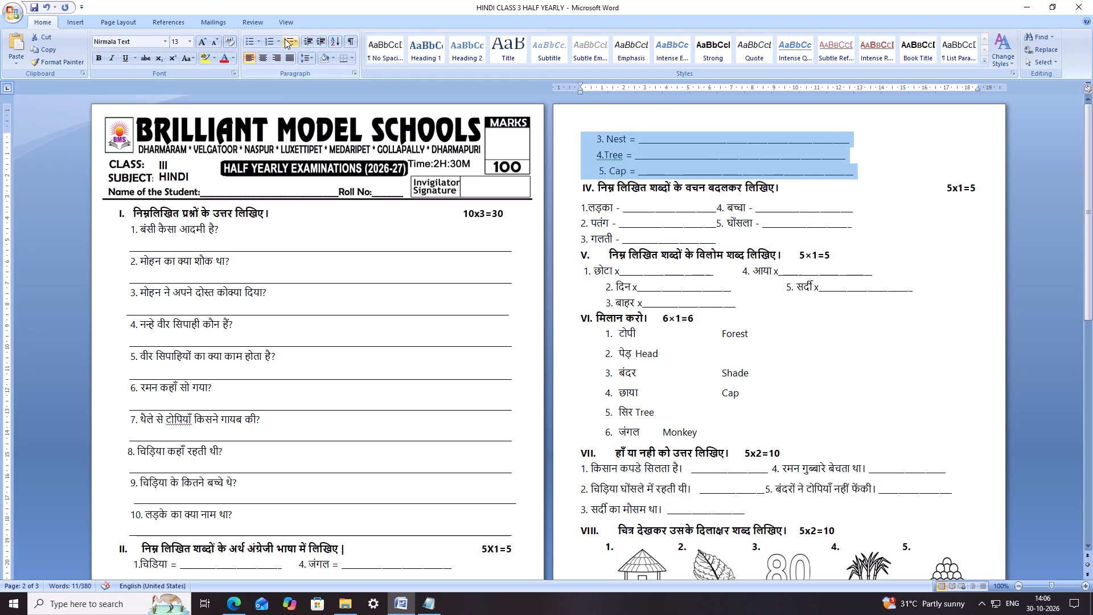
click(309, 57)
click(327, 110)
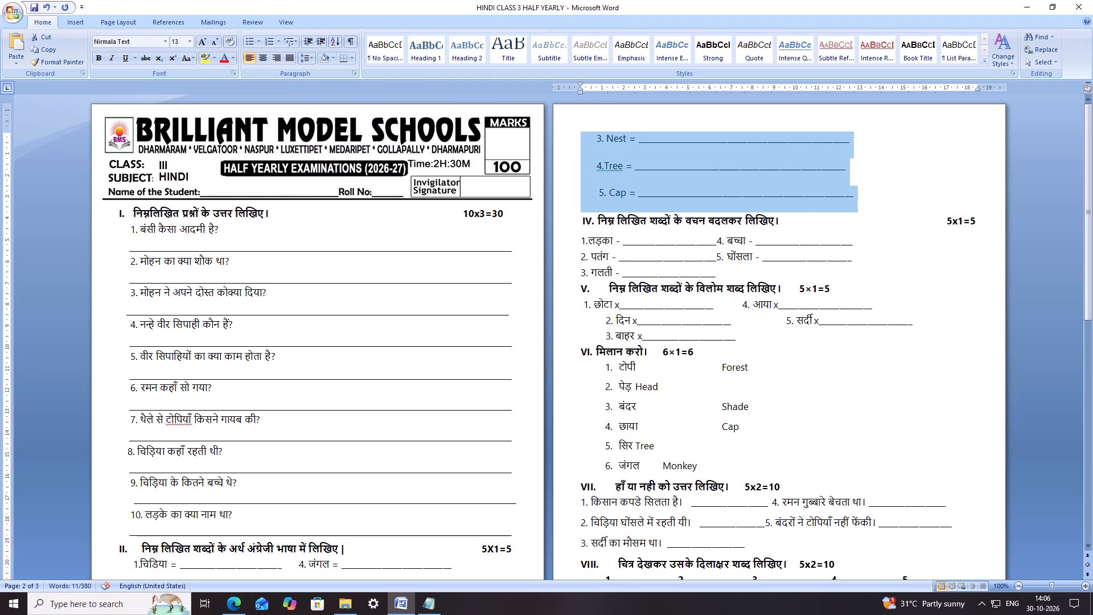
scroll(566, 401, down, 6)
scroll(568, 404, up, 7)
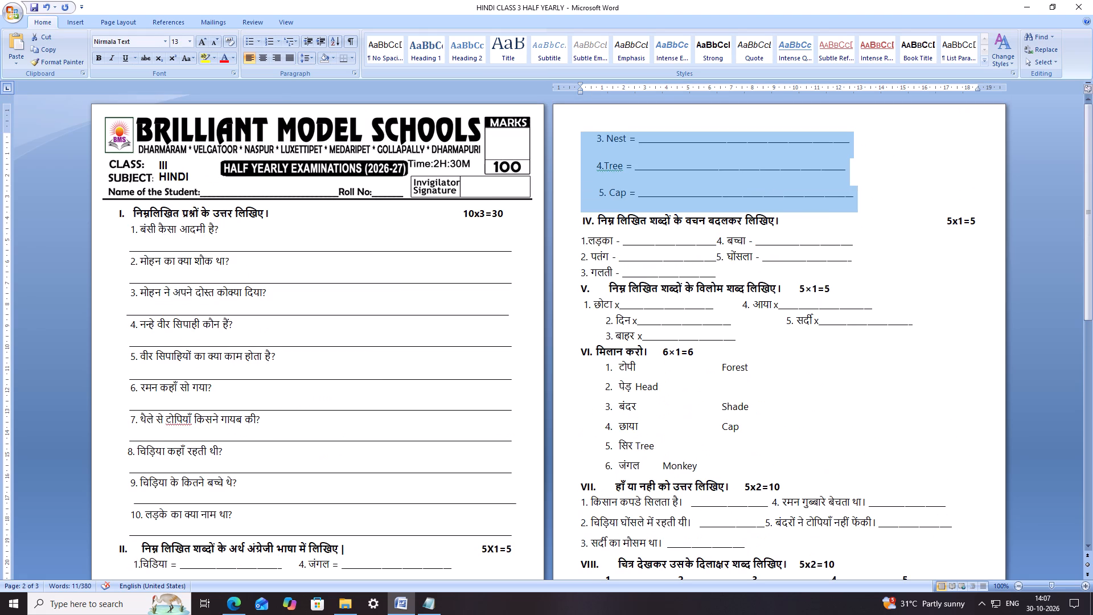
click(685, 262)
Save the Class 3 Hindi paper.
key(ctrl+s)
key(ctrl+s)
key(ctrl+s)
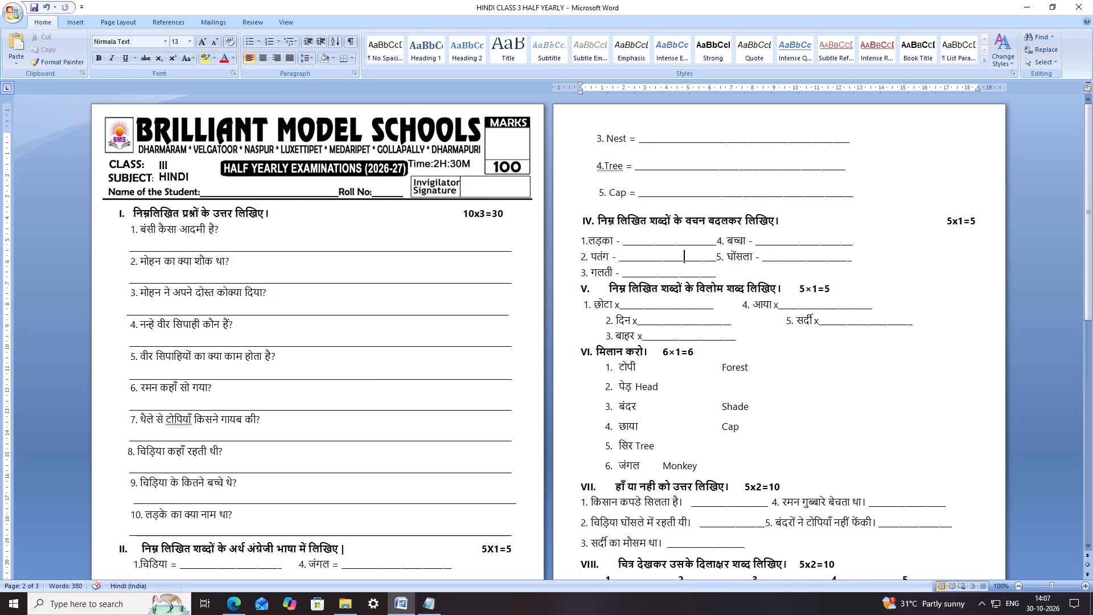
Increase the line spacing of the three item lines in section IV.
drag(733, 273, 567, 234)
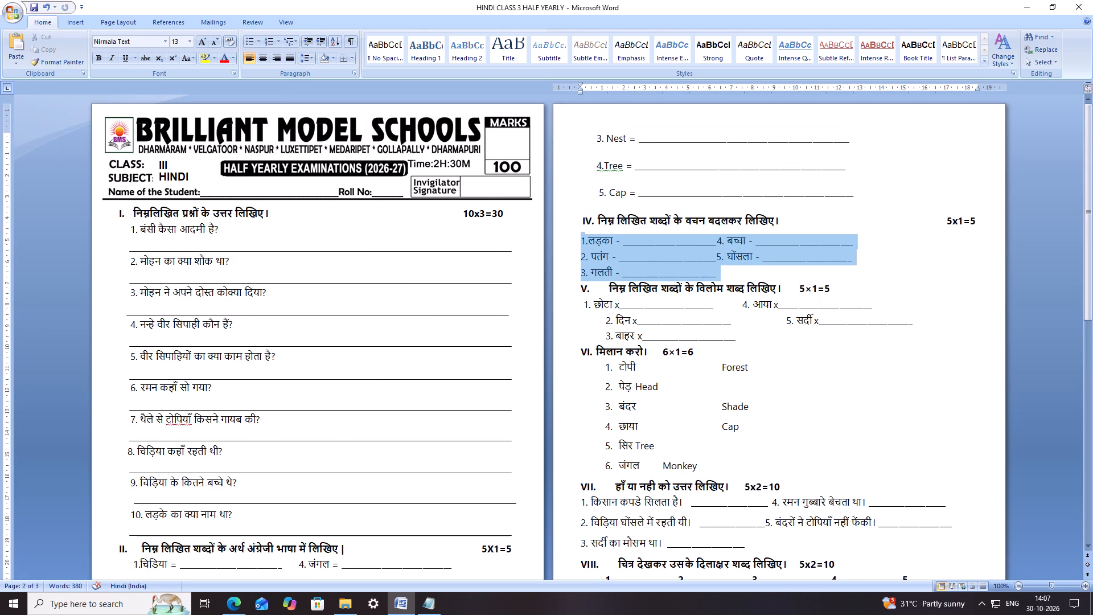
drag(567, 234, 568, 241)
click(310, 54)
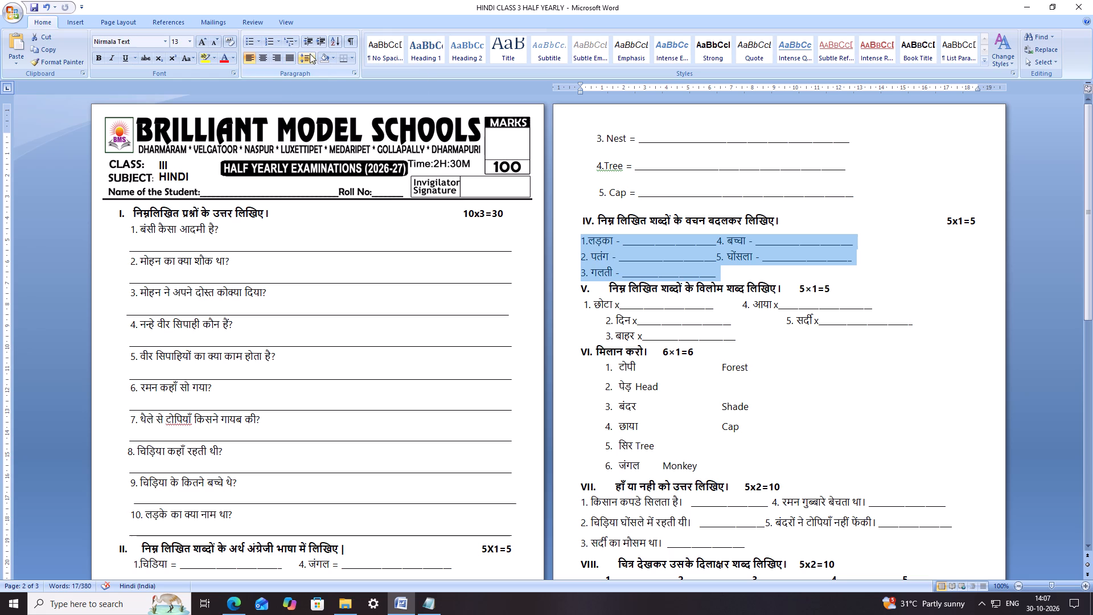
click(333, 98)
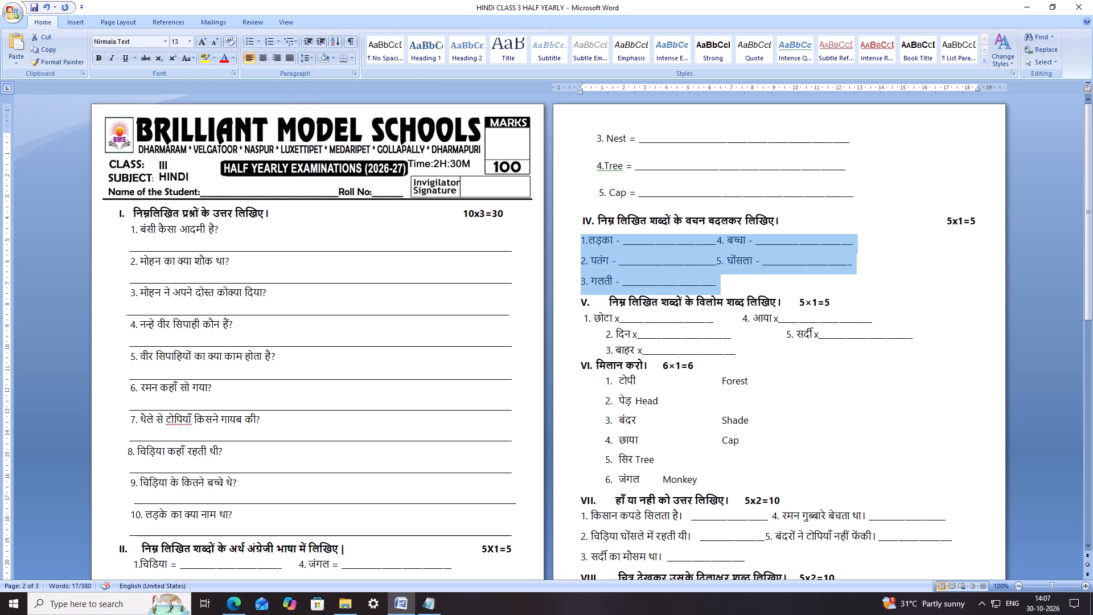
click(668, 276)
Indent the three item lines of section IV, the first with seven spaces and the second and third with eight.
click(578, 243)
key(space)
key(space)
key(space)
key(space)
key(space)
key(space)
key(space)
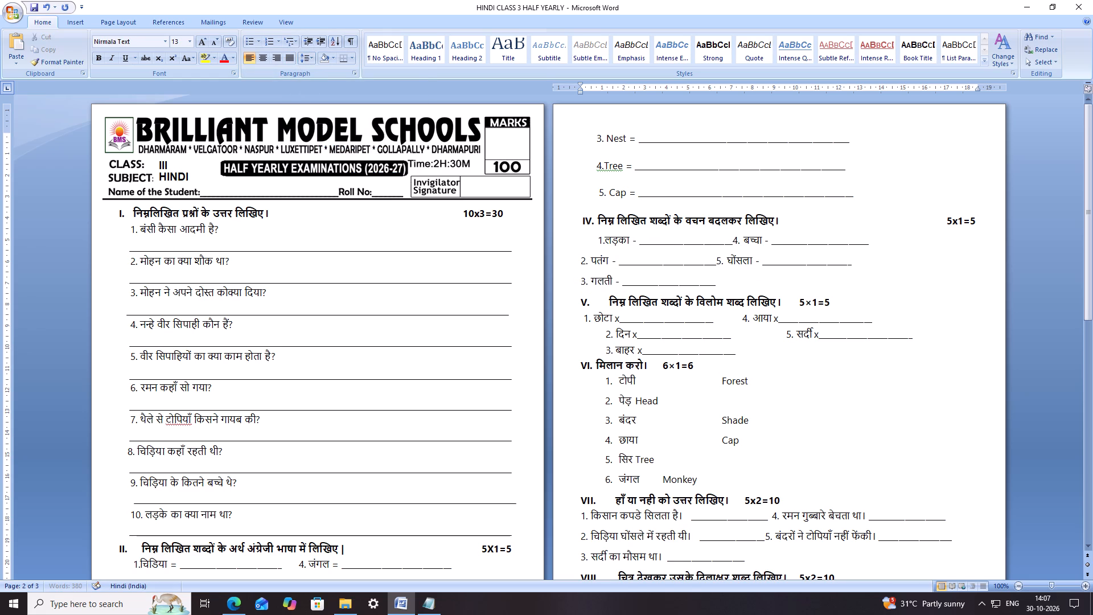
click(578, 264)
key(space)
key(space)
key(space)
key(space)
key(space)
key(space)
key(space)
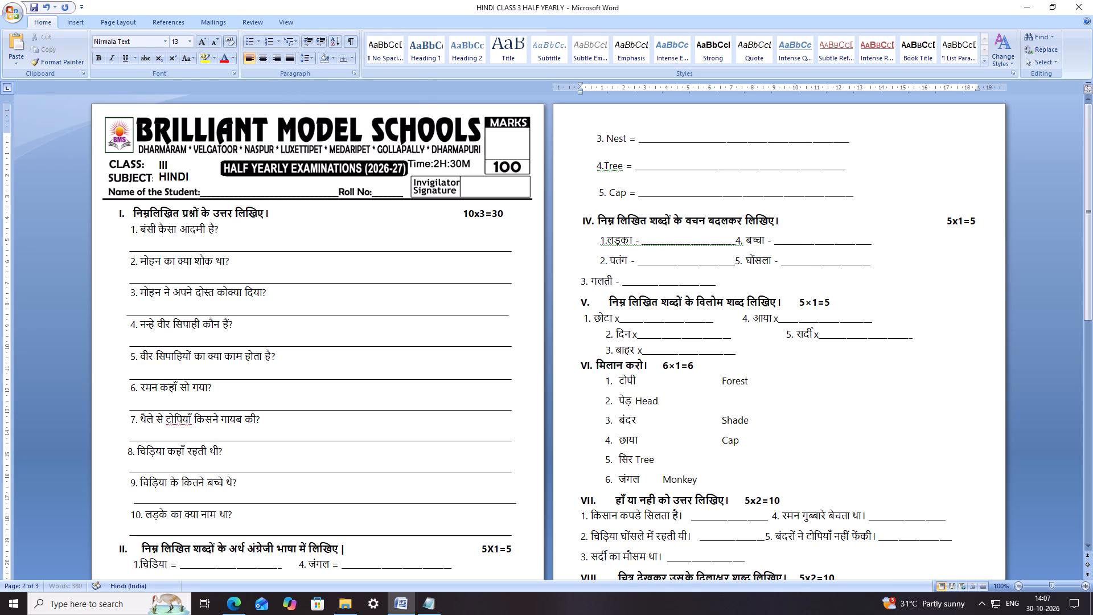
click(578, 278)
key(space)
key(space)
key(space)
key(space)
key(space)
key(space)
key(space)
key(space)
click(592, 262)
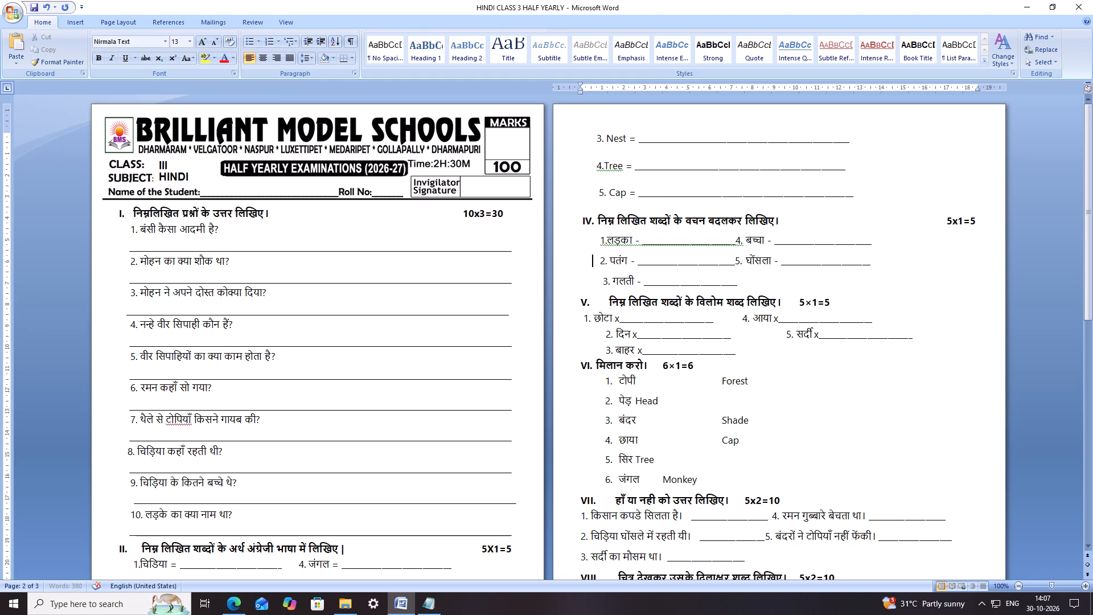
key(space)
Separate the second-column items of section IV from the preceding blanks, item 4 with five spaces and item 5 with four.
click(737, 242)
key(space)
key(space)
key(space)
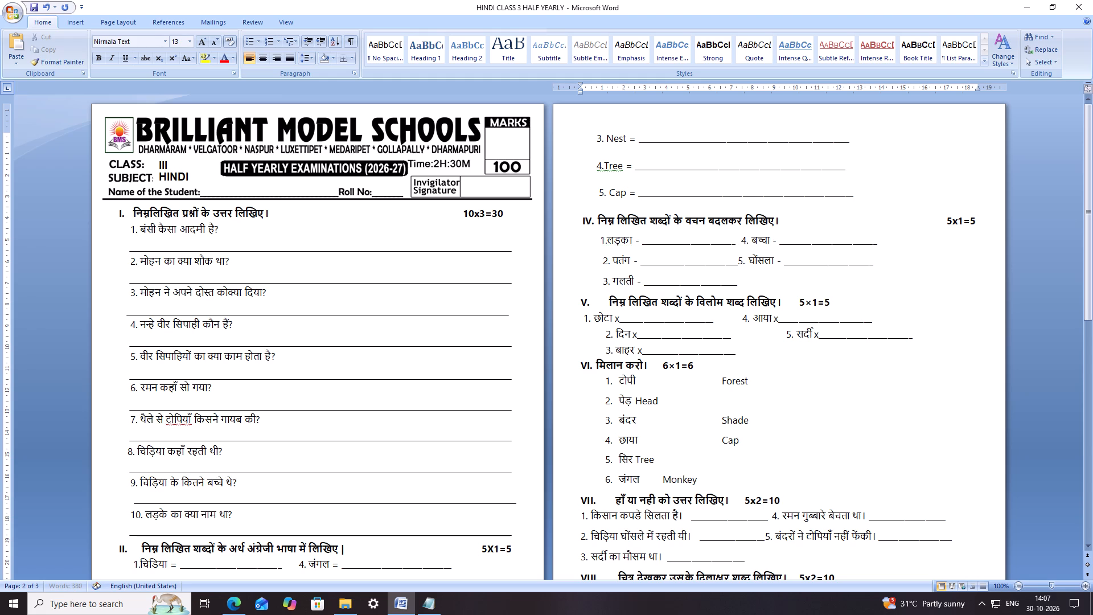
key(space)
key(space)
click(737, 259)
key(space)
key(space)
key(space)
key(space)
key(space)
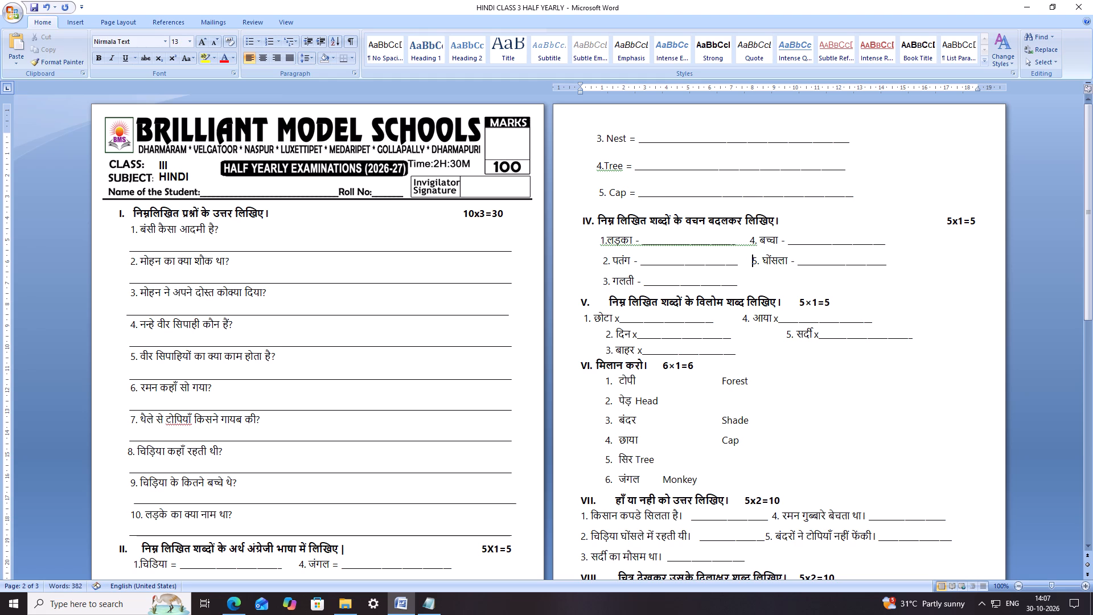
key(BackSpace)
Widen the gap after the number IV in its heading by two spaces and save the paper.
click(599, 220)
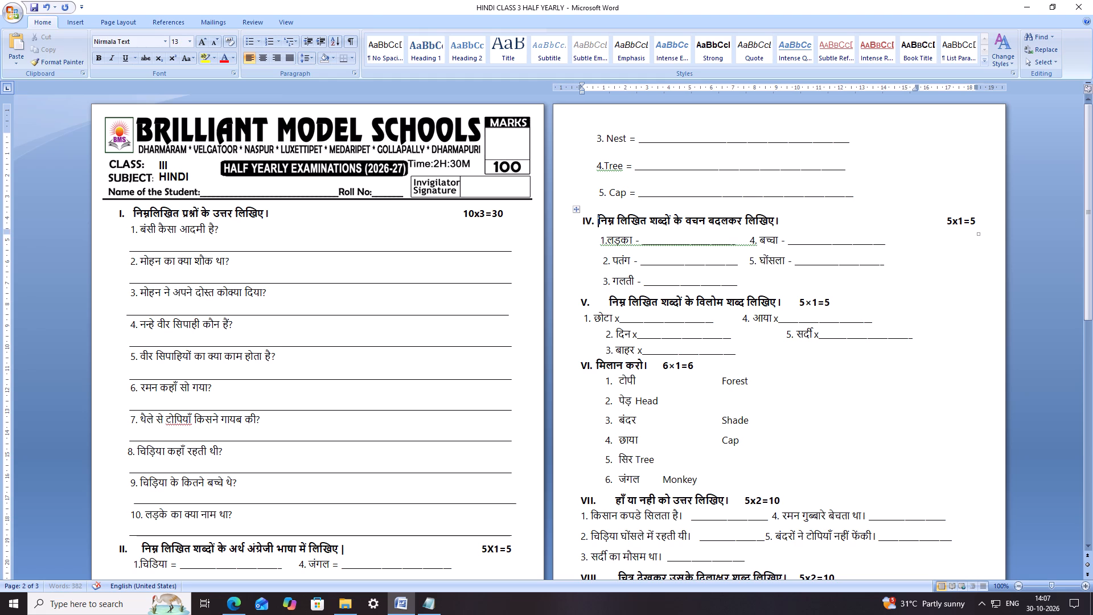
key(space)
key(space)
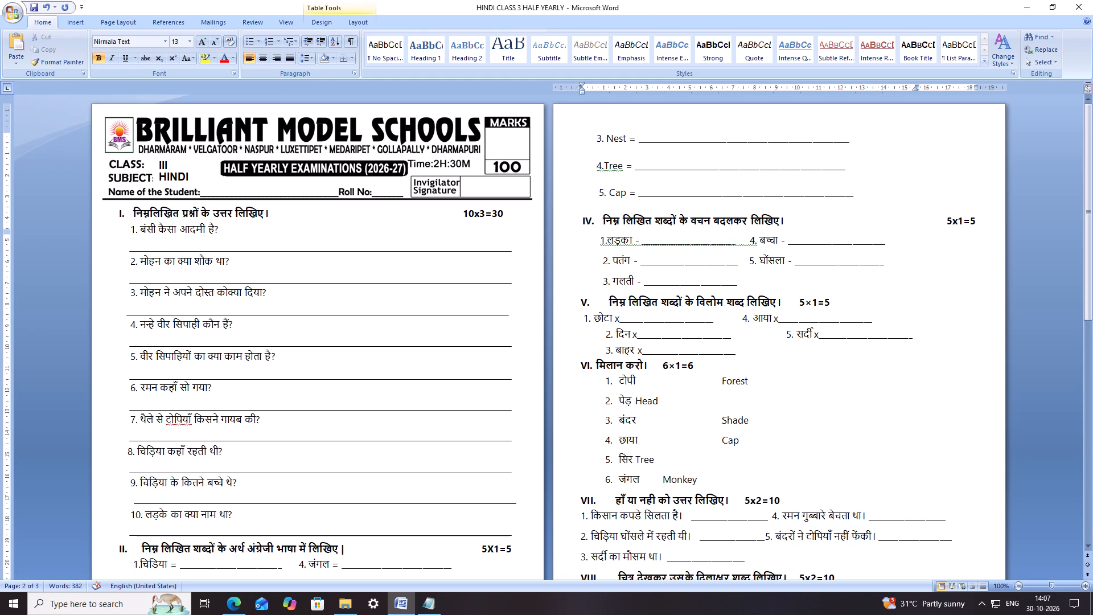
key(space)
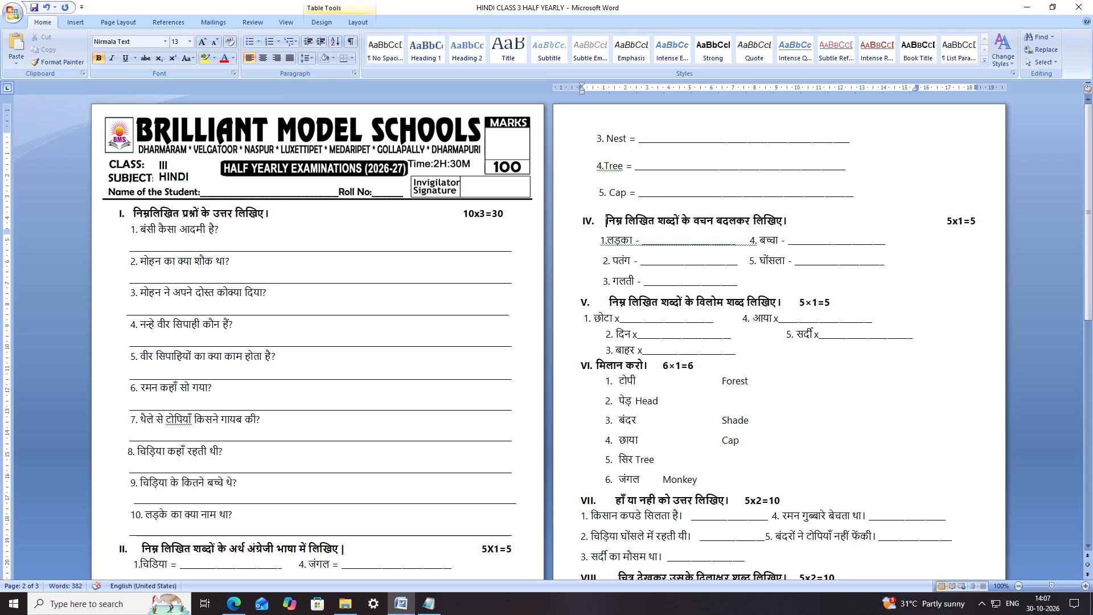
key(BackSpace)
key(ctrl+s)
key(ctrl+s)
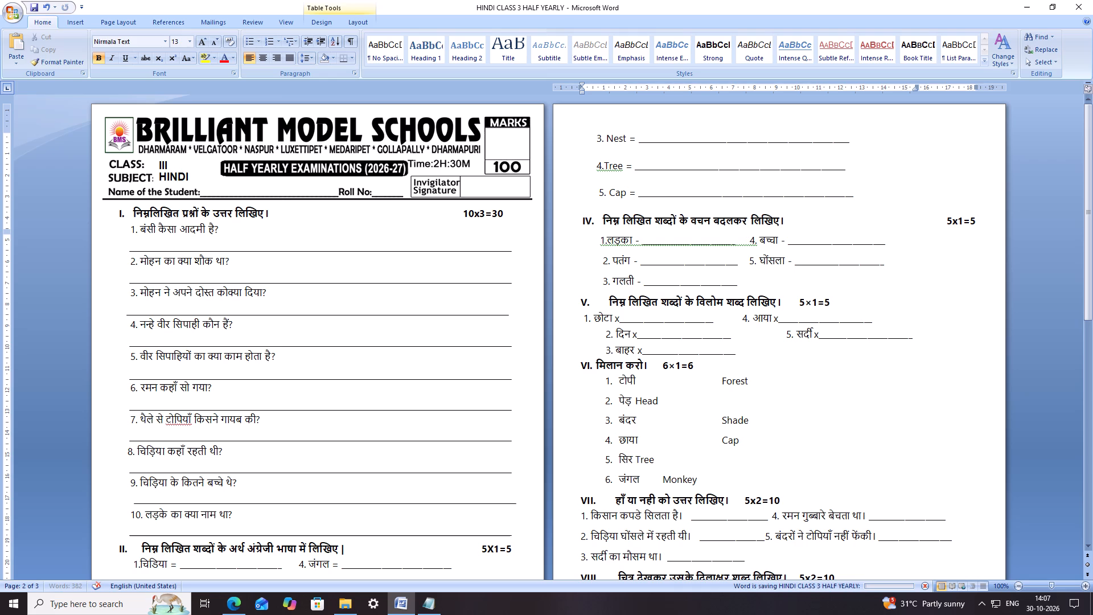
Set the line spacing of the three item lines in section V to 1.5.
drag(757, 351, 584, 323)
click(311, 59)
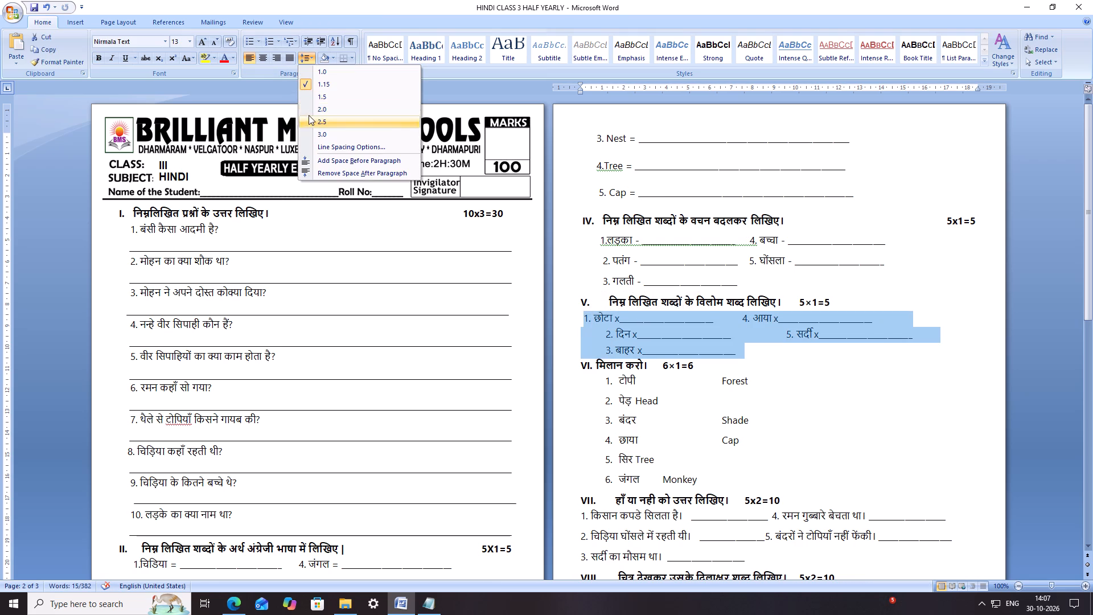
click(320, 95)
Indent the section V items, adding eight spaces before item 1 and one space each before items 2 and 3.
click(587, 322)
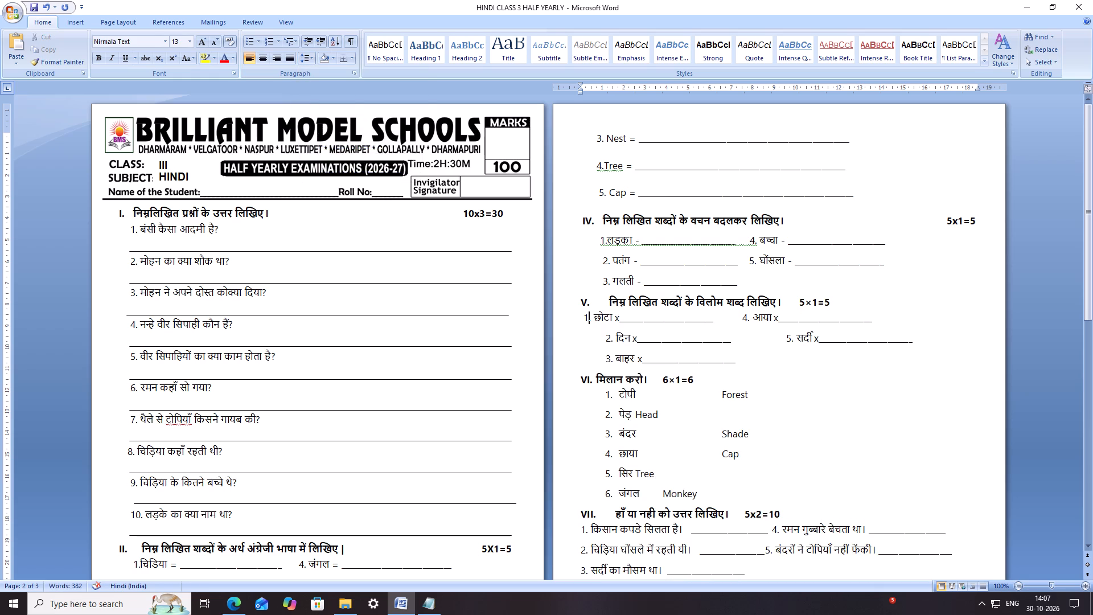
click(585, 322)
key(space)
key(space)
key(space)
key(space)
key(space)
key(space)
key(space)
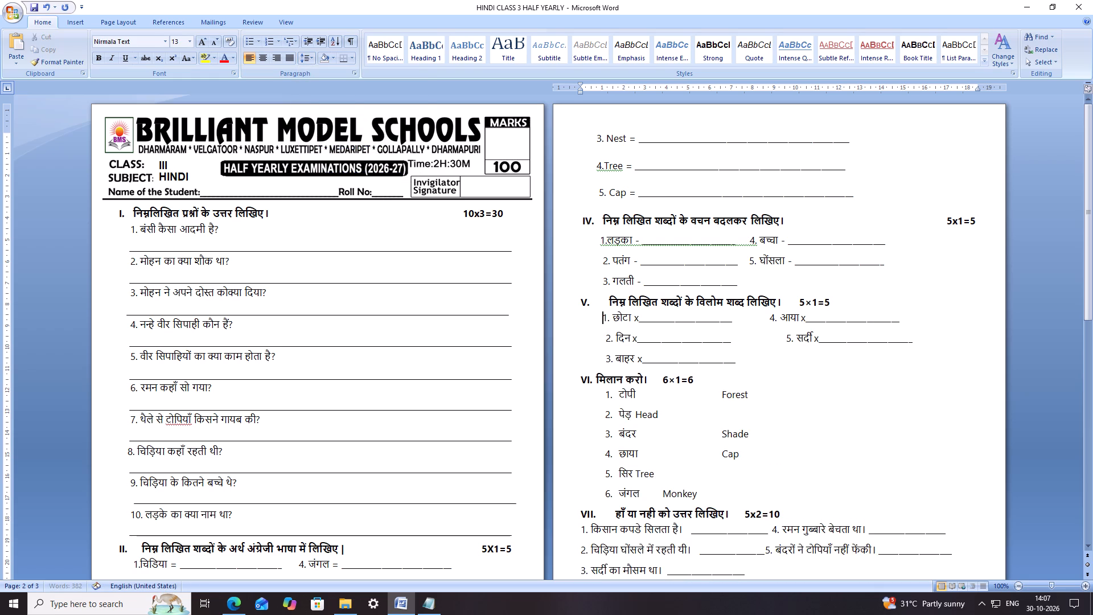
click(598, 342)
key(space)
click(603, 320)
key(space)
click(603, 363)
key(space)
Adjust the spaces before item 5 in section V so it lines up under item 4.
click(763, 323)
click(785, 343)
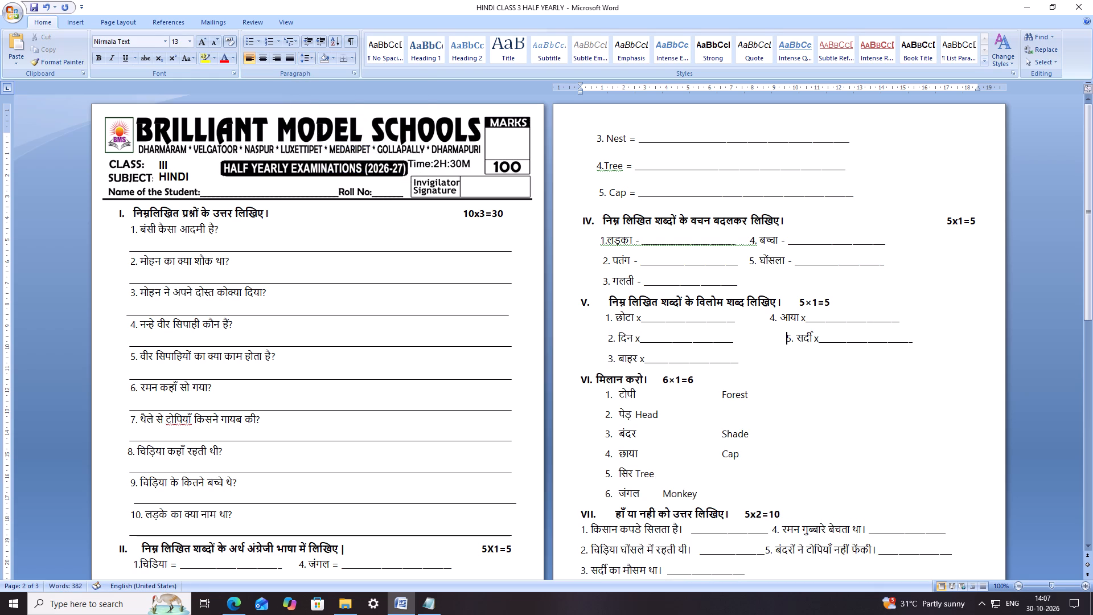
key(BackSpace)
key(BackSpace)
key(BackSpace)
key(BackSpace)
key(BackSpace)
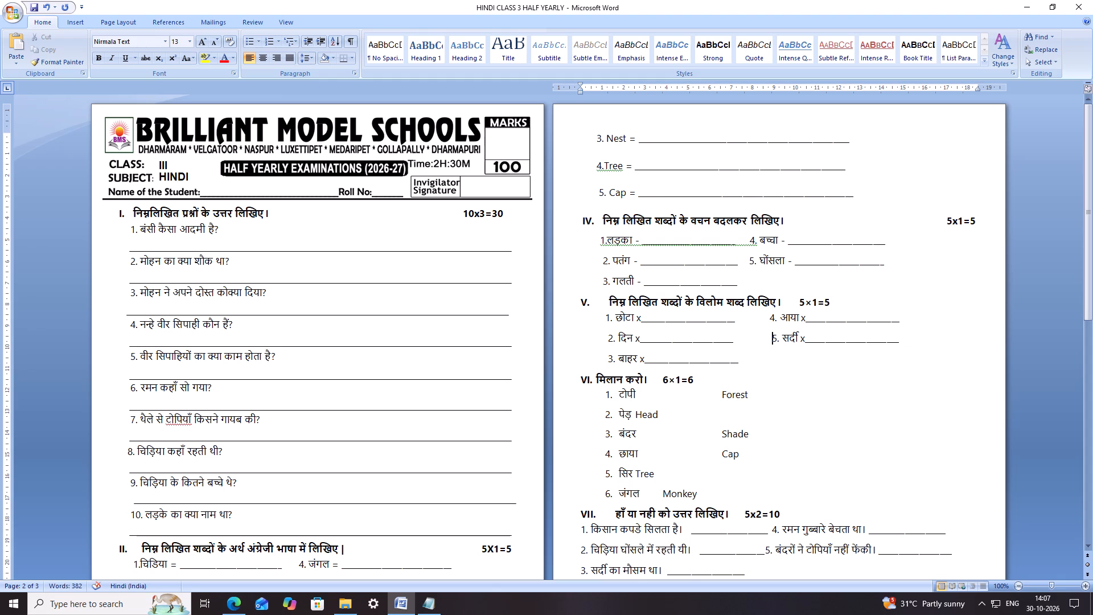
key(BackSpace)
key(space)
key(space)
key(space)
key(space)
key(space)
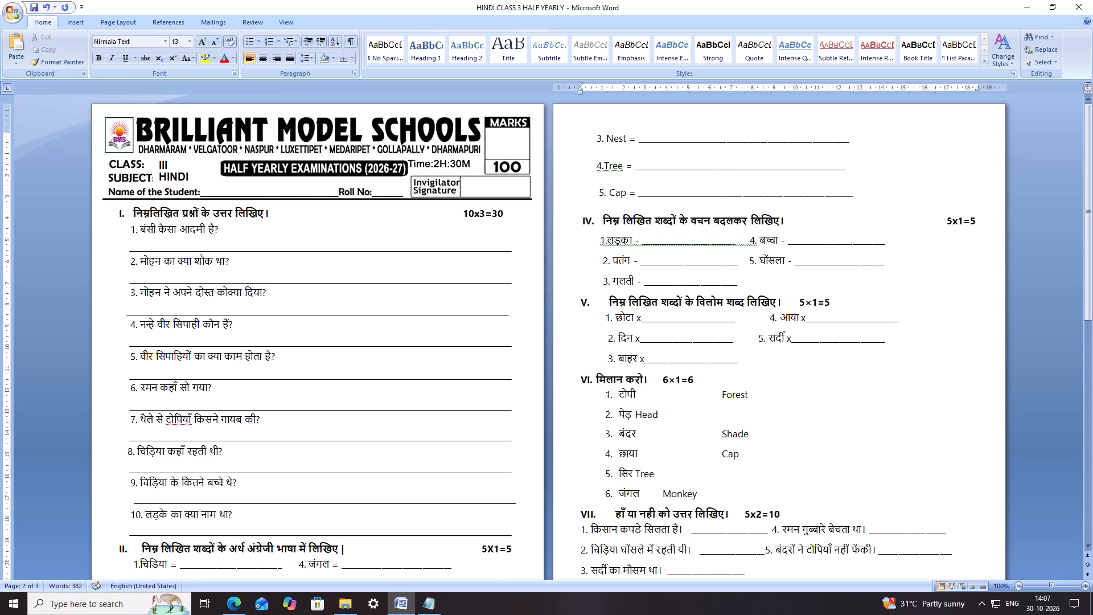
key(space)
key(space)
key(space)
key(space)
Move the 5×1=5 marks of the section V heading to the page's right margin with spaces and save the paper.
click(793, 306)
key(space)
key(space)
key(space)
key(space)
key(space)
key(space)
key(space)
key(space)
key(space)
key(space)
key(space)
key(space)
key(space)
key(space)
key(space)
key(space)
key(space)
key(space)
key(space)
key(space)
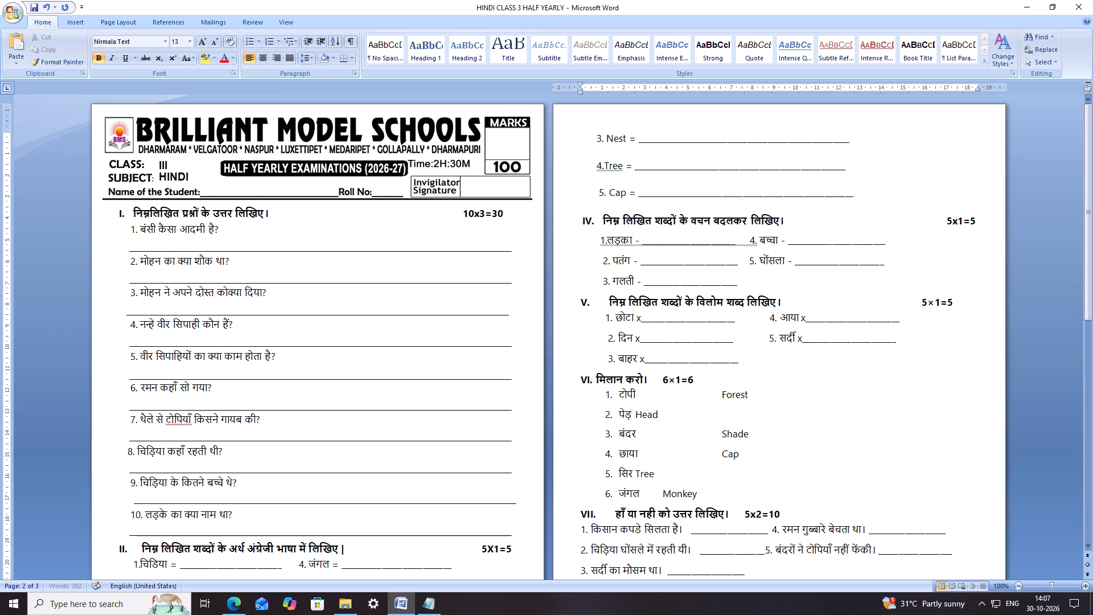
key(space)
key(space)
key(ctrl+s)
key(ctrl+s)
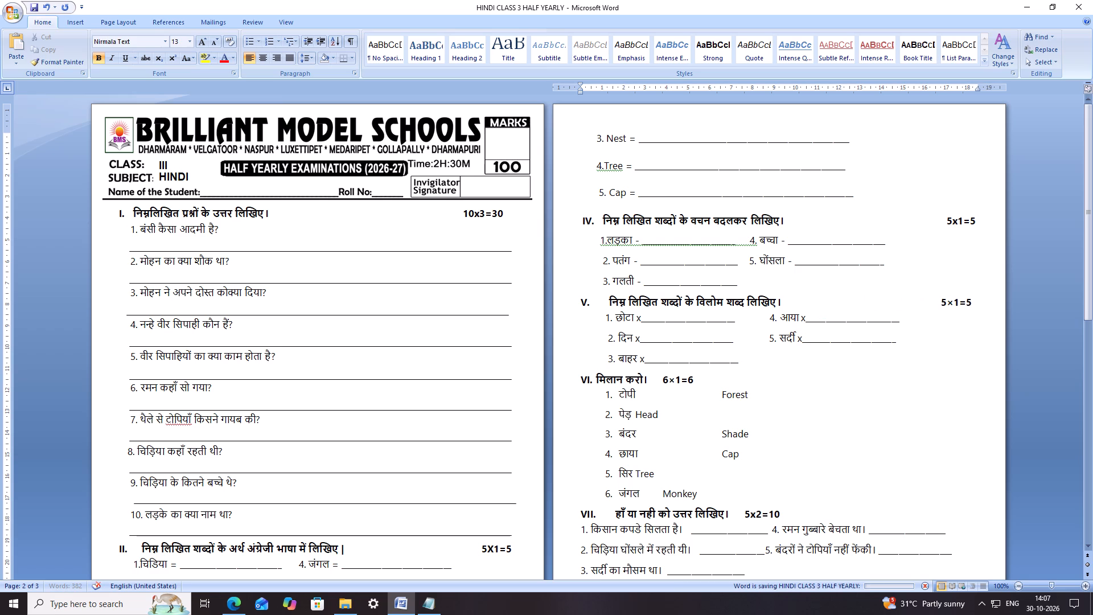
key(ctrl+s)
key(ctrl+s)
Move the 6×1=6 marks of the section VI heading to the page's right margin with spaces and save the paper.
scroll(726, 337, down, 3)
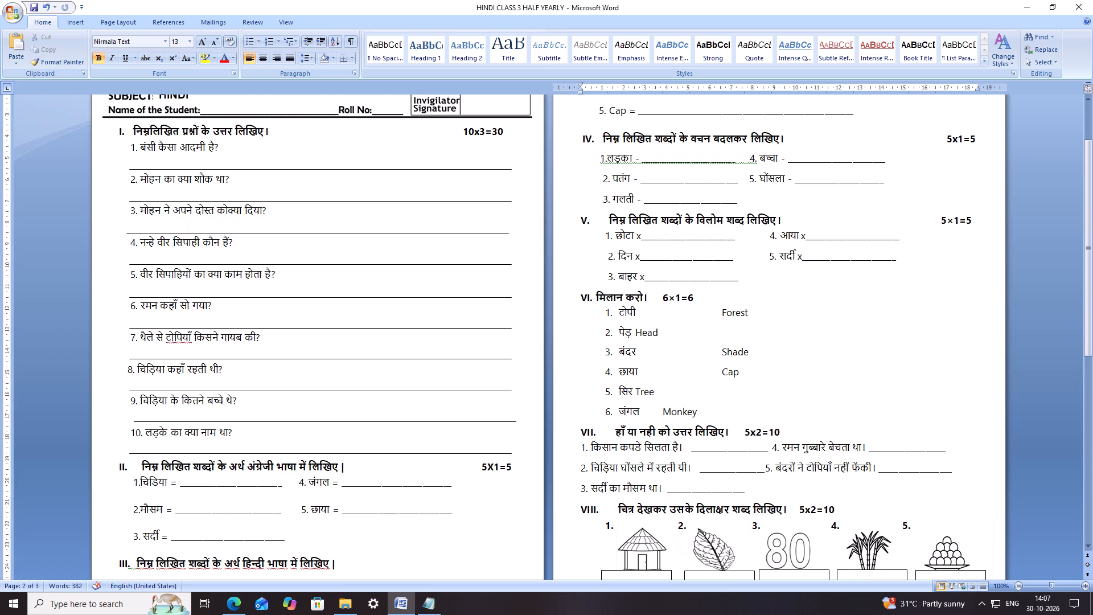
click(661, 297)
key(space)
key(space)
key(space)
key(space)
key(space)
key(space)
key(space)
key(space)
key(space)
key(space)
key(space)
key(space)
key(space)
key(space)
key(space)
key(space)
key(space)
key(space)
key(space)
key(space)
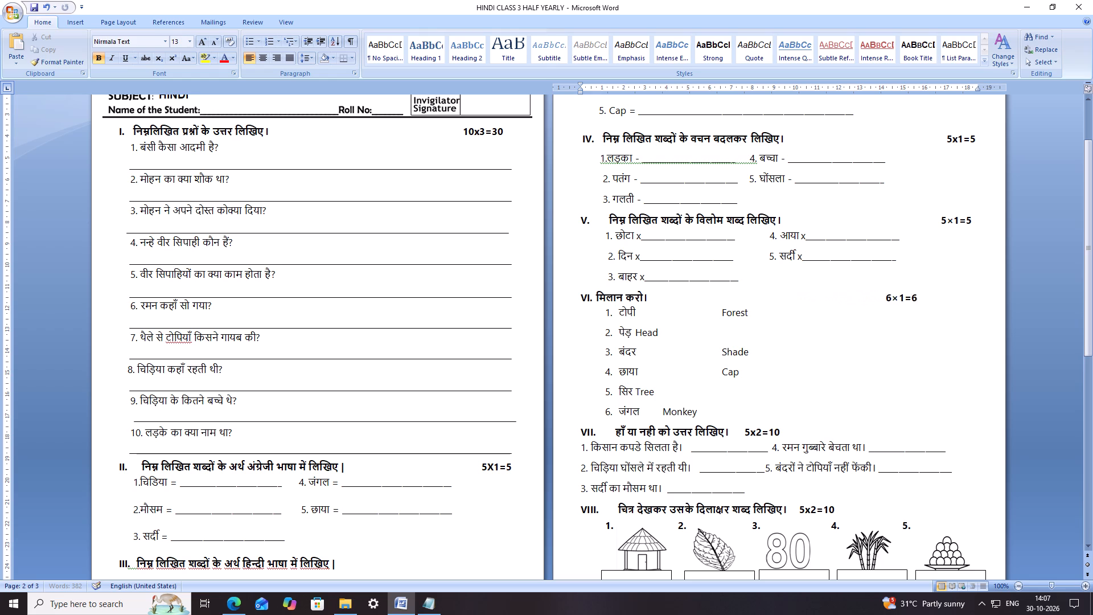
key(ctrl+s)
key(ctrl+s)
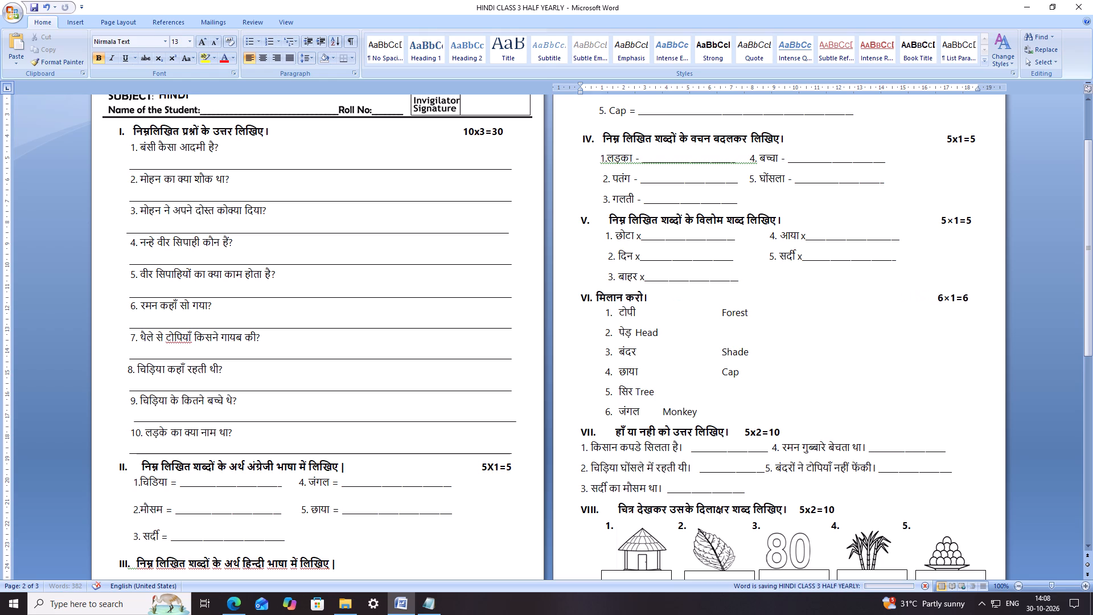
Insert six spaces between the number VI and its heading text.
click(595, 298)
key(space)
key(space)
key(space)
key(space)
key(space)
key(space)
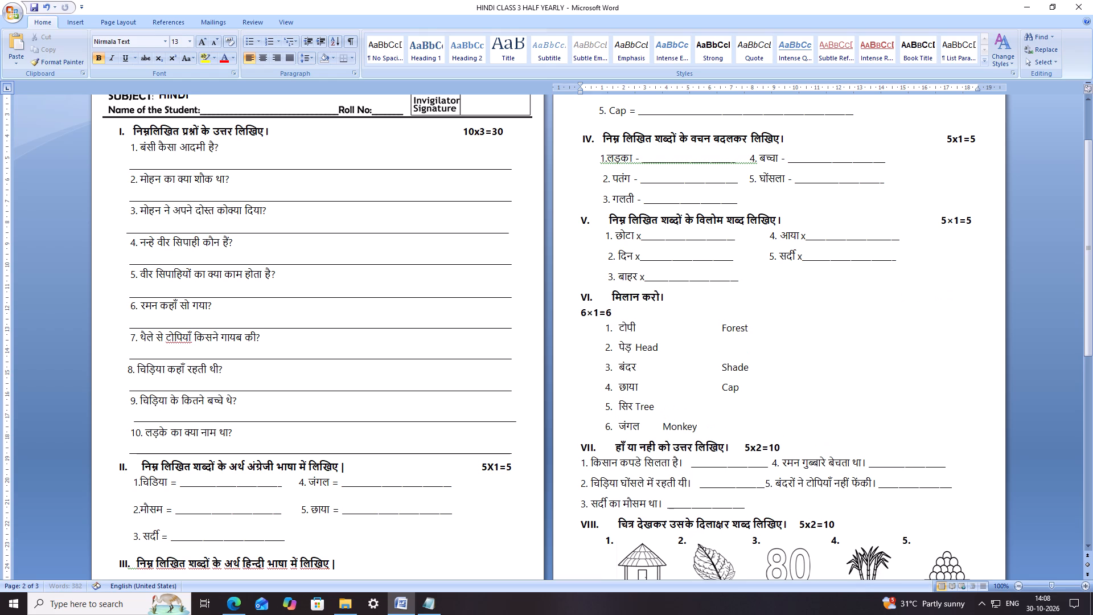
Remove three spaces between the number V and its heading text.
click(605, 223)
key(BackSpace)
key(BackSpace)
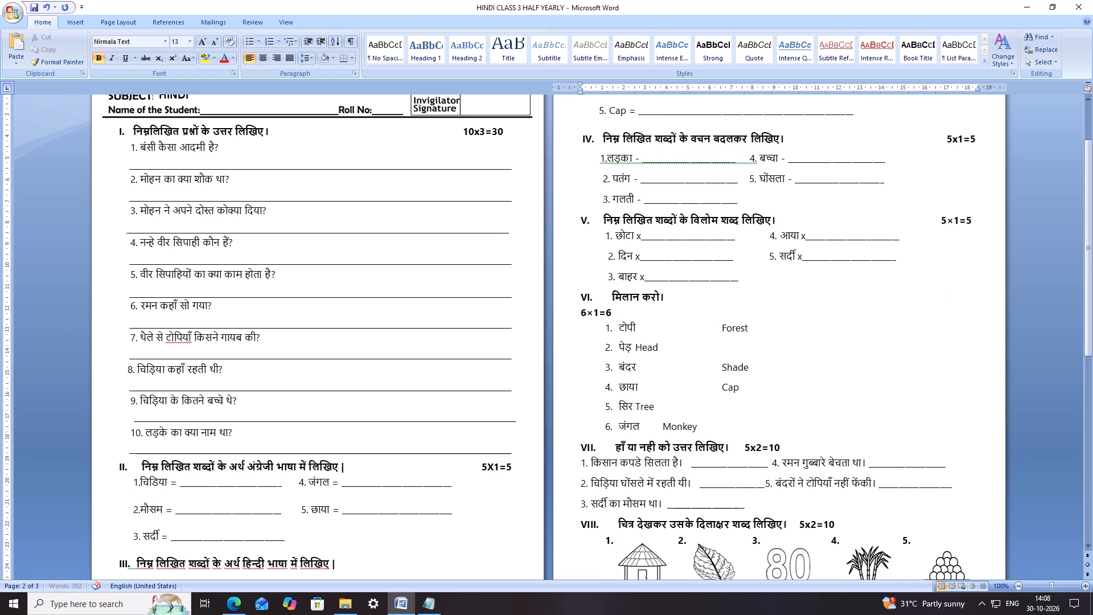
key(BackSpace)
Delete surplus spaces before the 6×1=6 marks to bring them back onto the section VI heading line.
drag(780, 294, 762, 296)
key(BackSpace)
key(BackSpace)
key(BackSpace)
click(756, 325)
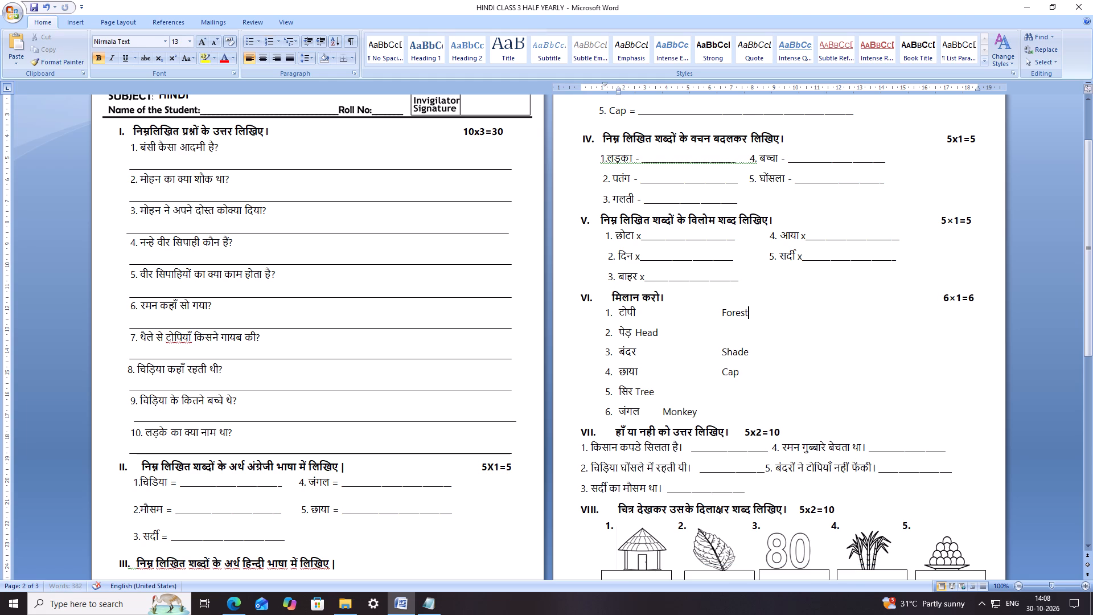
Narrow the gap between the number VI and its heading text by three spaces.
click(610, 295)
key(BackSpace)
key(BackSpace)
key(BackSpace)
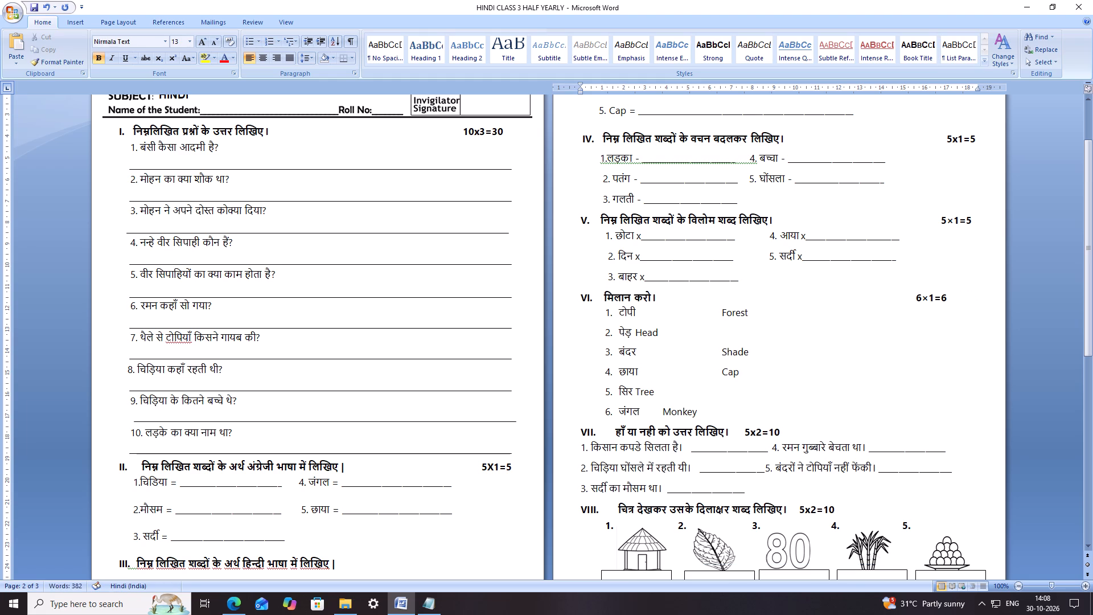
Shift the 6×1=6 marks further along the section VI heading line by seven spaces.
key(BackSpace)
key(space)
click(816, 292)
key(space)
key(space)
key(space)
key(space)
key(space)
key(space)
key(space)
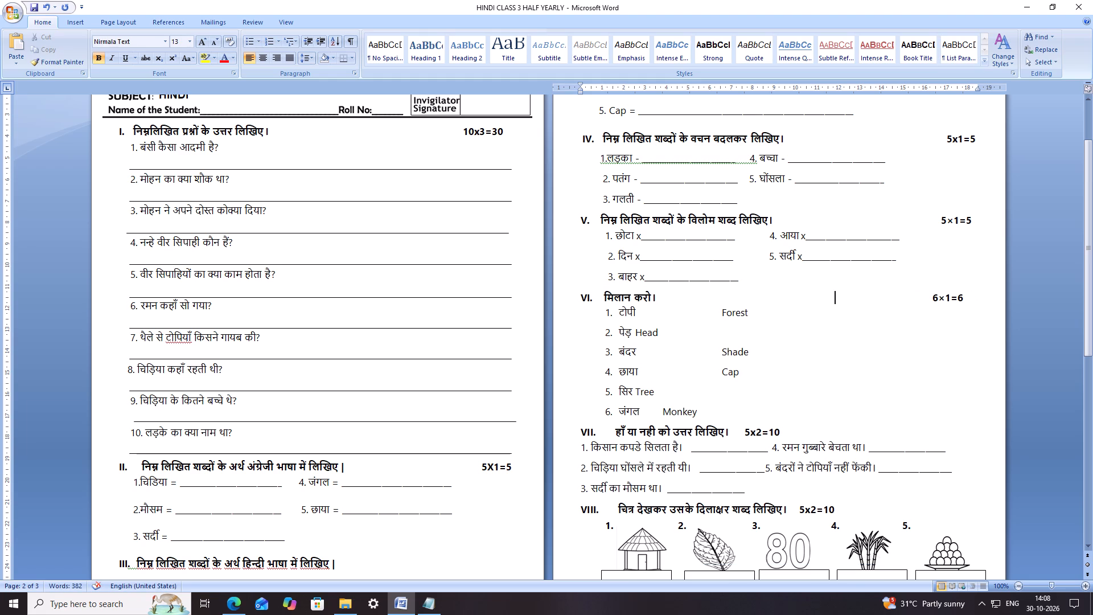
Insert 20 spaces before Head in item 2 of section VI to line it up with the English word column.
click(635, 333)
key(space)
key(space)
key(space)
key(space)
key(space)
key(space)
key(space)
key(space)
key(space)
key(space)
key(space)
key(space)
key(space)
key(space)
key(space)
key(space)
key(space)
key(space)
key(space)
key(space)
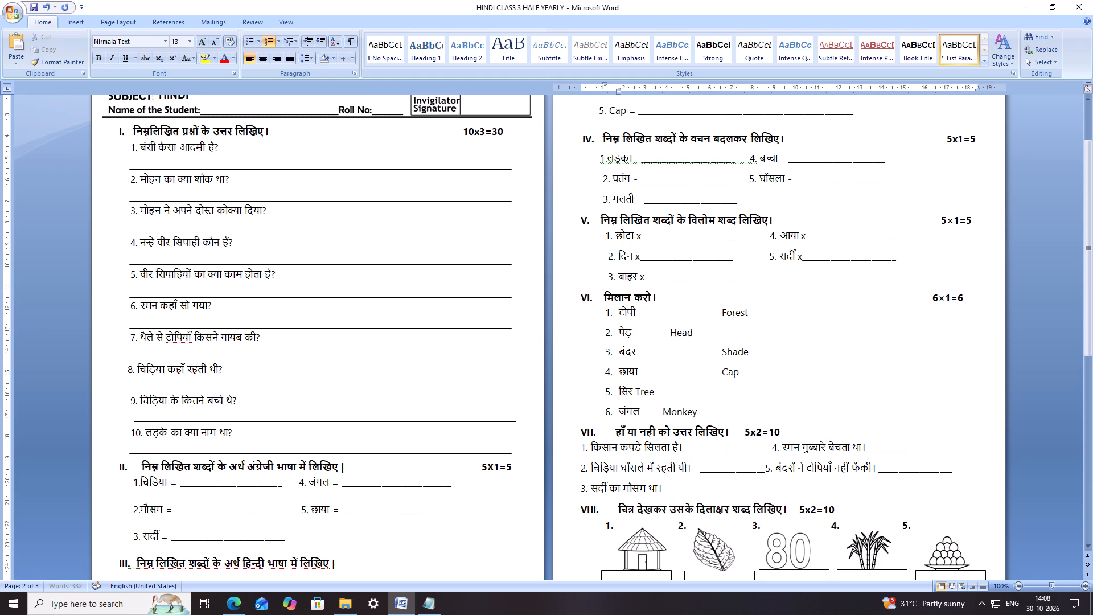
Insert 20 spaces before Tree in item 5 of section VI to line it up with the English word column.
click(635, 395)
key(space)
key(space)
key(space)
key(space)
key(space)
key(space)
key(space)
key(space)
key(space)
key(space)
key(space)
key(space)
key(space)
key(space)
key(space)
key(space)
key(space)
key(space)
key(space)
key(space)
Insert 23 spaces before Monkey in item 6 of section VI to line it up with the English word column.
click(664, 413)
key(space)
key(space)
key(space)
key(space)
key(space)
key(space)
key(space)
key(space)
key(space)
key(space)
key(space)
key(space)
key(space)
key(space)
key(space)
key(space)
key(space)
key(space)
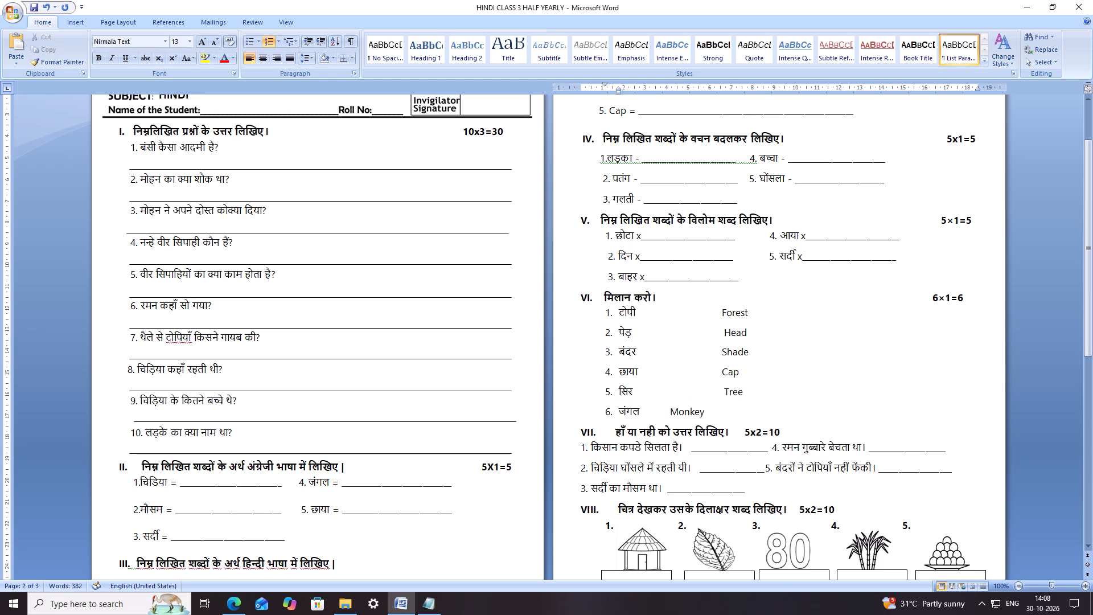
key(space)
key(space)
key(space)
key(space)
key(space)
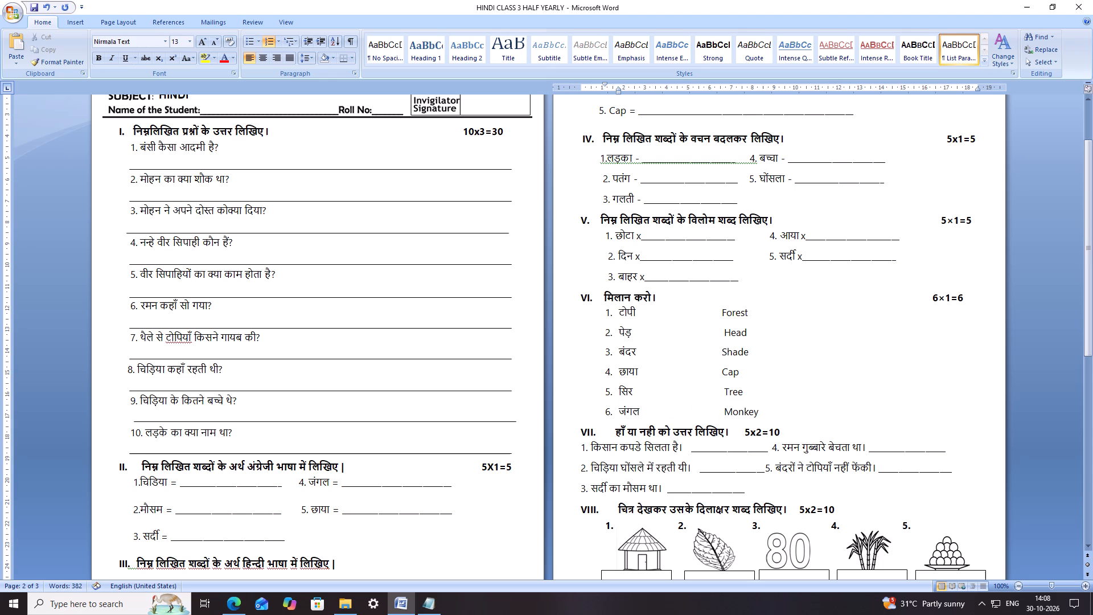
Save the Class 3 paper.
key(ctrl+s)
key(ctrl+s)
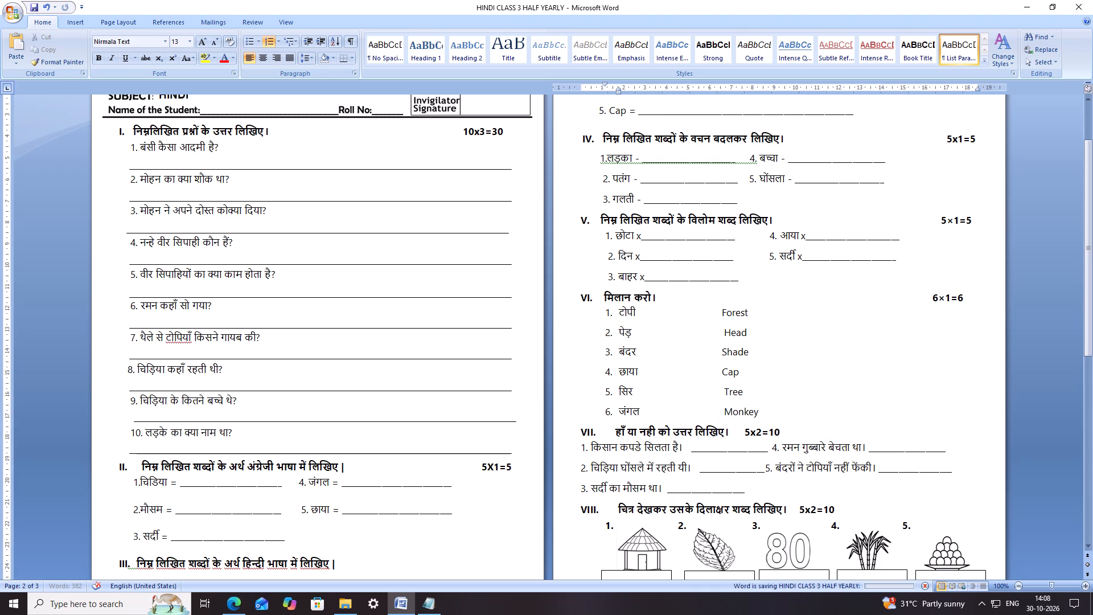
Remove four spaces between the number VII and its heading text.
click(608, 311)
click(624, 365)
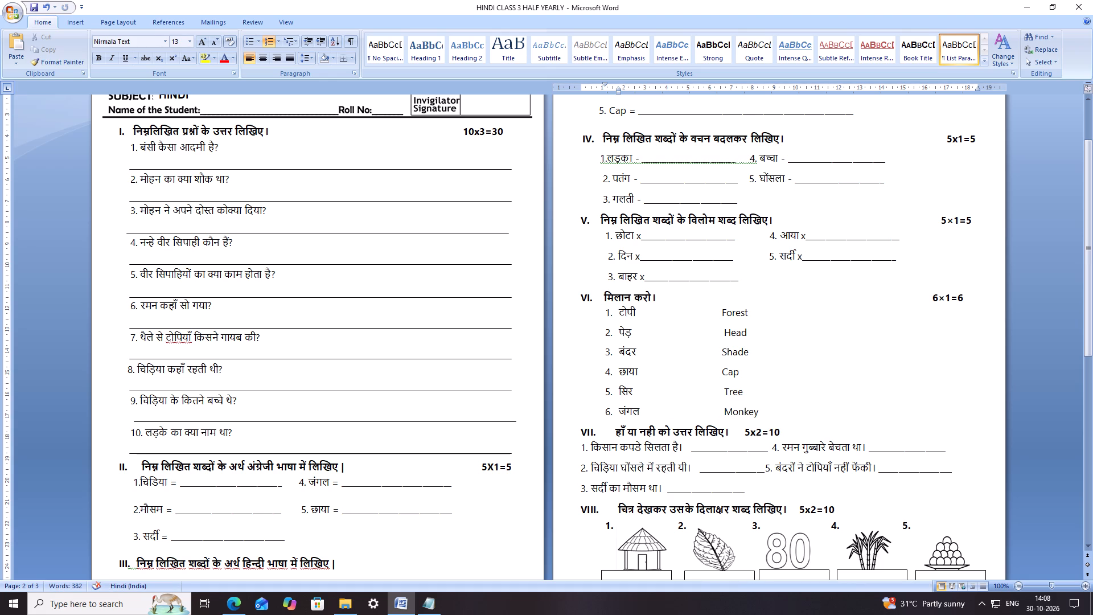
scroll(693, 365, down, 3)
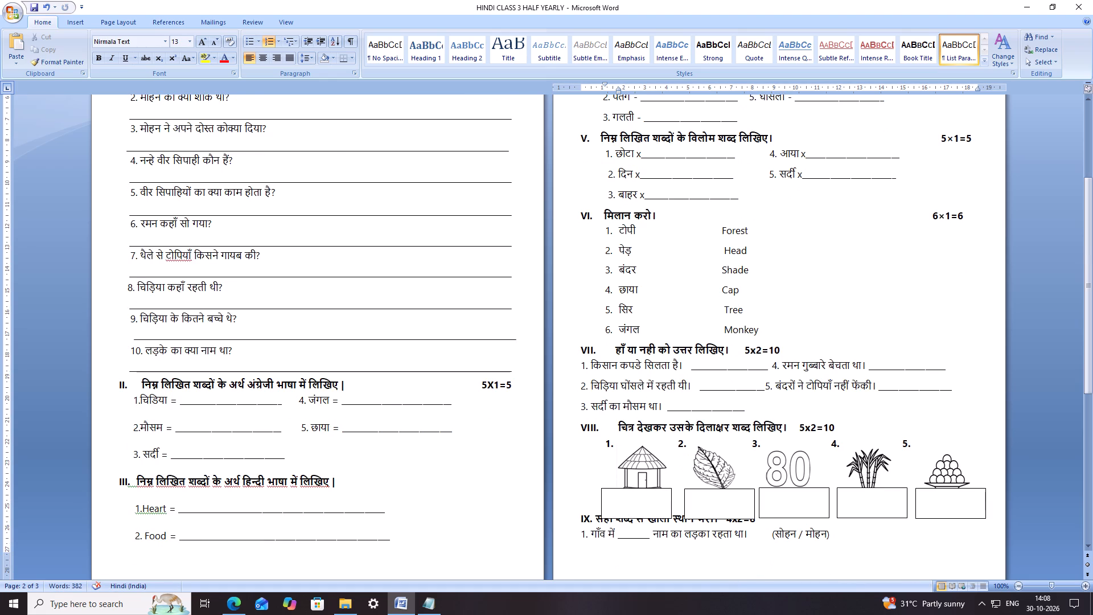
key(space)
click(616, 358)
key(BackSpace)
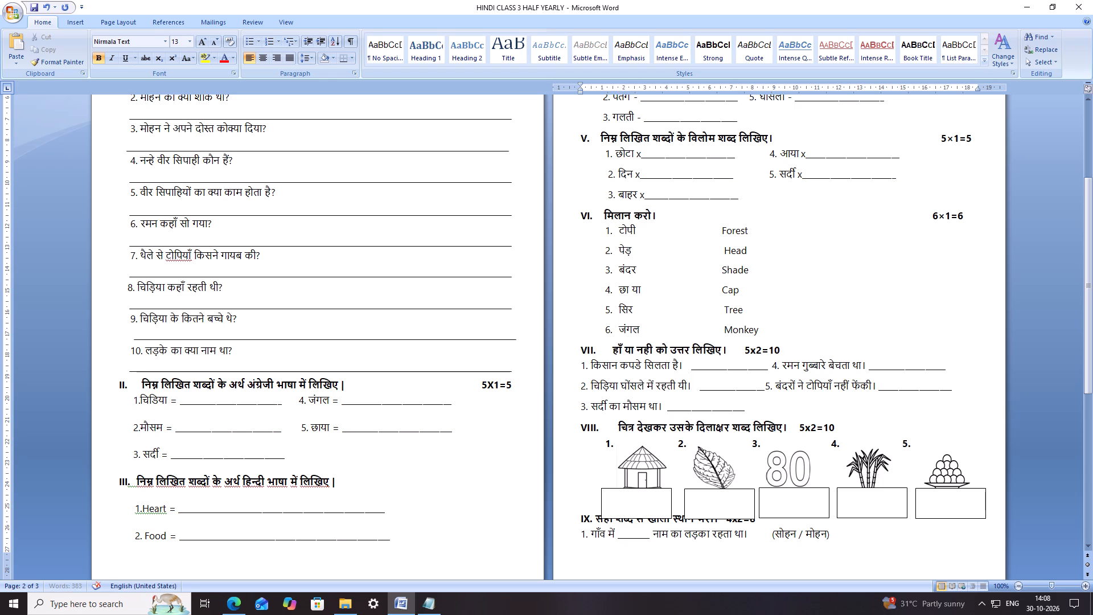
key(BackSpace)
key(BackSpace)
key(BackSpace)
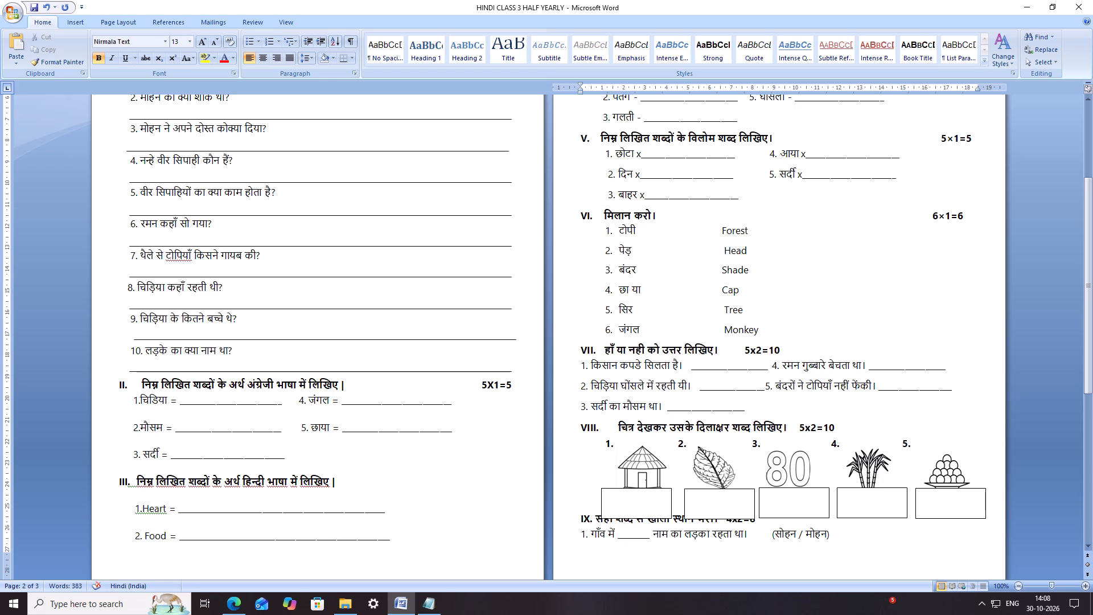
Insert 20 spaces before the 5x2=10 marks on the section VII heading line to move them toward the marks column.
click(737, 348)
key(space)
key(space)
key(space)
key(space)
key(space)
key(space)
key(space)
key(space)
key(space)
key(space)
key(space)
key(space)
key(space)
key(space)
key(space)
key(space)
key(space)
key(space)
key(space)
key(space)
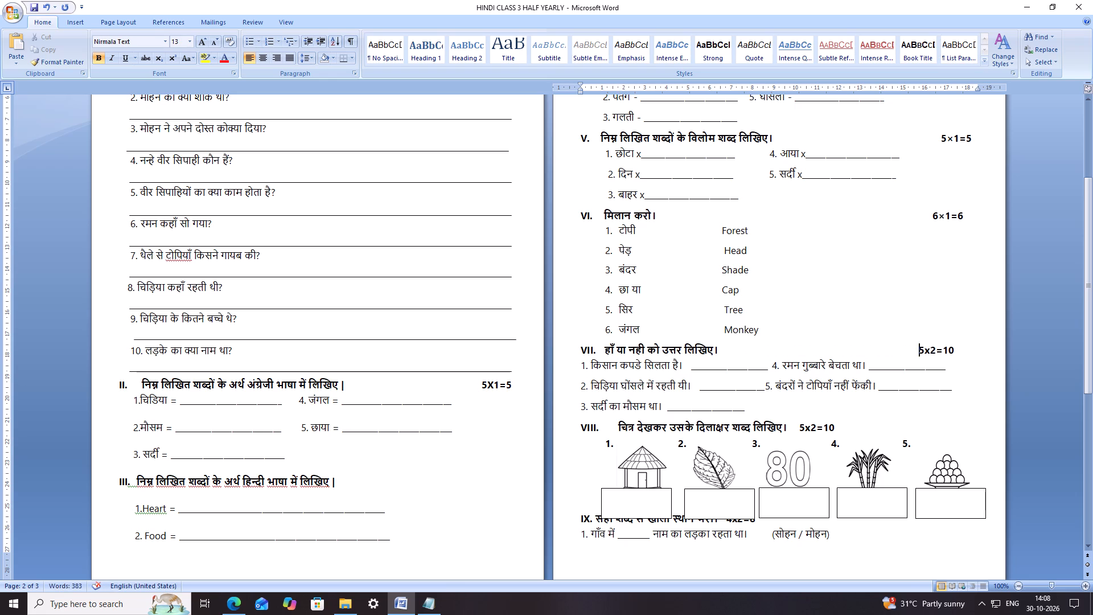
Save the Class 3 paper with the realigned section VII heading.
key(ctrl+s)
key(ctrl+s)
key(ctrl+s)
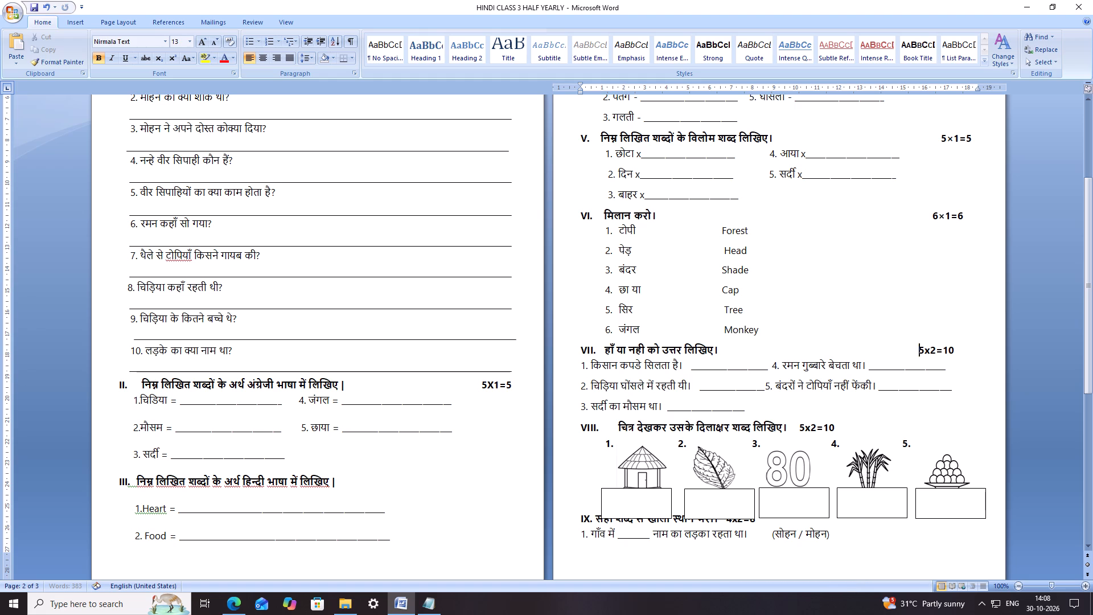
Indent item 1 of section VII by nine spaces.
click(580, 368)
key(space)
key(space)
key(space)
key(space)
key(space)
key(space)
key(space)
key(space)
key(space)
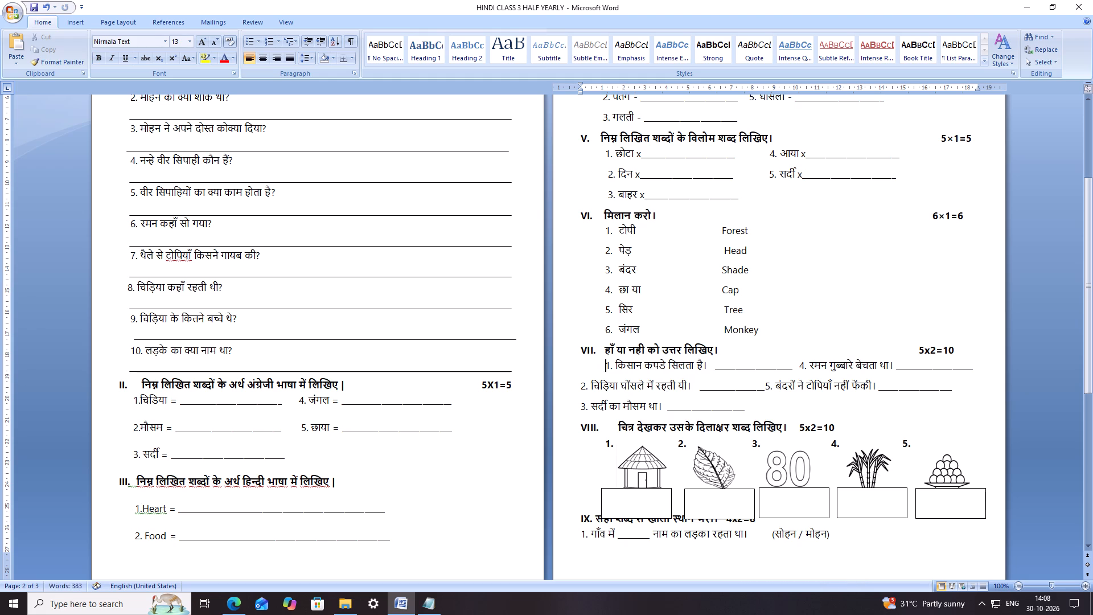
Indent item 2 of section VII by nine spaces.
click(578, 386)
key(space)
key(space)
key(space)
key(space)
key(space)
key(space)
key(space)
key(space)
key(space)
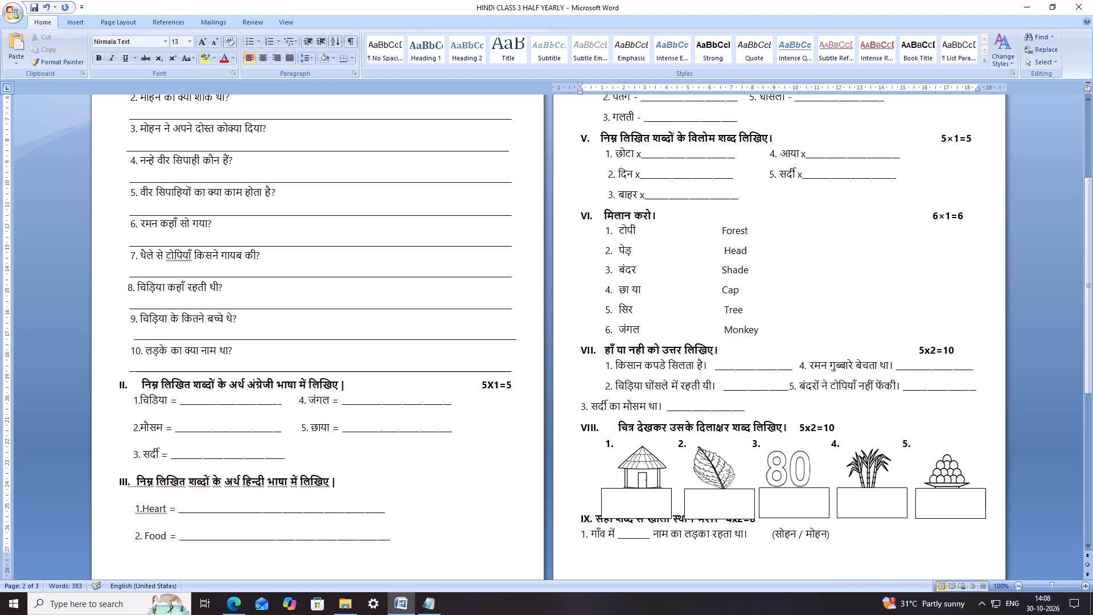
Indent item 3 of section VII by nine spaces.
click(581, 405)
key(space)
key(space)
key(space)
key(space)
key(space)
key(space)
key(space)
key(space)
key(space)
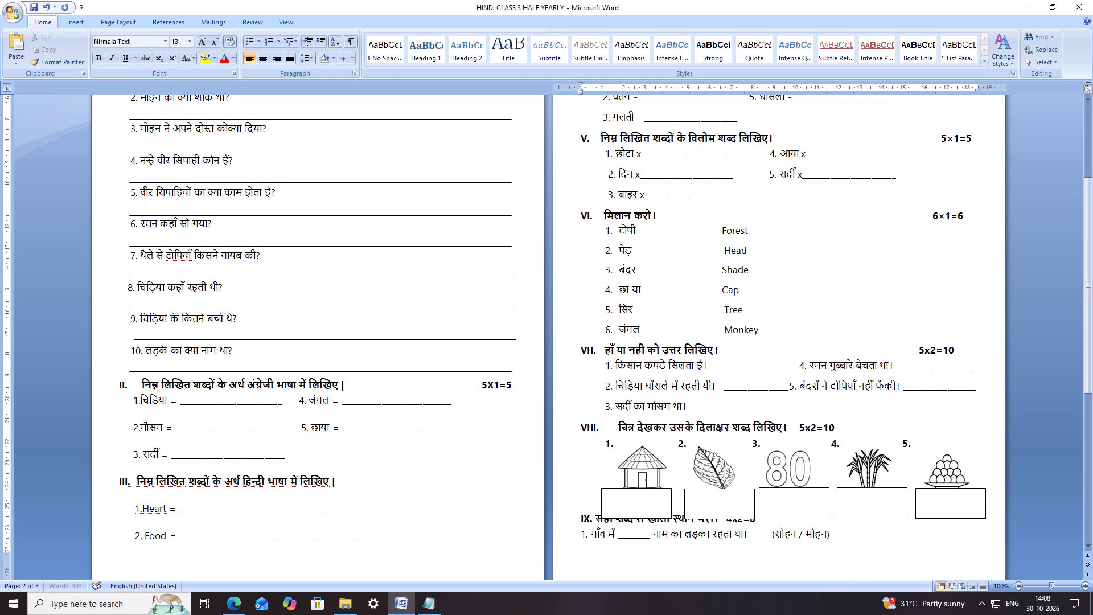
Put two spaces between item 2's answer blank and item 5 in section VII.
click(789, 392)
key(space)
key(space)
key(space)
key(space)
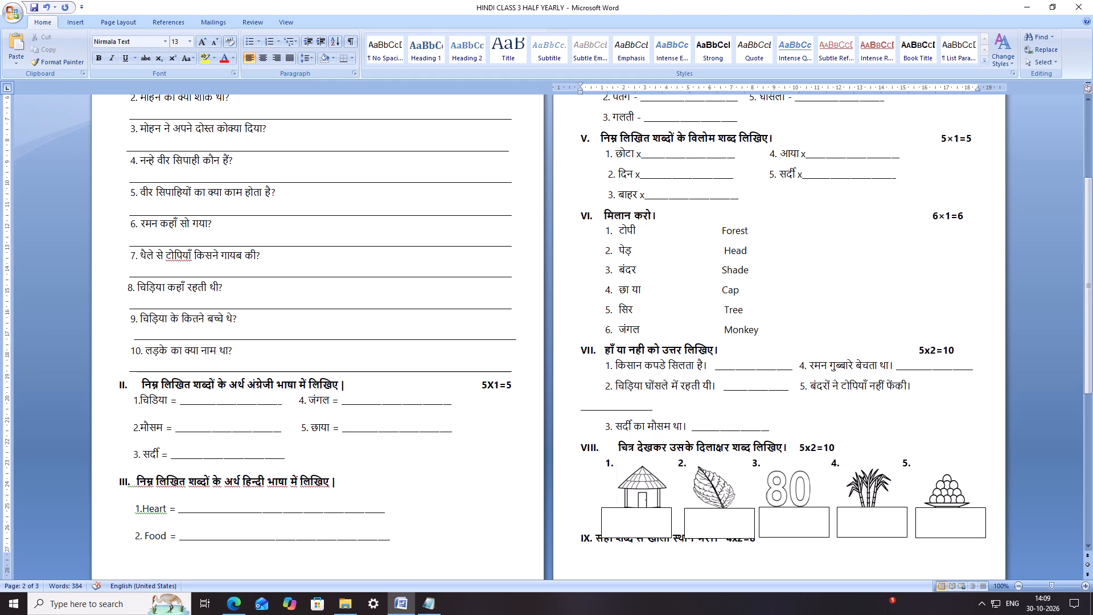
key(BackSpace)
key(BackSpace)
key(BackSpace)
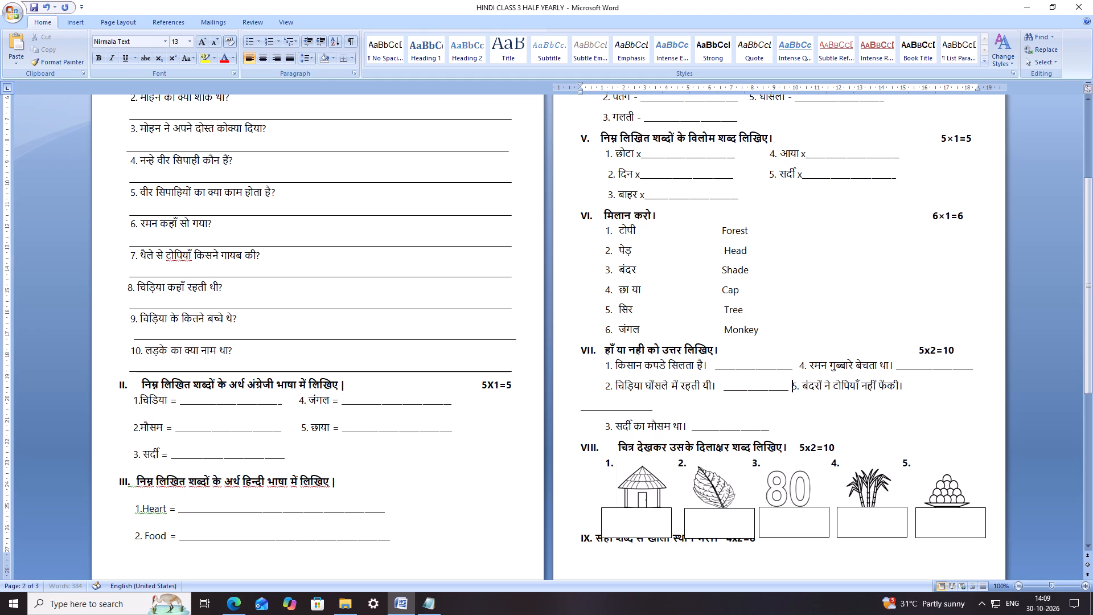
key(space)
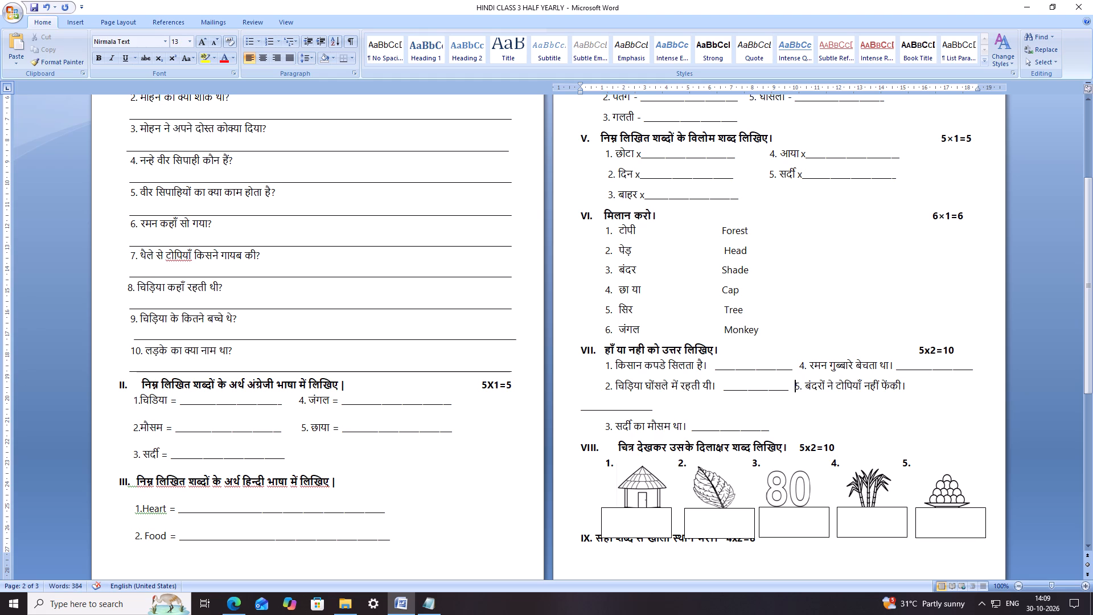
Cut item 4 with its answer blank from item 1's line in section VII.
click(803, 367)
click(798, 367)
click(800, 367)
drag(800, 368, 937, 367)
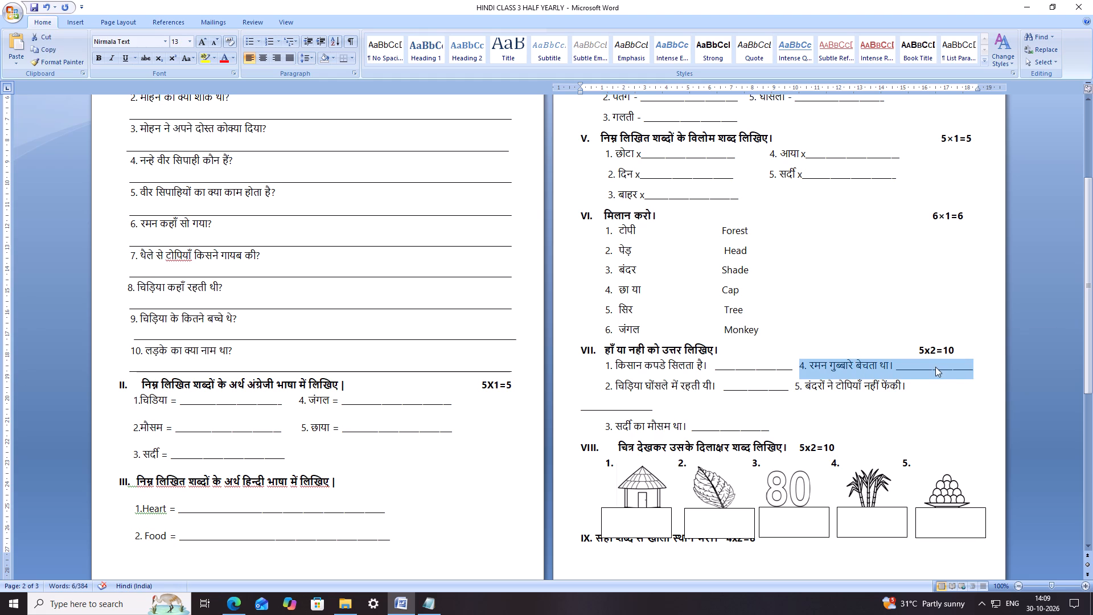
key(ctrl+x)
Move item 5 of section VII onto its own line and indent it by nine spaces.
click(795, 389)
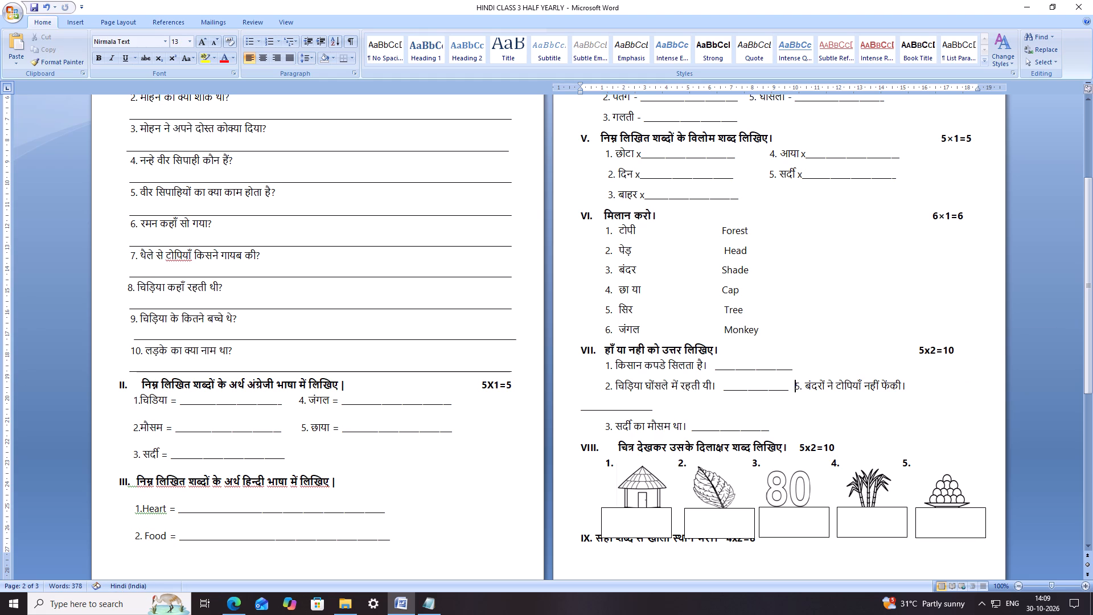
key(Return)
key(space)
key(space)
key(space)
key(space)
key(space)
key(space)
key(space)
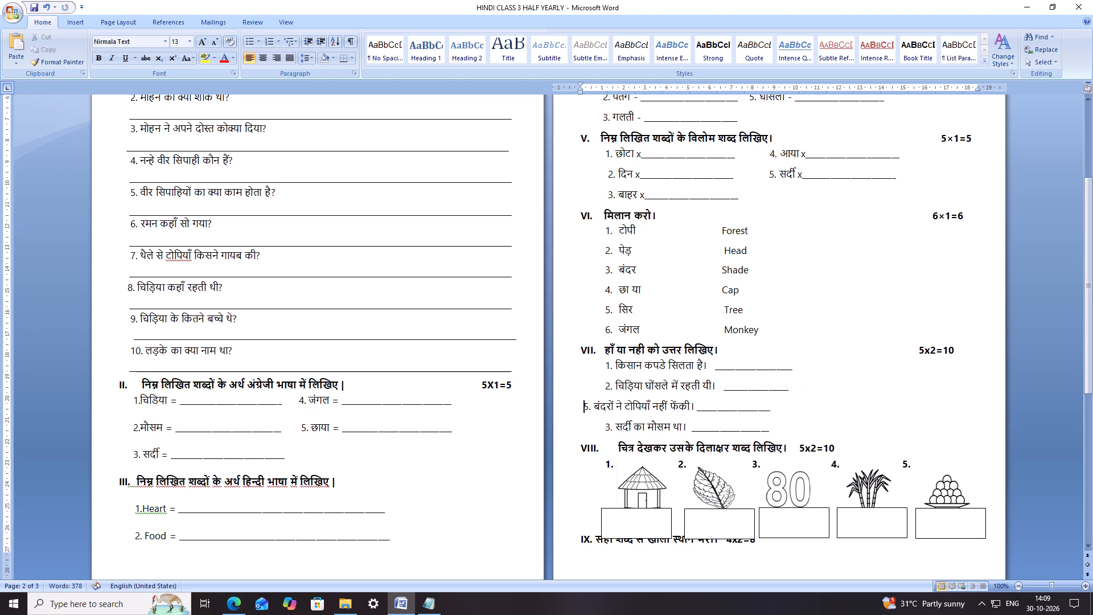
key(space)
key(space)
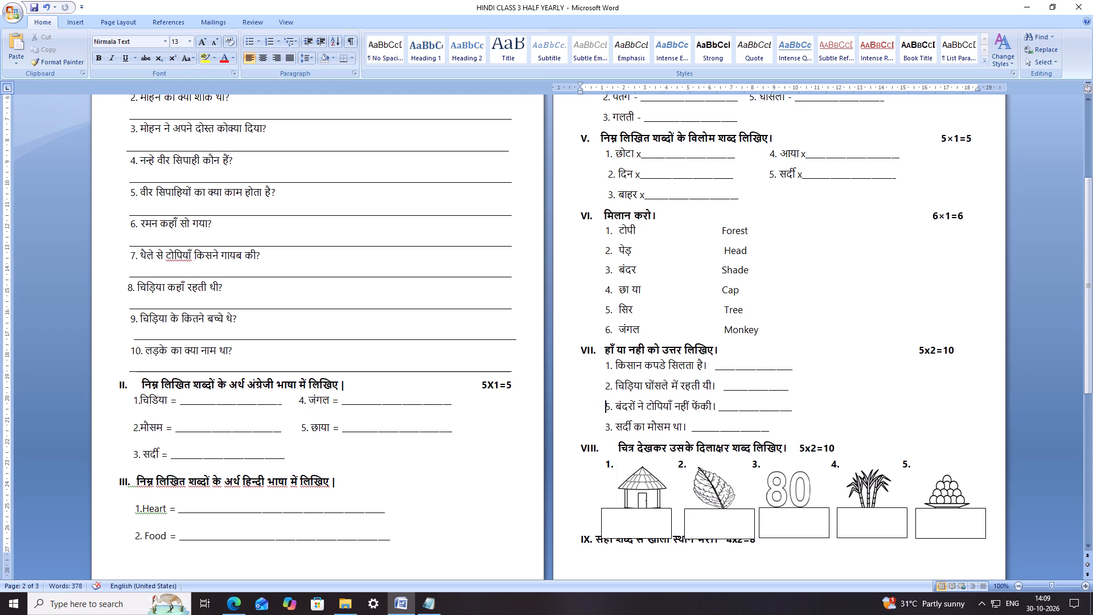
Paste item 4 on a new line below item 2 of section VII and indent it by nine spaces.
click(792, 391)
click(787, 393)
key(Return)
key(ctrl+v)
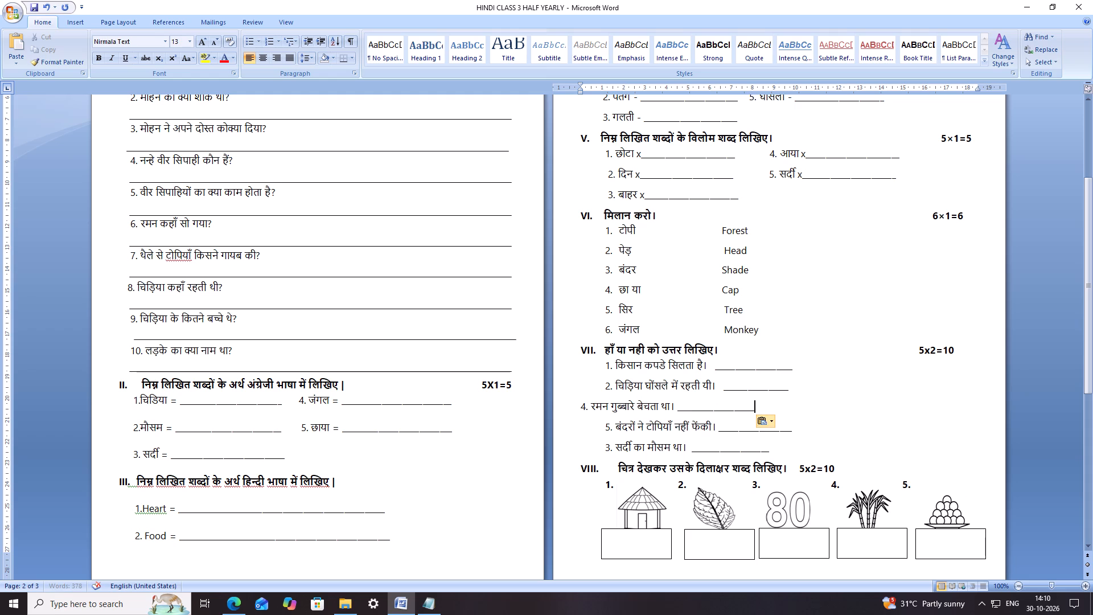
click(578, 412)
key(space)
key(space)
key(space)
key(space)
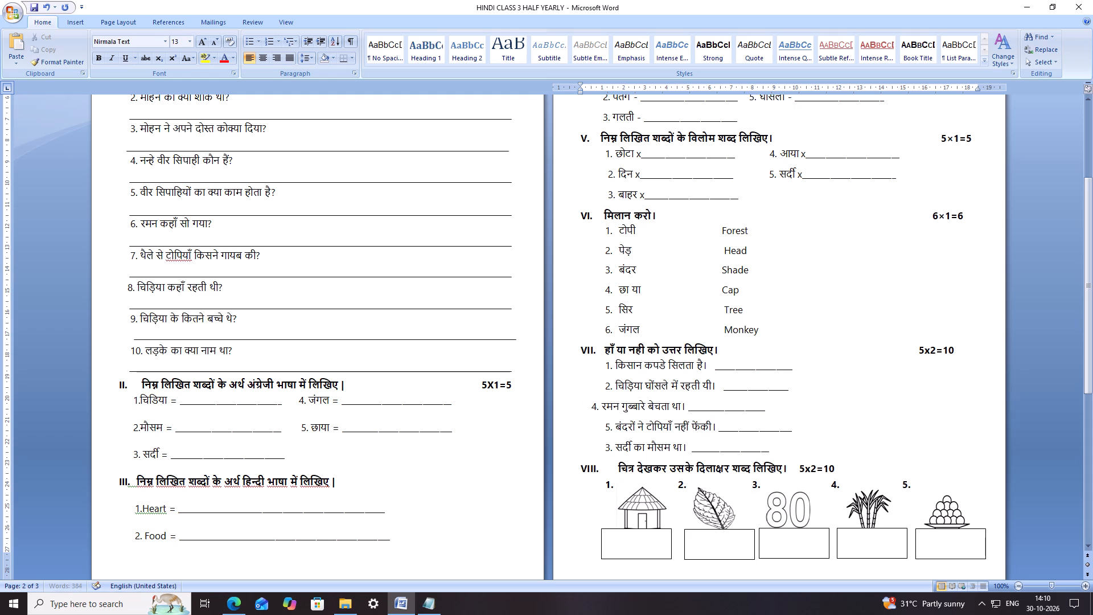
key(space)
key(space)
key(space)
key(space)
key(space)
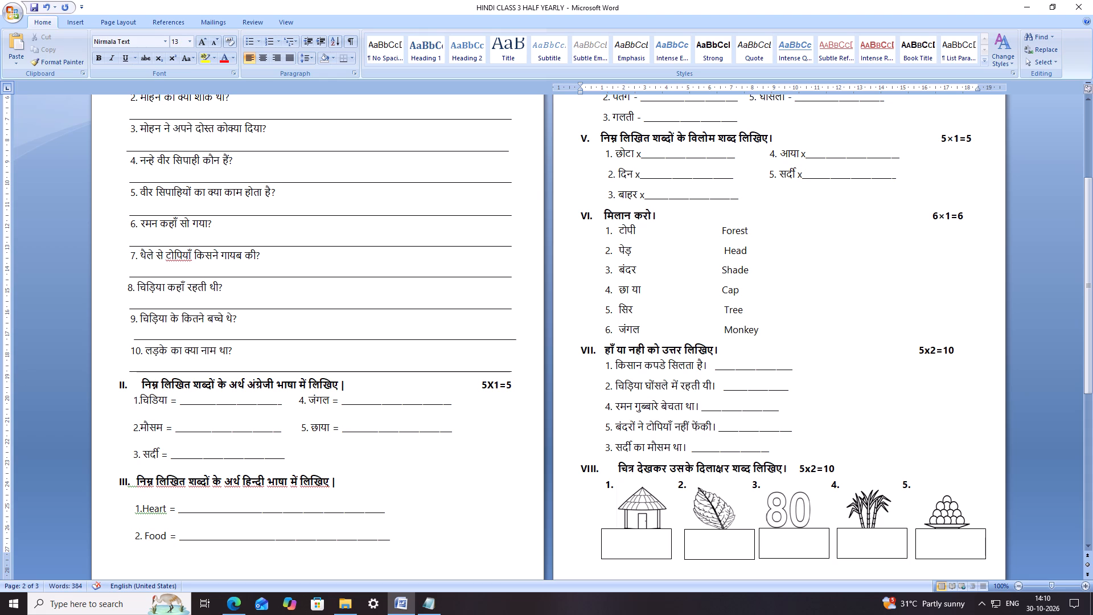
Move item 3 of section VII with its answer blank onto a new line between items 2 and 4.
drag(772, 452, 605, 457)
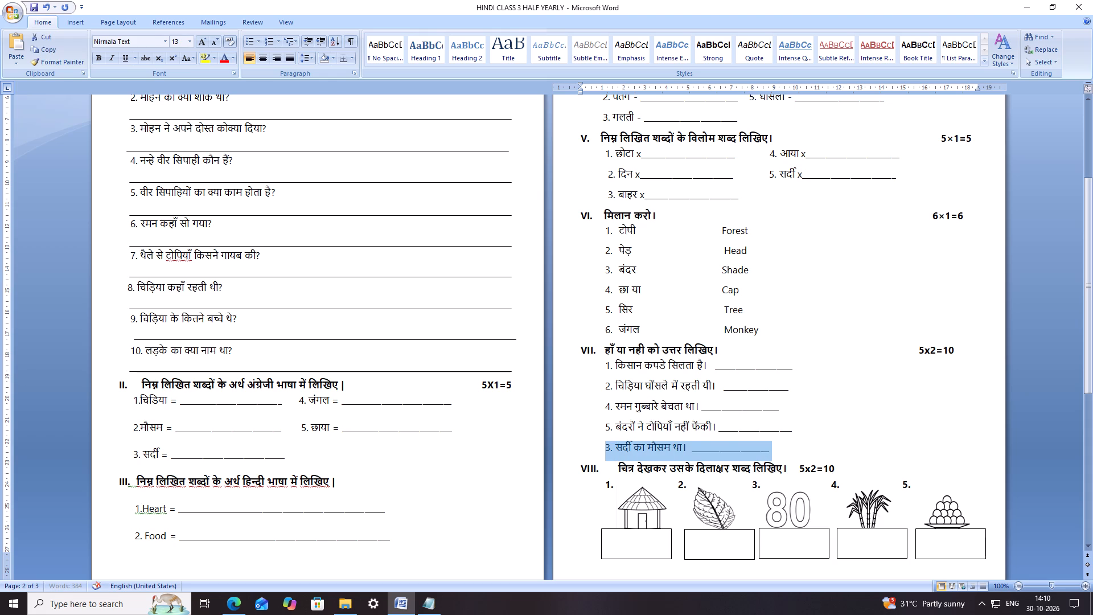
key(ctrl+x)
click(790, 383)
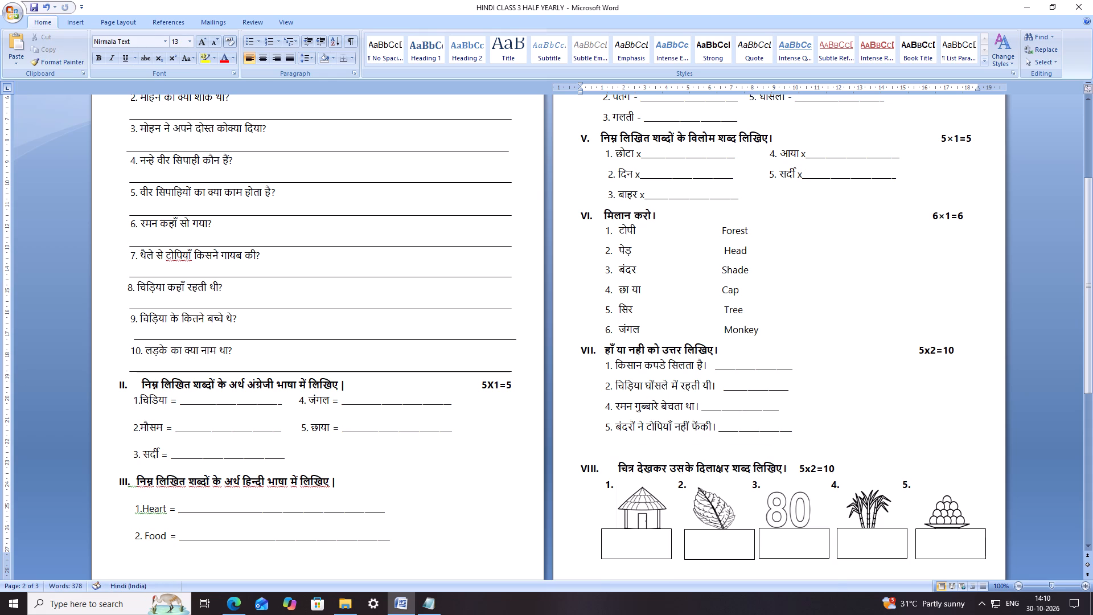
key(Return)
key(ctrl+v)
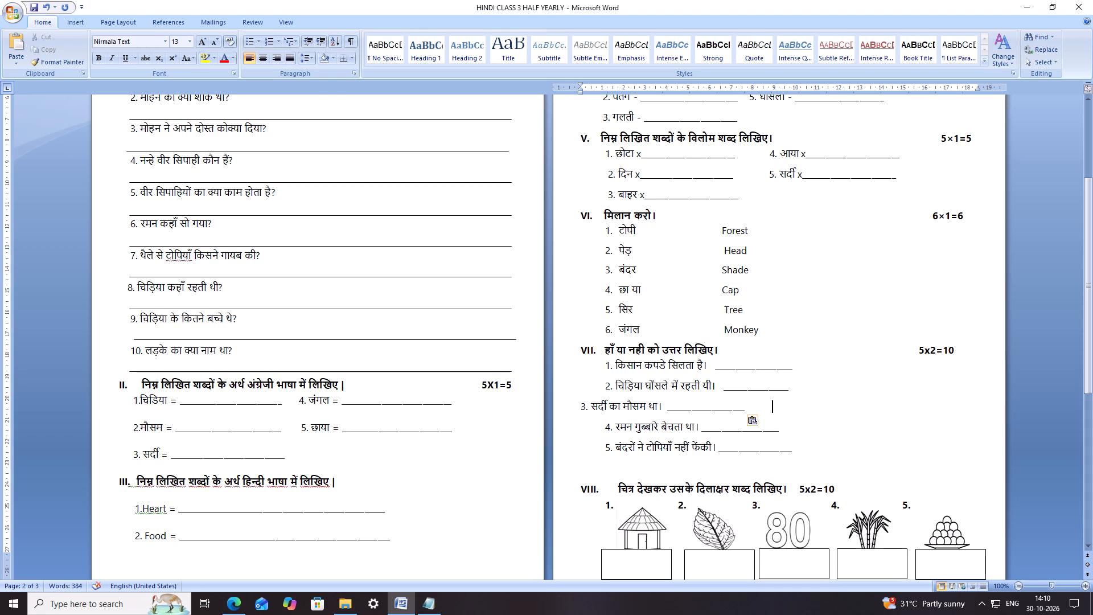
Indent item 3 of section VII by ten spaces.
click(578, 413)
key(space)
key(space)
key(space)
key(space)
key(space)
key(space)
key(space)
key(space)
key(space)
key(space)
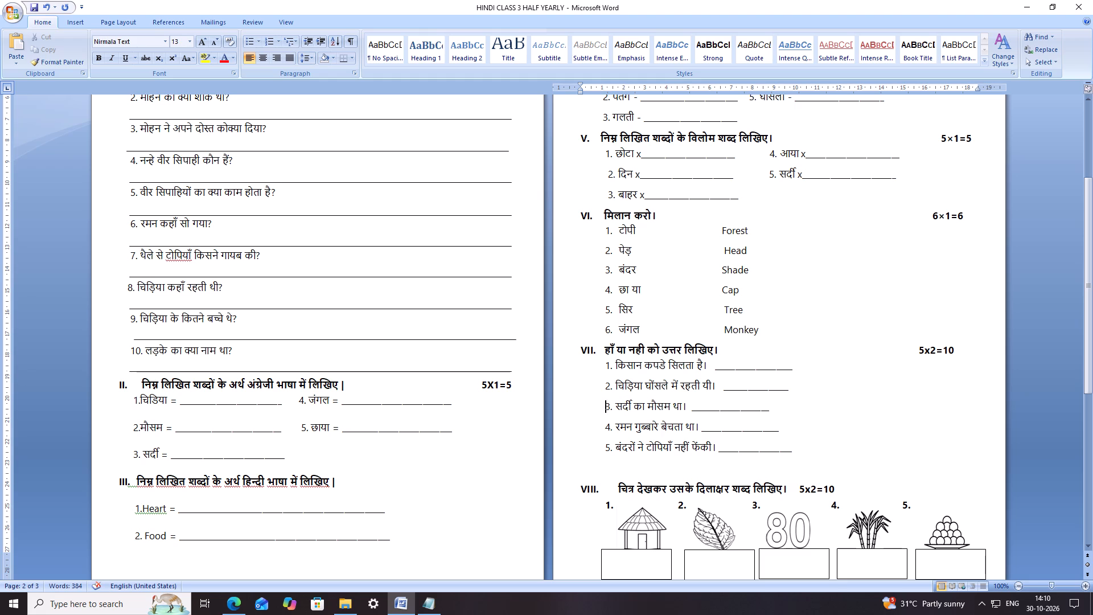
key(space)
key(BackSpace)
Save the document.
key(ctrl+s)
key(ctrl+s)
key(ctrl+s)
Delete the empty line between item 5 of section VII and the heading of section VIII.
click(595, 479)
key(BackSpace)
key(BackSpace)
key(BackSpace)
key(BackSpace)
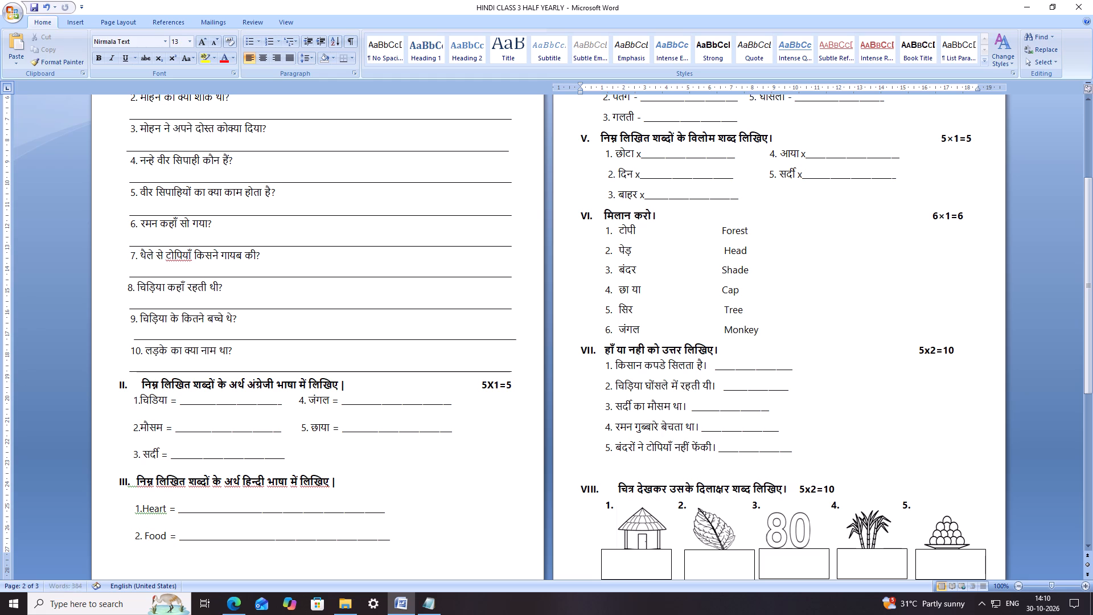
key(BackSpace)
click(593, 471)
click(586, 471)
key(BackSpace)
key(BackSpace)
key(BackSpace)
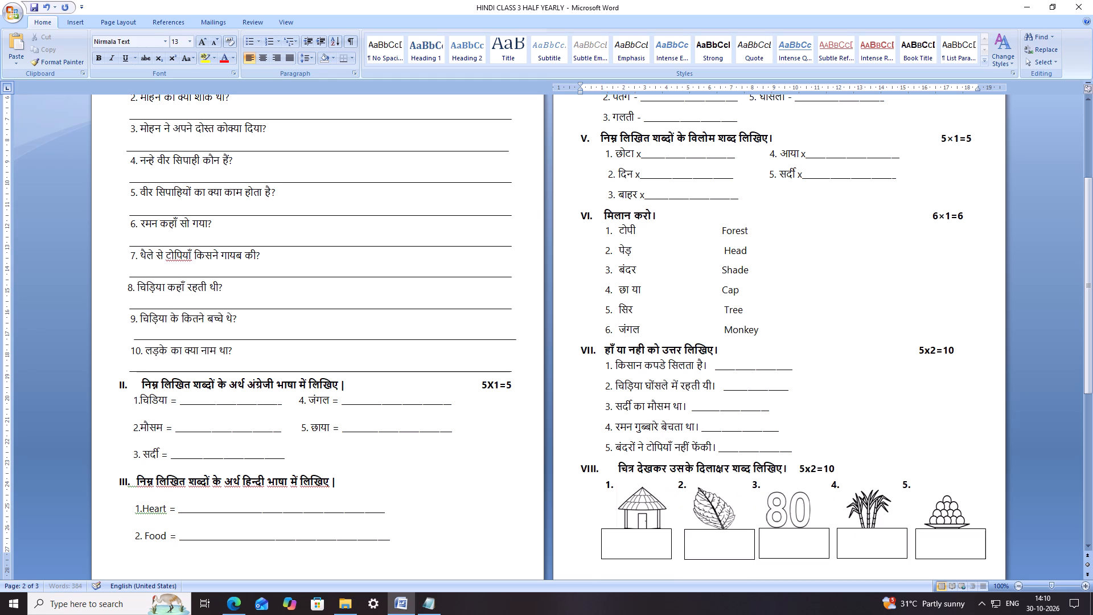
key(BackSpace)
Examine the page layout of the reworked sections and of the remaining sections VIII to XI.
click(858, 417)
scroll(869, 420, down, 3)
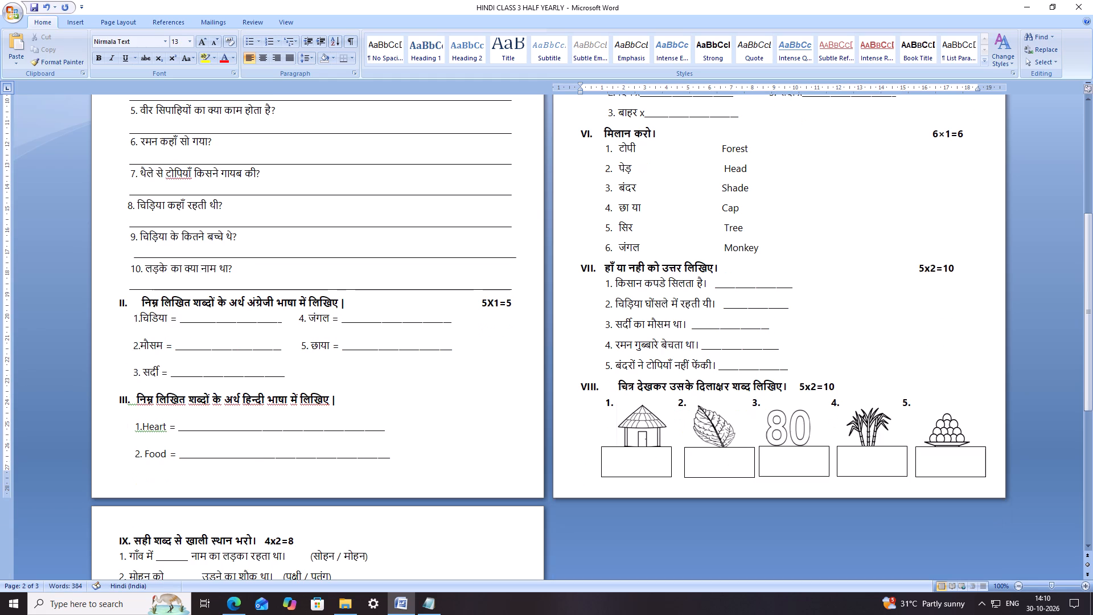
click(867, 470)
scroll(364, 441, down, 20)
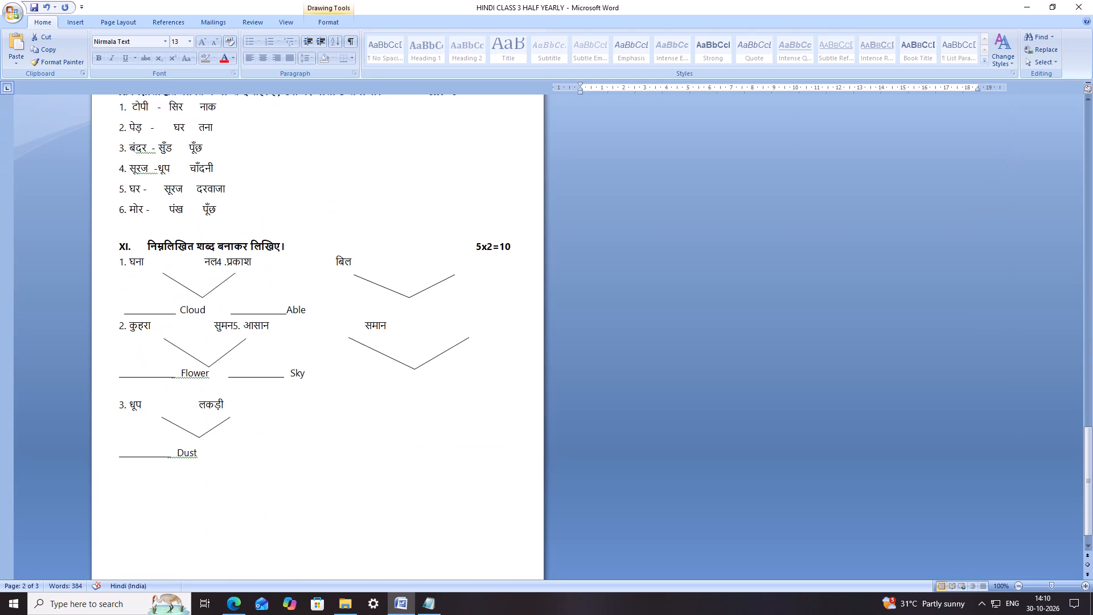
scroll(369, 445, down, 6)
scroll(369, 444, up, 20)
scroll(369, 444, up, 1)
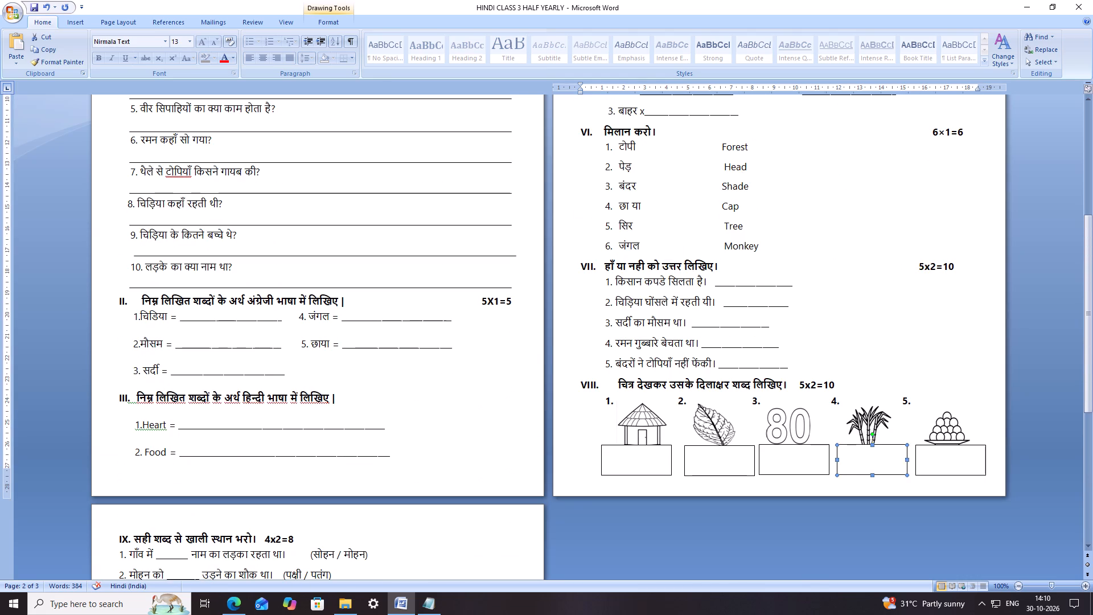
click(832, 370)
scroll(733, 380, up, 8)
scroll(743, 374, down, 2)
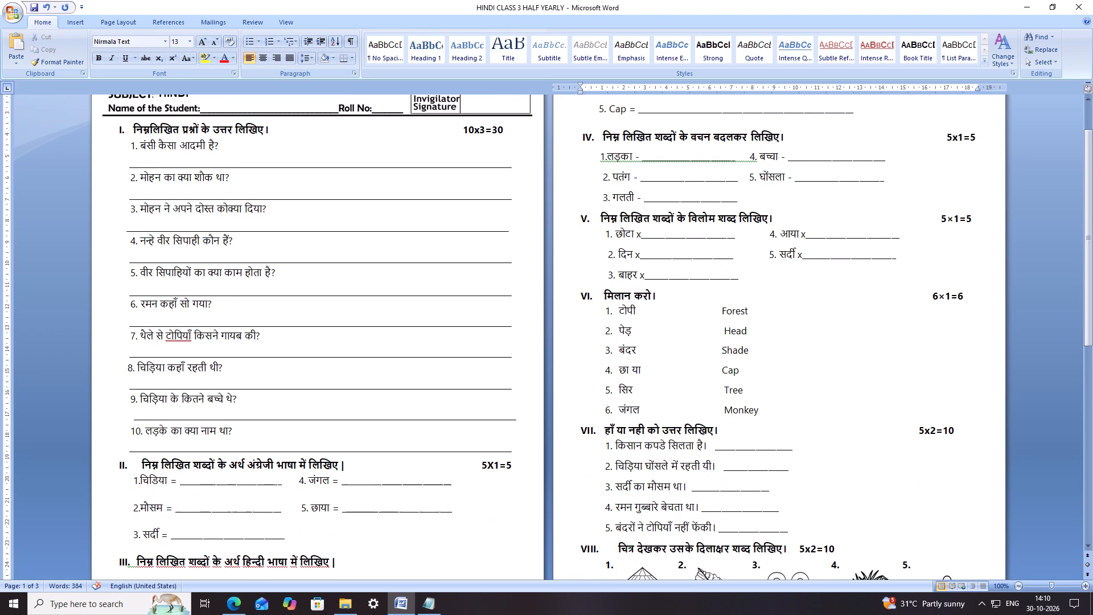
scroll(762, 369, down, 3)
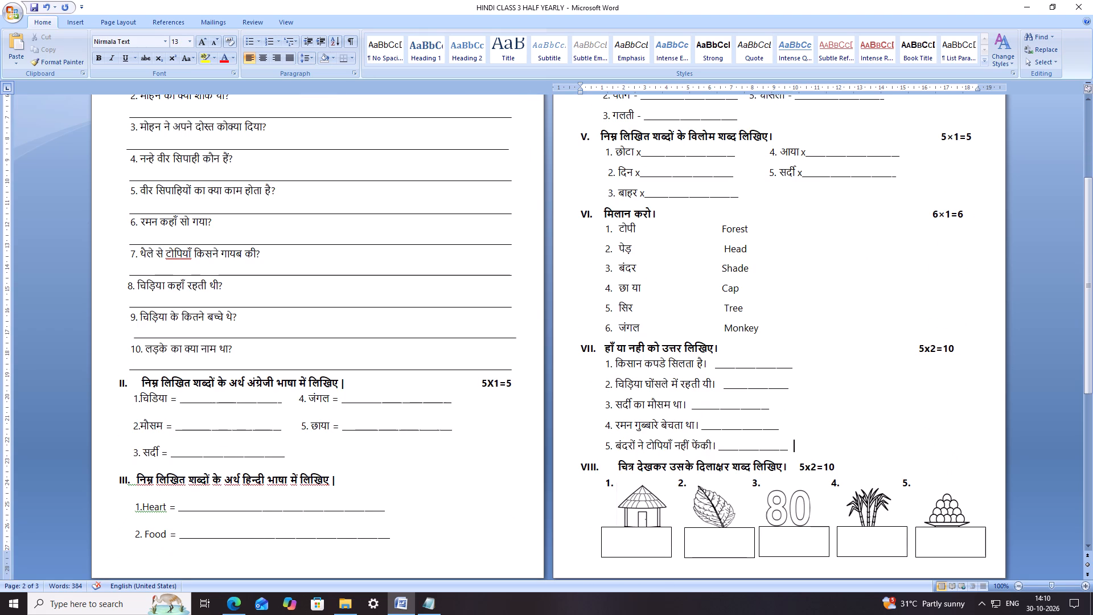
scroll(790, 495, down, 4)
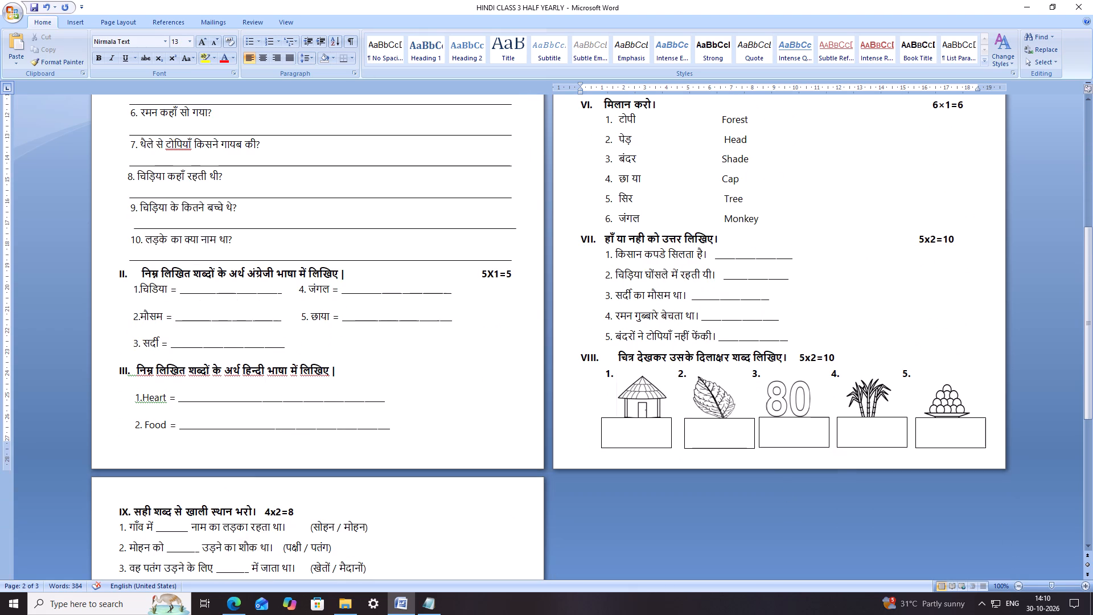
Shorten all five pictures in section VIII together so they end above their answer boxes.
click(638, 402)
shift+click(719, 401)
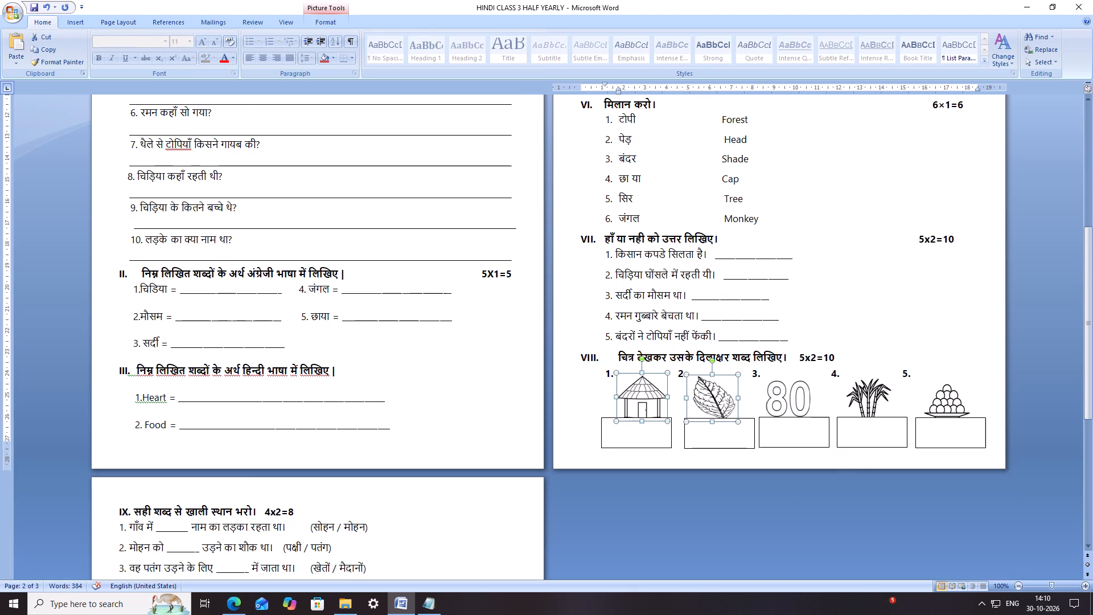
shift+click(792, 398)
shift+click(864, 392)
shift+click(951, 392)
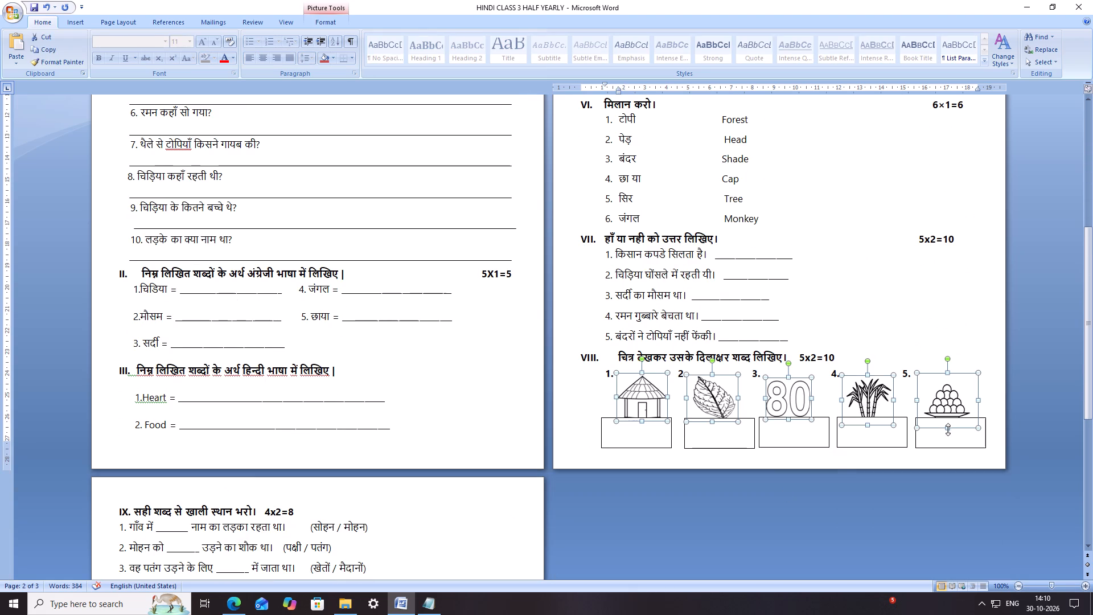
drag(948, 427, 947, 415)
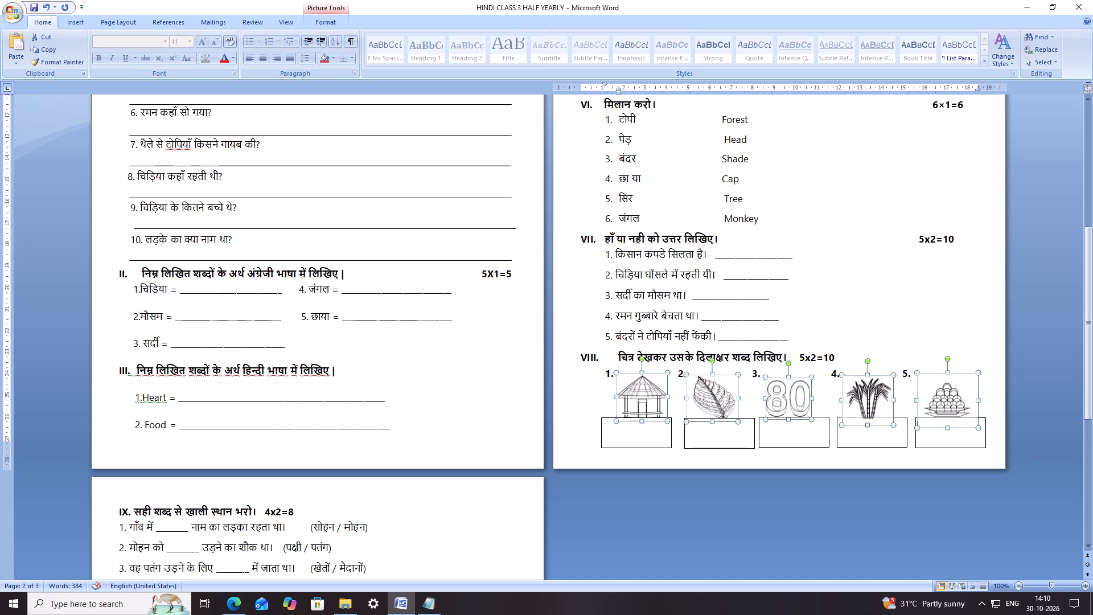
drag(947, 415, 948, 412)
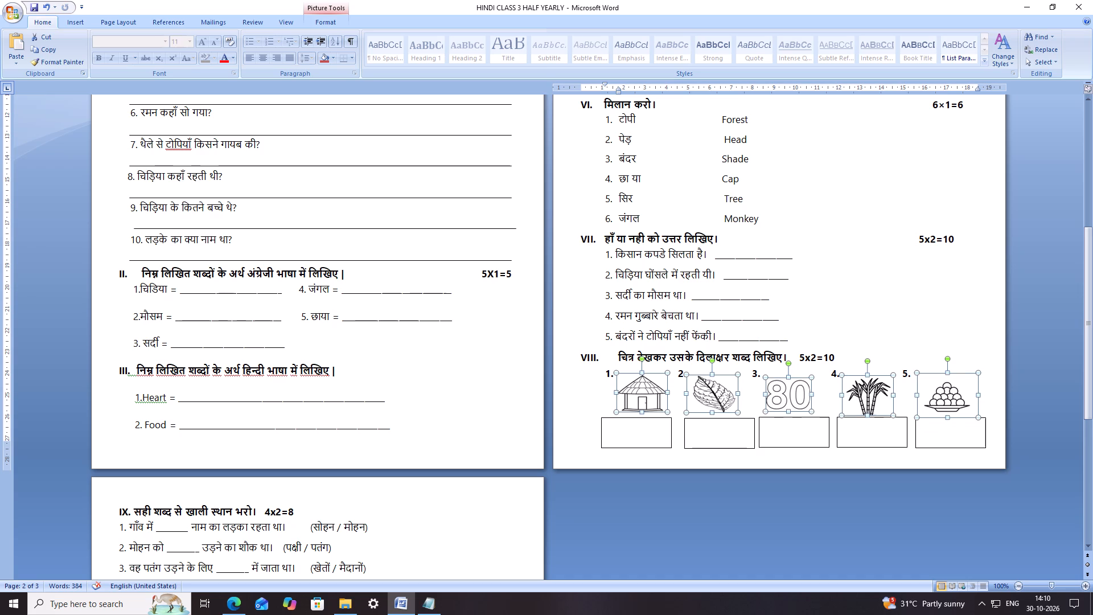
click(722, 456)
click(938, 319)
Insert four empty lines after item 5 of section VII to push section VIII onto the third page.
click(794, 341)
key(Return)
key(Return)
key(Return)
key(Return)
key(Return)
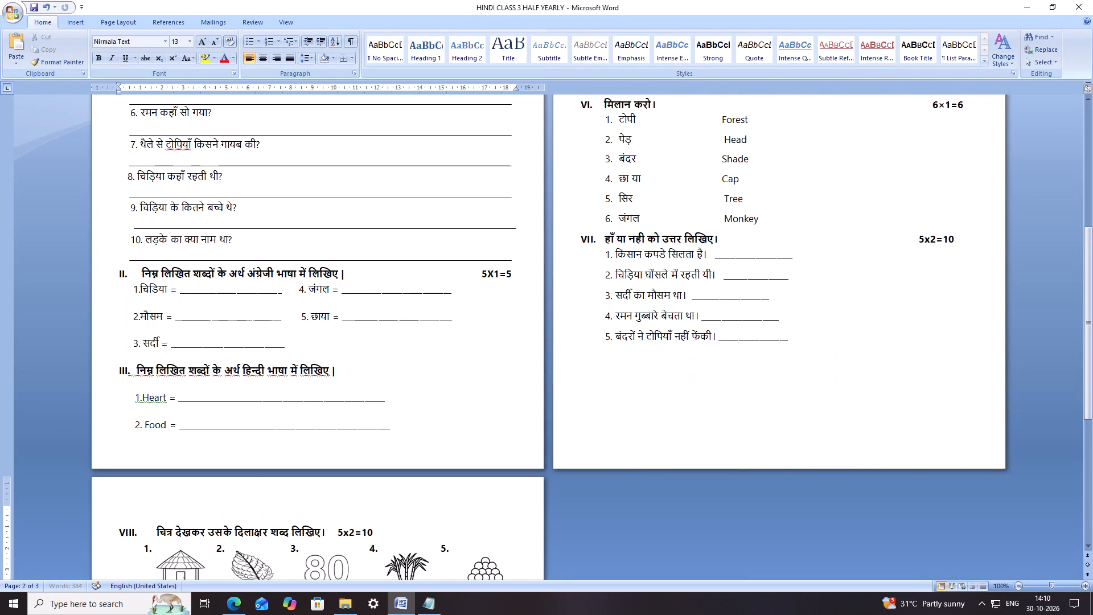
key(BackSpace)
Insert an empty line above the heading of section IX to move it clear of the answer boxes.
scroll(565, 441, down, 11)
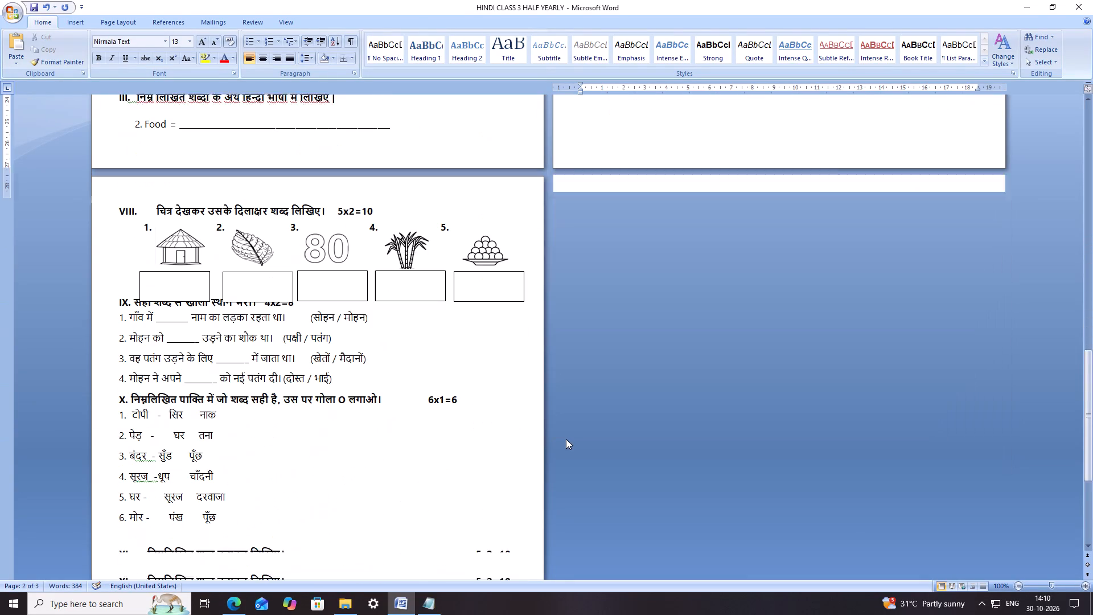
click(114, 303)
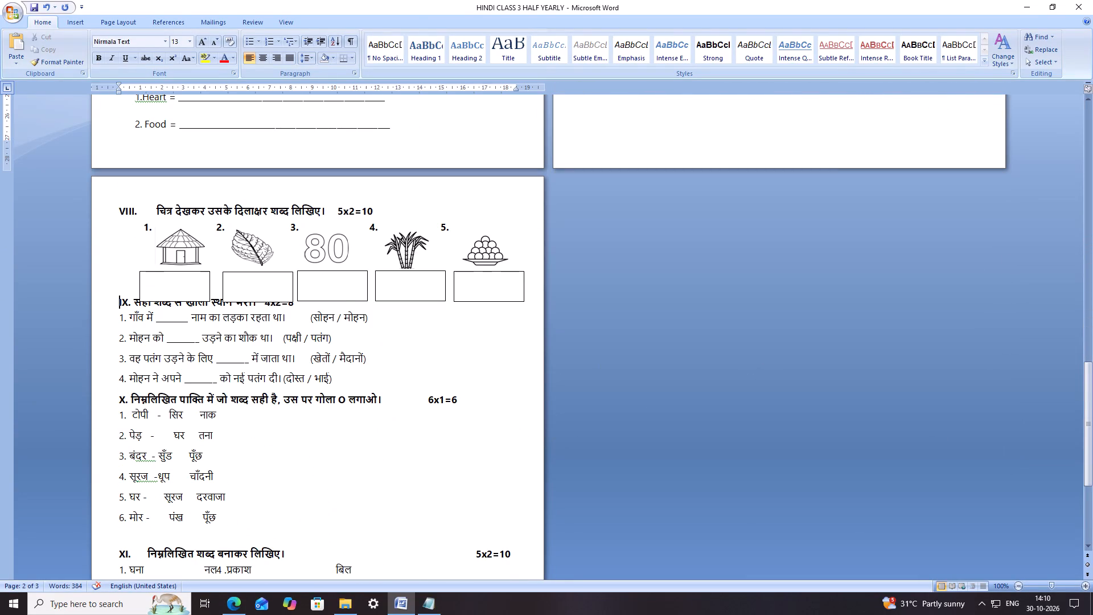
key(Return)
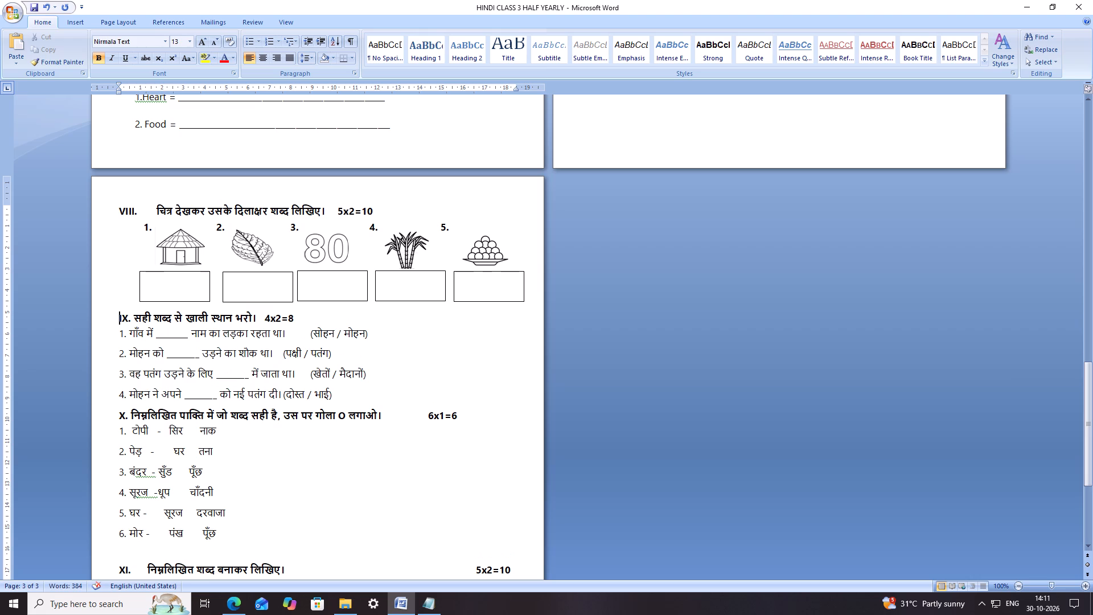
Widen the gap between the numeral IX and its heading text by four spaces.
click(130, 325)
key(space)
key(space)
key(space)
key(space)
key(space)
key(space)
key(space)
key(space)
key(space)
key(space)
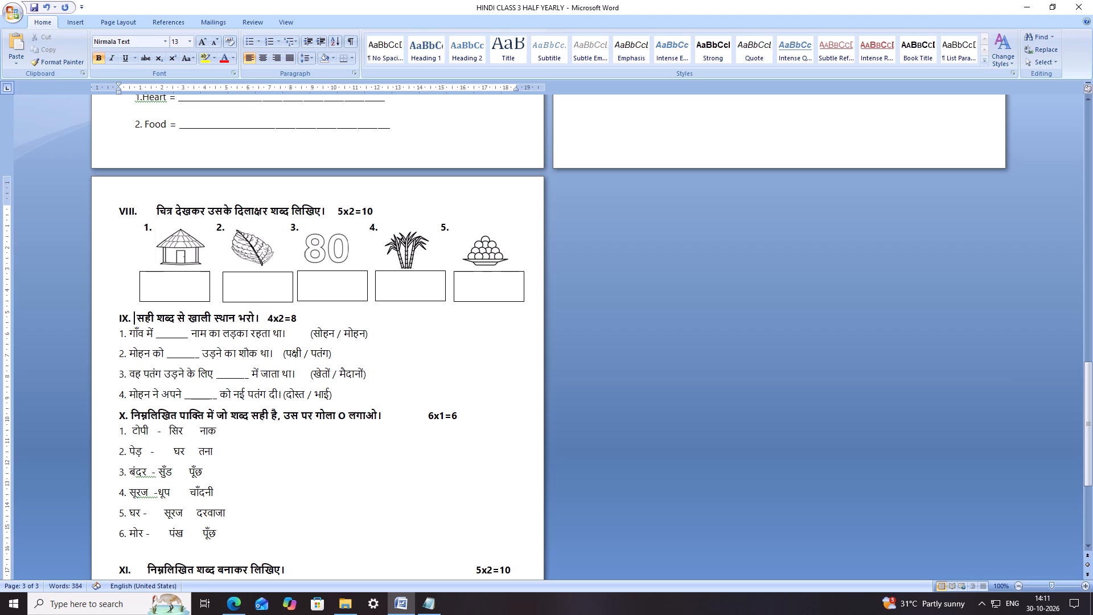
key(equal)
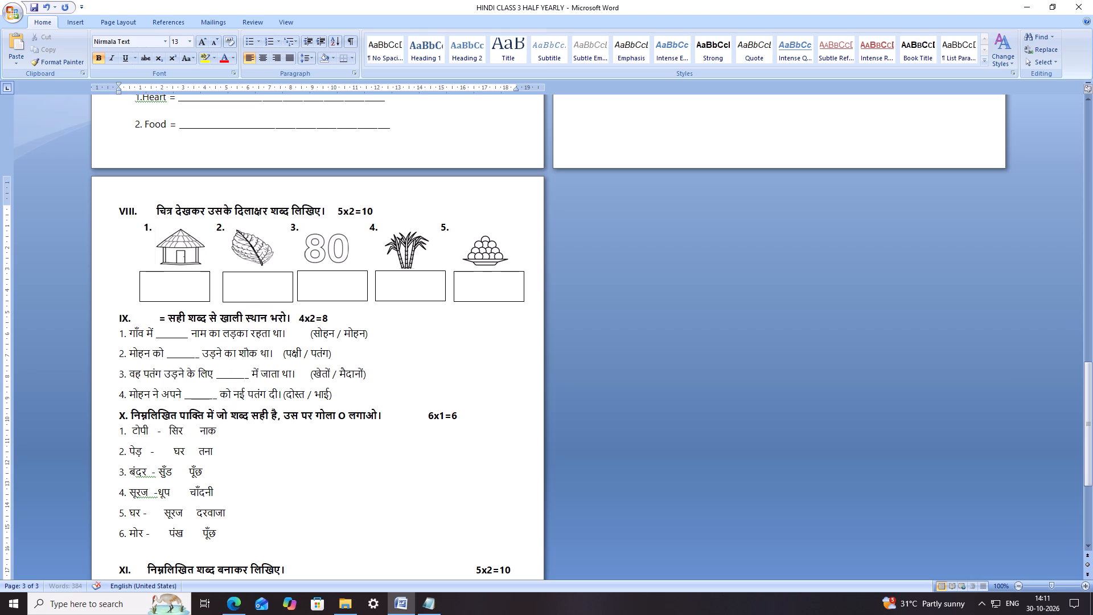
key(BackSpace)
key(BackSpace)
key(BackSpace)
key(BackSpace)
key(BackSpace)
key(BackSpace)
key(BackSpace)
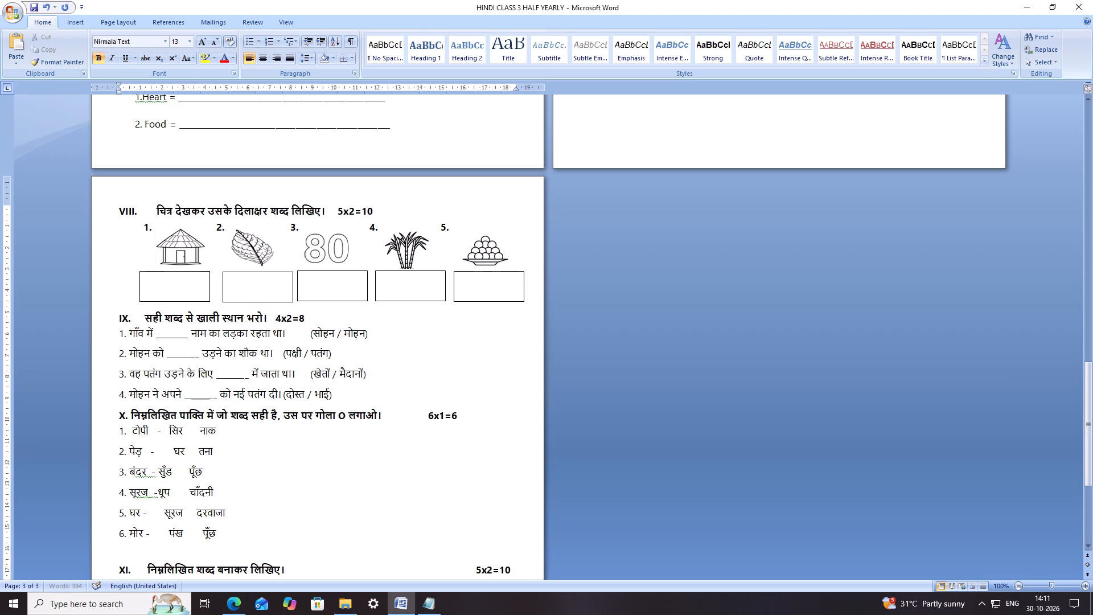
Narrow the gap between the numeral VIII and its heading text by four spaces to align it with section IX.
click(154, 215)
key(BackSpace)
key(BackSpace)
key(BackSpace)
key(BackSpace)
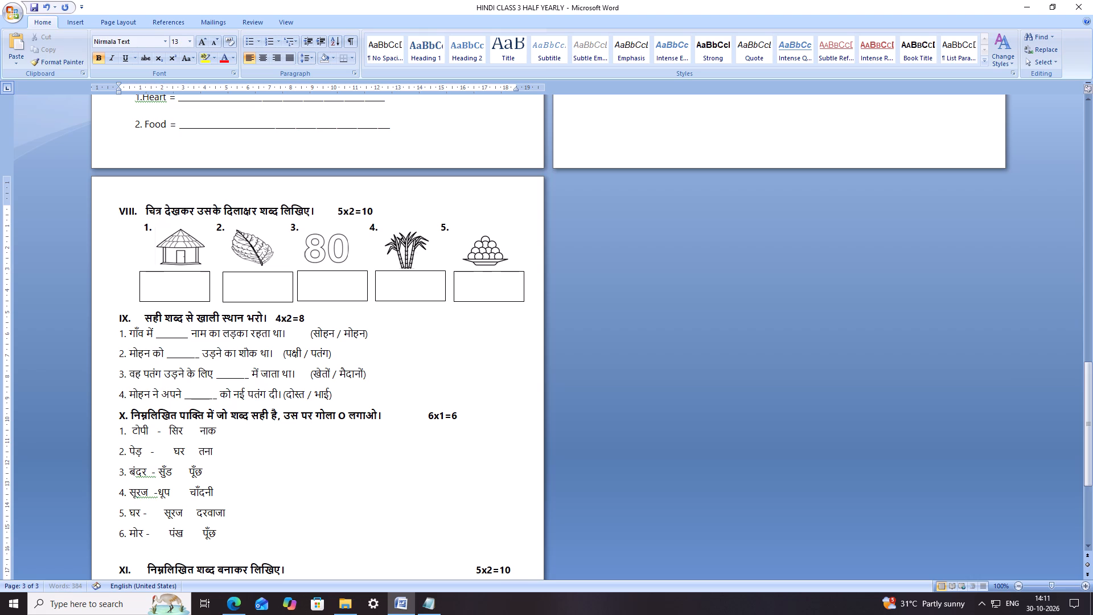
Push the marks 5x2=10 of section VIII toward the right margin with twenty spaces and save the document.
click(339, 206)
key(space)
key(space)
key(space)
key(space)
key(space)
key(space)
key(space)
key(space)
key(space)
key(space)
key(space)
key(space)
key(space)
key(space)
key(space)
key(space)
key(space)
key(space)
key(space)
key(space)
key(ctrl+s)
key(ctrl+s)
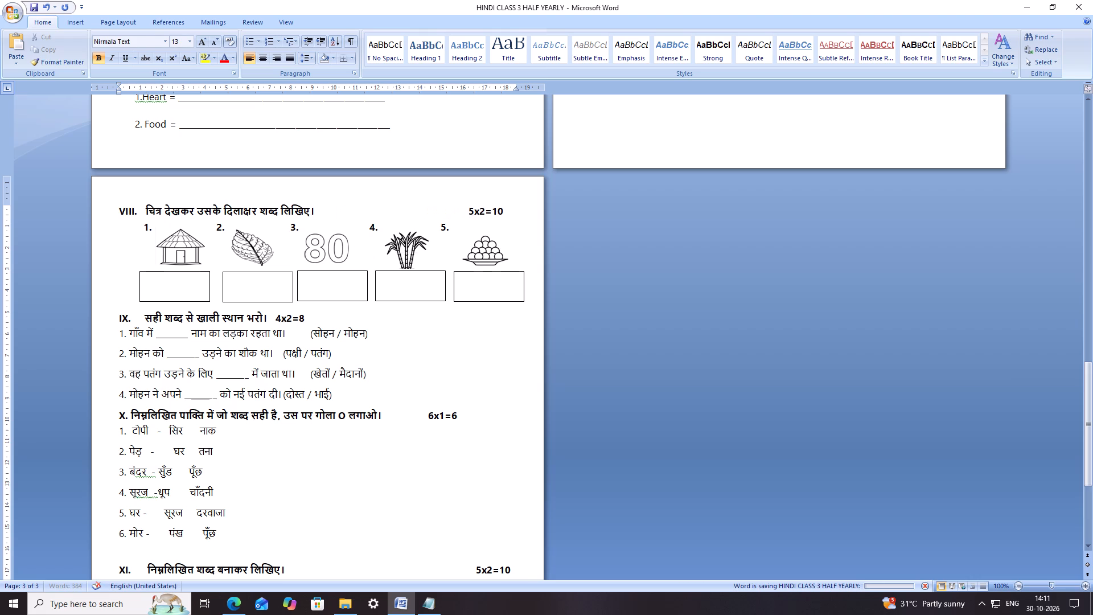
Indent items 1 to 4 of section IX by ten spaces each so they start beneath the heading text.
click(409, 349)
click(118, 335)
key(space)
key(space)
key(space)
key(space)
key(space)
key(space)
key(space)
key(space)
key(space)
key(space)
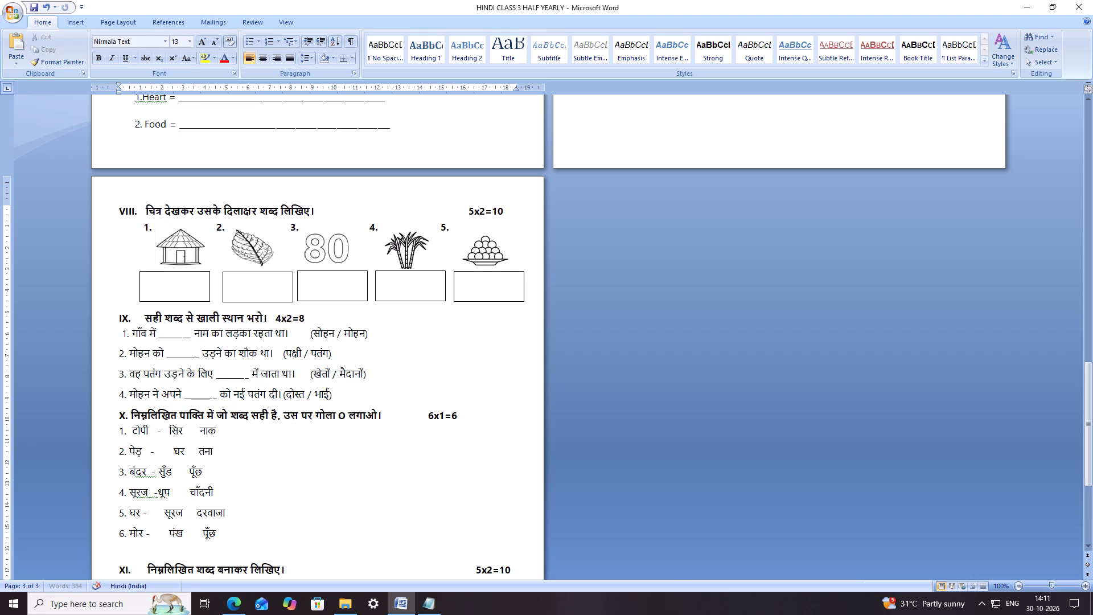
click(113, 350)
key(space)
key(space)
key(space)
key(space)
key(space)
key(space)
key(space)
key(space)
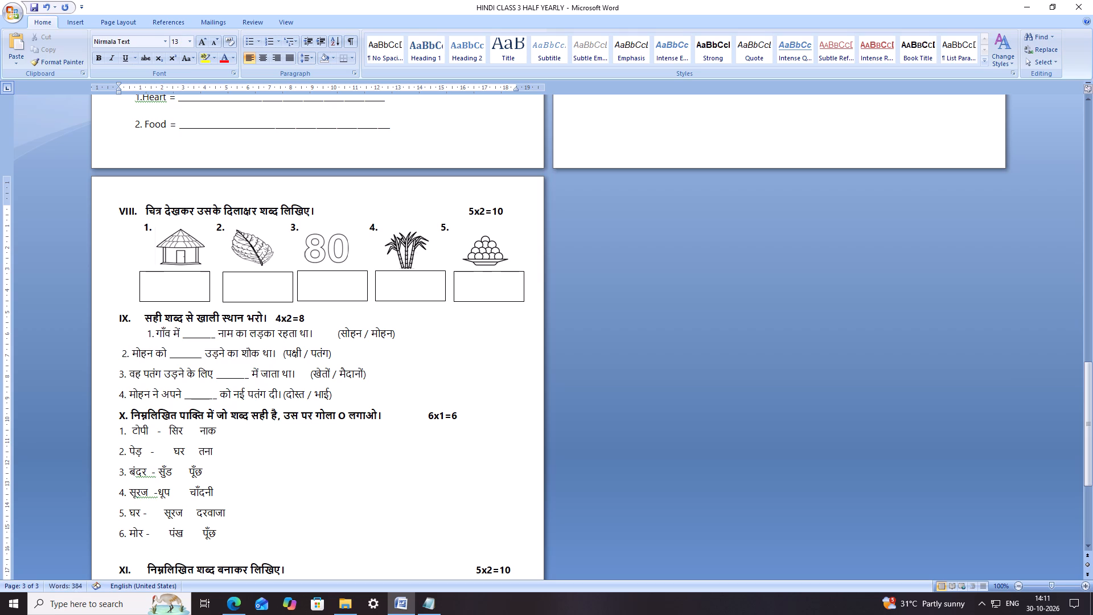
key(space)
key(space)
click(121, 372)
key(space)
key(space)
key(space)
key(space)
key(space)
key(space)
key(space)
key(space)
key(space)
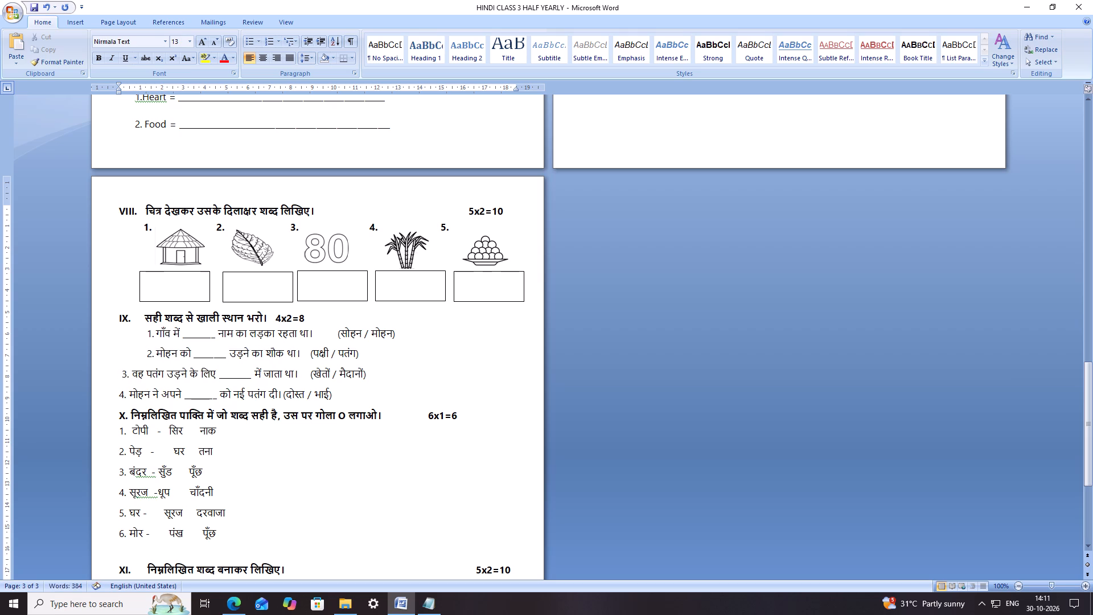
key(space)
click(118, 390)
key(space)
key(space)
key(space)
key(space)
key(space)
key(space)
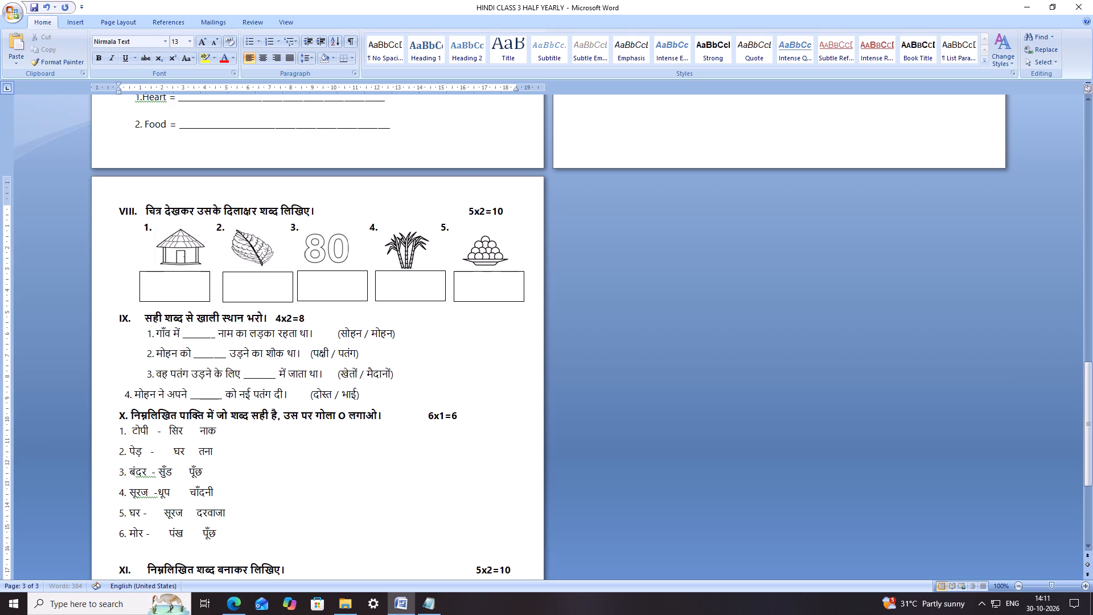
key(space)
key(space)
key(space)
key(space)
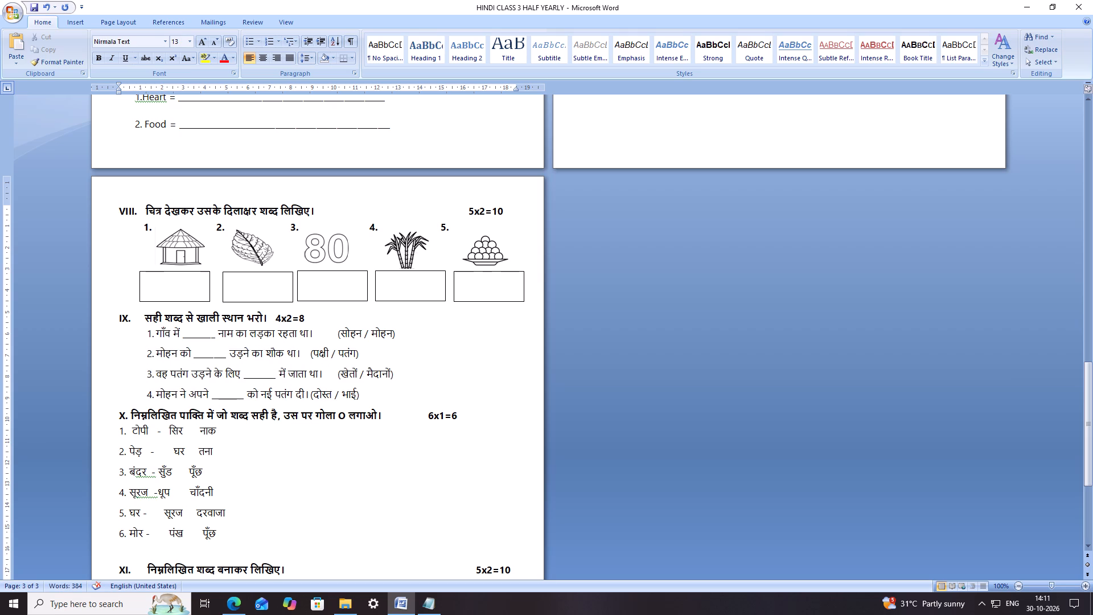
Lengthen the answer blanks in section IX by five underscores in items 1 to 3 and four in item 4, and save.
click(213, 339)
scroll(331, 360, down, 2)
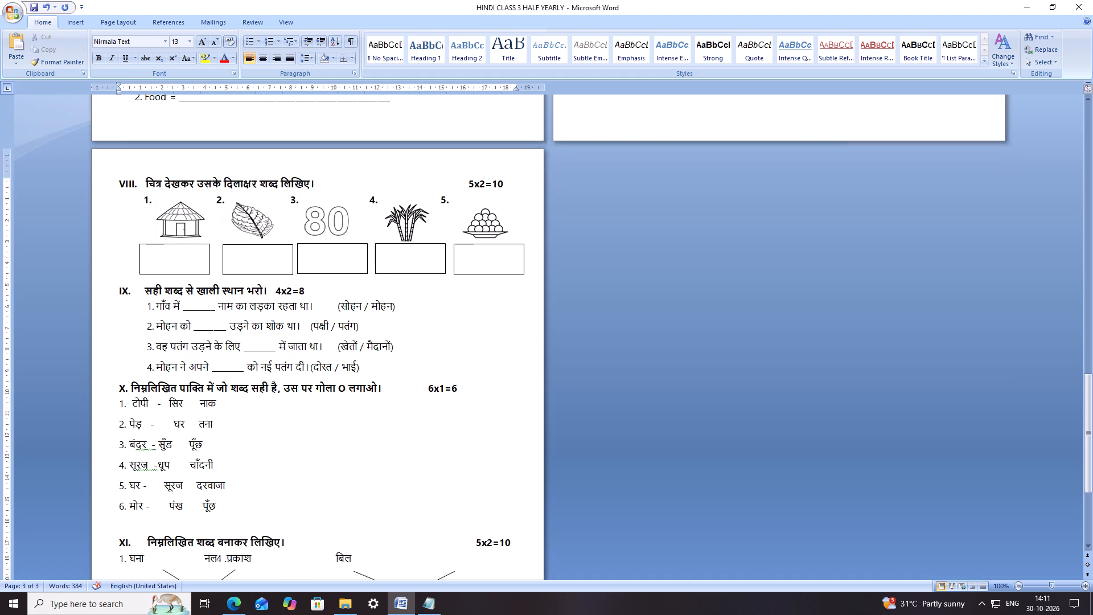
scroll(332, 362, down, 1)
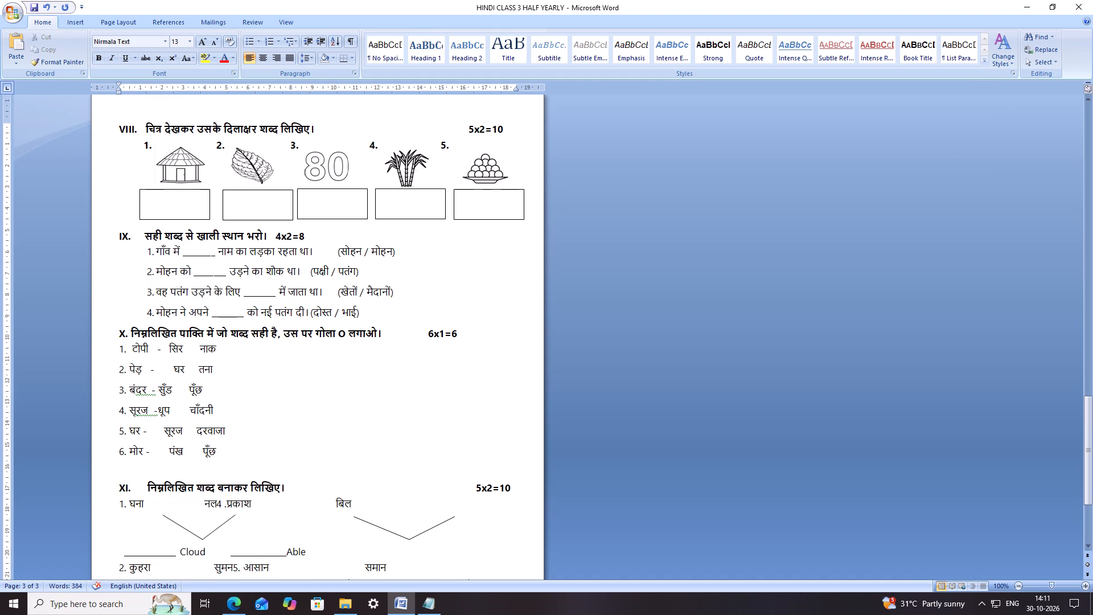
text(_____)
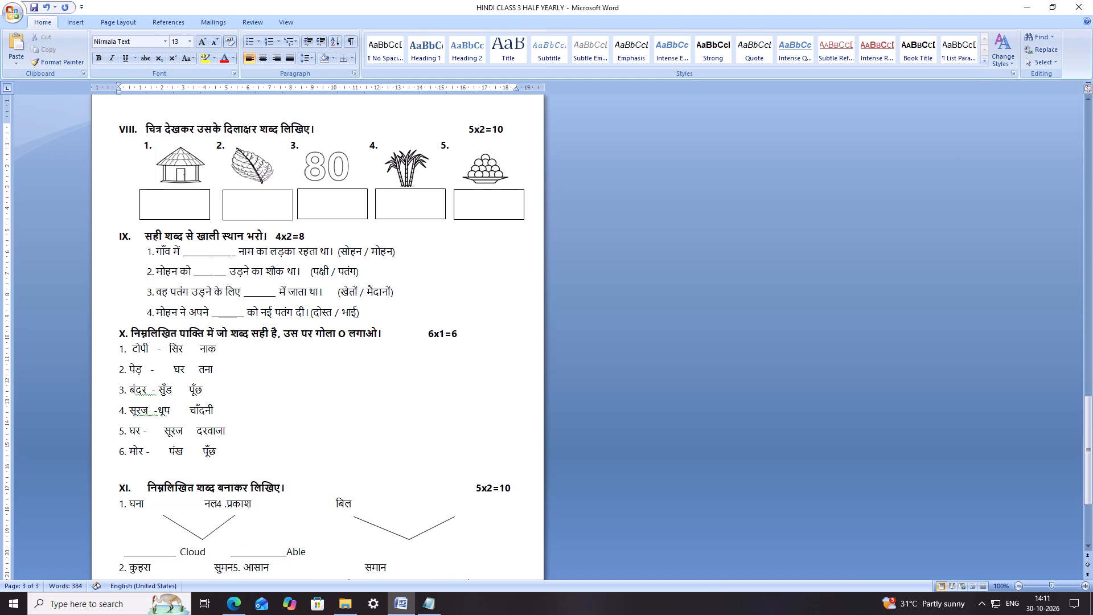
click(226, 276)
text(_____)
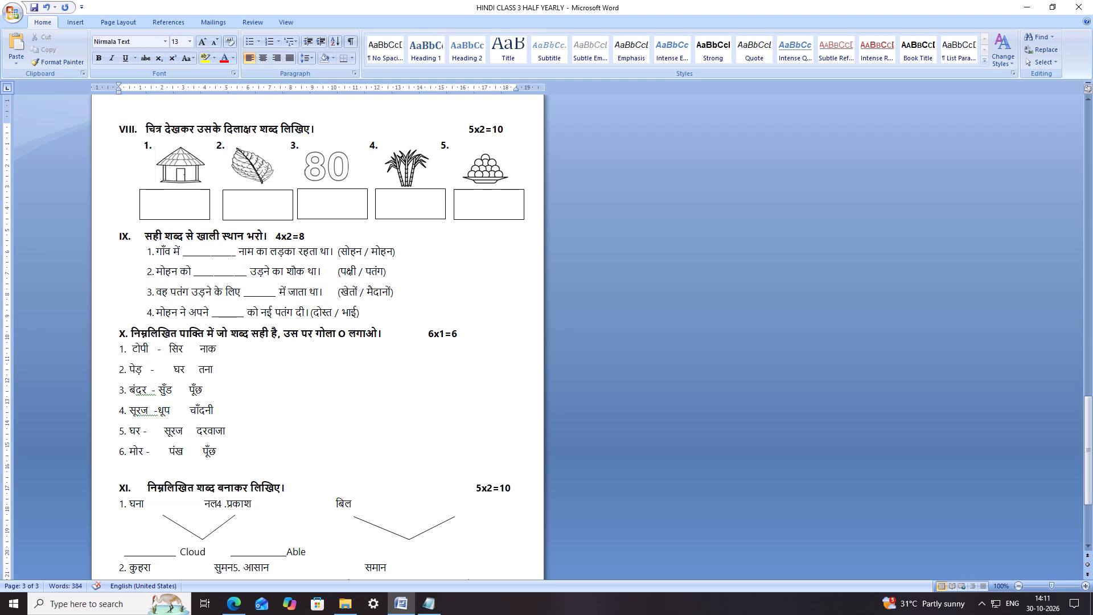
click(276, 292)
text(_____)
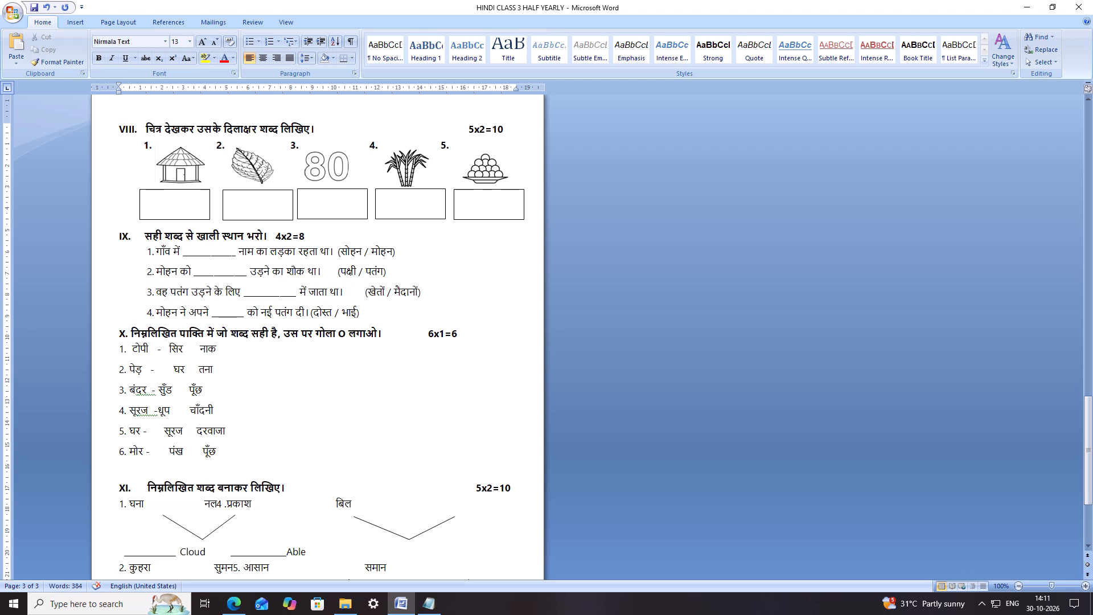
click(246, 319)
click(241, 319)
text(____)
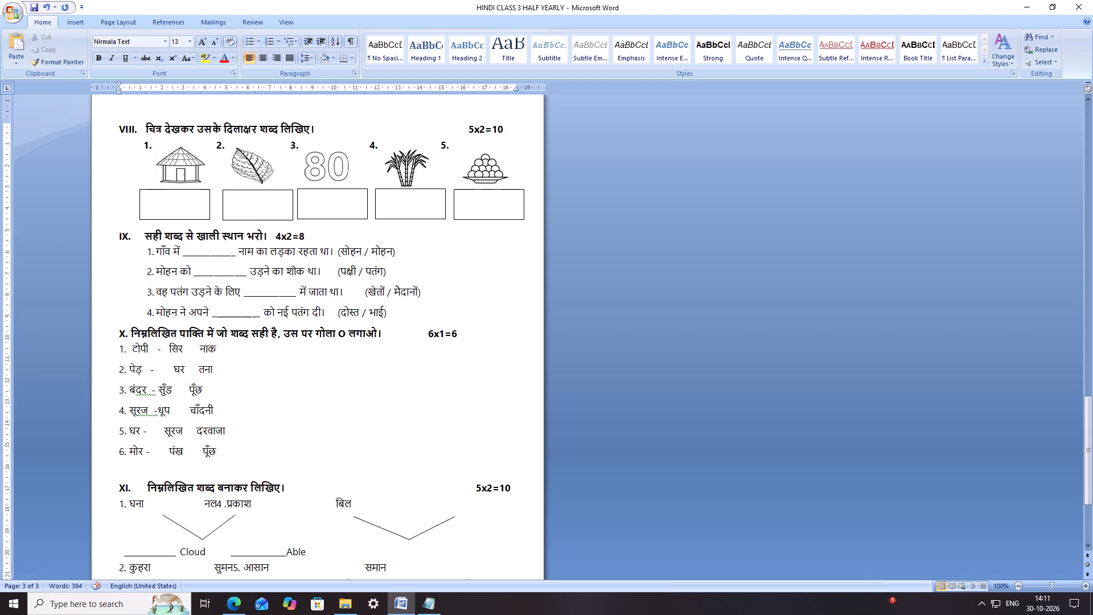
key(ctrl+s)
key(ctrl+s)
key(ctrl+s)
key(ctrl+s)
key(ctrl+s)
Replace the wide gap before the bracketed word choices in item 3 of section IX with three spaces and save.
click(367, 294)
click(364, 294)
key(BackSpace)
key(space)
key(space)
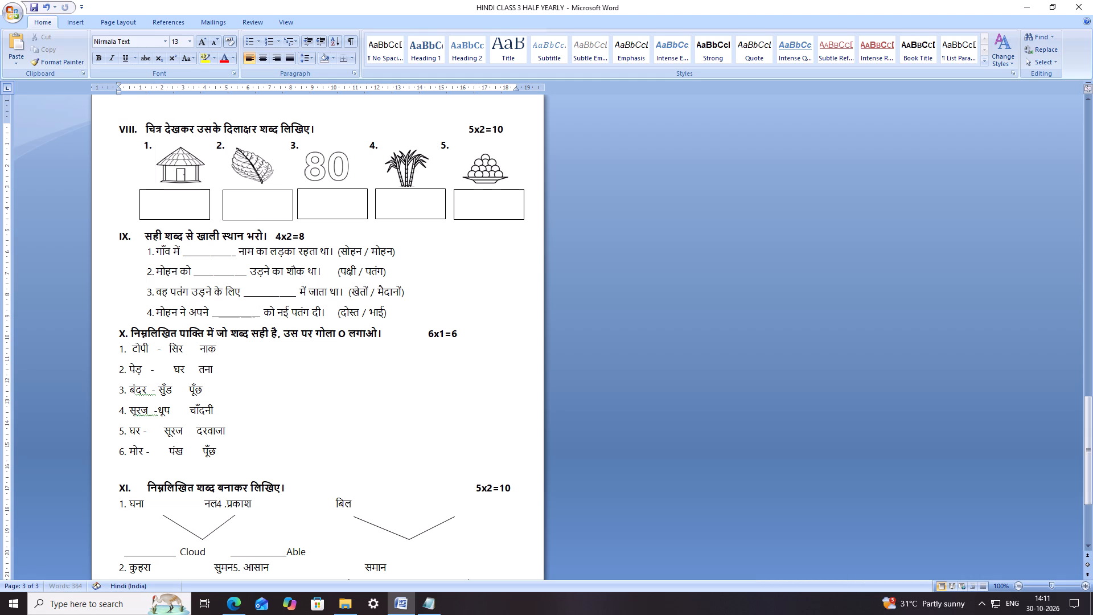
key(space)
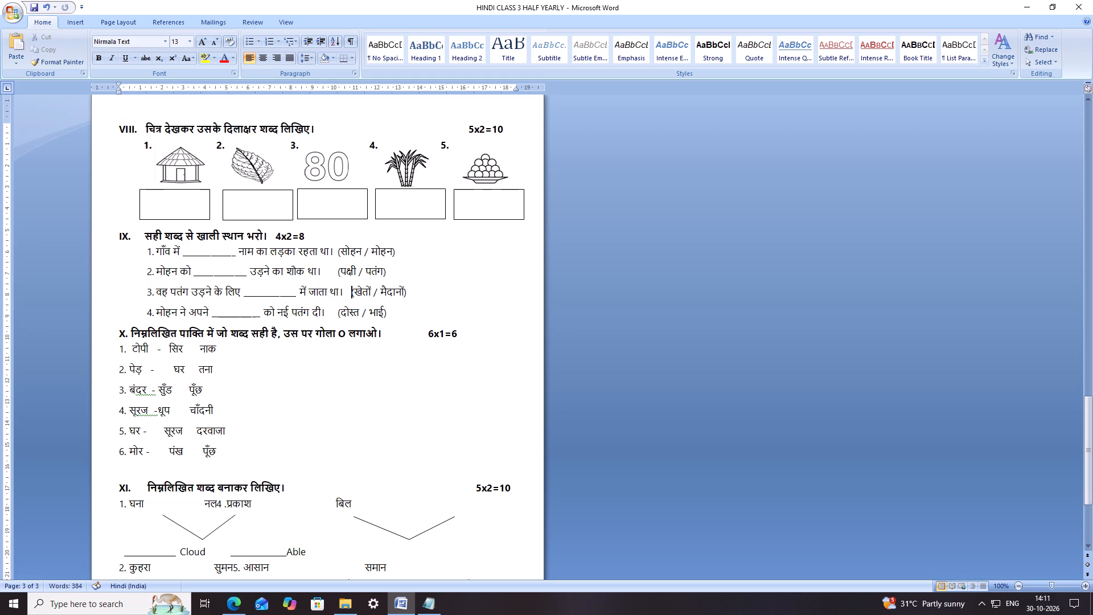
key(ctrl+s)
key(ctrl+a)
key(ctrl+s)
key(ctrl+s)
key(ctrl+s)
key(ctrl+s)
key(ctrl+s)
ctrl+click(507, 285)
key(space)
Widen the gap between the numeral X and its heading text by six spaces.
click(129, 333)
key(space)
key(space)
key(space)
key(space)
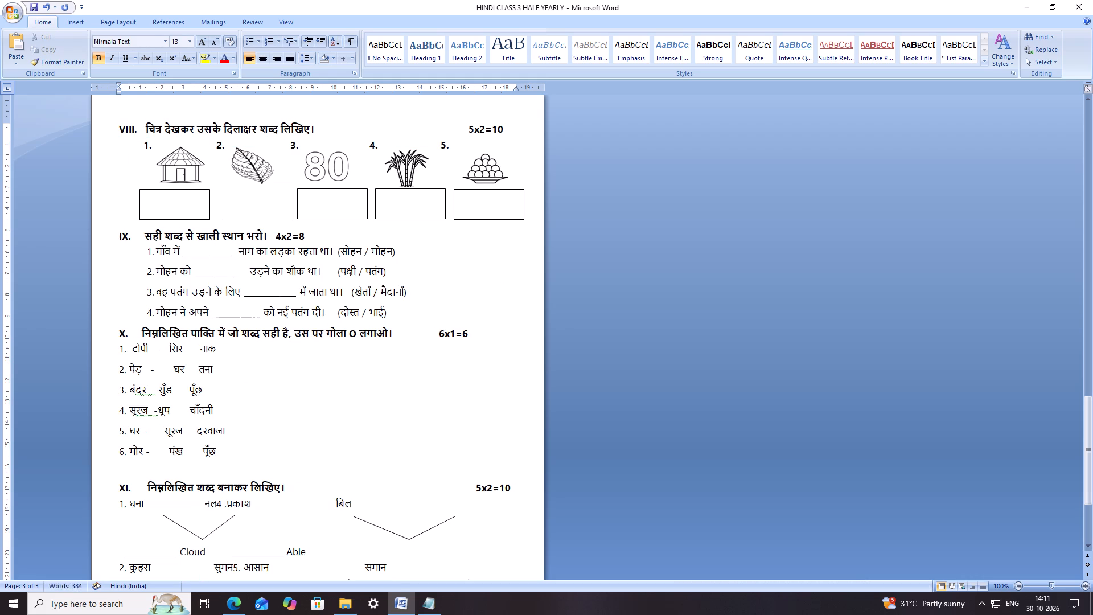
key(space)
key(space)
Push the marks 6x1=6 of section X toward the right margin with twelve spaces.
click(425, 328)
key(space)
key(space)
key(space)
key(space)
key(space)
key(space)
key(space)
key(space)
key(space)
key(space)
key(space)
key(space)
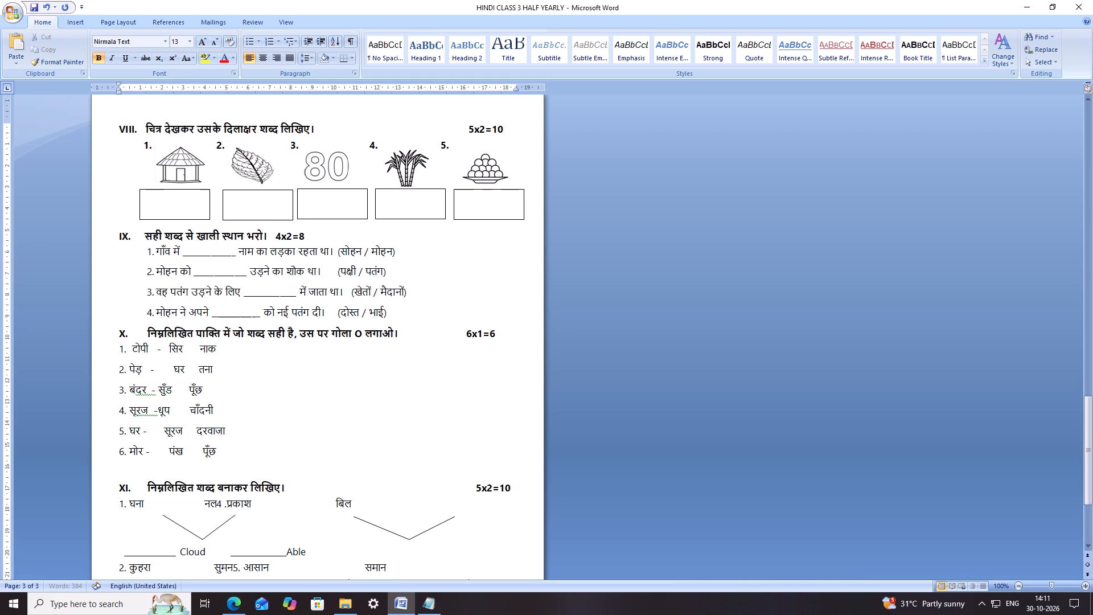
Push the marks 4x2=8 of section IX toward the right margin with spaces, roughly under the marks of section VIII, and save.
click(276, 232)
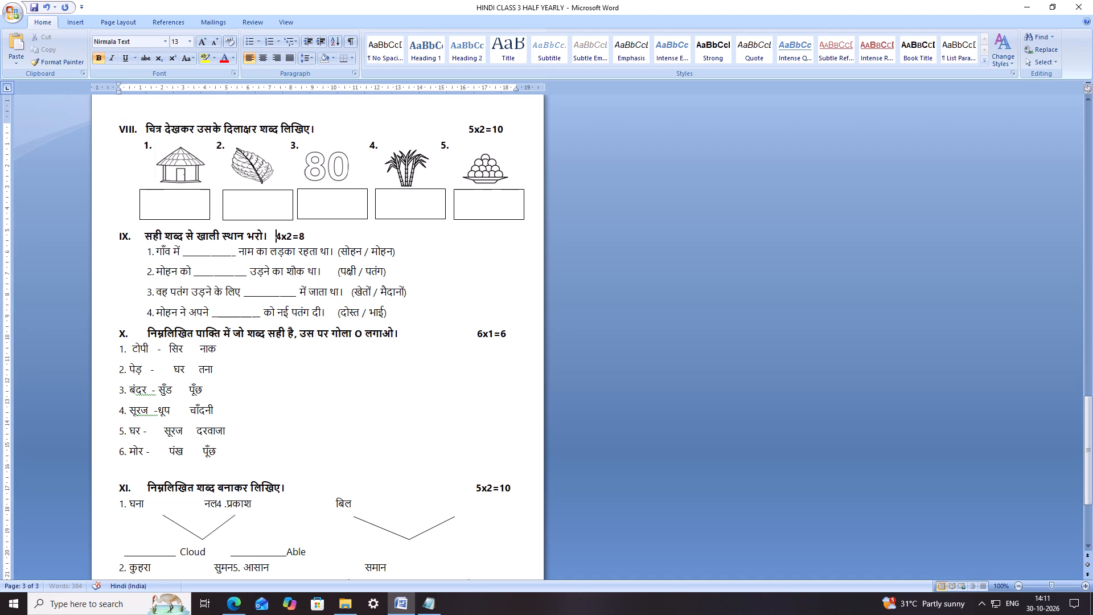
key(space)
key(space)
key(space)
key(space)
key(space)
key(space)
key(space)
key(space)
key(space)
key(space)
key(space)
key(space)
key(space)
key(space)
key(space)
key(space)
key(space)
key(space)
key(space)
key(space)
key(space)
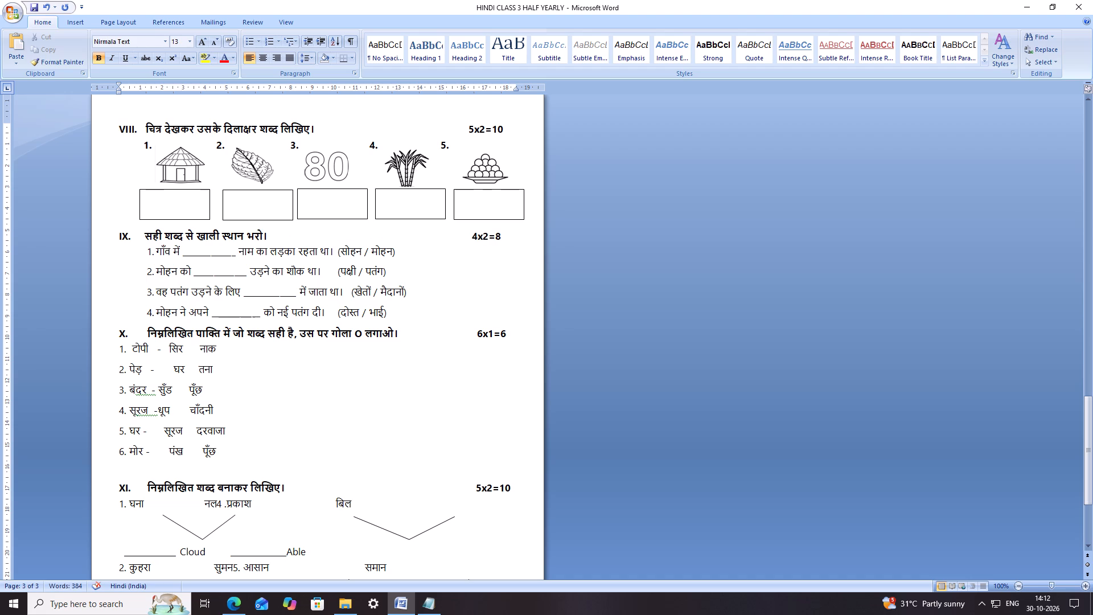
key(ctrl+s)
key(ctrl+s)
Indent item 1 (टोपी) of section X by nine spaces so it starts under the heading text.
click(335, 408)
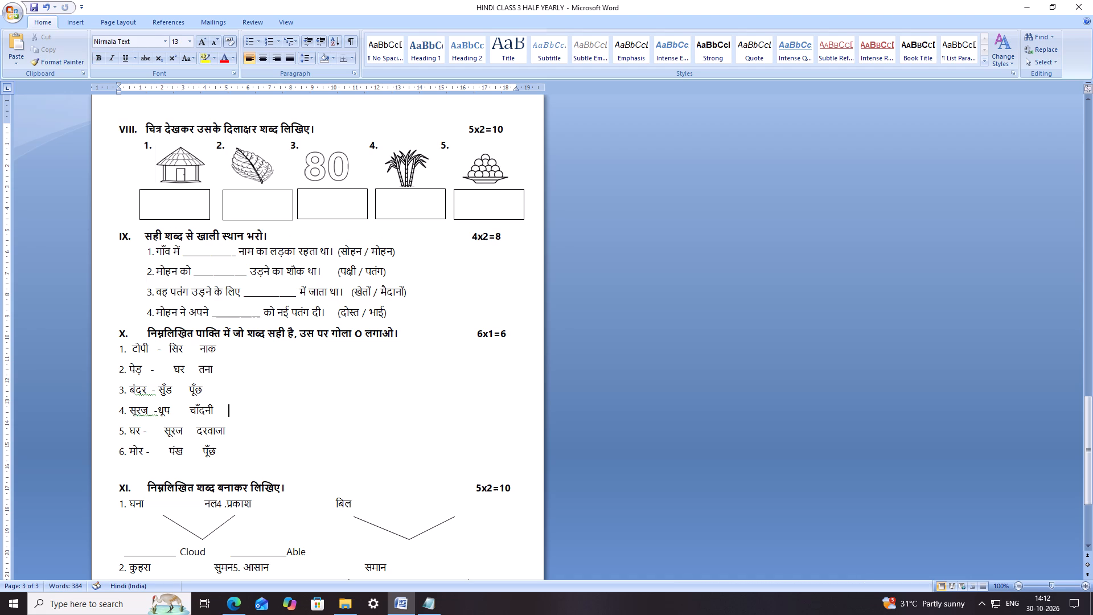
click(122, 351)
click(121, 352)
key(space)
key(space)
key(space)
key(space)
key(space)
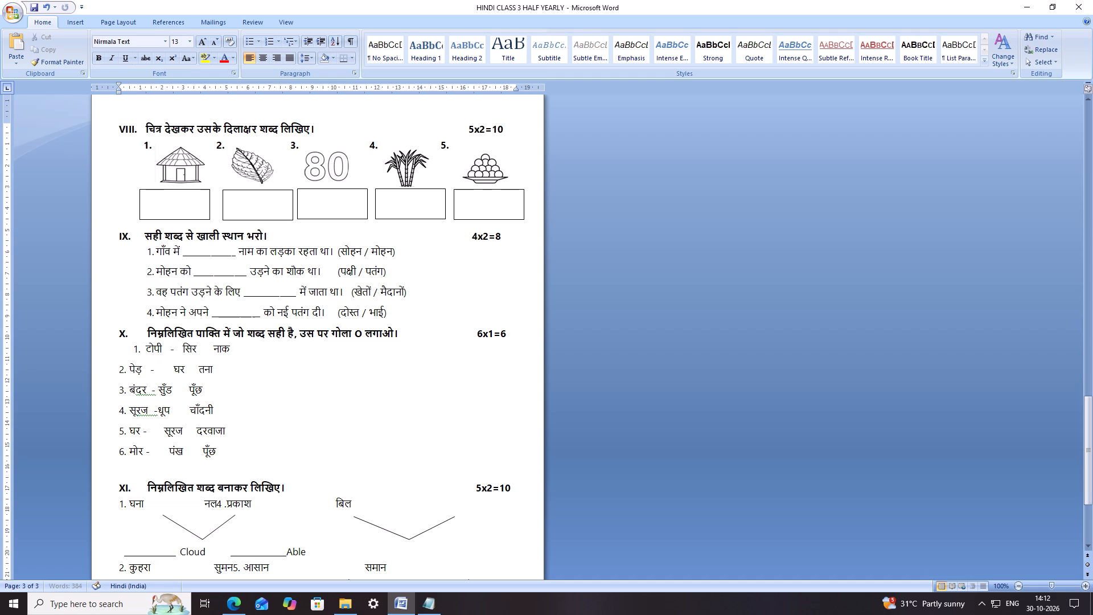
key(space)
key(space)
key(space)
key(space)
Indent item 2 (पेड़) of section X by nine spaces, in line with item 1.
click(115, 377)
key(space)
key(space)
key(space)
key(space)
key(space)
key(space)
key(space)
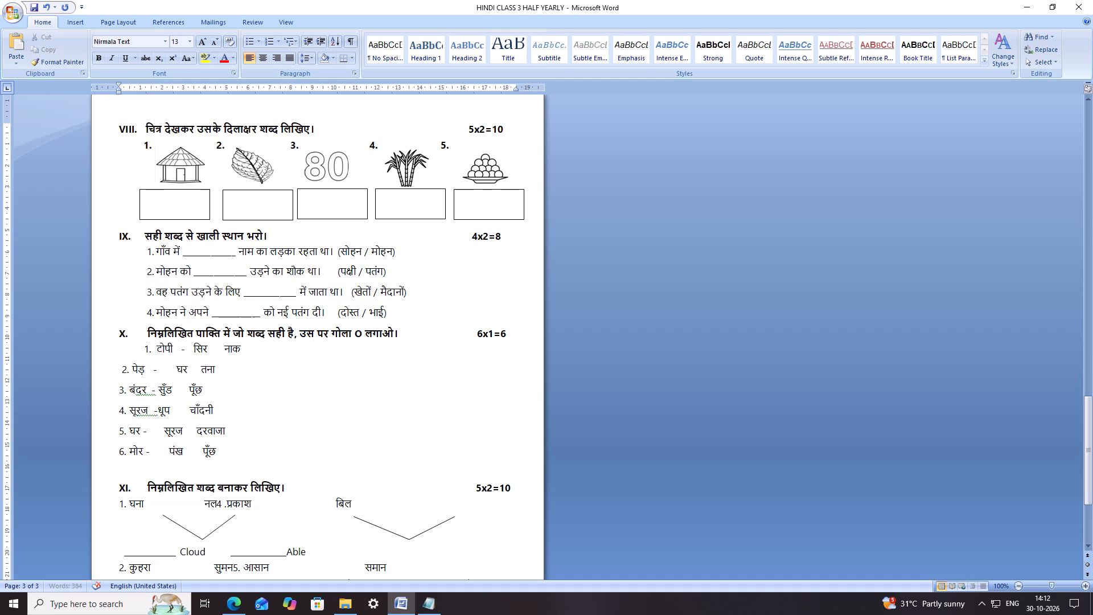
key(space)
key(space)
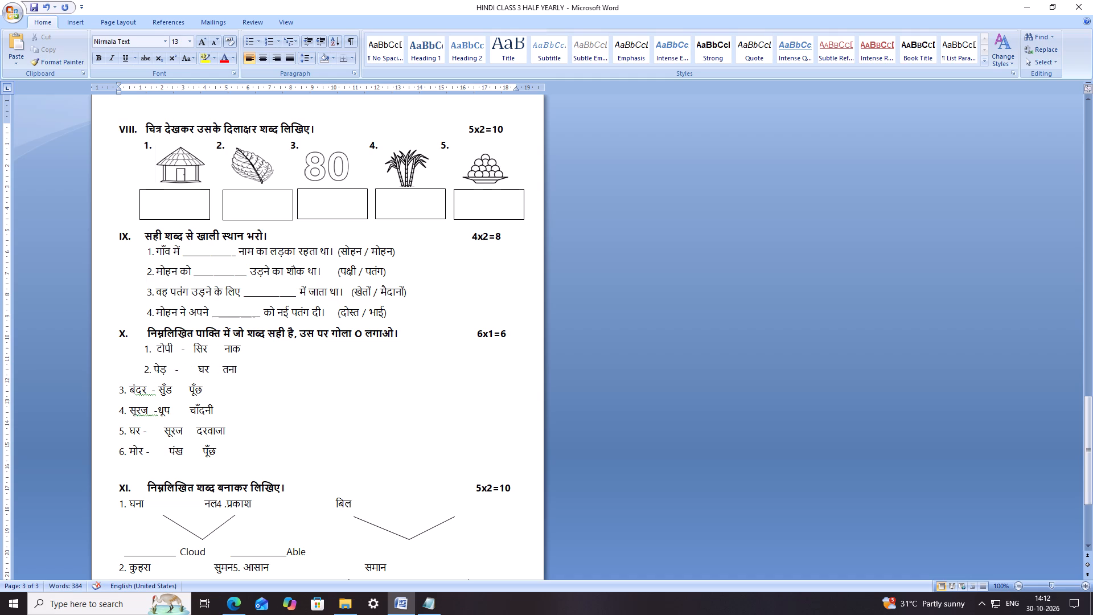
Indent item 3 (बंदर) of section X by nine spaces, in line with the items above.
click(115, 391)
key(space)
key(space)
key(space)
key(space)
key(space)
key(space)
key(space)
key(space)
key(space)
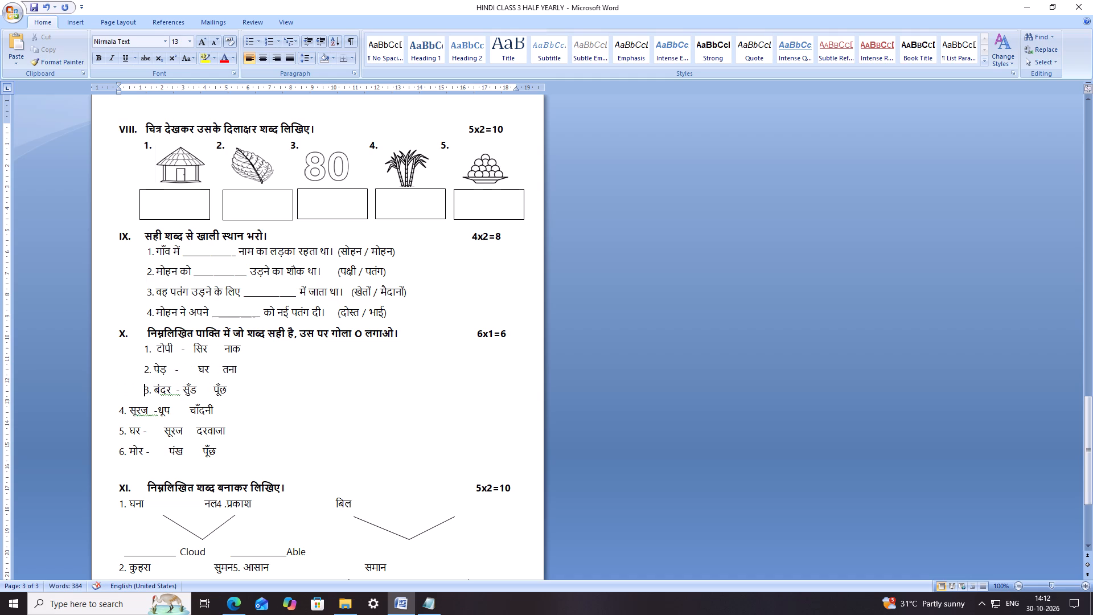
Indent item 4 (सूरज) of section X by nine spaces, in line with the items above.
click(116, 415)
key(space)
key(space)
key(space)
key(space)
key(space)
key(space)
key(space)
key(space)
key(space)
key(space)
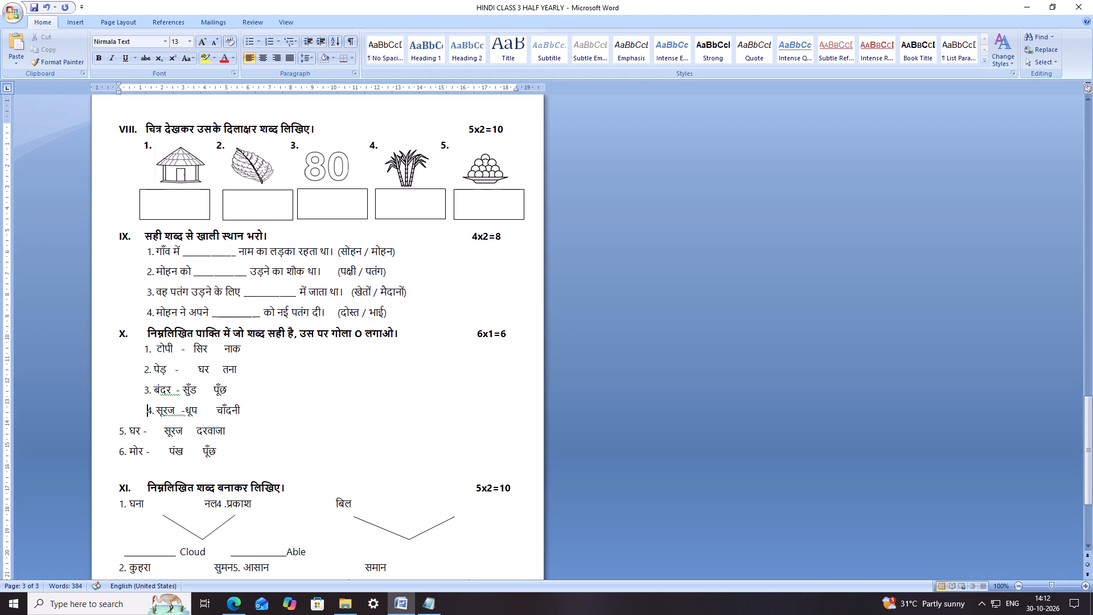
key(BackSpace)
Indent item 5 (घर) of section X by nine spaces, in line with the items above.
click(120, 432)
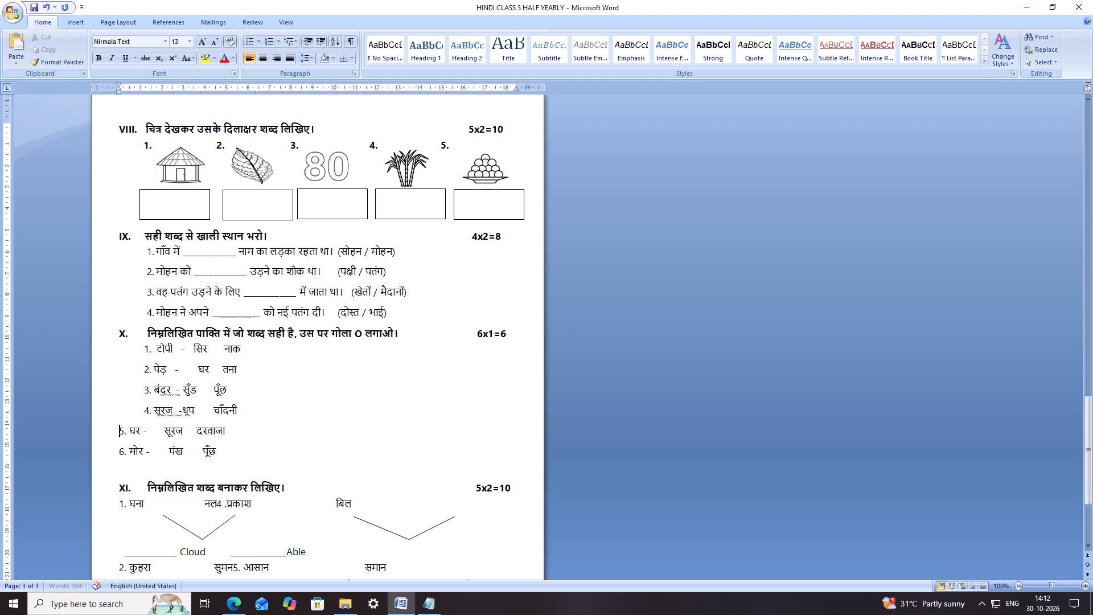
key(space)
key(space)
key(space)
key(space)
key(space)
key(space)
key(space)
key(space)
key(space)
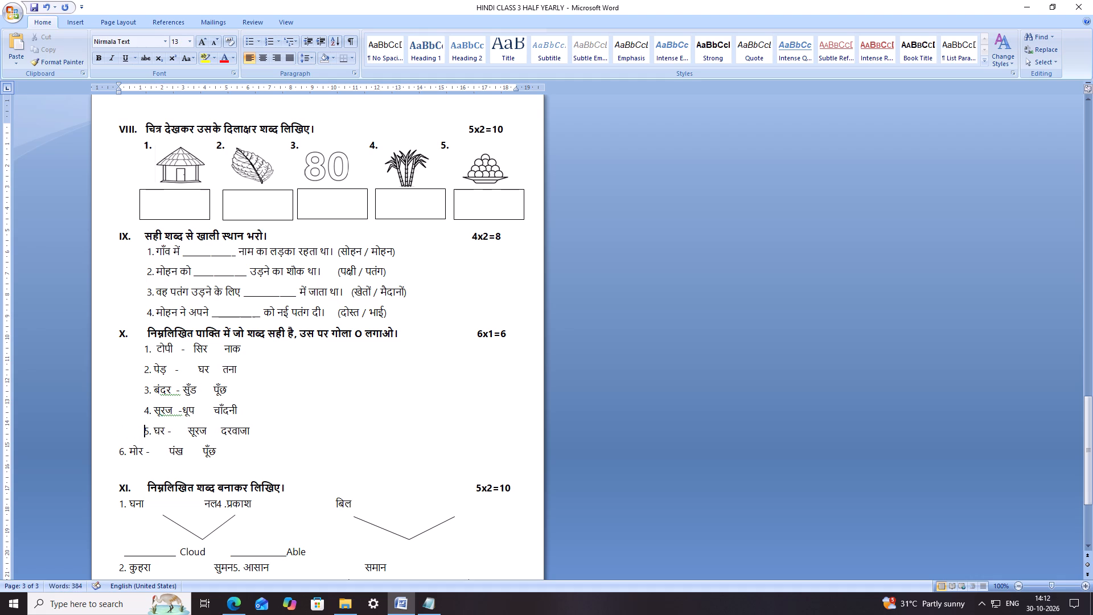
Indent item 6 (मोर) of section X by nine spaces, in line with the items above, and save.
click(120, 449)
key(space)
key(space)
key(space)
key(space)
key(space)
key(space)
key(space)
key(space)
key(space)
key(ctrl+s)
key(ctrl+s)
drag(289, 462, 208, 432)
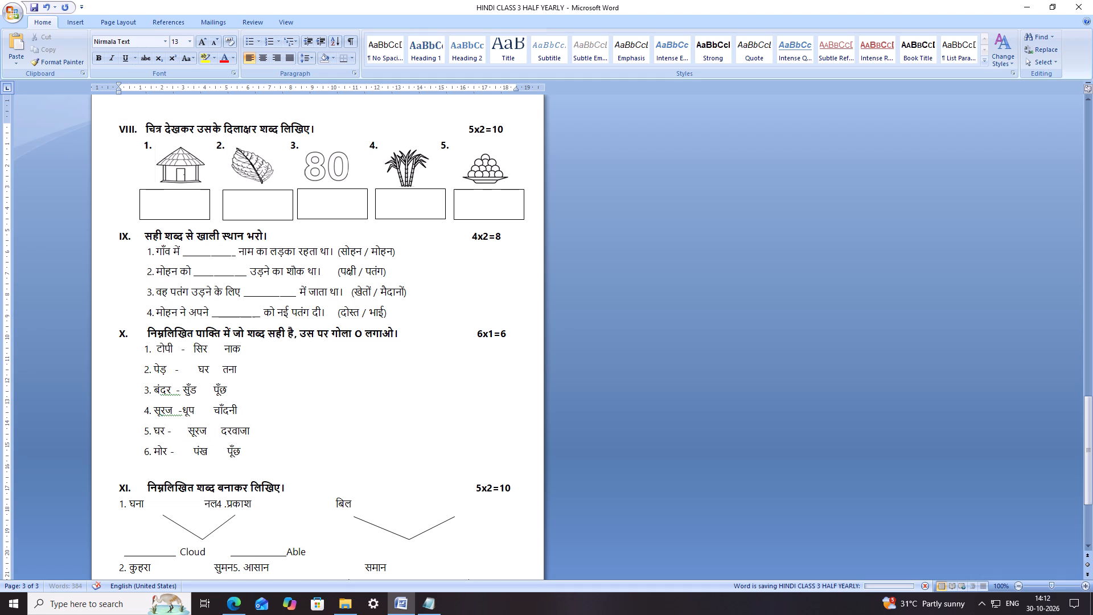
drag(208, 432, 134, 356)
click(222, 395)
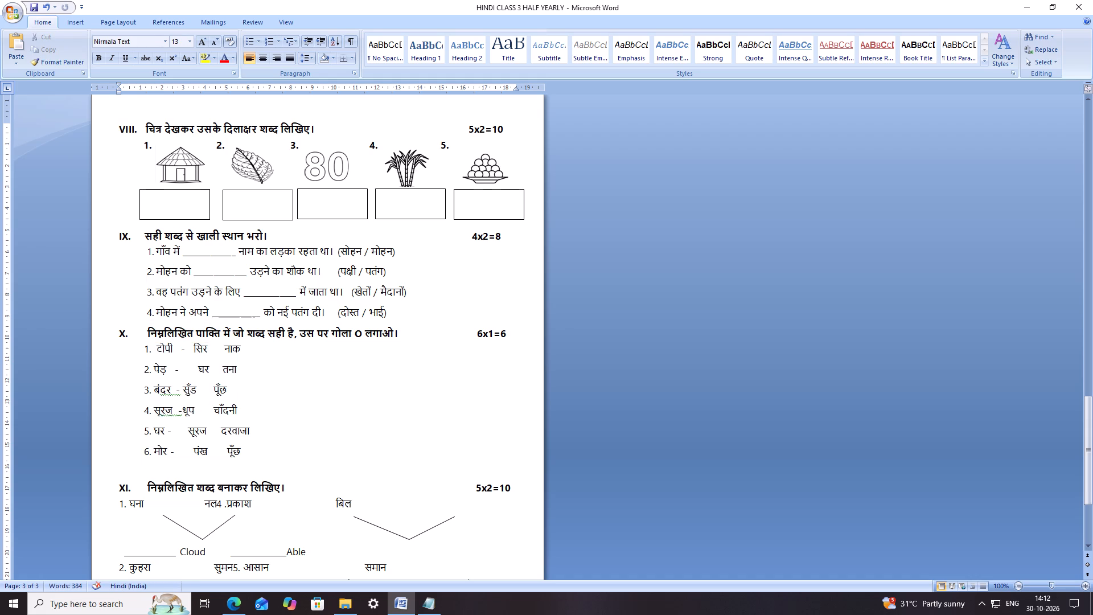
Widen the gap between the dash and the word सिर in item 1 of section X by fourteen spaces.
click(194, 355)
key(space)
key(space)
key(space)
key(space)
key(space)
key(space)
key(space)
key(space)
key(space)
key(space)
key(space)
key(space)
key(space)
key(space)
Widen the gap before the word घर in item 2 of section X by thirteen spaces, lining it up under सिर.
click(198, 370)
key(space)
key(space)
key(space)
key(space)
key(space)
key(space)
key(space)
key(space)
key(space)
key(space)
key(space)
key(space)
key(space)
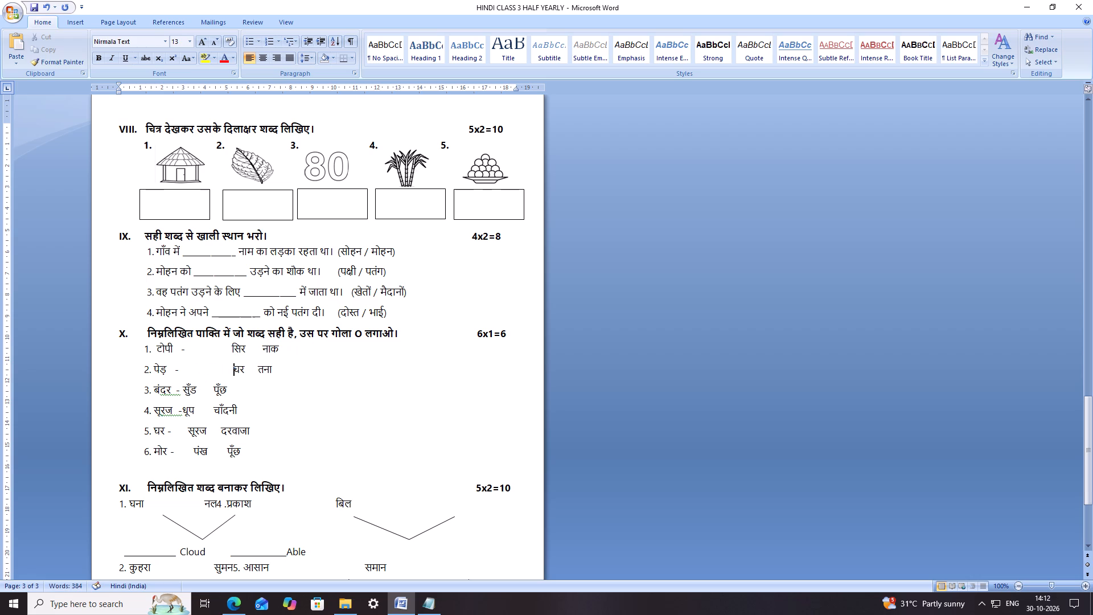
Widen the gap between the dash and the word सुँड in item 3 of section X by nineteen spaces.
click(182, 393)
key(space)
key(space)
key(space)
key(space)
key(space)
key(space)
key(space)
key(space)
key(space)
key(space)
key(space)
key(space)
key(space)
key(space)
key(space)
key(space)
key(space)
key(space)
key(space)
Widen the gap between the dash and the word धूप in item 4 of section X by nineteen spaces.
click(183, 412)
key(space)
key(space)
key(space)
key(space)
key(space)
key(space)
key(space)
key(space)
key(space)
key(space)
key(space)
key(space)
key(space)
key(space)
key(space)
key(space)
key(space)
key(space)
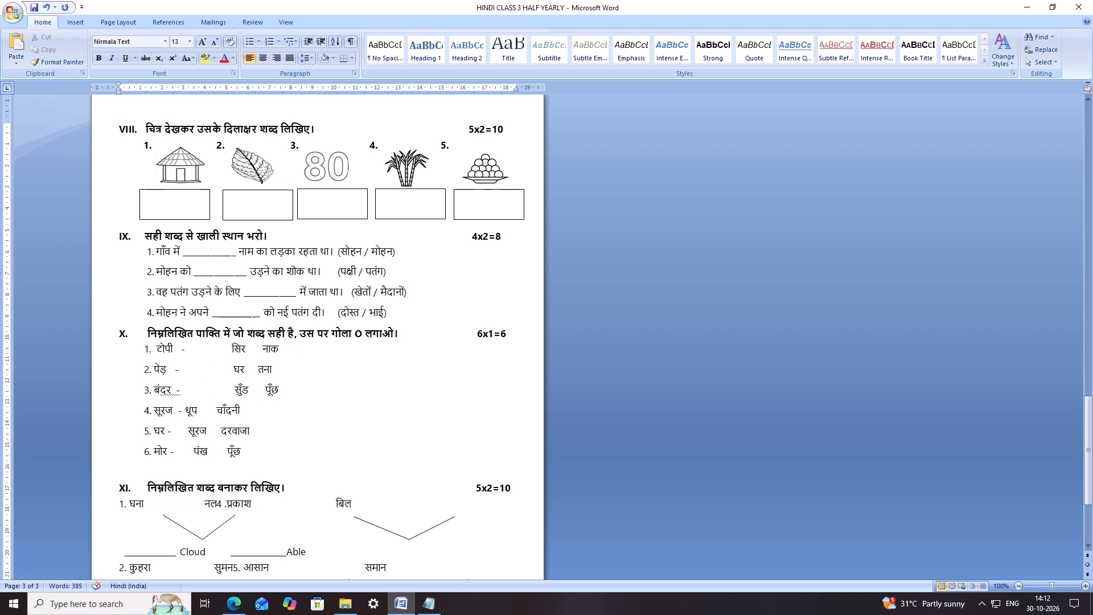
key(space)
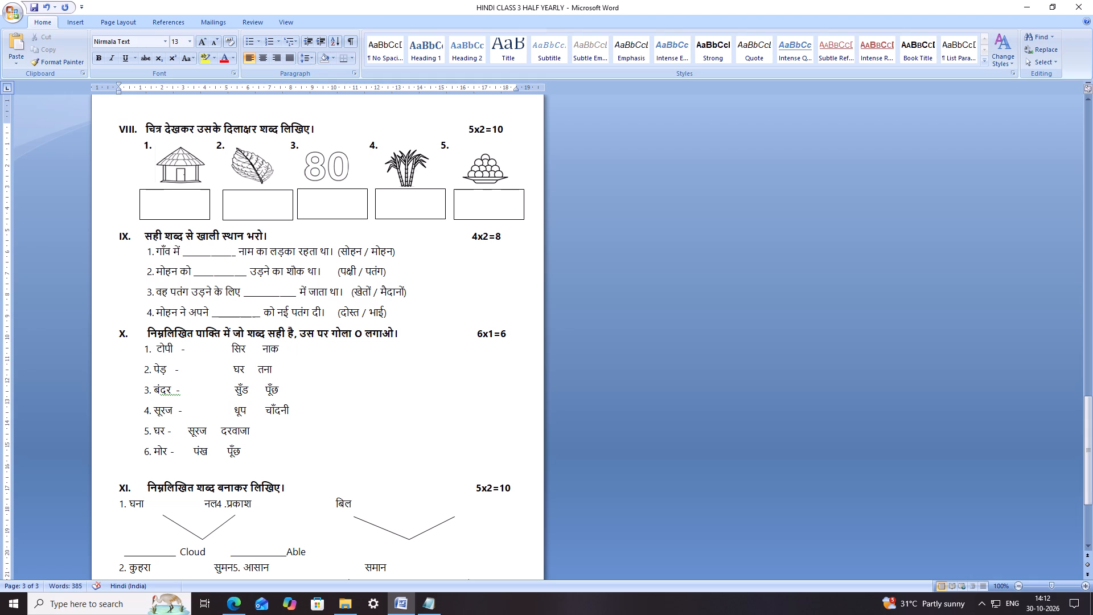
Widen the gap before the word सूरज in item 5 of section X by nineteen spaces, lining it up under धूप.
click(186, 433)
key(space)
key(space)
key(space)
key(space)
key(space)
key(space)
key(space)
key(space)
key(space)
key(space)
key(space)
key(space)
key(space)
key(space)
key(space)
key(space)
key(space)
key(space)
key(space)
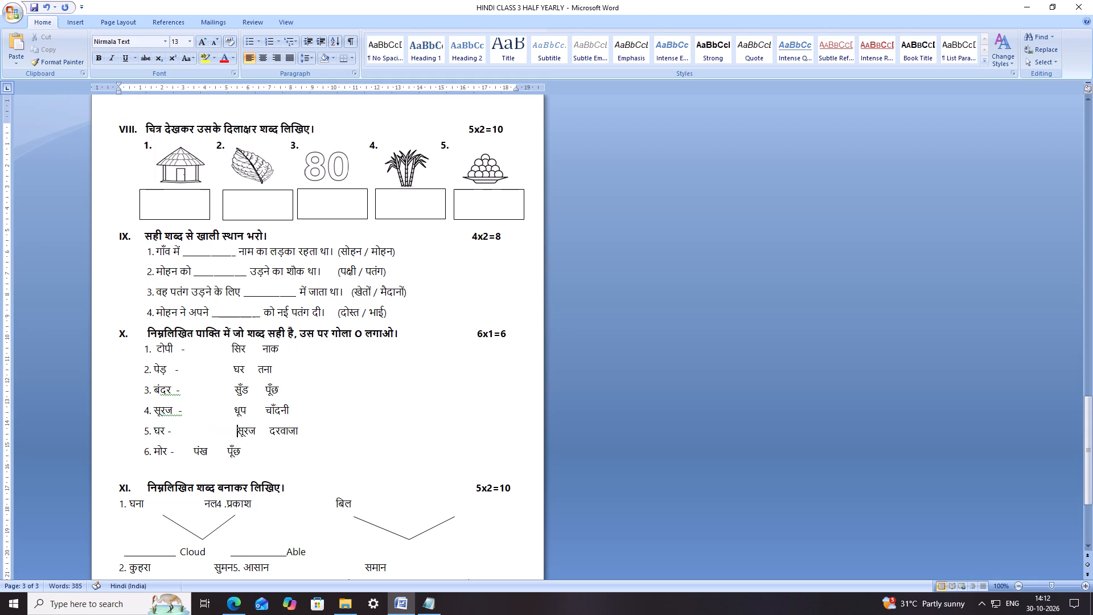
Widen the gap before the word पंख in item 6 of section X by sixteen spaces, and save the paper.
click(194, 449)
key(space)
key(space)
key(space)
key(space)
key(space)
key(space)
key(space)
key(space)
key(space)
key(space)
key(space)
key(space)
key(space)
key(space)
key(space)
key(space)
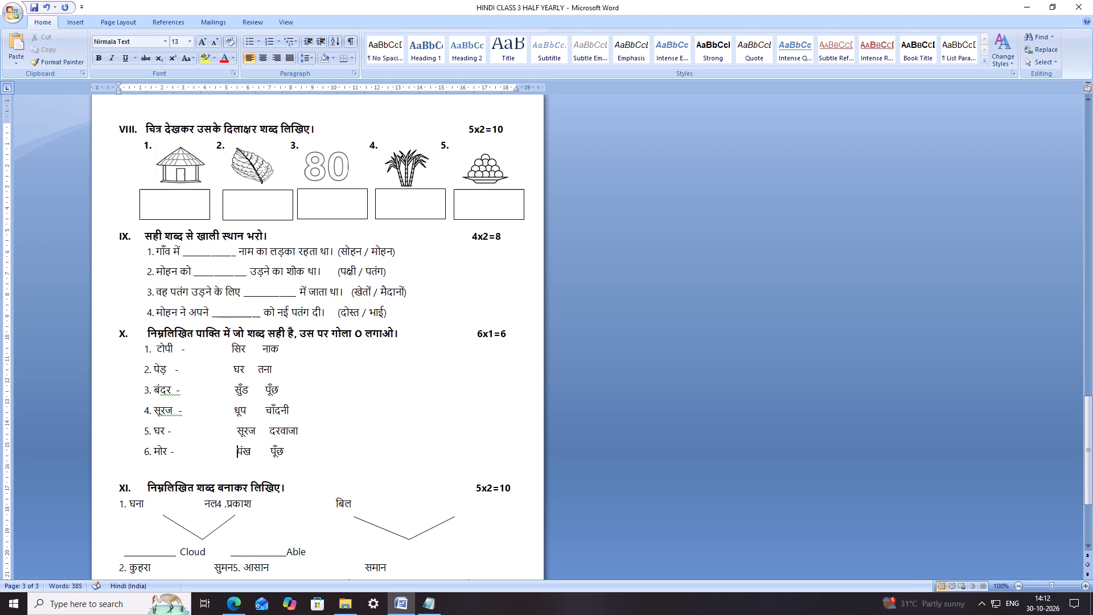
key(ctrl+s)
key(ctrl+s)
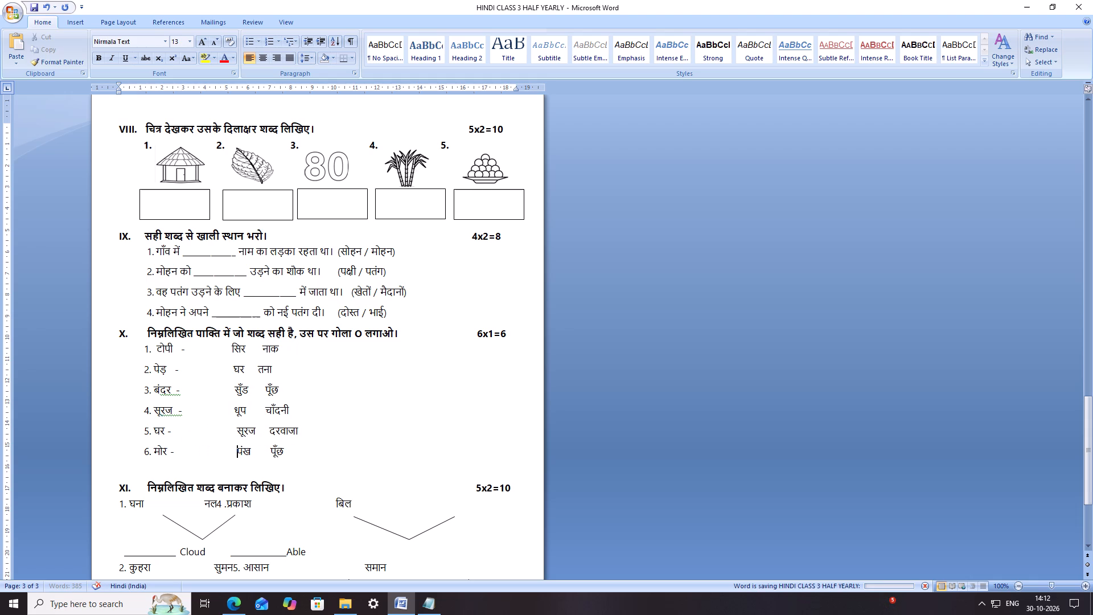
Move the word सिर in item 1 of section X further from the dash by eight more spaces.
click(220, 352)
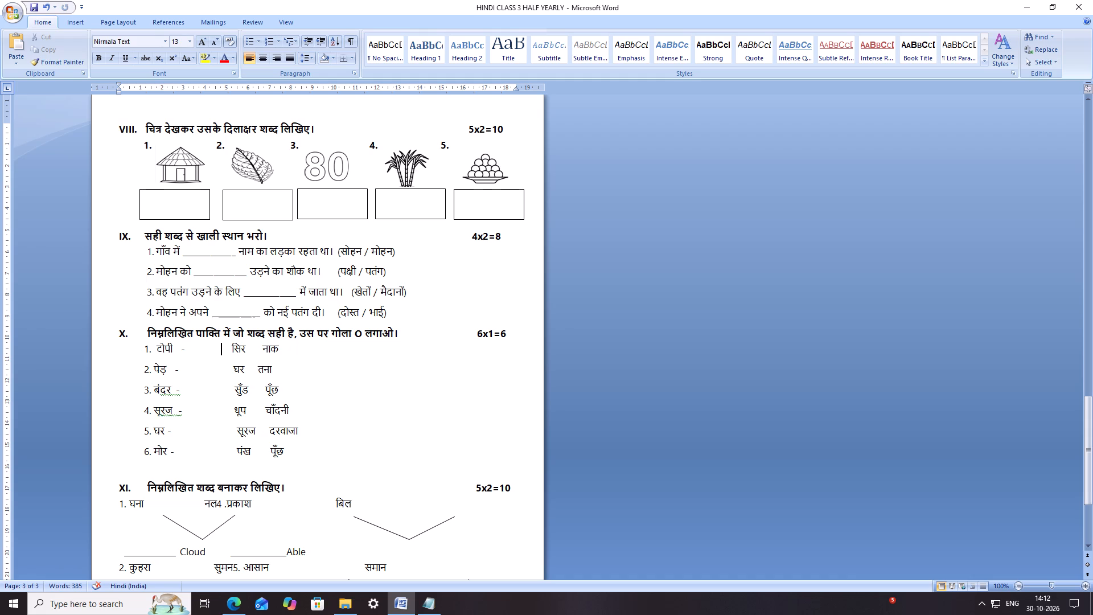
key(space)
key(space)
key(space)
key(space)
key(space)
key(space)
key(space)
key(space)
Move the word घर in item 2 of section X seven more spaces along, under सिर.
click(232, 368)
key(space)
key(space)
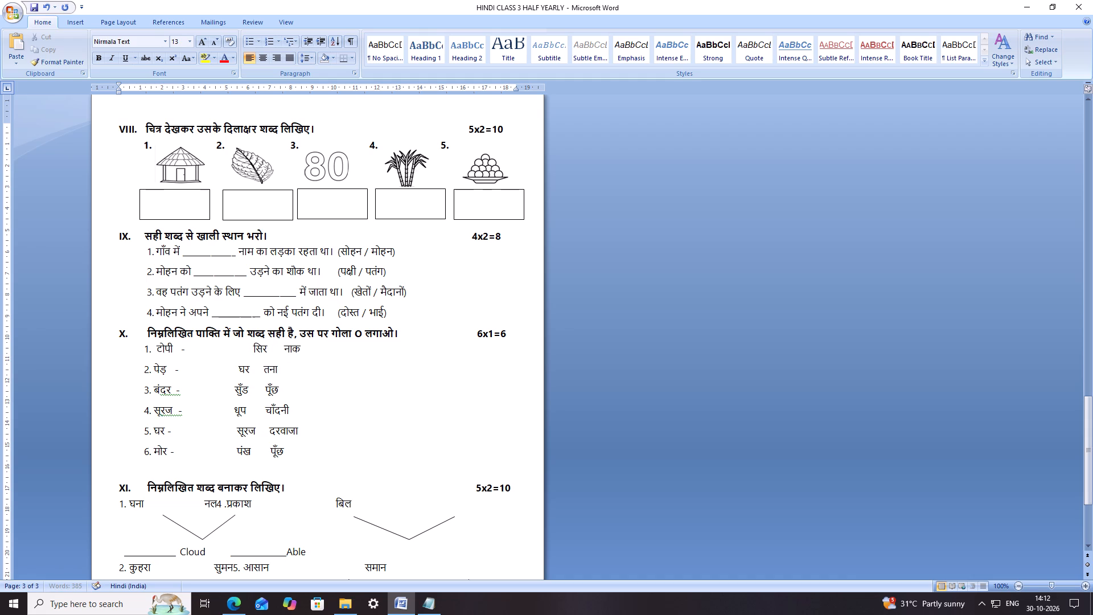
key(space)
key(space)
key(space)
key(space)
key(space)
Move the word सुँड in item 3 of section X six more spaces along, in line with the words above.
click(233, 395)
key(space)
key(space)
key(space)
key(space)
key(space)
key(space)
Move the word धूप in item 4 of section X six more spaces along, in line with the words above.
click(232, 418)
key(space)
key(space)
key(space)
key(space)
key(space)
key(space)
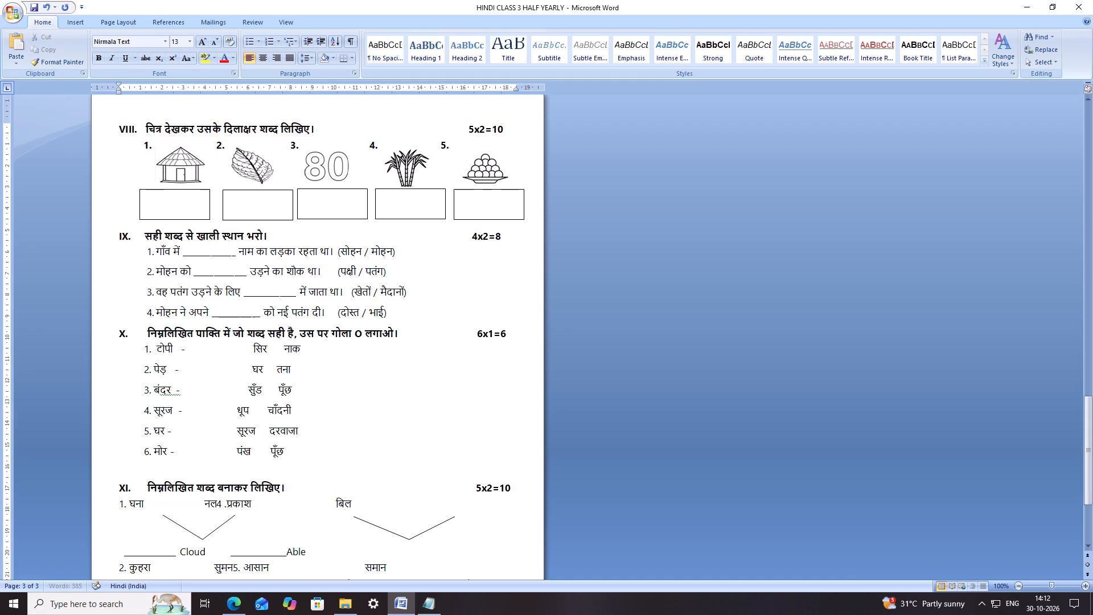
Move the word सूरज in item 5 of section X five more spaces along, under धूप.
click(239, 432)
key(space)
key(space)
key(space)
key(space)
key(space)
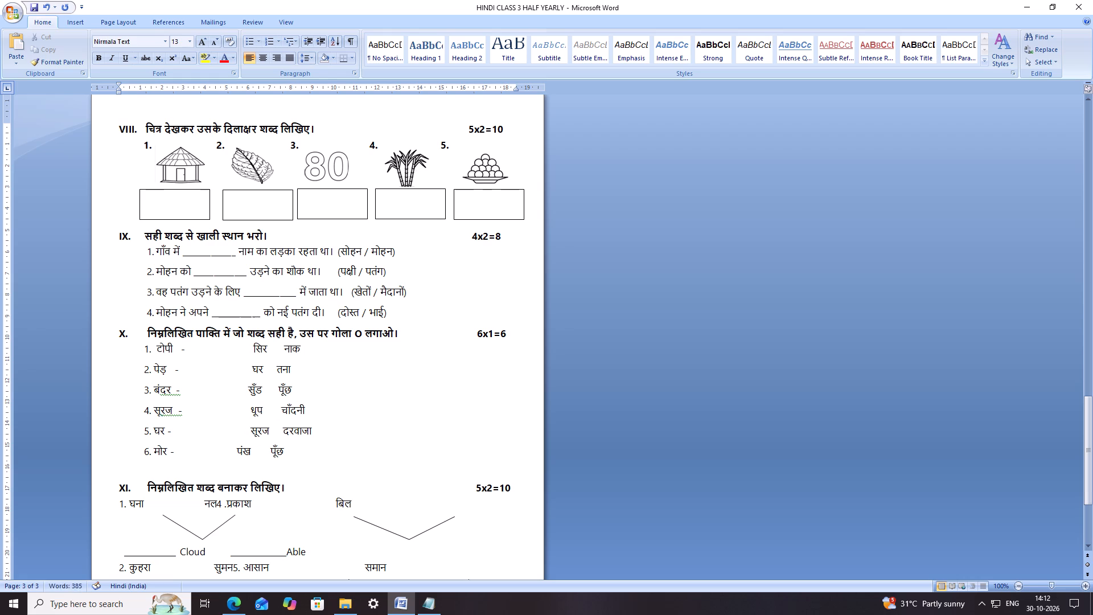
Move the word पंख in item 6 of section X three more spaces along, towards the column above.
click(234, 453)
key(space)
key(space)
key(space)
Fine-tune the first-choice column of section X: remove one space before सिर, घर, धूप and सूरज, and add one before पंख.
click(248, 352)
key(equal)
key(BackSpace)
key(BackSpace)
click(249, 386)
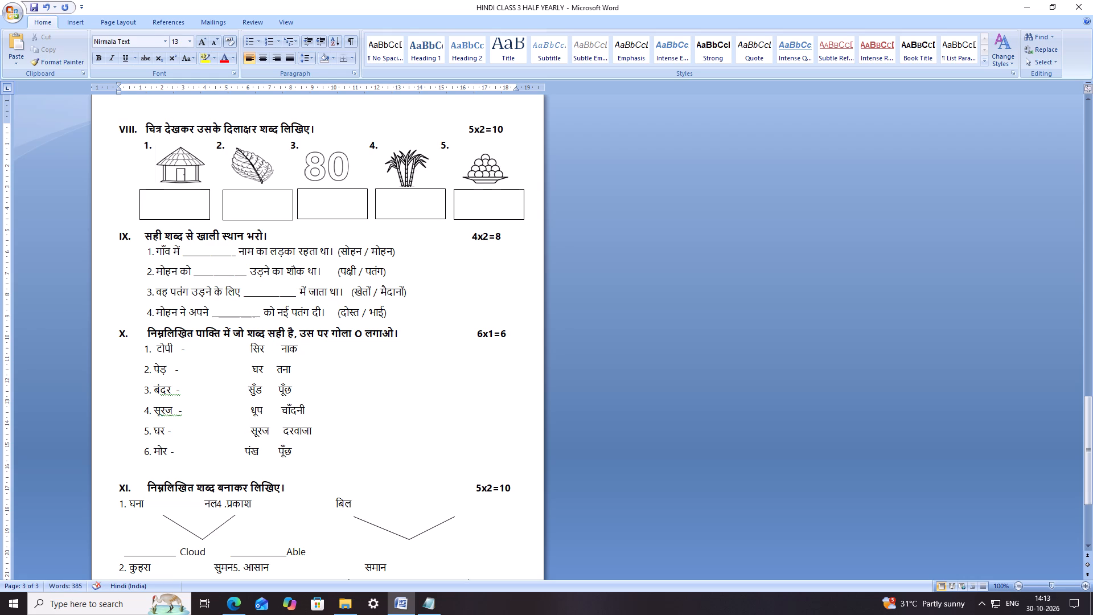
click(254, 376)
key(BackSpace)
click(246, 407)
key(BackSpace)
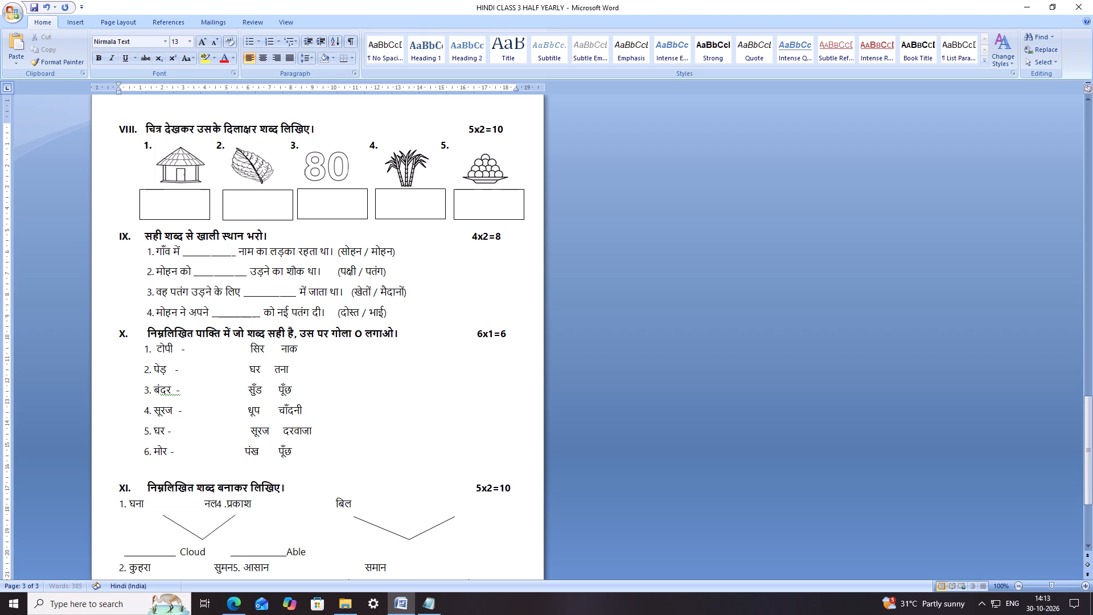
click(248, 430)
key(BackSpace)
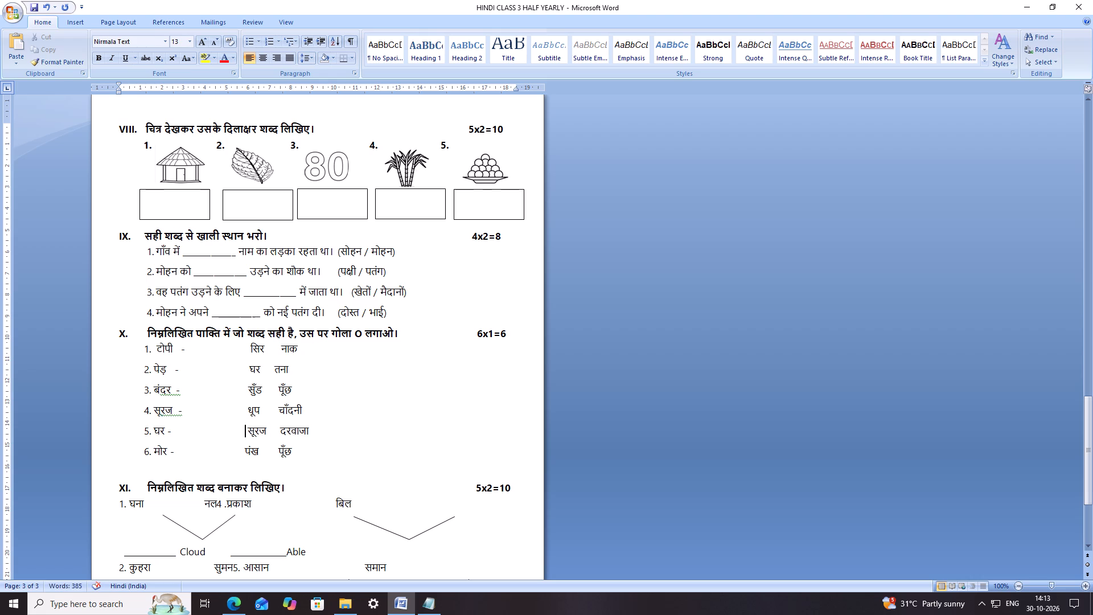
click(243, 456)
key(space)
Widen the gap between सिर and नाक in item 1 of section X by five spaces.
click(270, 351)
key(space)
key(space)
key(space)
key(space)
key(space)
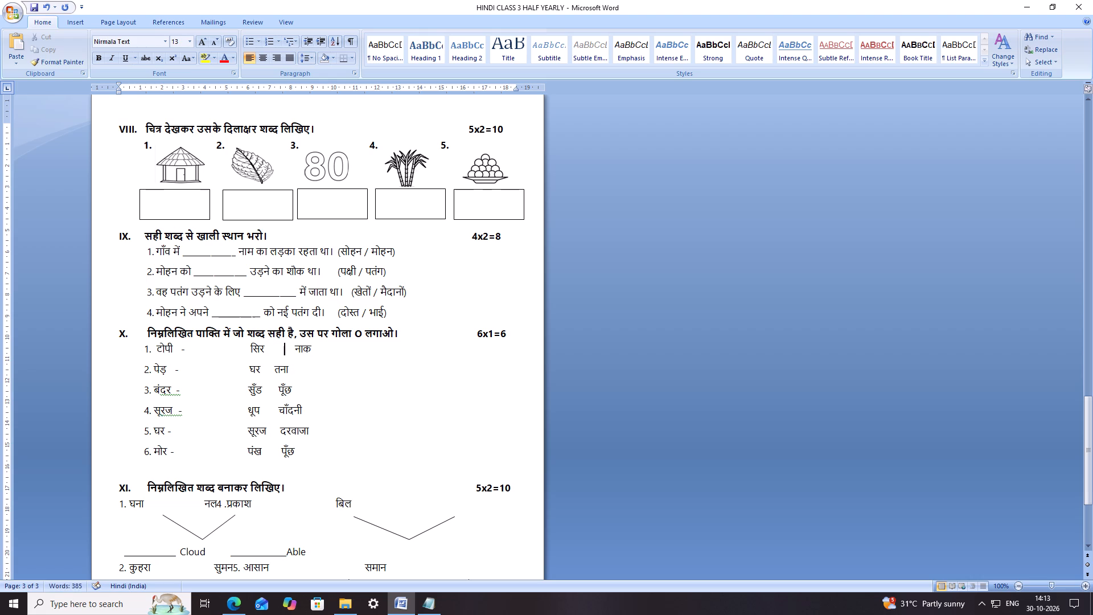
Widen the gap between घर and तना in item 2 of section X by eight spaces, lining तना up under नाक.
click(273, 370)
key(space)
key(space)
key(space)
key(space)
key(space)
key(space)
key(space)
key(space)
Widen the gap between सुँड and पूँछ in item 3 of section X by six spaces, lining पूँछ up under तना.
click(275, 392)
key(space)
key(space)
key(space)
key(space)
key(space)
key(space)
key(space)
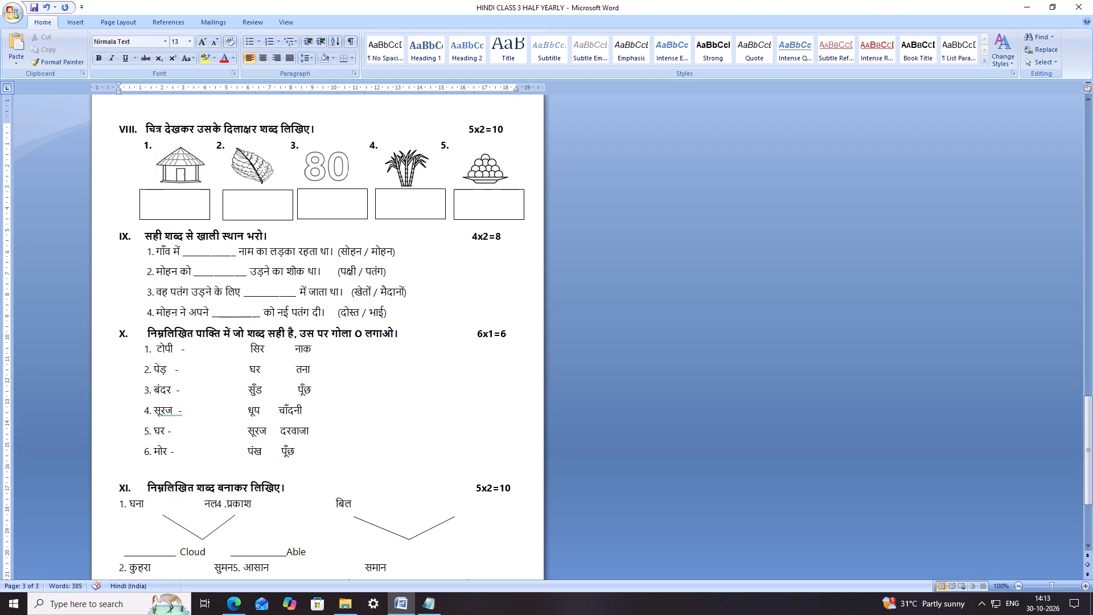
key(BackSpace)
Widen the gap between धूप and चाँदनी in item 4 of section X by six spaces, in line with the words above.
double_click(276, 413)
key(space)
key(space)
key(space)
key(space)
key(space)
key(space)
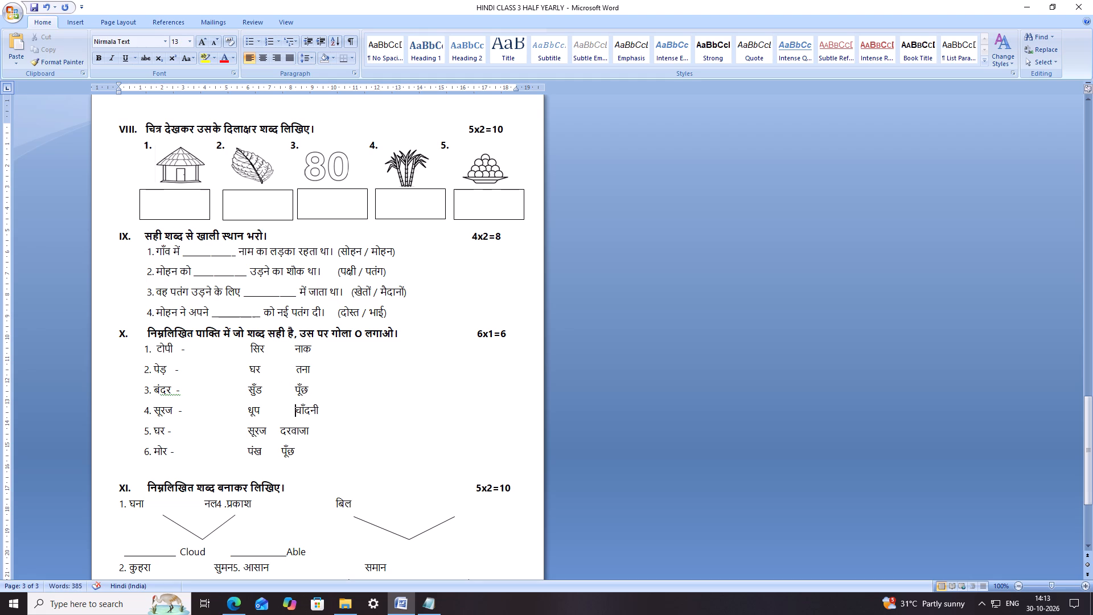
Widen the gap between सूरज and दरवाजा in item 5 of section X by five spaces, under चाँदनी.
click(279, 431)
key(space)
key(space)
key(space)
key(space)
key(space)
Widen the gap between पंख and पूँछ in item 6 of section X by five spaces, and save the paper.
click(281, 454)
key(space)
key(space)
key(space)
key(space)
key(space)
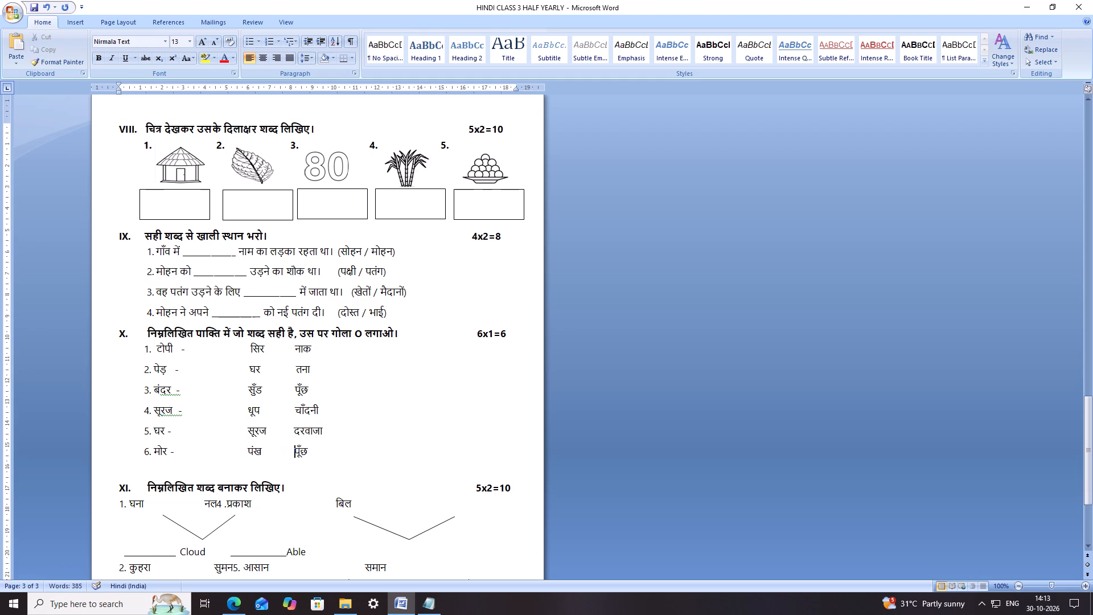
click(346, 427)
key(ctrl+s)
key(ctrl+s)
Set the line spacing of the six word-choice items in section X to 2.0.
drag(313, 460, 109, 355)
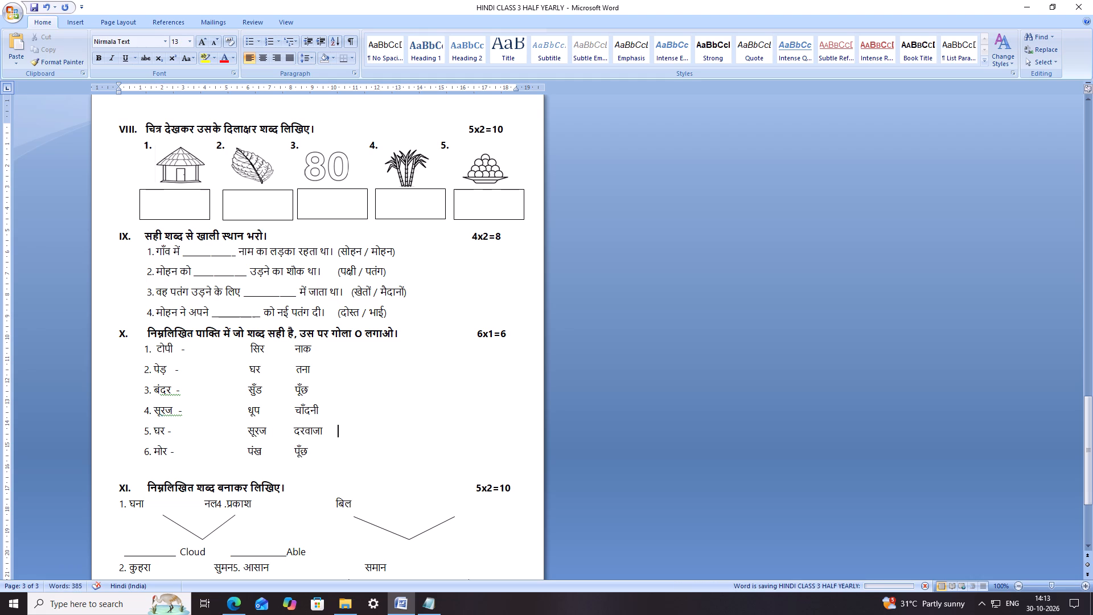
drag(109, 355, 105, 356)
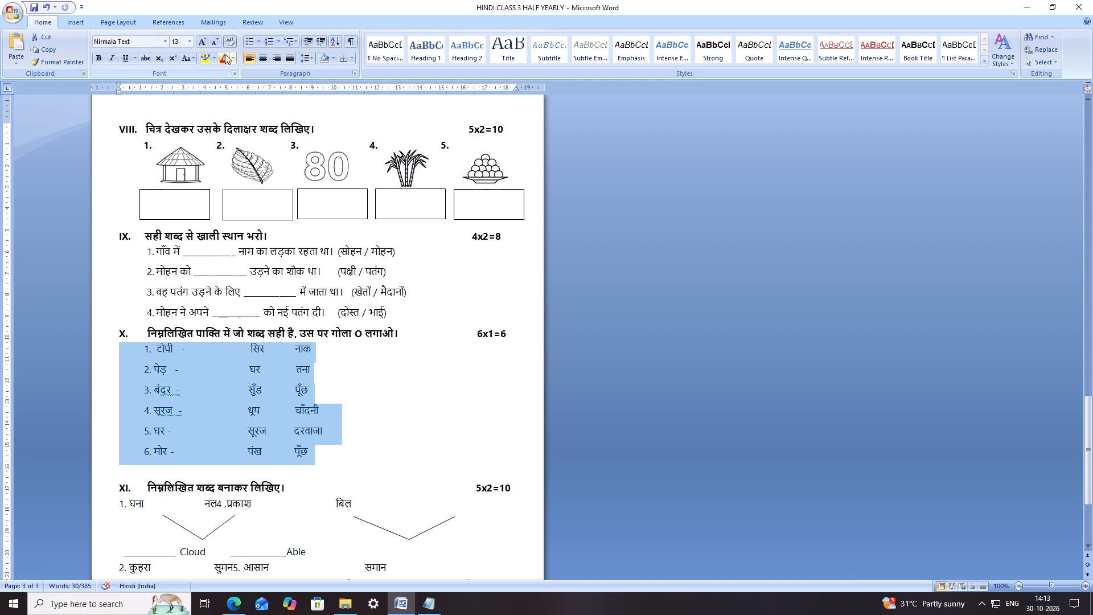
click(313, 59)
click(314, 110)
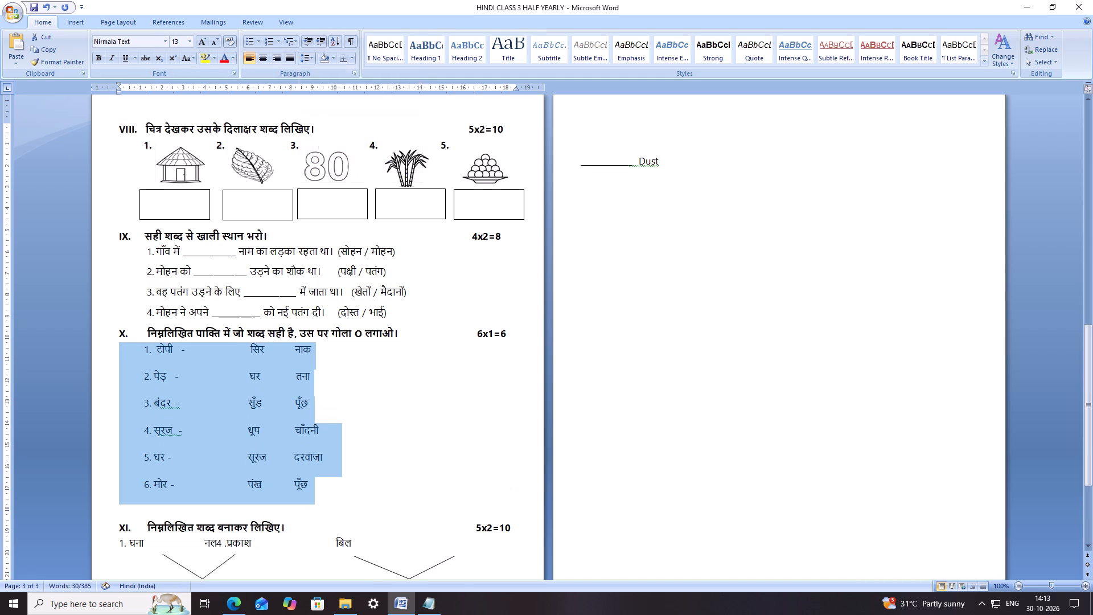
click(387, 389)
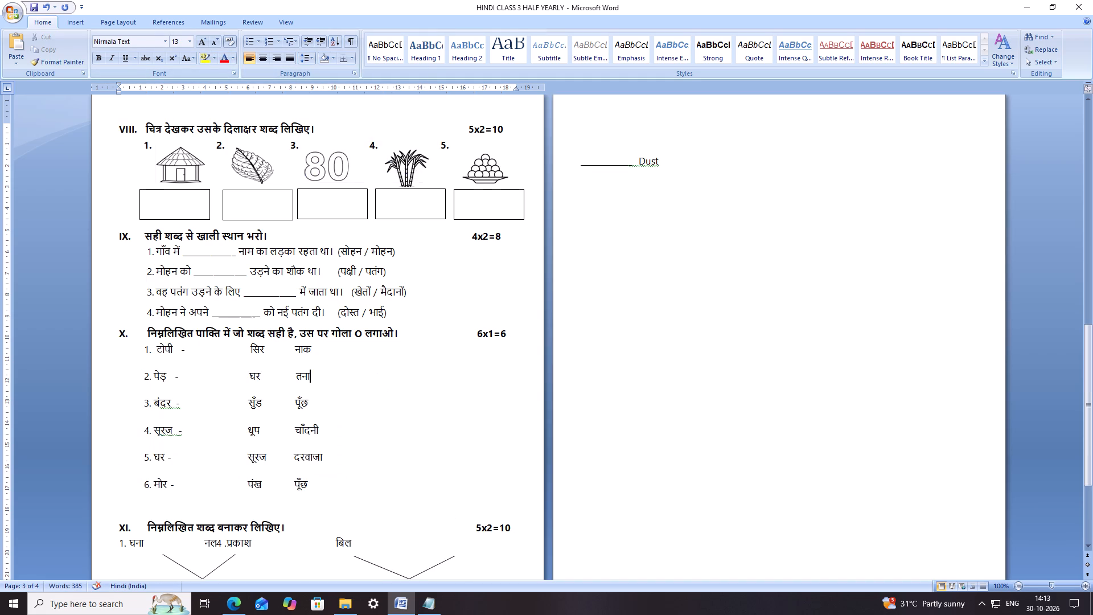
Insert a blank line between the section X heading and its first item, and save the paper.
click(520, 339)
key(backslash)
key(BackSpace)
key(Return)
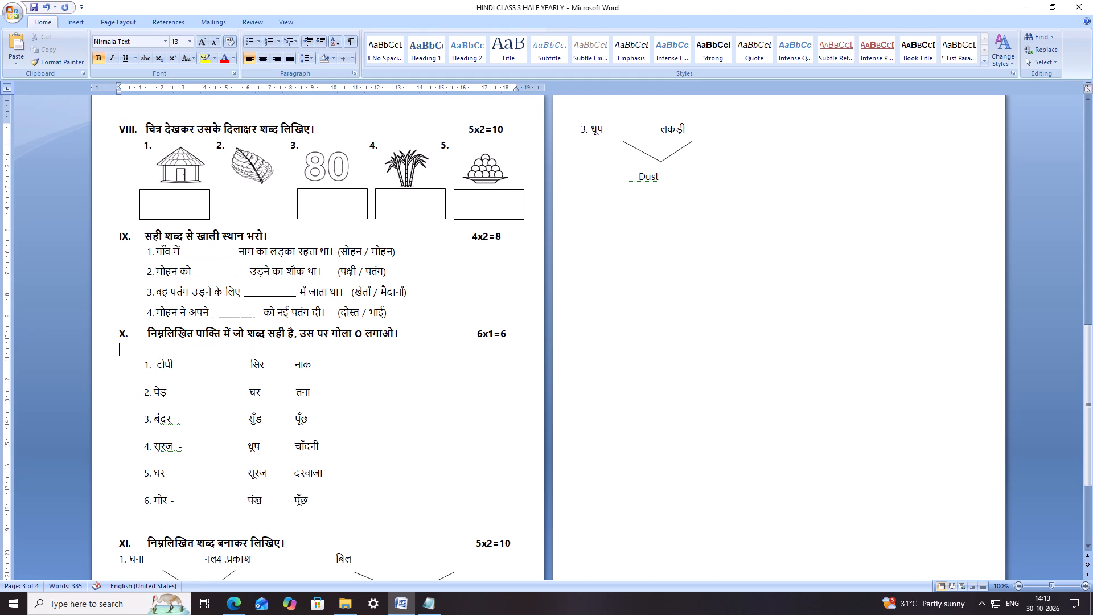
scroll(391, 427, down, 6)
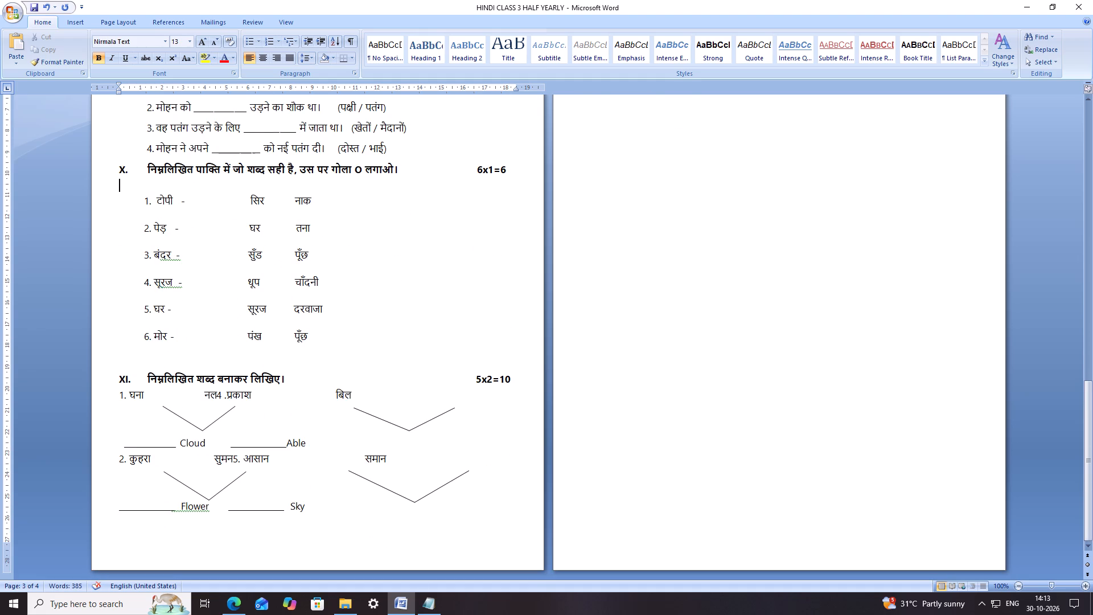
key(ctrl+s)
key(ctrl+s)
key(ctrl+s)
Set the line spacing of the four fill-in-the-blank items in section IX to 2.0.
scroll(418, 322, up, 5)
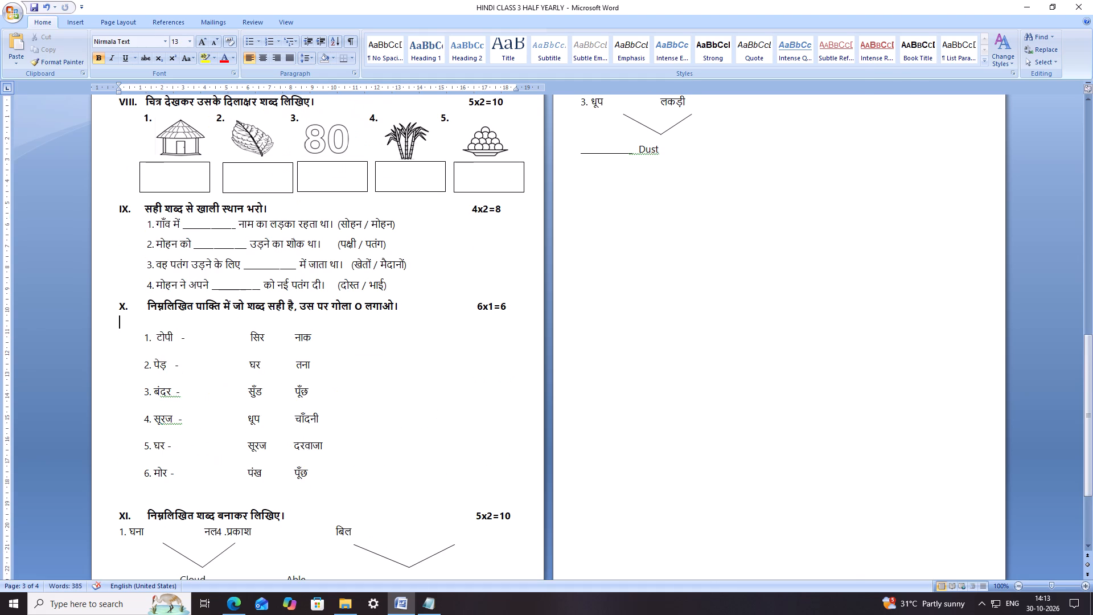
drag(405, 287, 124, 229)
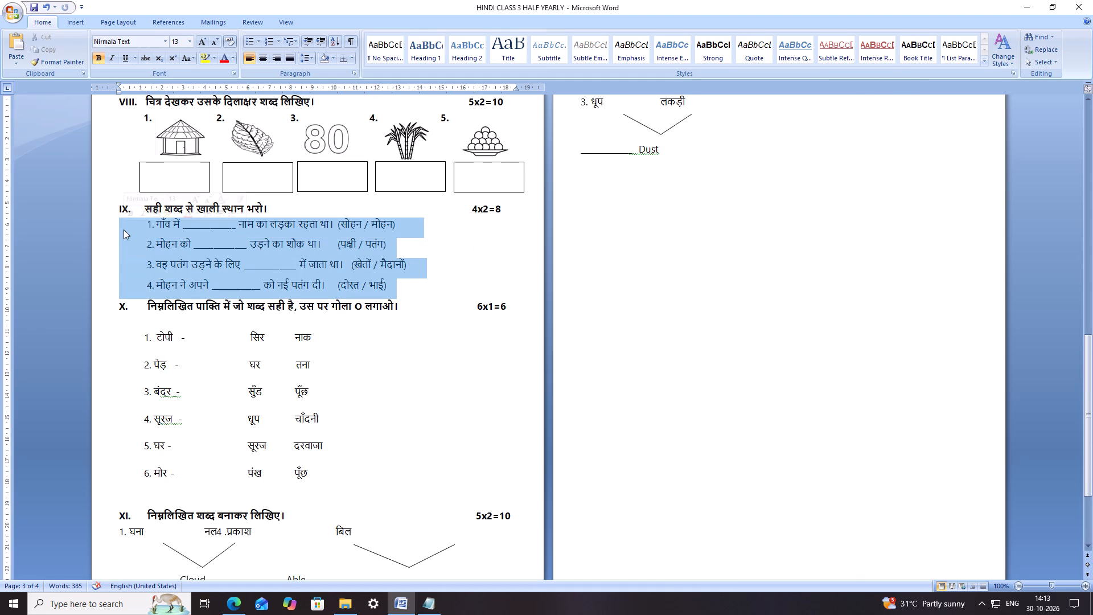
click(309, 54)
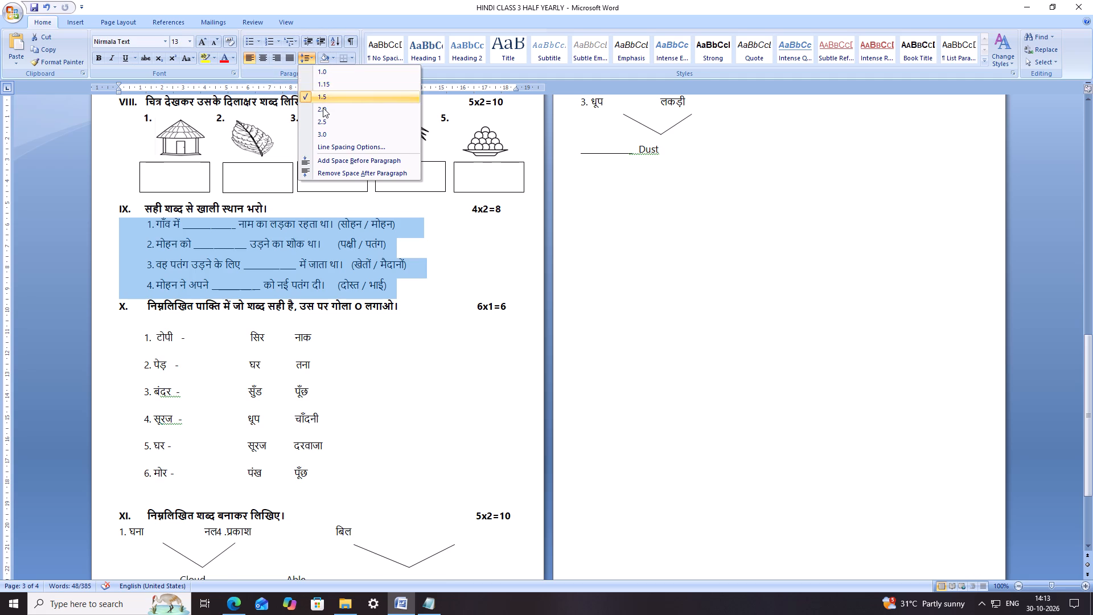
click(323, 108)
click(449, 351)
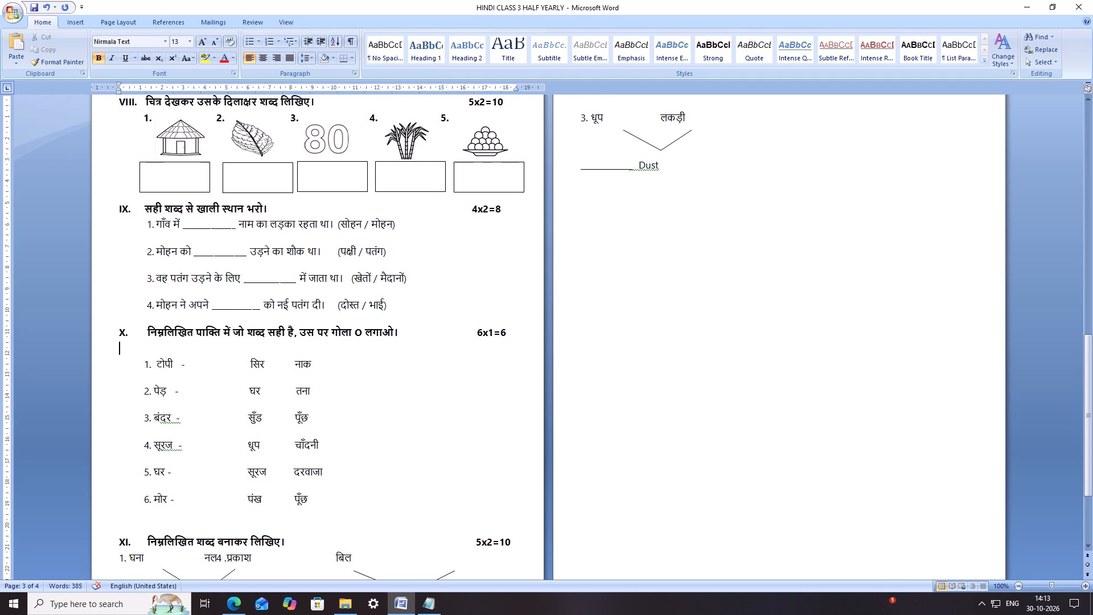
Delete the empty lines after item 5 of section VII, bringing section VIII up onto page 2.
scroll(401, 348, down, 5)
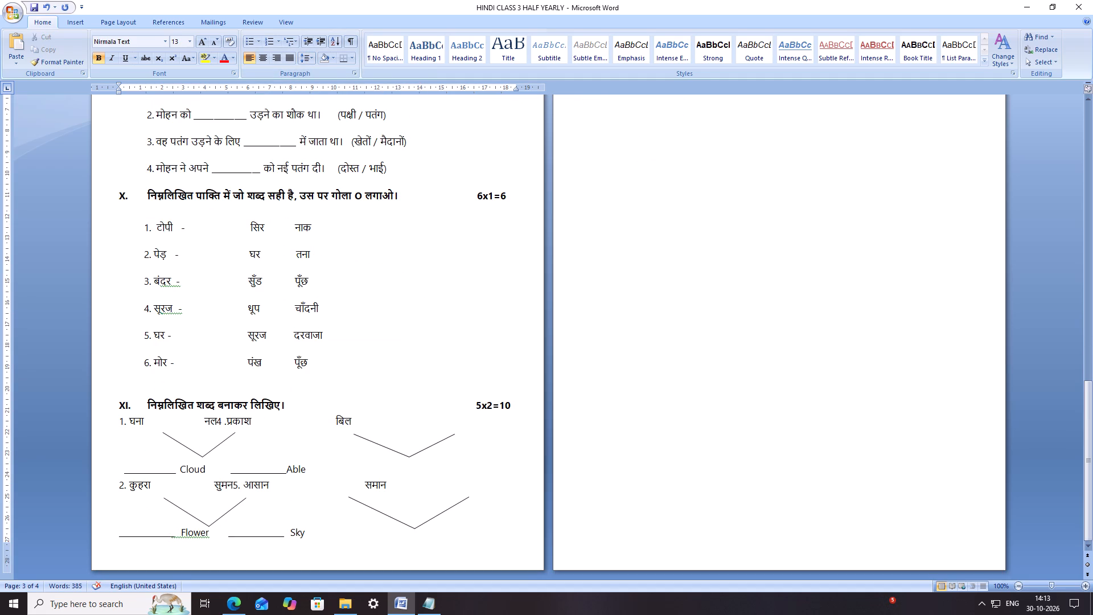
scroll(365, 383, up, 15)
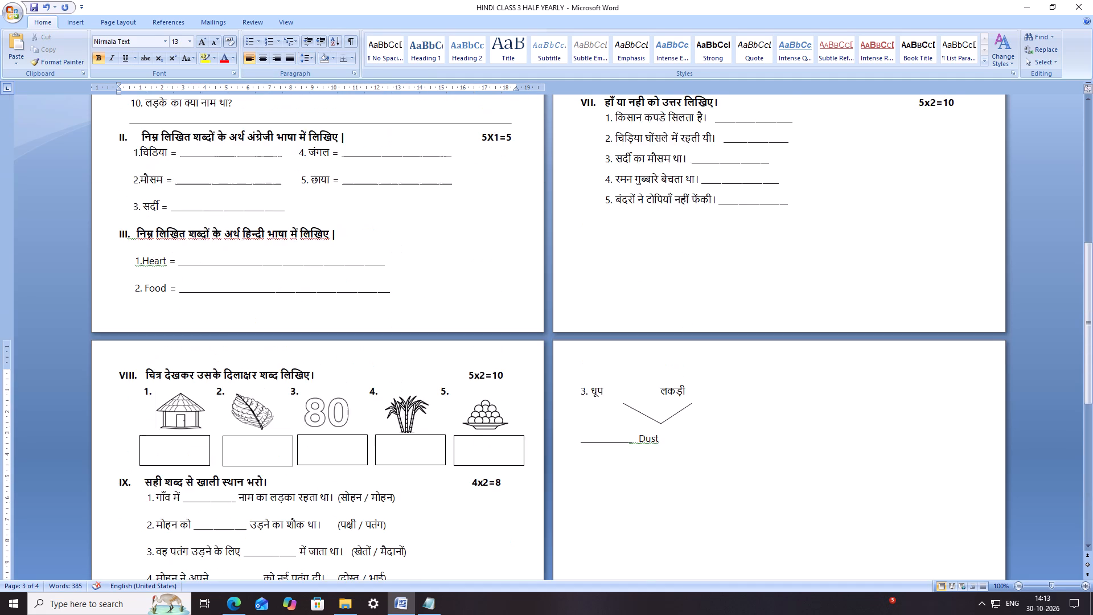
scroll(387, 367, up, 6)
scroll(457, 348, down, 6)
scroll(571, 336, up, 4)
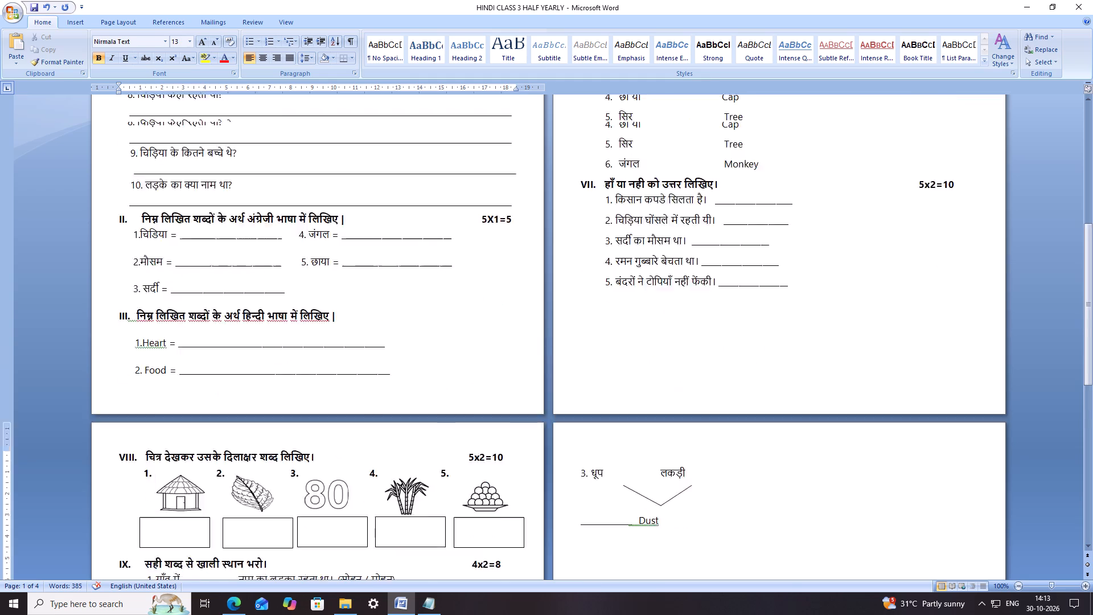
scroll(571, 336, up, 9)
scroll(621, 304, up, 4)
scroll(616, 305, down, 4)
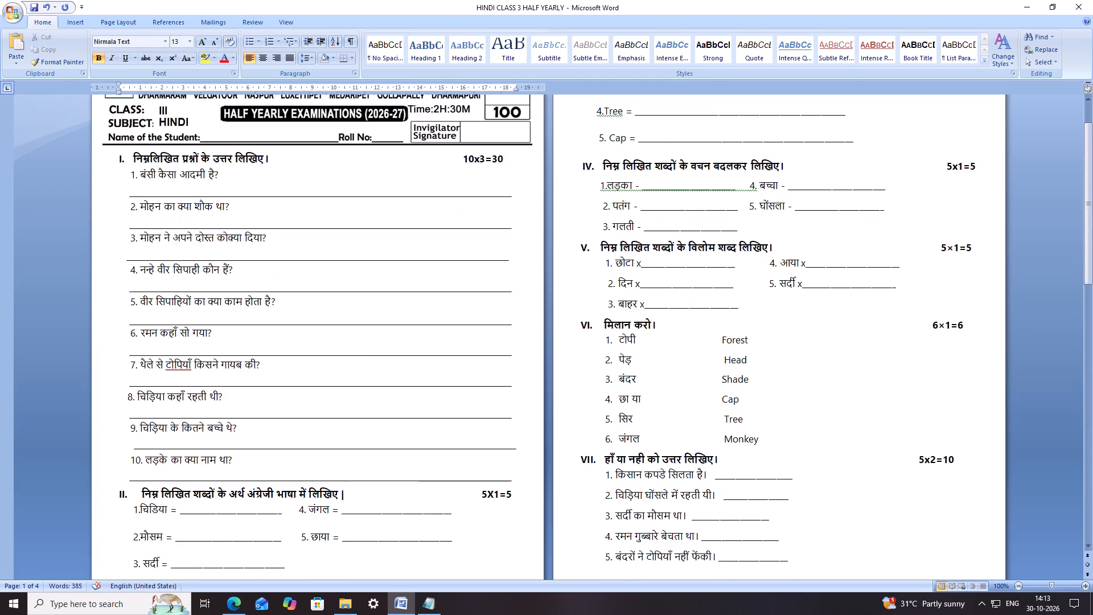
scroll(612, 307, down, 4)
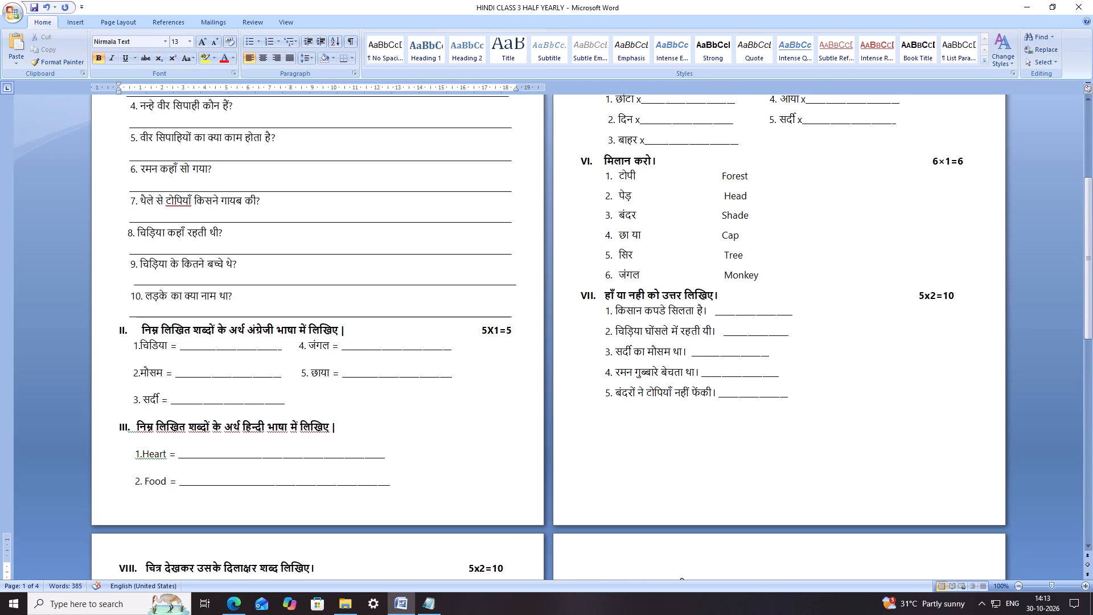
click(632, 469)
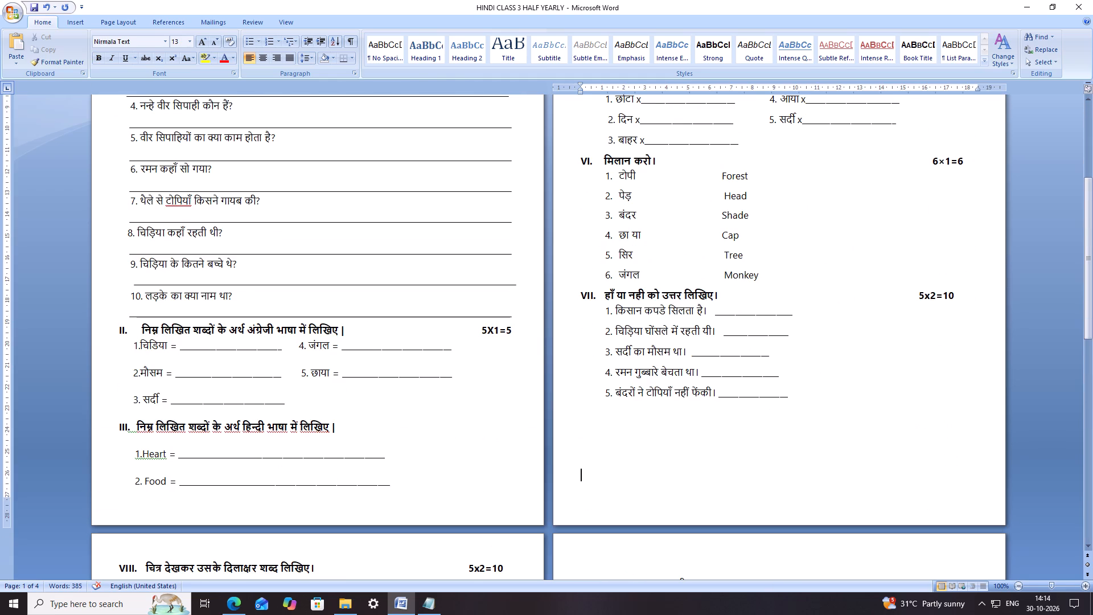
scroll(609, 459, down, 8)
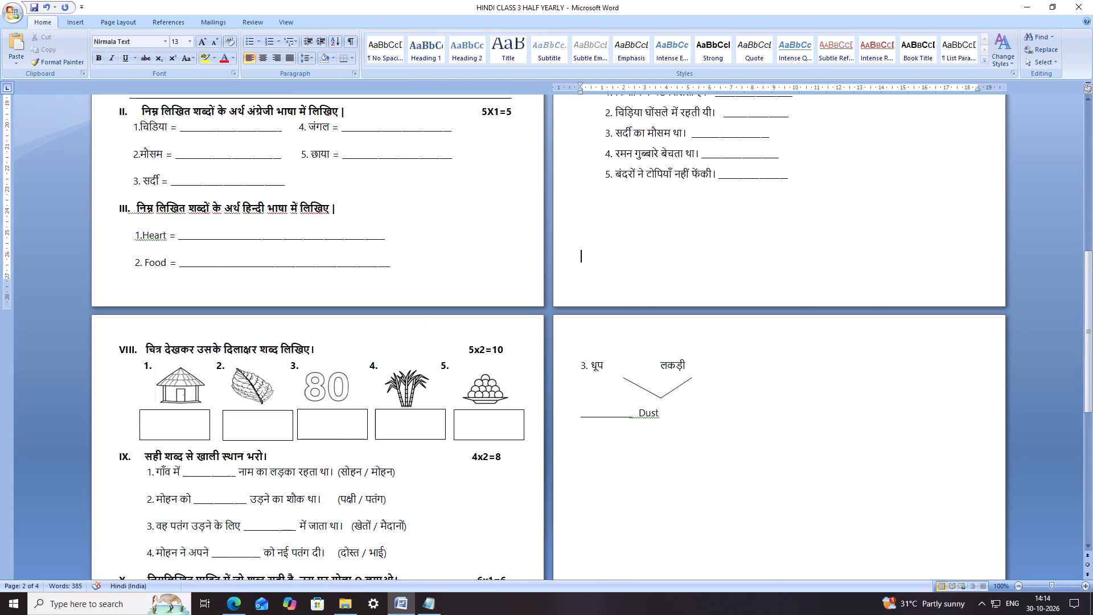
key(BackSpace)
key(BackSpace)
key(BackSpace)
key(BackSpace)
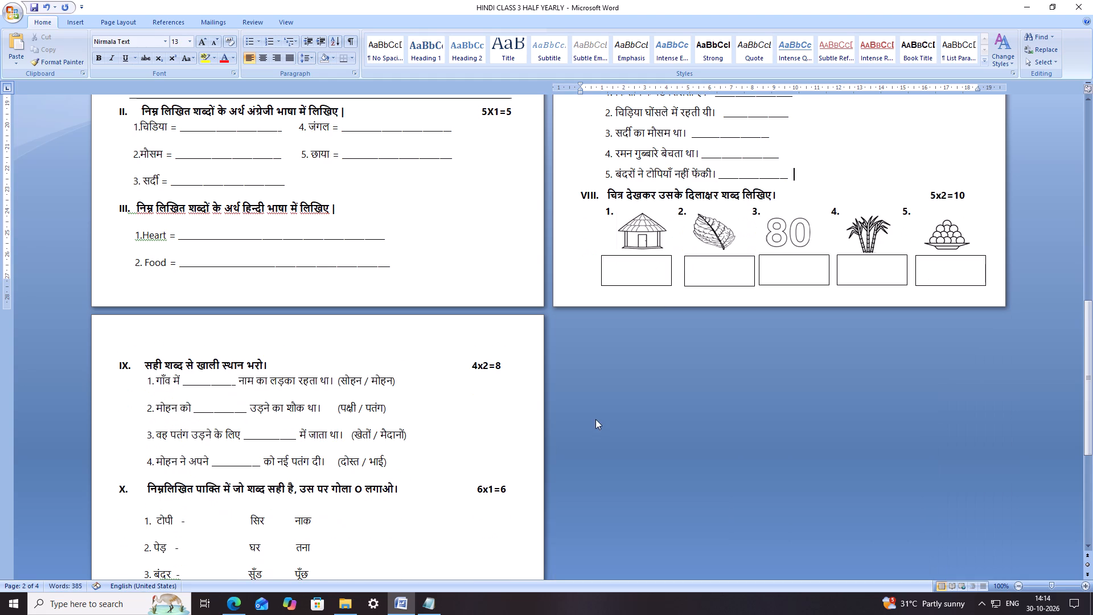
Indent item 1 (घना / नल) of section XI by nine spaces, in line with the items of section X.
scroll(691, 320, up, 1)
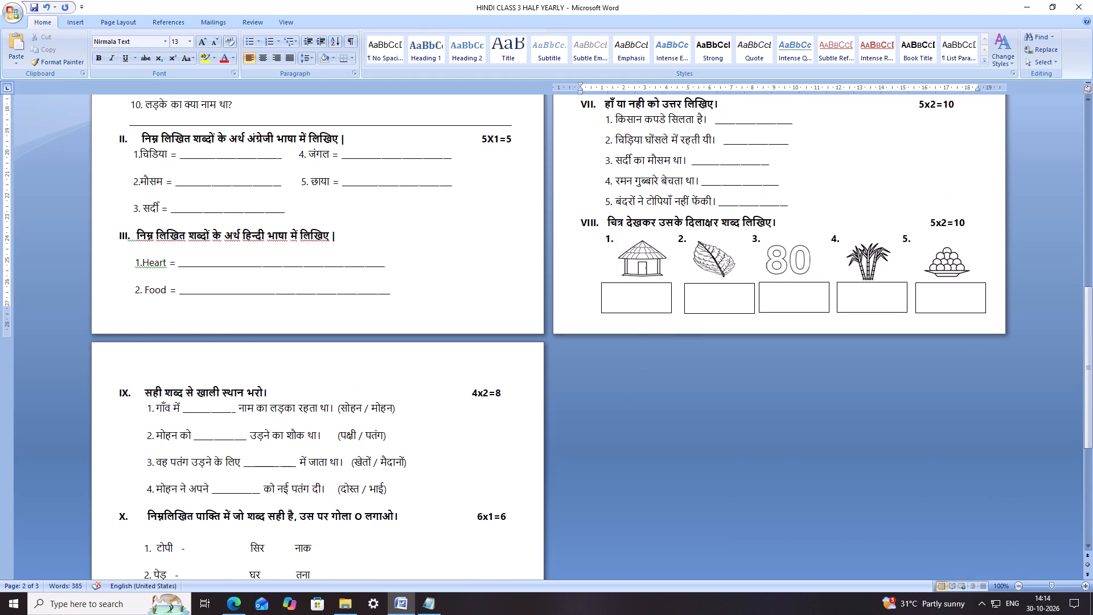
scroll(607, 344, down, 5)
scroll(378, 411, down, 12)
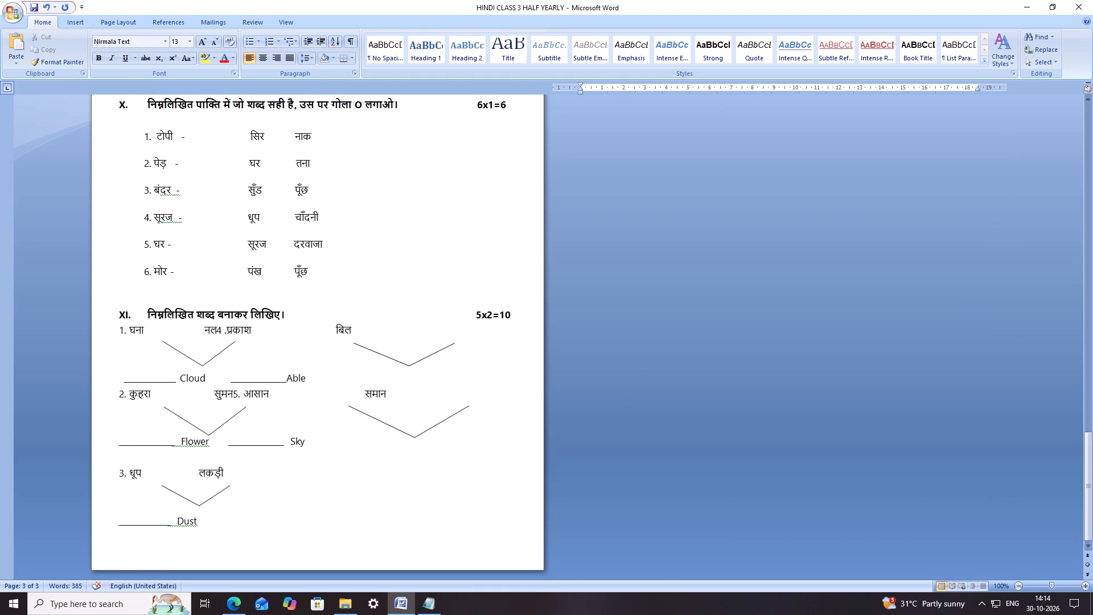
click(120, 331)
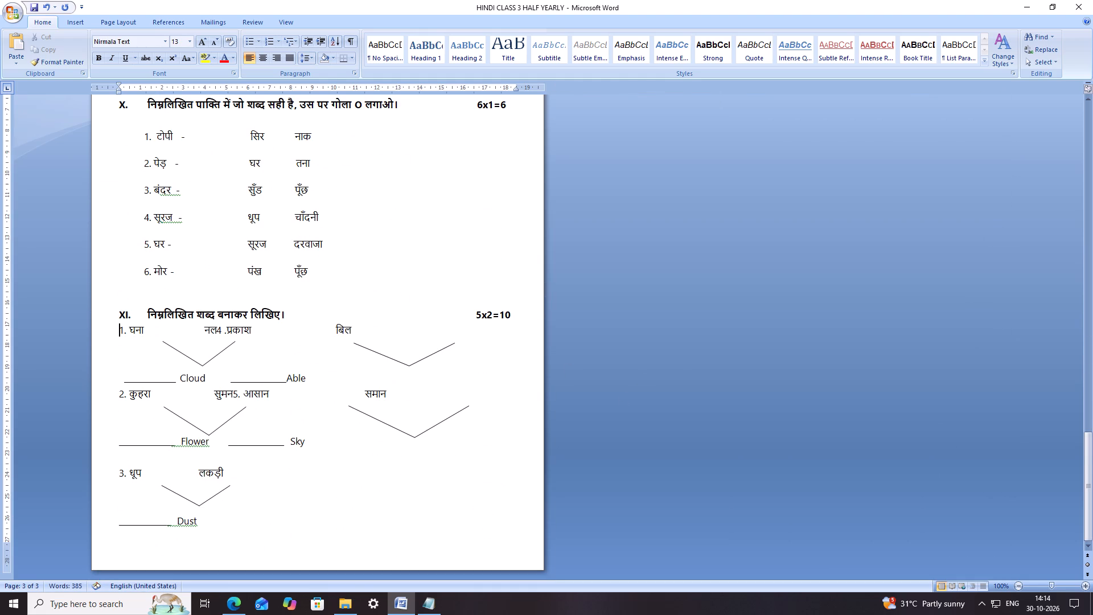
key(space)
key(space)
key(space)
key(space)
key(space)
key(space)
key(space)
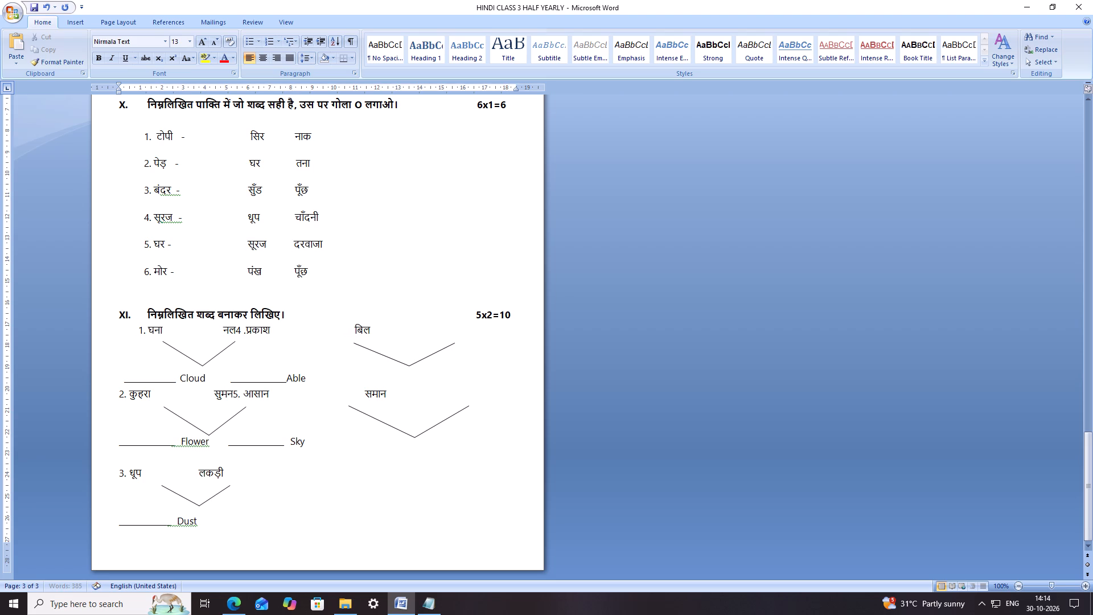
key(space)
key(space)
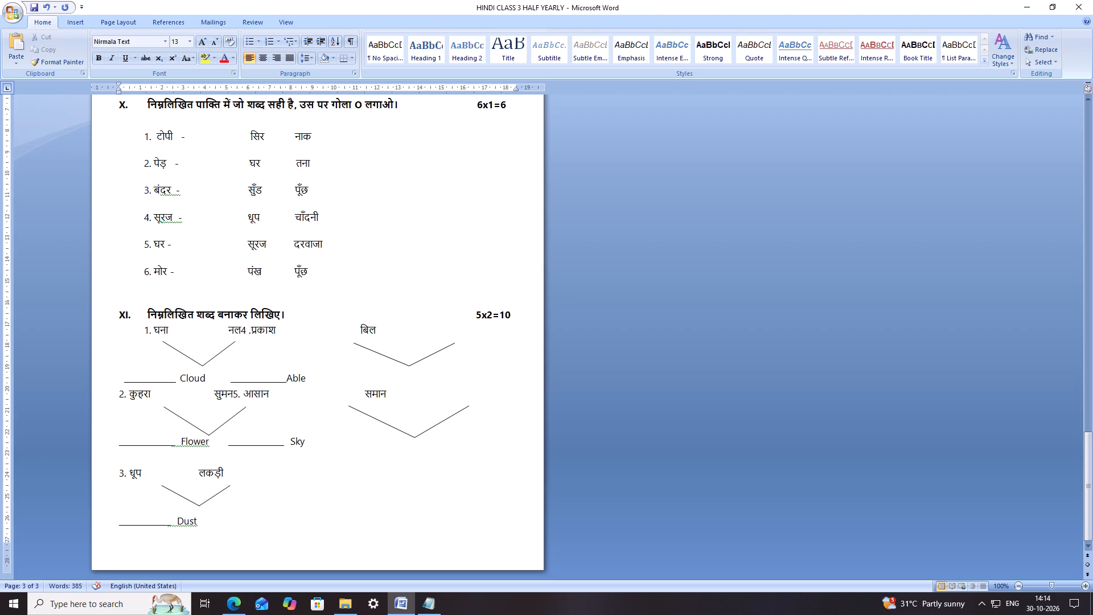
Insert spaces between नल and 4 .प्रकाश in section XI, placing प्रकाश and बिल over their V-shaped connector.
click(243, 333)
key(space)
key(space)
key(space)
key(space)
key(space)
key(space)
key(space)
key(space)
key(space)
key(space)
key(space)
key(space)
key(space)
key(space)
key(space)
key(space)
key(space)
key(space)
key(space)
key(space)
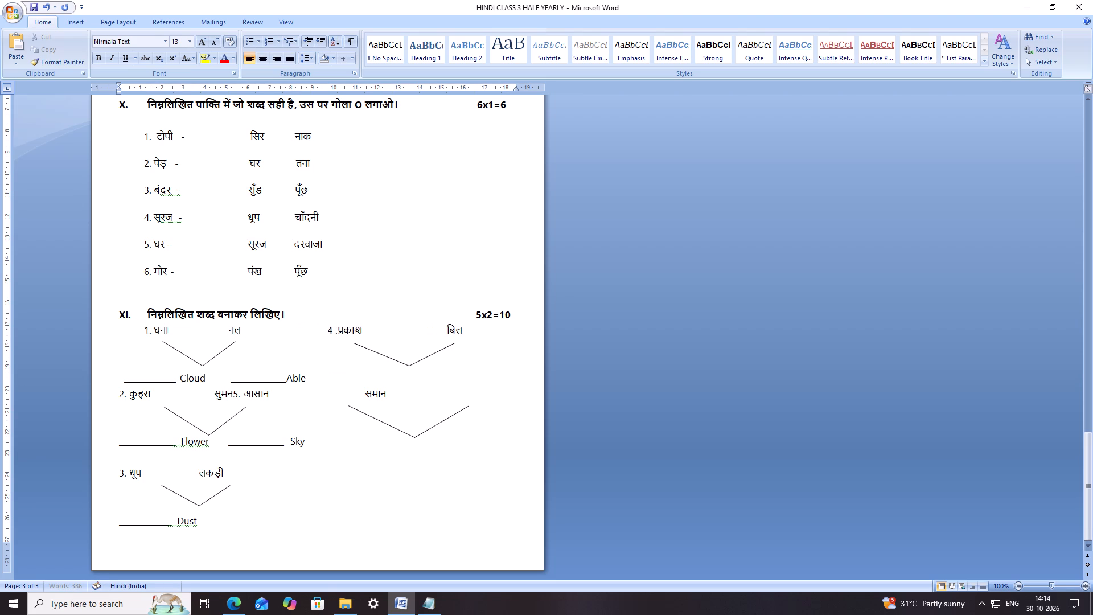
key(space)
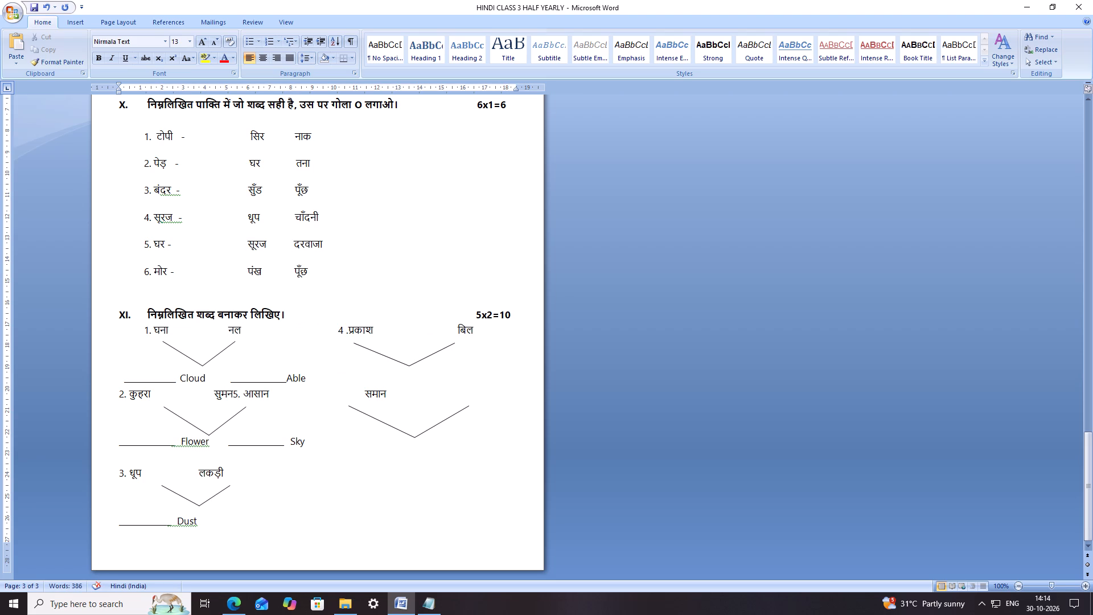
Indent the Cloud answer line in section XI with spaces, placing it under the V connector of item 1.
click(125, 383)
key(space)
key(space)
key(space)
key(space)
key(space)
key(space)
key(space)
key(space)
key(space)
key(space)
key(space)
key(space)
key(space)
key(space)
key(space)
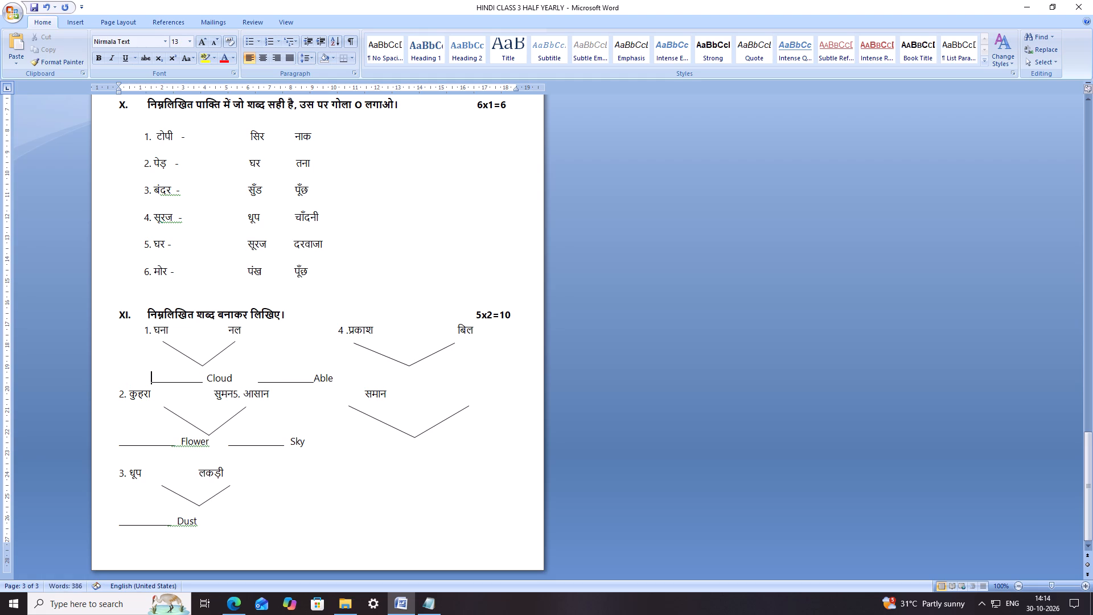
key(space)
key(space)
key(space)
key(space)
key(space)
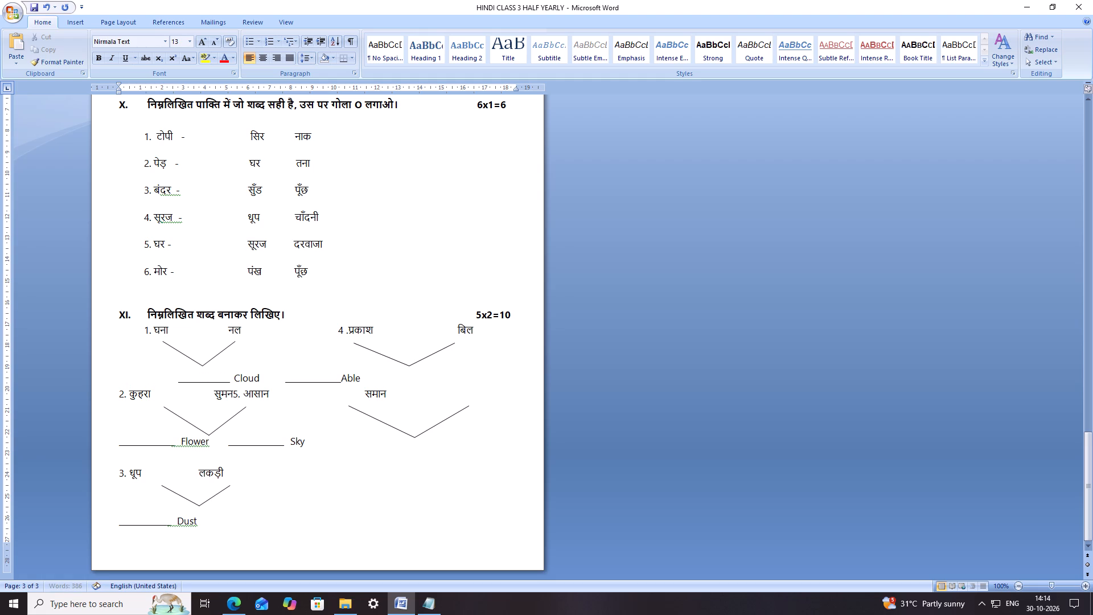
Insert spaces before the Able answer line in section XI, placing it under the V connector of item 4.
click(286, 383)
key(space)
key(space)
key(space)
key(space)
key(space)
key(space)
key(space)
key(space)
key(space)
key(space)
key(space)
key(space)
key(space)
key(space)
key(space)
key(space)
key(space)
key(space)
key(space)
key(space)
key(space)
key(space)
key(space)
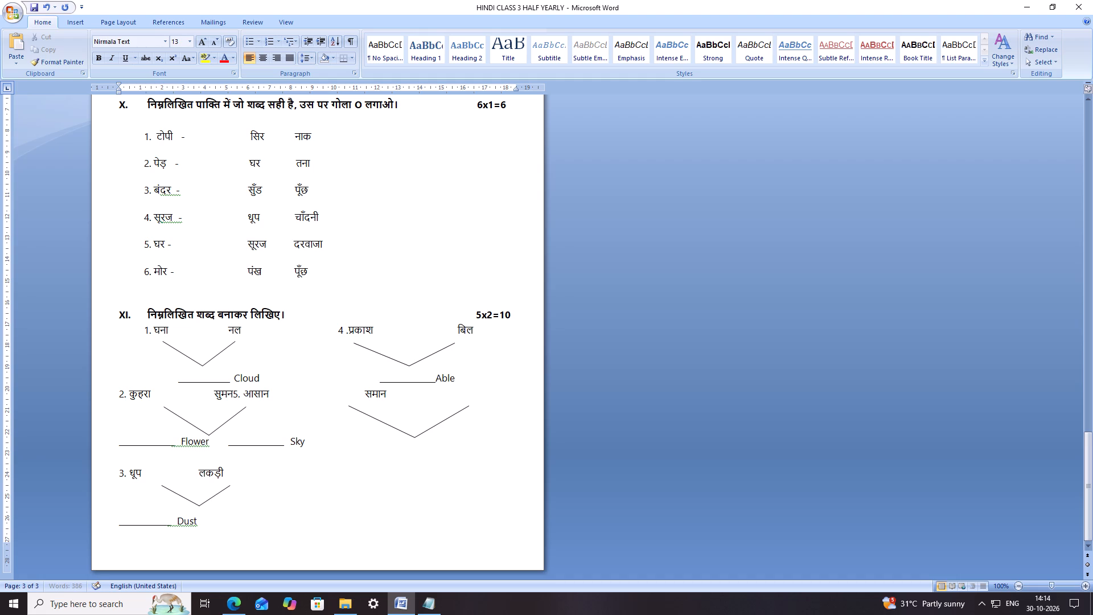
Indent the Flower answer line in section XI with spaces, placing it under the V connector of item 2.
click(118, 446)
key(space)
key(space)
key(space)
key(space)
key(space)
key(space)
key(space)
key(space)
key(space)
key(space)
key(space)
key(space)
key(space)
key(space)
key(space)
key(space)
key(space)
key(space)
key(space)
key(space)
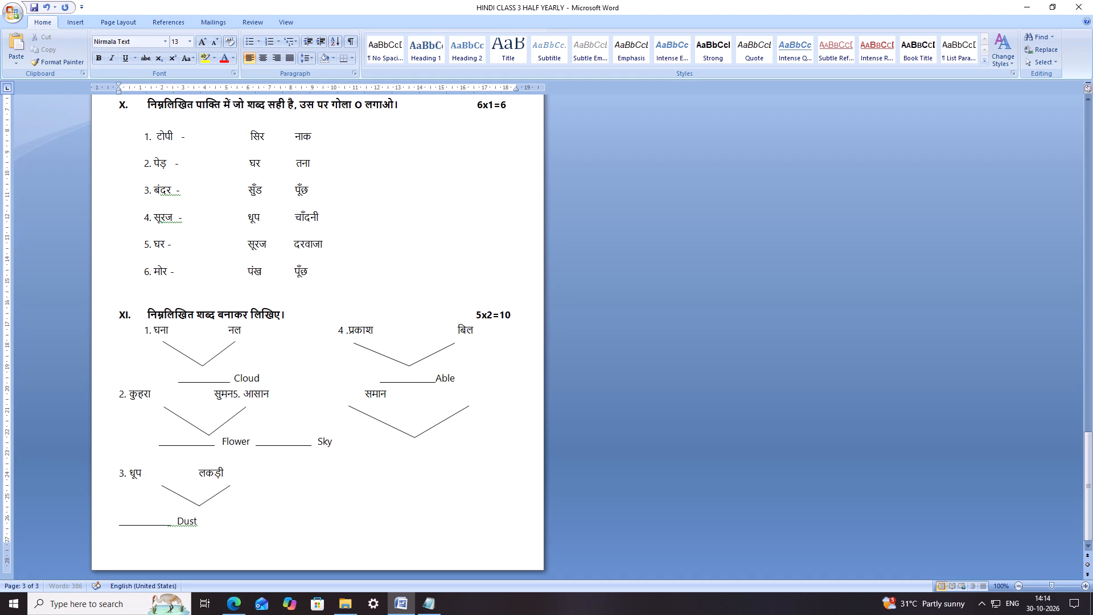
Reduce the height of item 2's V connector in section XI so it clears the Flower answer line.
click(208, 434)
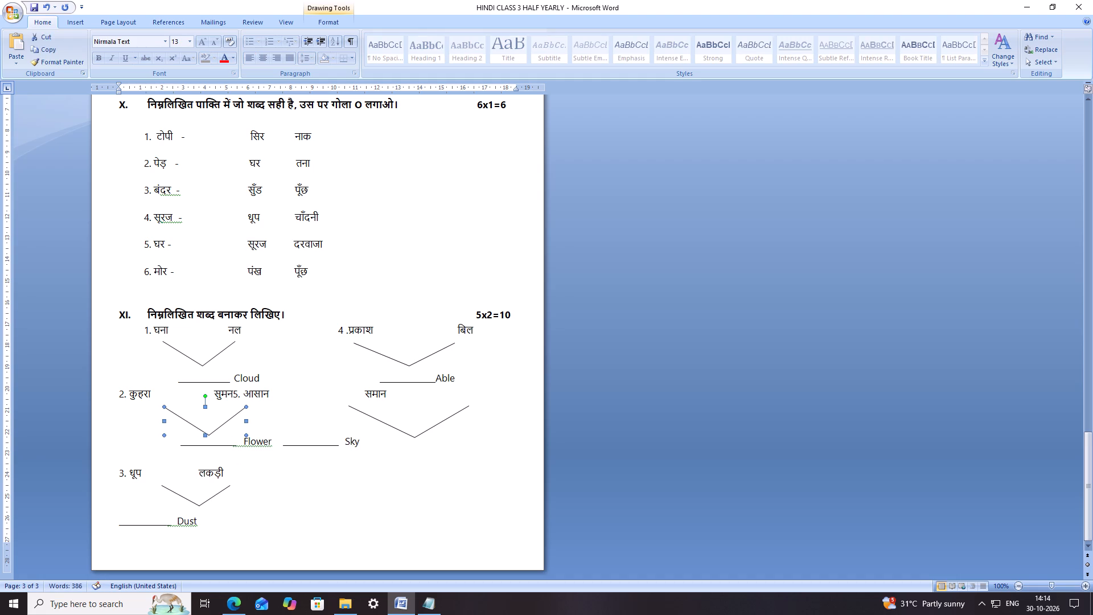
click(208, 434)
drag(205, 436, 205, 435)
drag(205, 435, 207, 425)
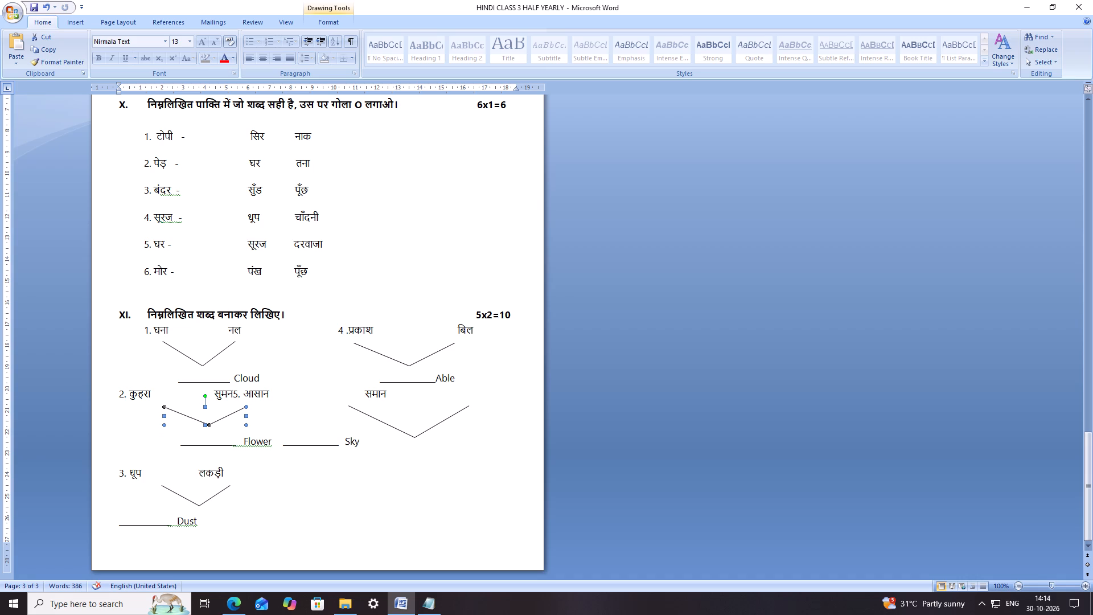
Insert spaces before the Sky answer line in section XI, placing it under the V connector of item 5.
click(283, 444)
key(space)
key(space)
key(space)
key(space)
key(space)
key(space)
key(space)
key(space)
key(space)
key(space)
key(space)
key(space)
key(space)
key(space)
key(space)
key(space)
key(space)
key(space)
key(space)
key(space)
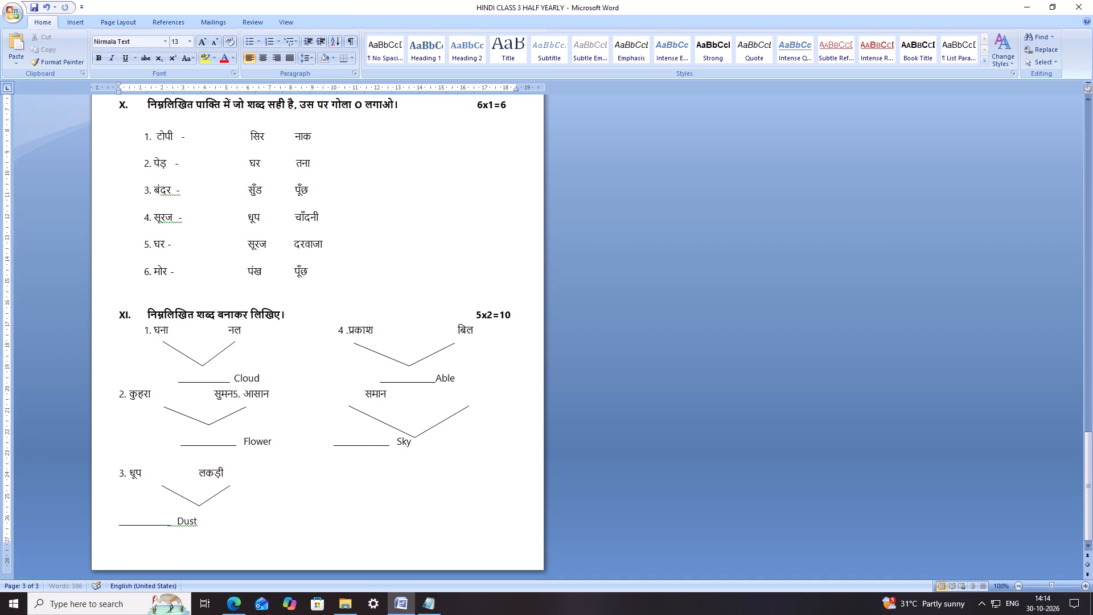
click(414, 437)
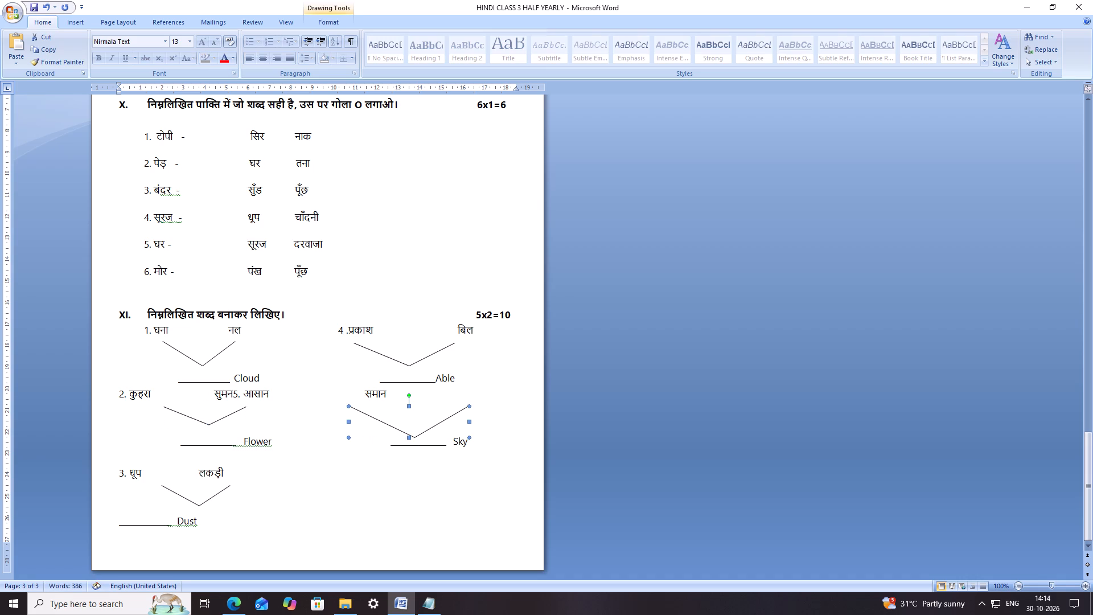
Insert spaces between सुमन and item 5 in section XI, moving the pair आसान and समान above its V connector.
click(234, 394)
key(space)
key(space)
key(space)
key(space)
key(space)
key(space)
key(space)
key(space)
key(space)
key(space)
key(space)
key(space)
key(space)
key(space)
key(space)
key(space)
key(space)
key(space)
key(space)
key(space)
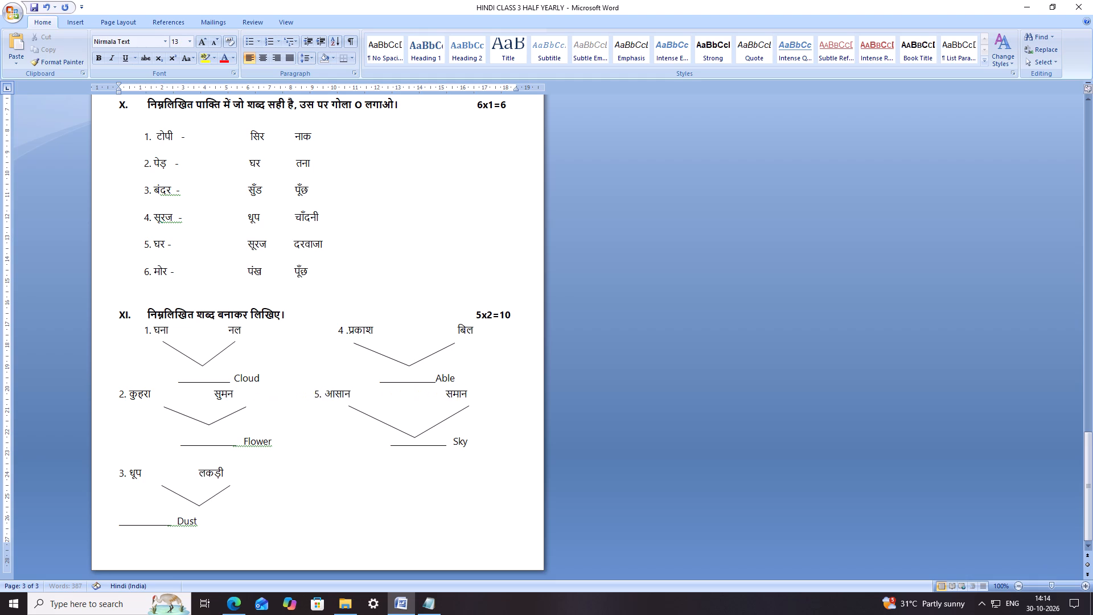
key(space)
key(space)
key(space)
key(space)
key(space)
key(space)
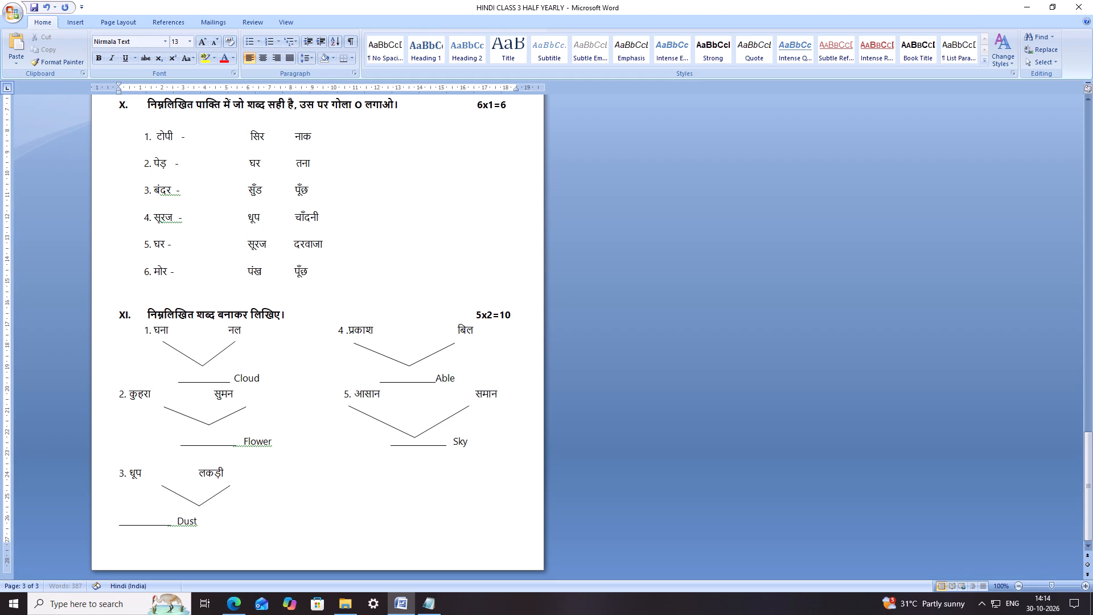
Reshape item 5's V connector in section XI, reducing its height and fitting its ends beneath आसान and समान.
click(415, 436)
drag(409, 438, 409, 427)
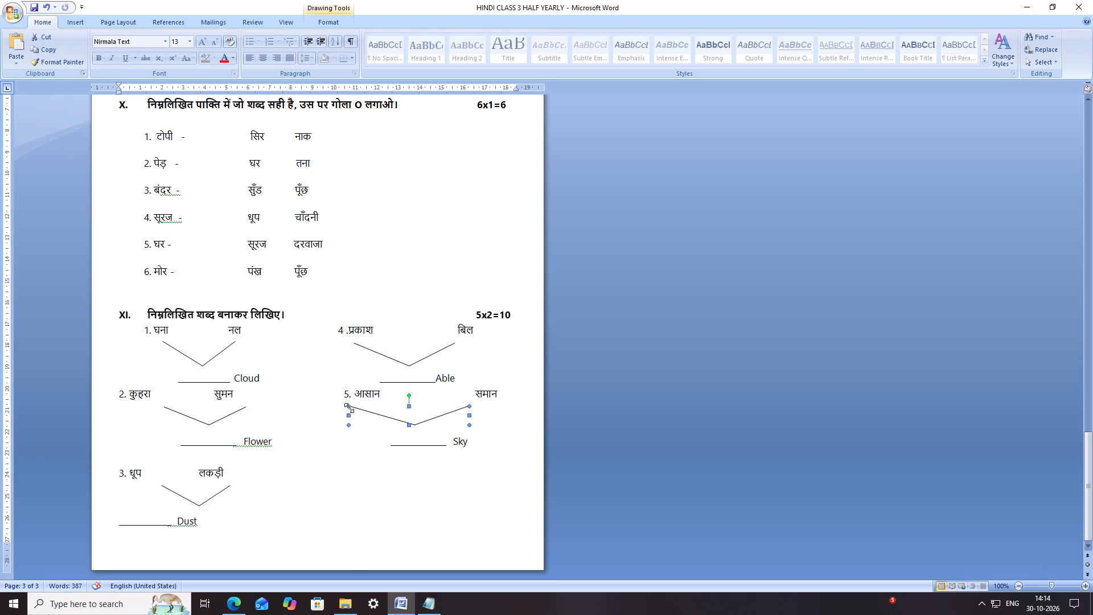
drag(349, 406, 358, 401)
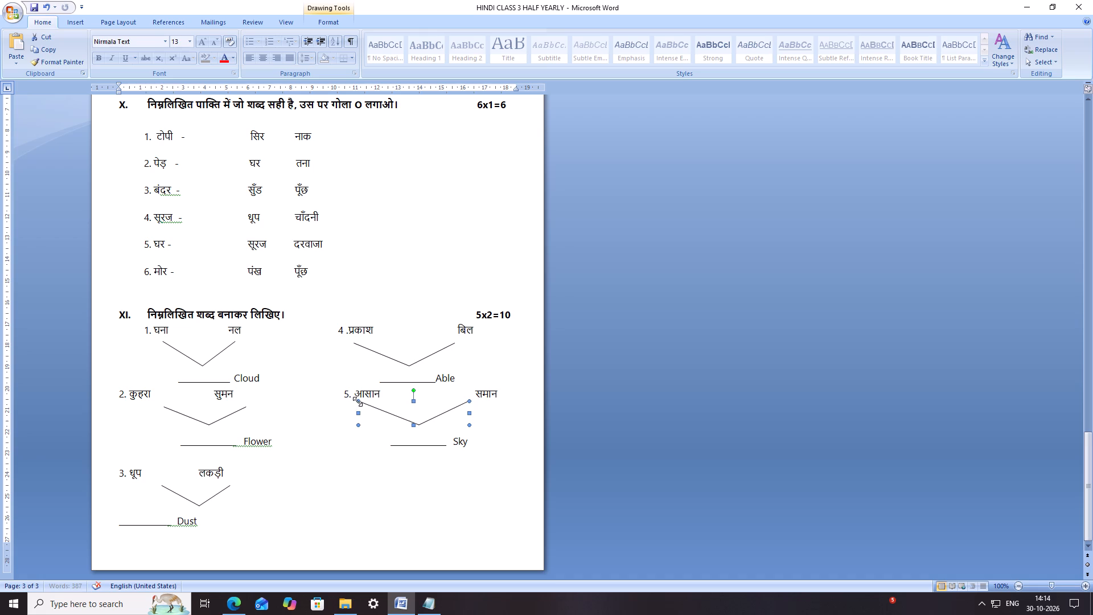
drag(469, 403, 478, 399)
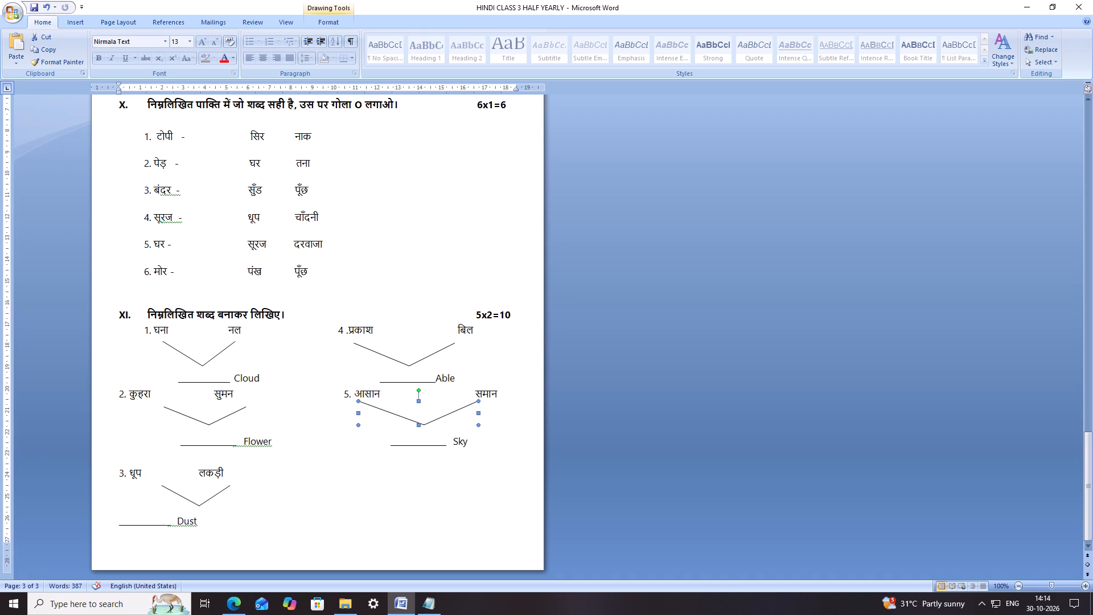
click(344, 474)
Indent the item 2 line in section XI with spaces so its number lines up under item 1.
click(114, 400)
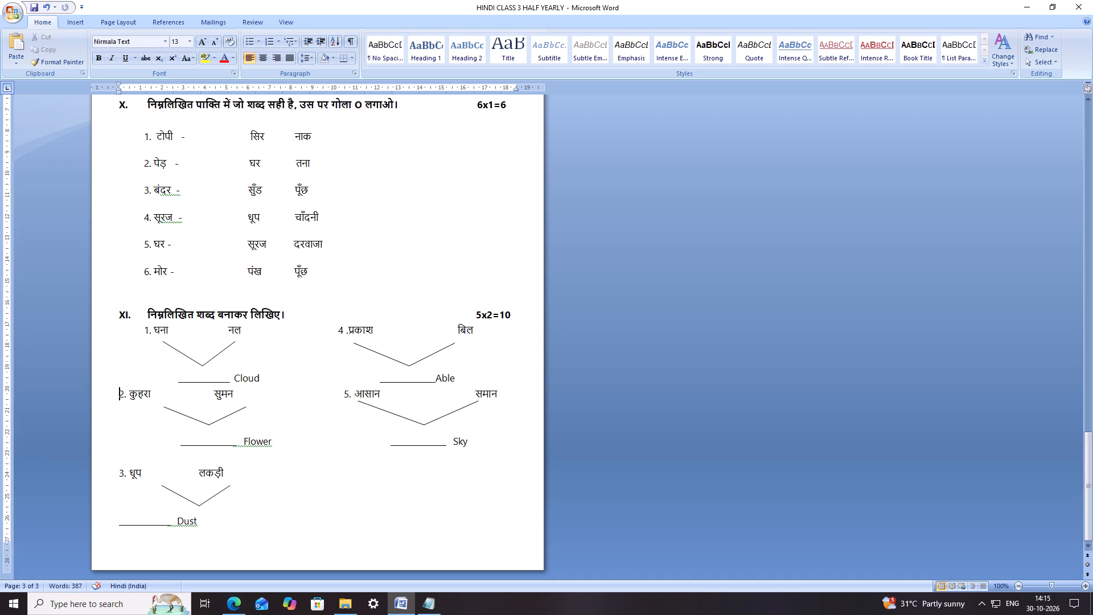
key(space)
key(space)
key(space)
key(space)
key(space)
key(space)
key(space)
key(space)
key(space)
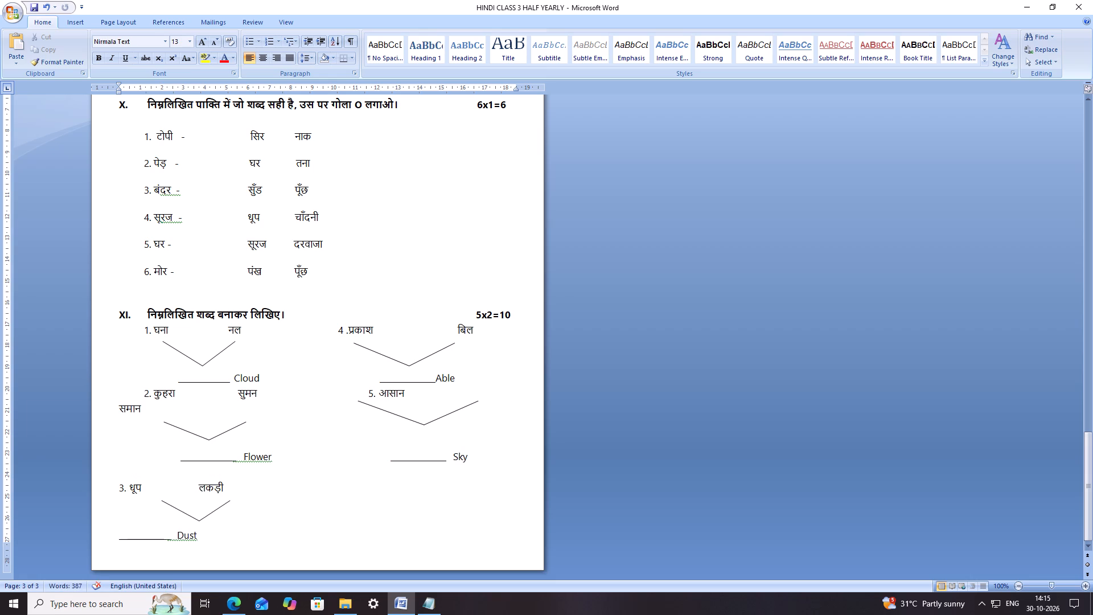
Remove the surplus spaces before item 5 in section XI so आसान and समान sit on one line above their connector.
click(356, 397)
key(BackSpace)
key(BackSpace)
key(BackSpace)
key(BackSpace)
key(BackSpace)
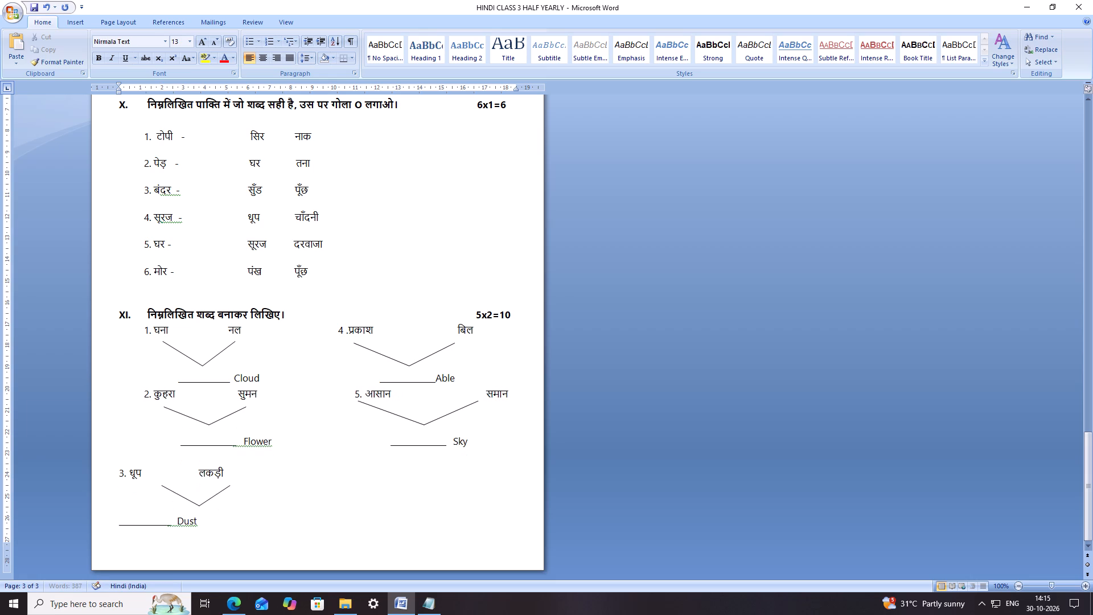
key(BackSpace)
key(BackSpace)
key(BackSpace)
key(BackSpace)
key(BackSpace)
Indent the item 3 word pair धूप and लकड़ी in section XI with spaces, placing it above its V connector.
click(115, 476)
key(space)
key(space)
key(space)
key(space)
key(space)
key(space)
key(space)
key(space)
key(space)
key(space)
key(space)
key(space)
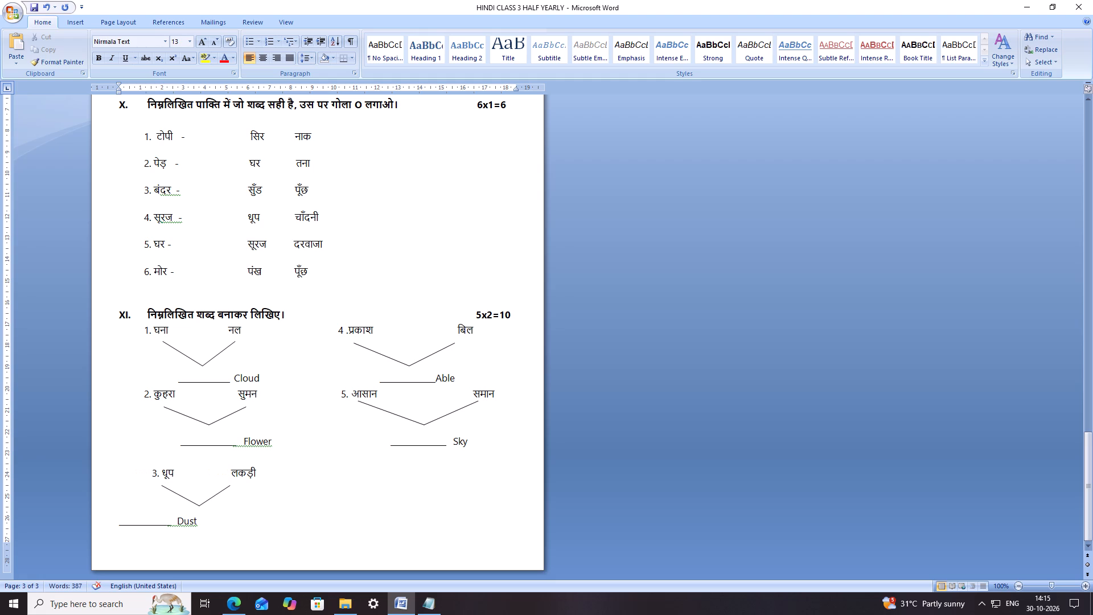
key(BackSpace)
key(BackSpace)
Indent the Dust answer line in section XI with spaces, placing it under the V connector of item 3.
click(124, 524)
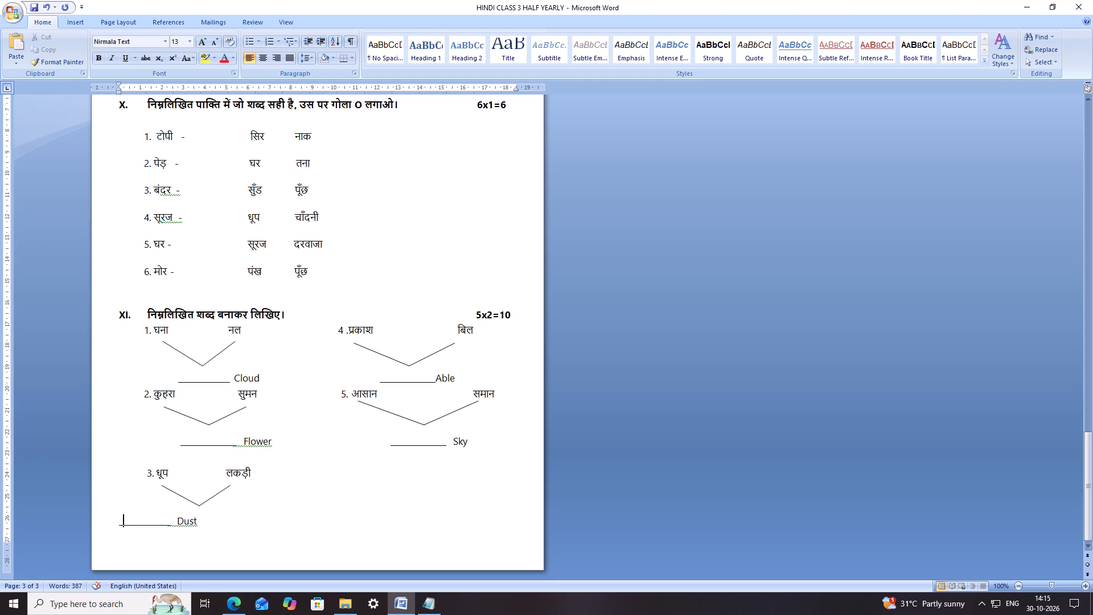
click(120, 527)
key(space)
key(space)
key(space)
key(space)
key(space)
key(space)
key(space)
key(space)
key(space)
key(space)
key(space)
key(space)
key(space)
key(space)
key(space)
key(space)
key(space)
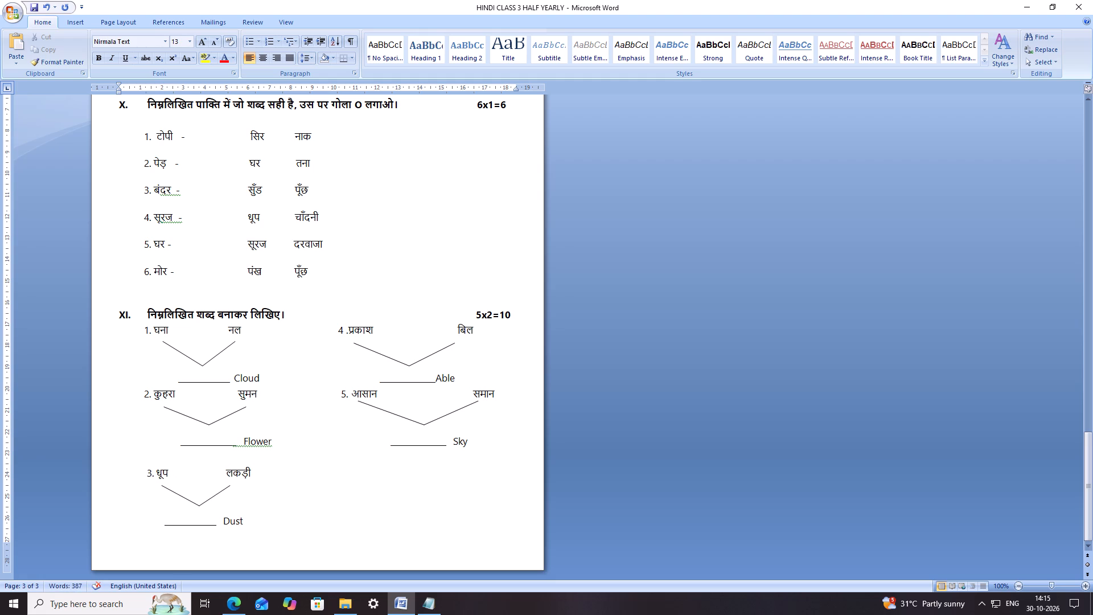
key(space)
key(space)
key(space)
key(space)
key(space)
click(381, 484)
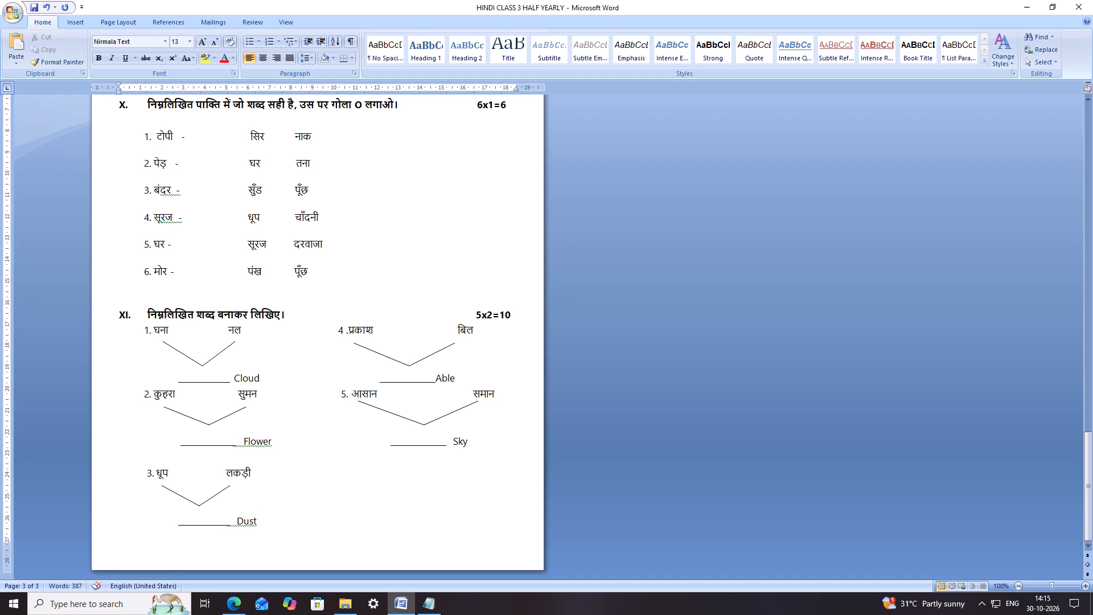
Insert spaces before the 6×1=6 marks of section VI on page 2, aligning them with section V's marks.
scroll(432, 358, up, 17)
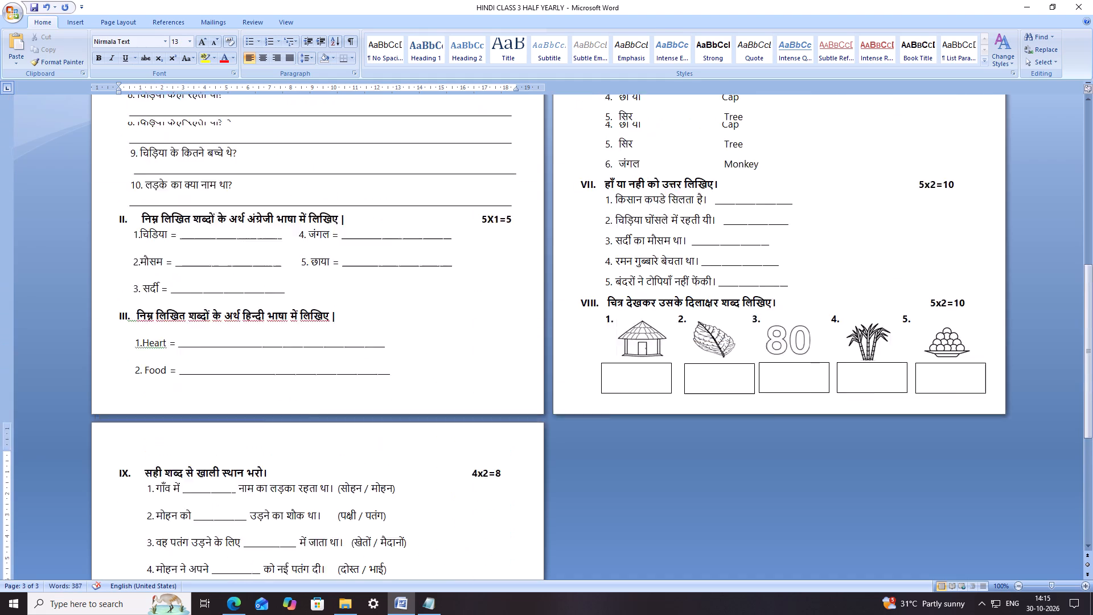
scroll(446, 341, up, 18)
scroll(453, 335, up, 6)
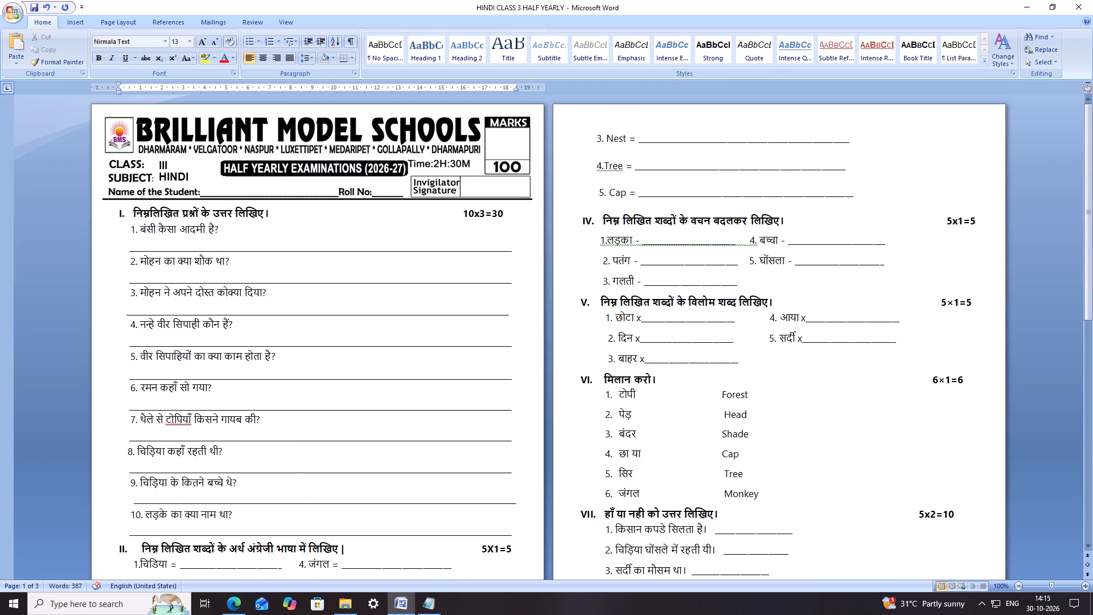
scroll(453, 341, down, 5)
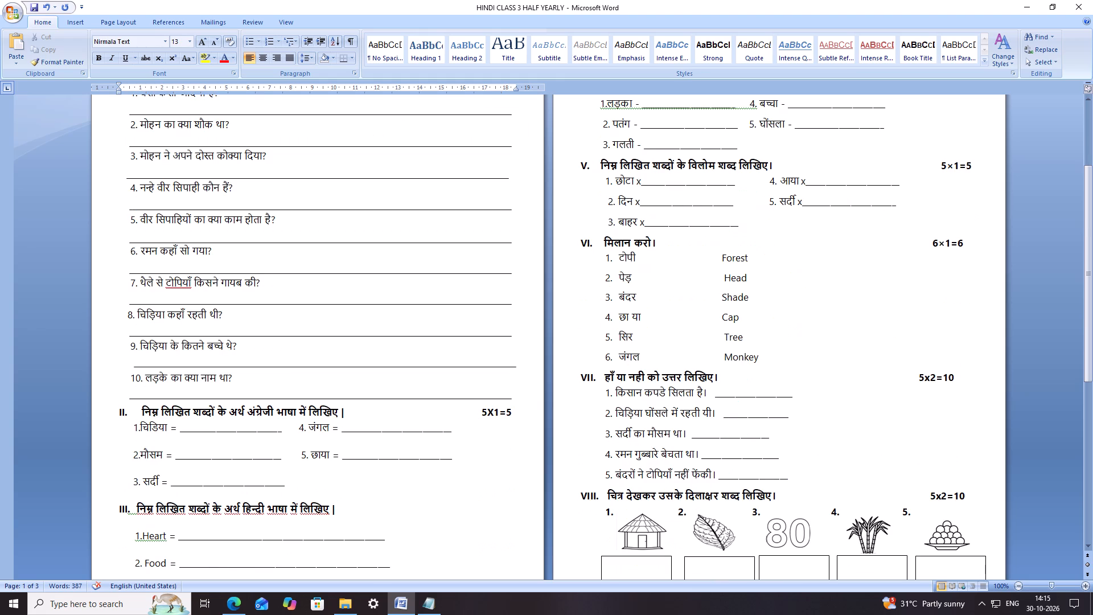
scroll(780, 302, up, 4)
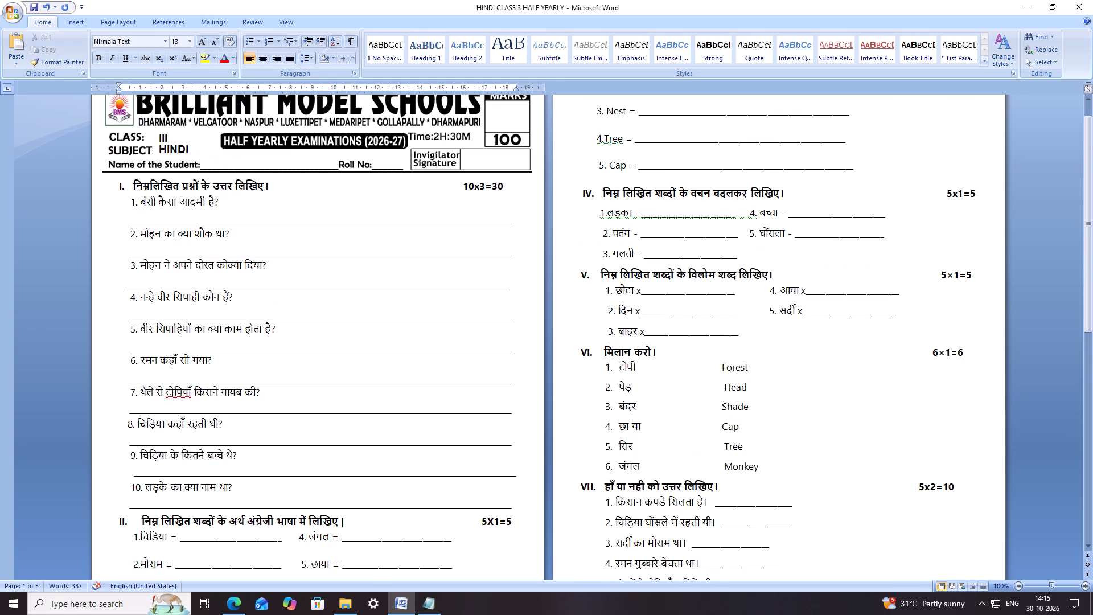
scroll(763, 300, down, 7)
scroll(734, 309, up, 8)
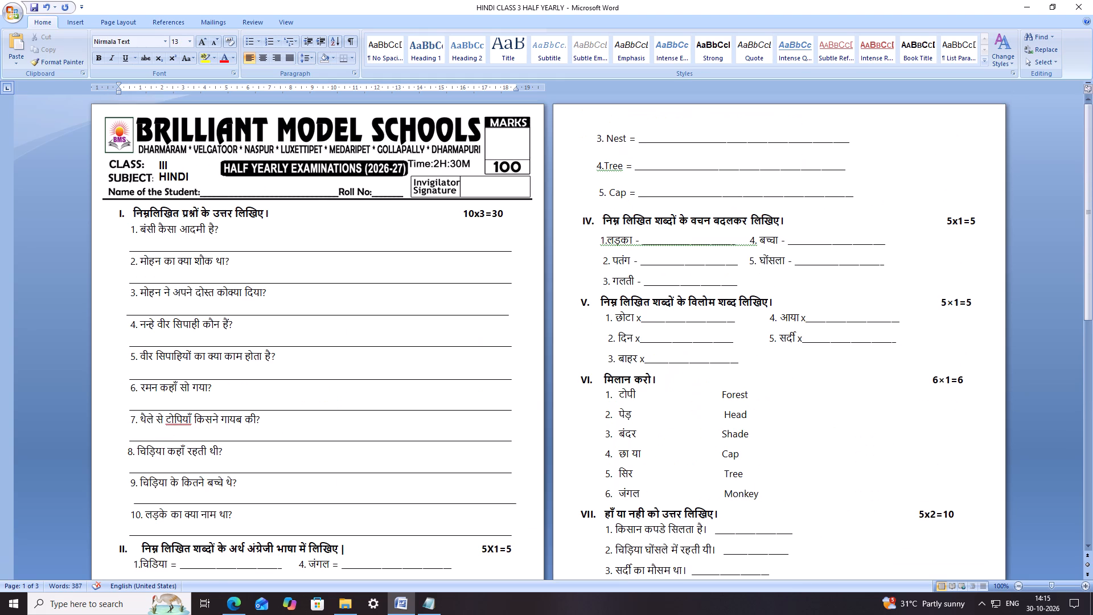
click(932, 383)
key(space)
key(space)
key(space)
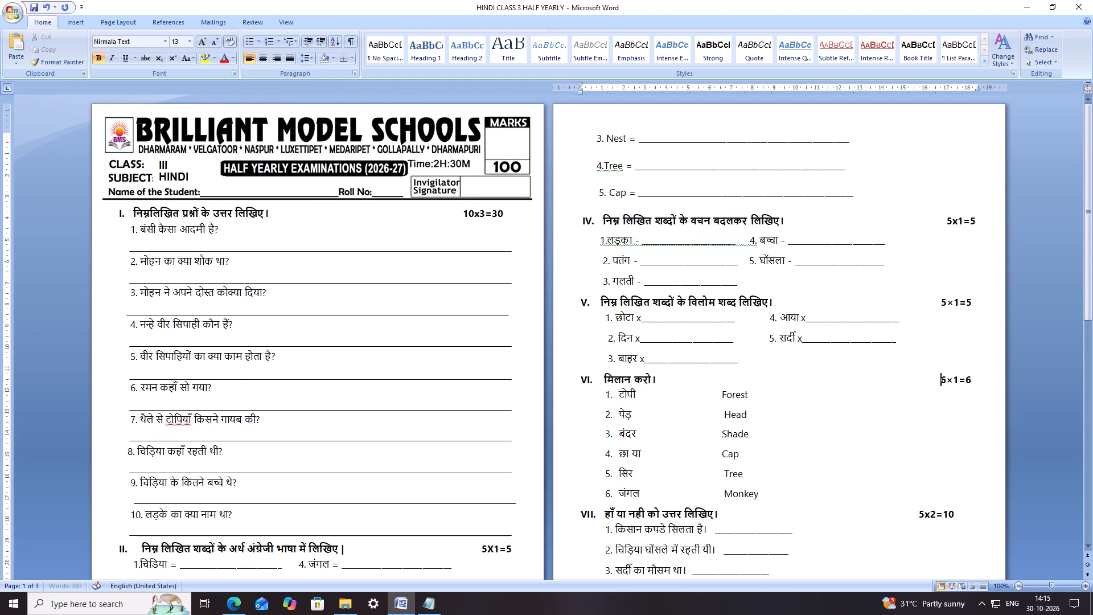
Insert spaces before the 5x2=10 marks of section VII, aligning them with the marks of the sections above.
click(921, 515)
key(space)
key(space)
key(space)
key(space)
key(space)
key(space)
key(space)
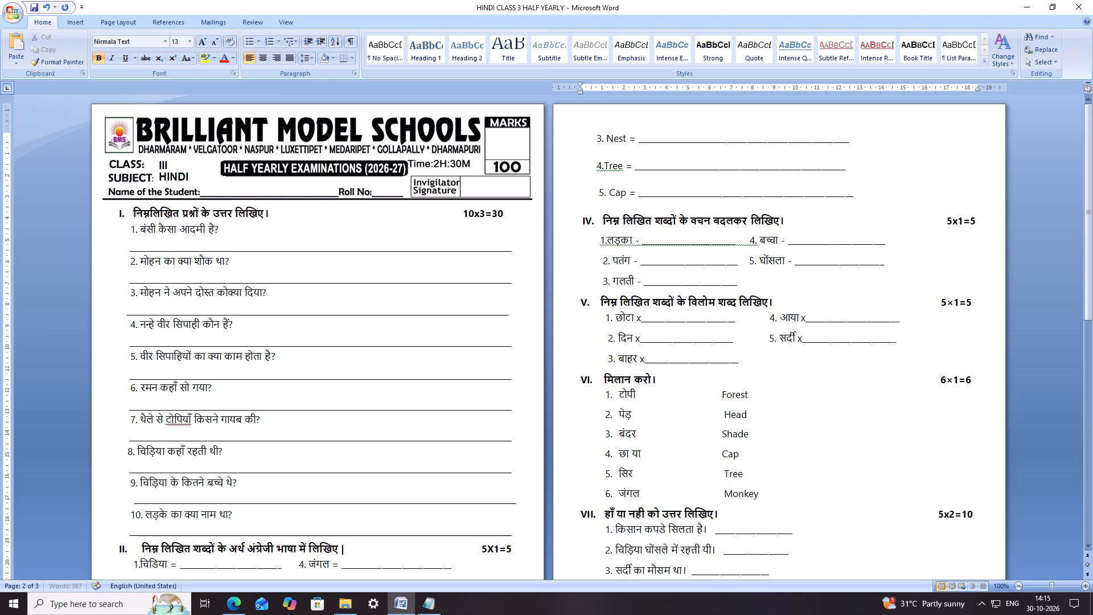
key(space)
Save the Class 3 Hindi half-yearly paper.
scroll(921, 427, down, 12)
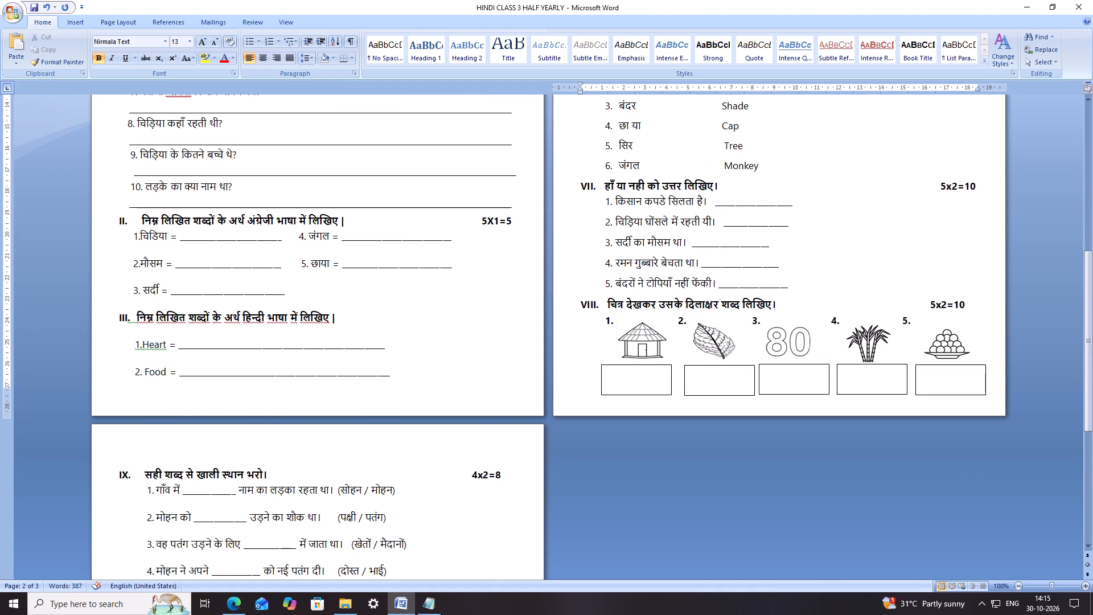
scroll(755, 400, down, 7)
scroll(450, 384, down, 12)
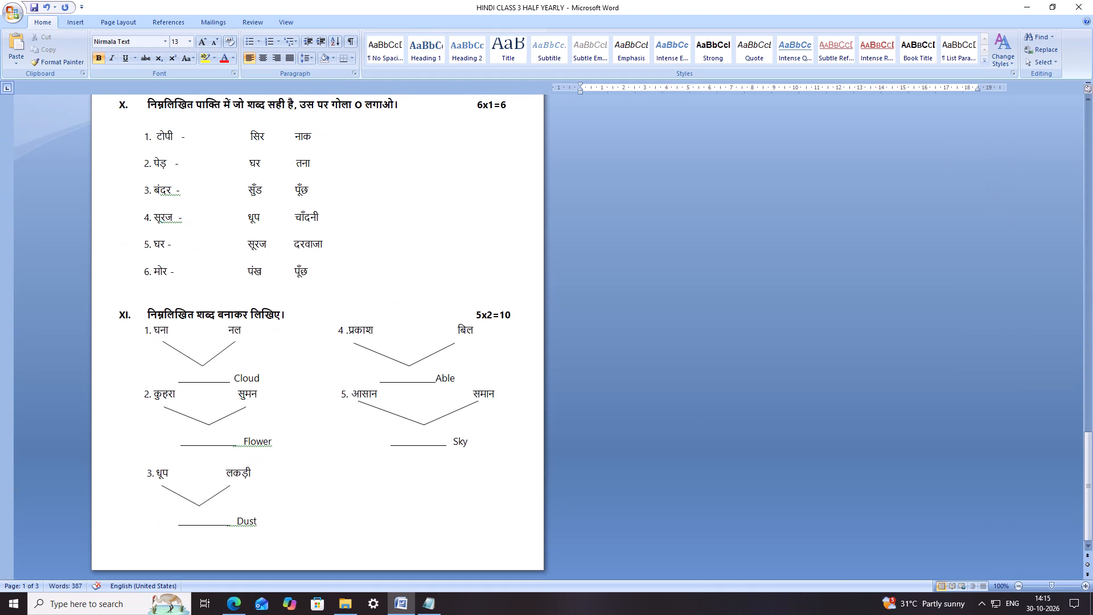
key(ctrl+s)
key(ctrl+s)
key(ctrl+s)
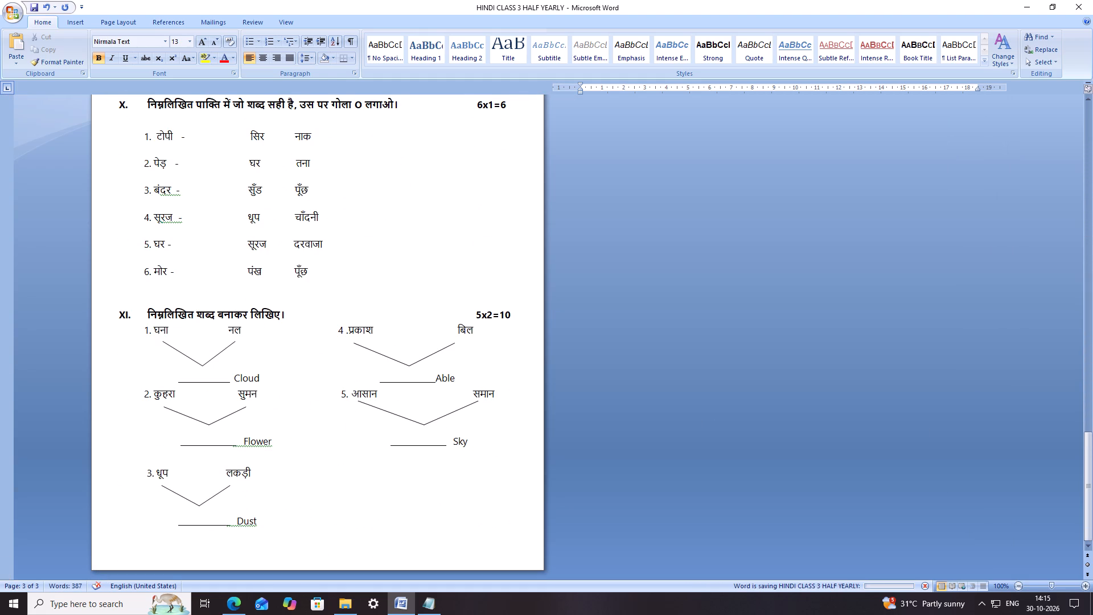
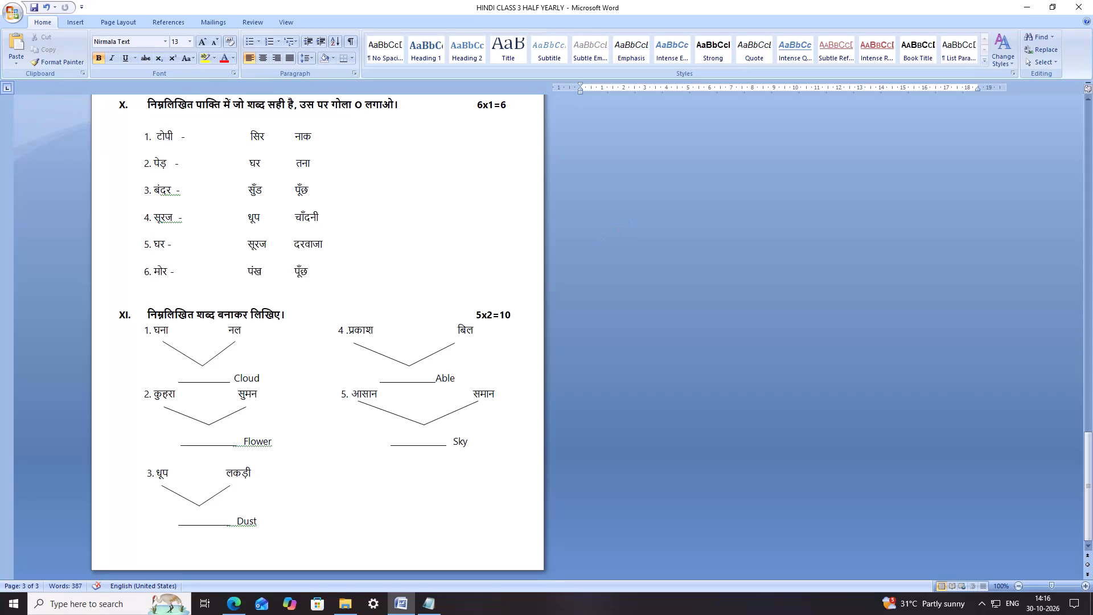
Move the V connector of item 3 in section XI slightly up, closer to its two Hindi words.
click(164, 487)
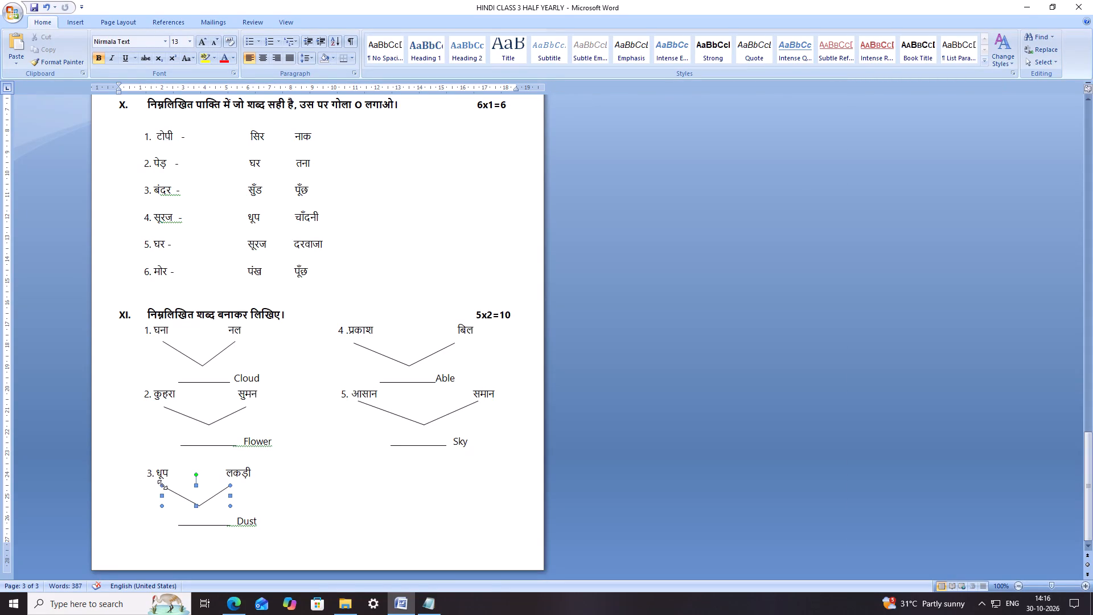
drag(164, 487, 165, 480)
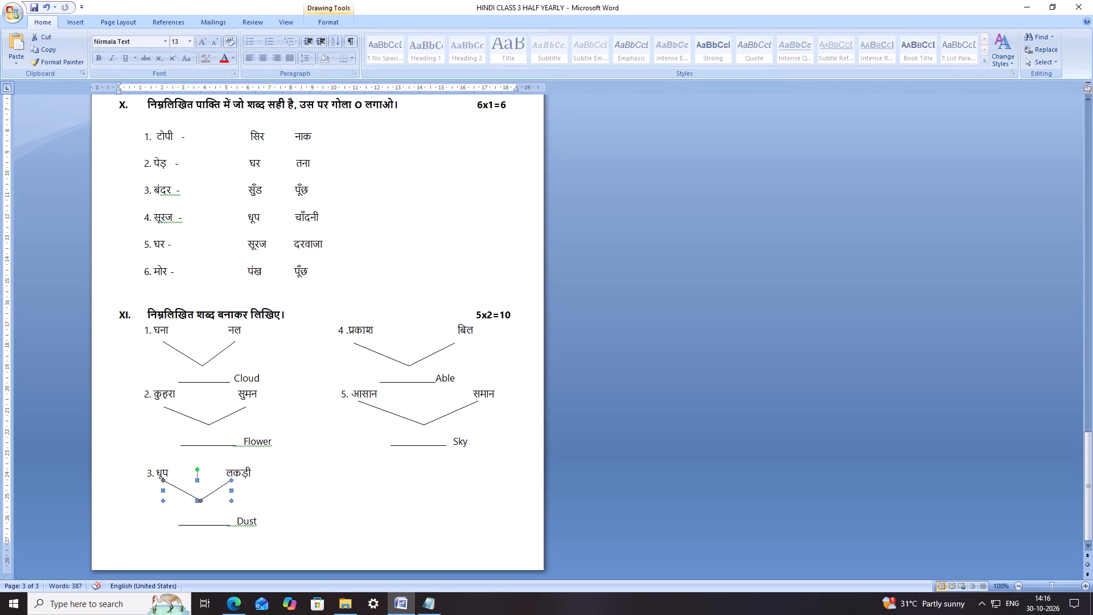
click(262, 493)
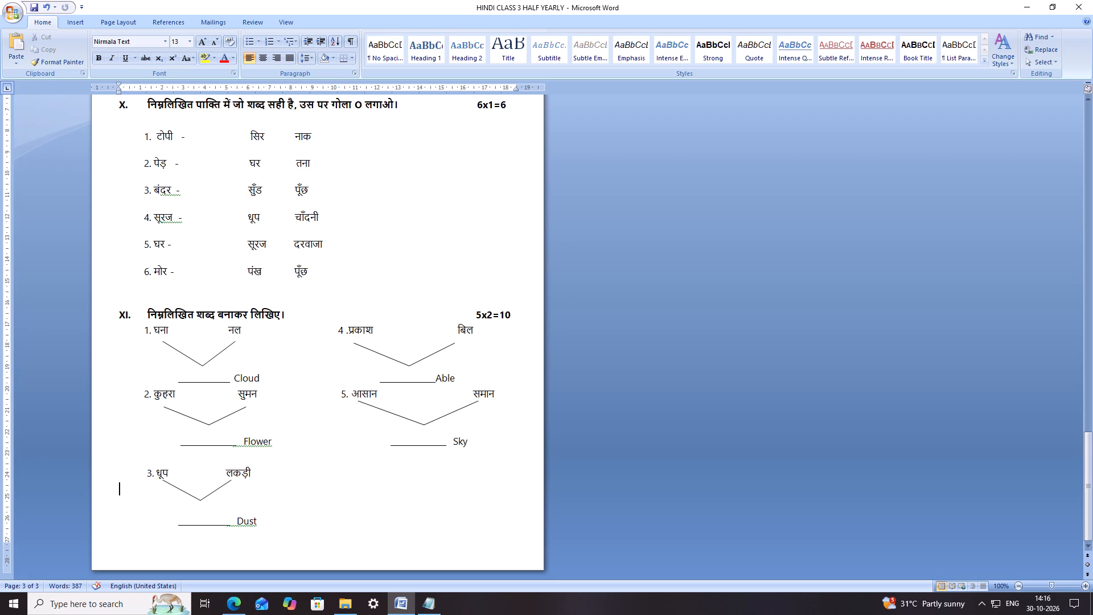
click(367, 479)
Stretch the V connectors of items 2, 1 and 4 in section XI upward so their ends meet the words above.
click(244, 407)
drag(245, 408, 245, 403)
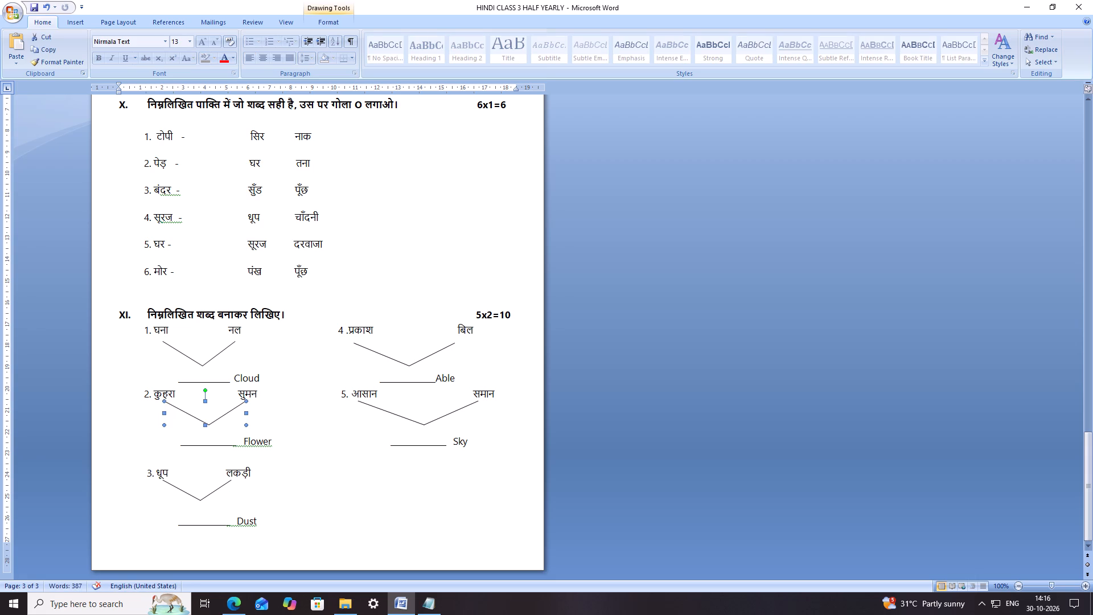
click(342, 417)
click(217, 355)
drag(234, 342, 235, 337)
click(397, 360)
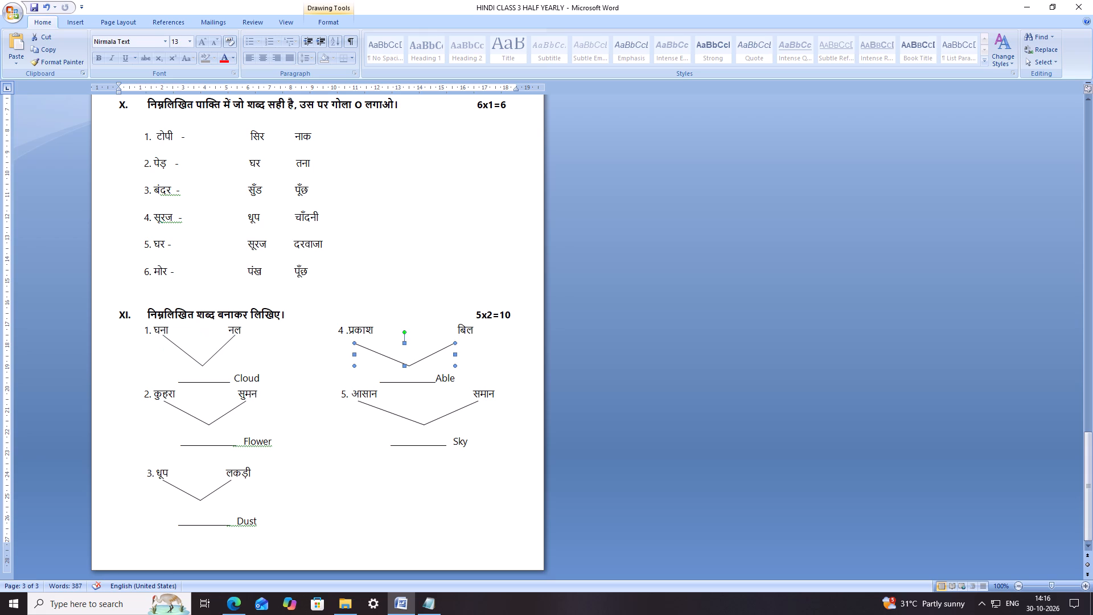
drag(356, 343, 354, 338)
click(475, 399)
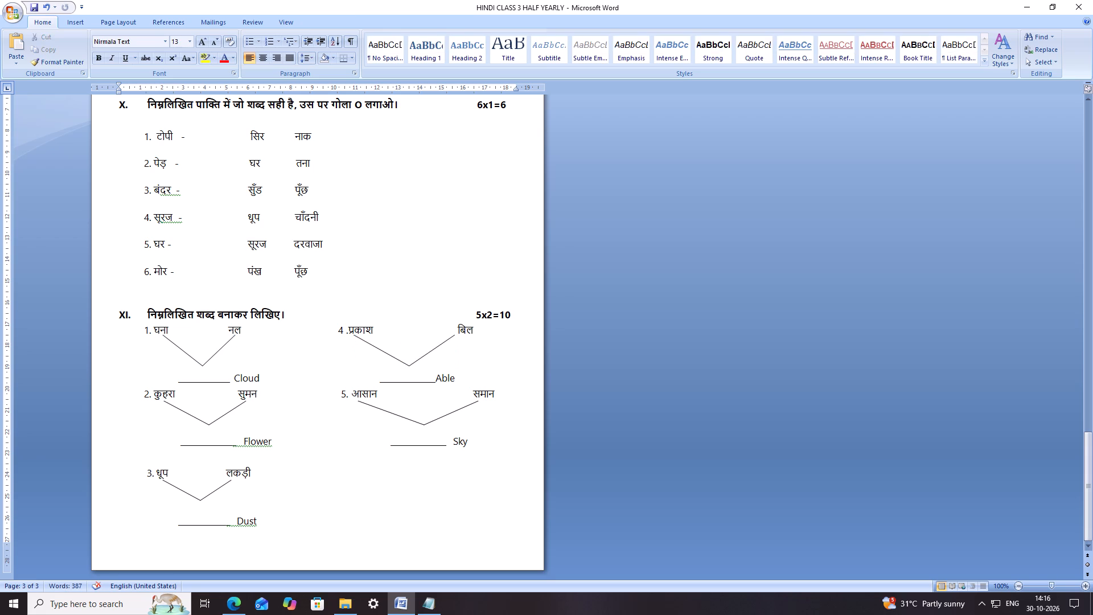
click(486, 415)
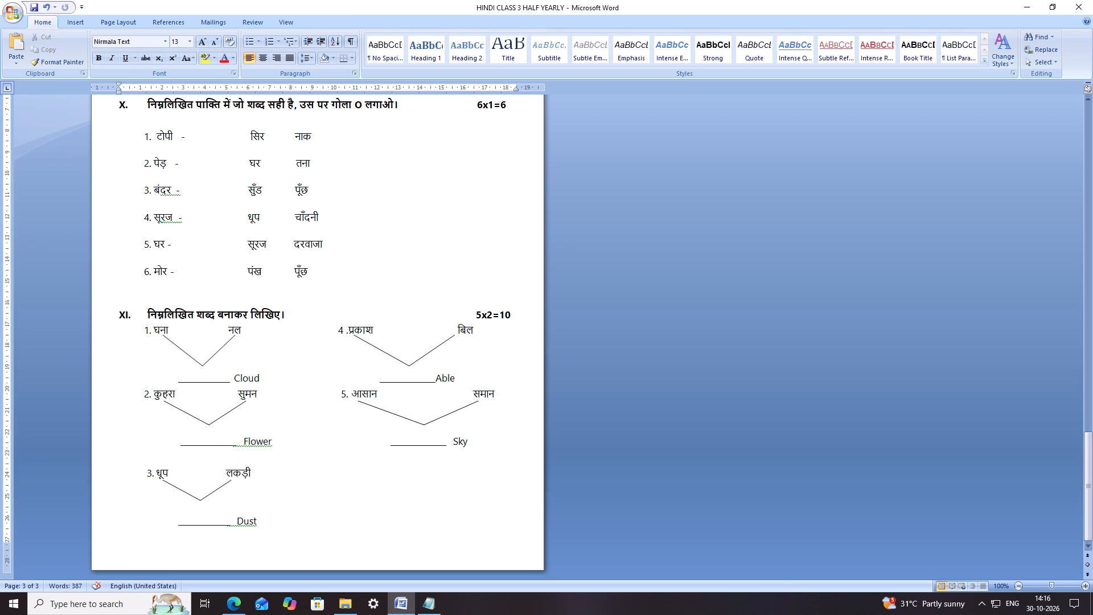
click(176, 524)
Save the Class 3 Hindi half-yearly paper with the adjusted connectors.
scroll(494, 268, up, 7)
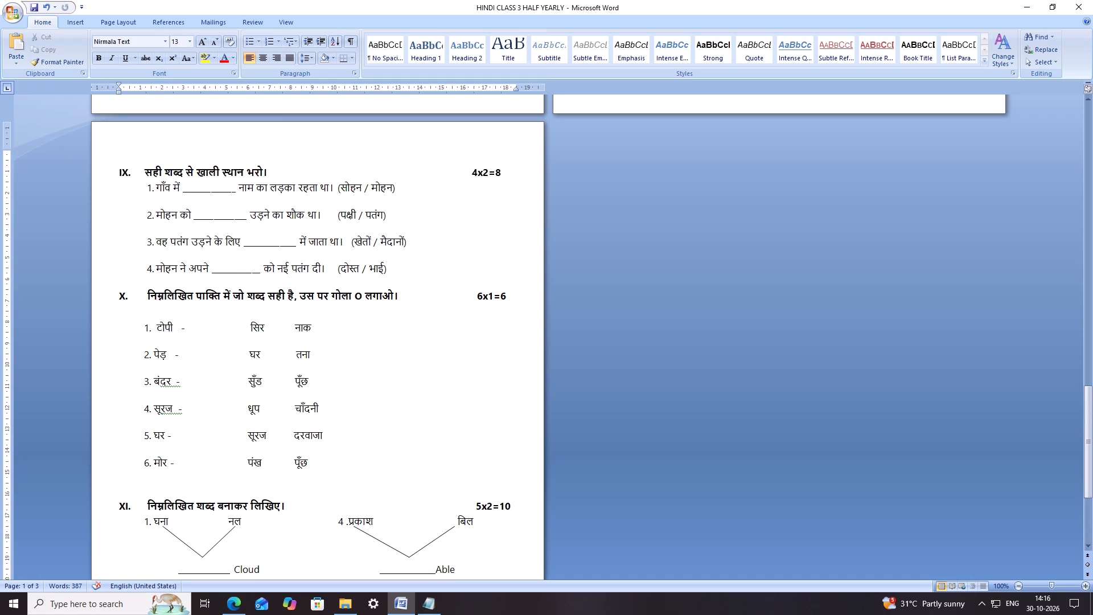
scroll(568, 359, up, 15)
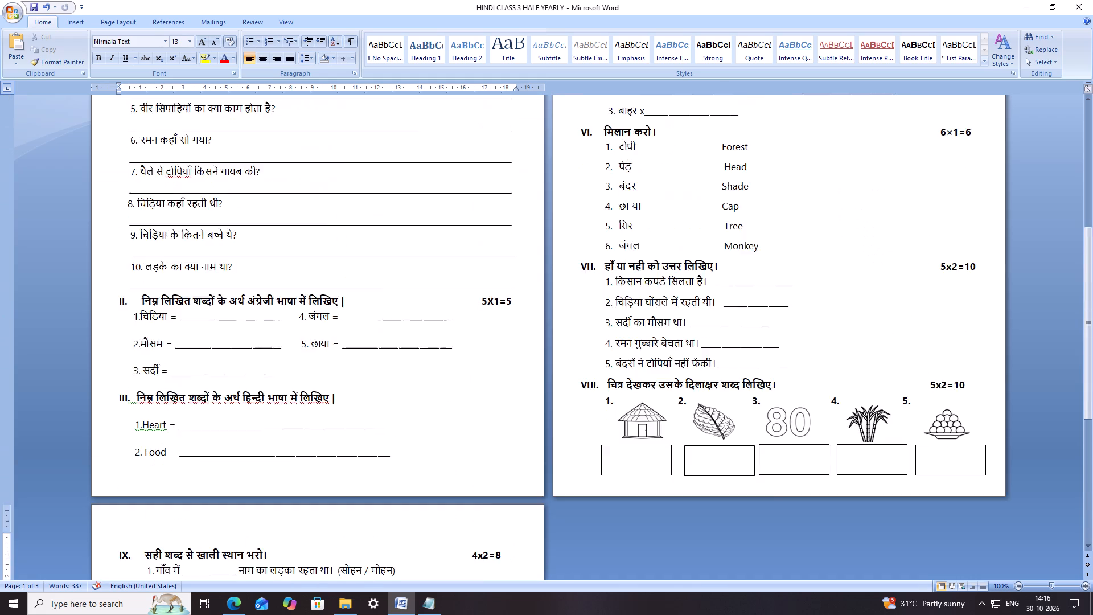
scroll(603, 352, up, 11)
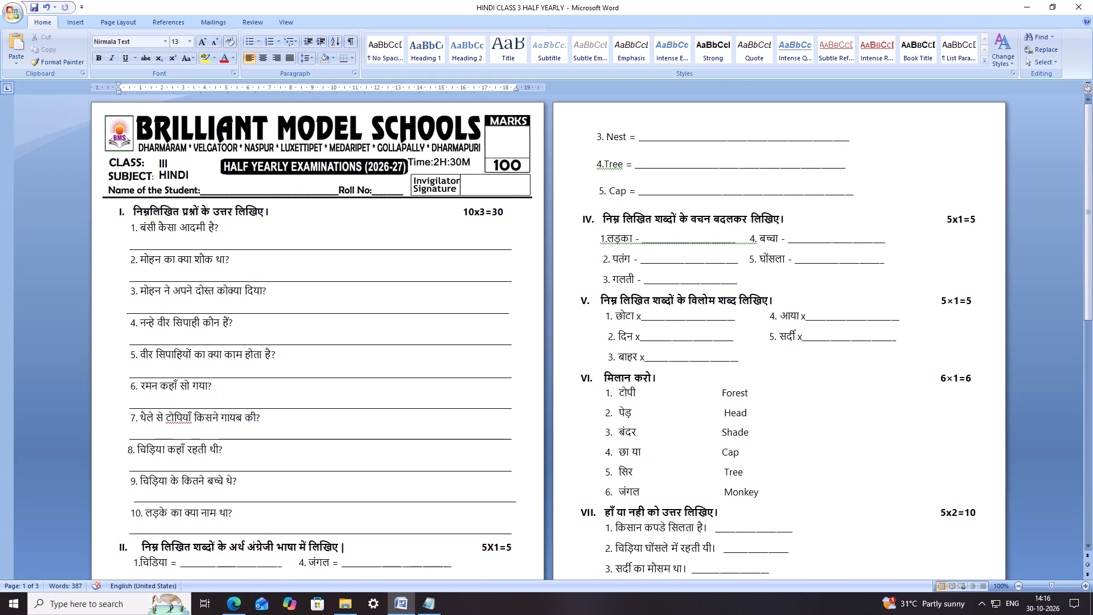
key(ctrl+s)
key(ctrl+s)
key(ctrl+s)
key(ctrl+s)
key(ctrl+s)
key(ctrl+s)
key(ctrl+s)
key(ctrl+s)
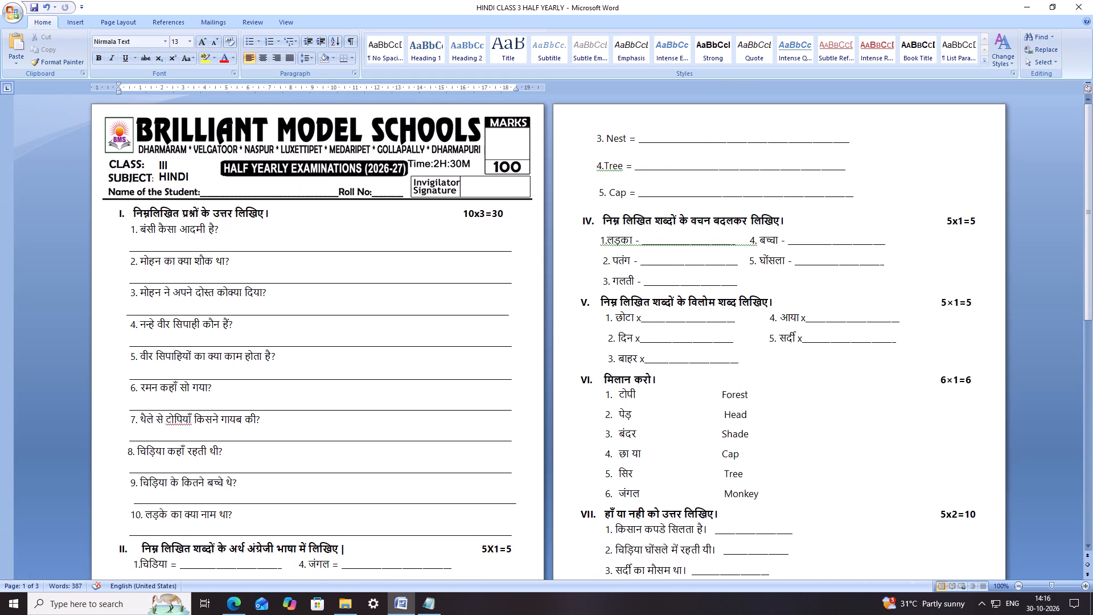
key(ctrl+s)
key(ctrl+s)
key(ctrl+s)
key(ctrl+s)
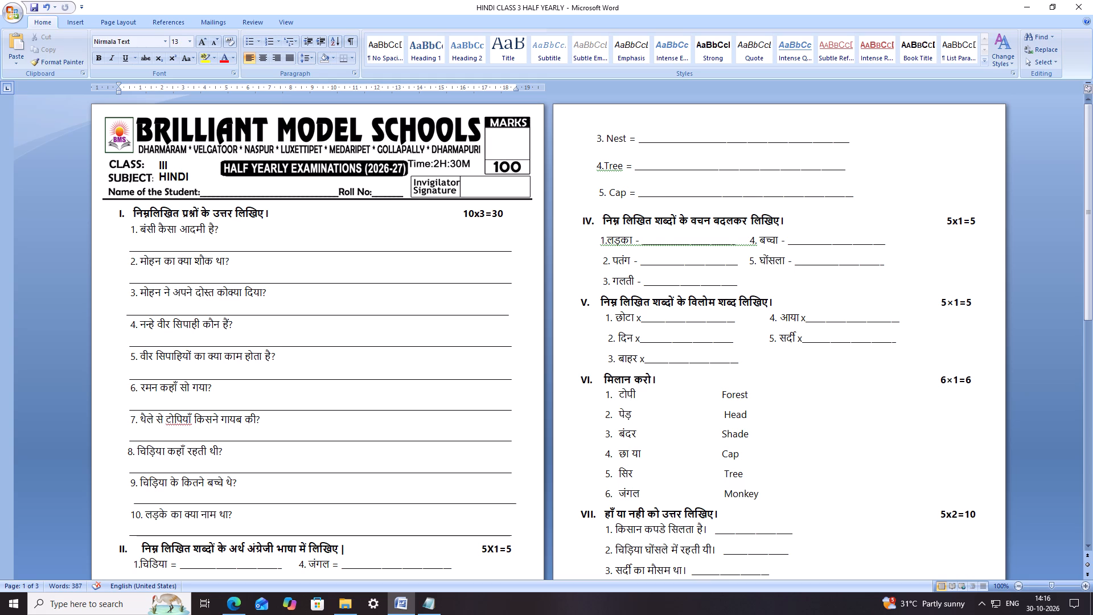
Insert spaces before items 4 and 5 of section IV on page 2, roughly aligning them with section V's second column.
click(752, 242)
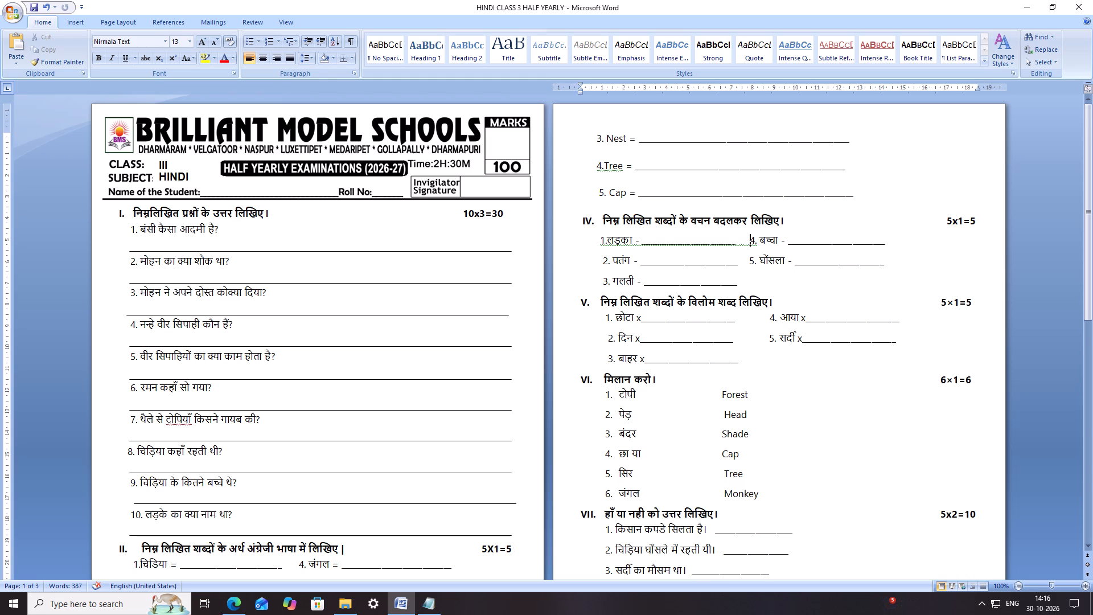
key(space)
key(space)
key(space)
key(space)
key(space)
key(space)
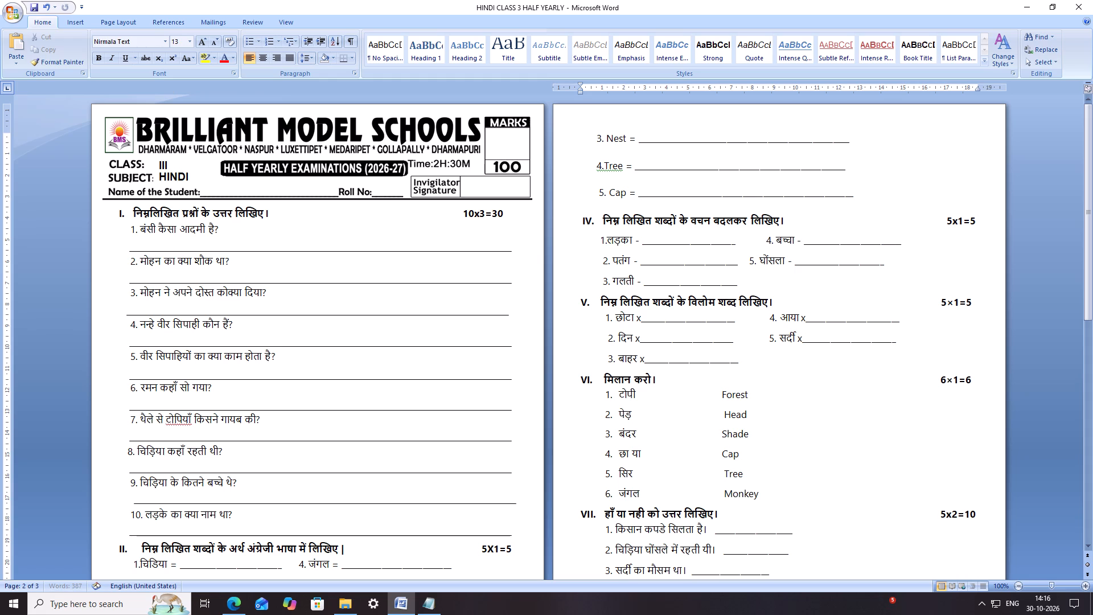
click(748, 263)
key(space)
key(space)
key(space)
key(space)
key(space)
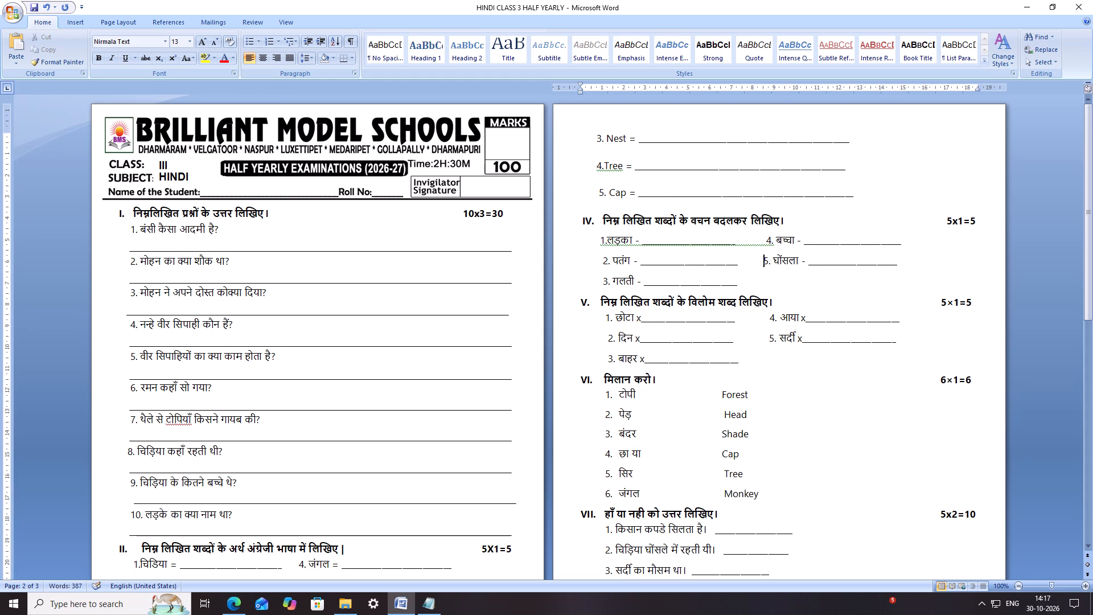
key(space)
Save the Class 3 paper with the realigned section IV items.
key(ctrl+s)
key(ctrl+s)
key(ctrl+s)
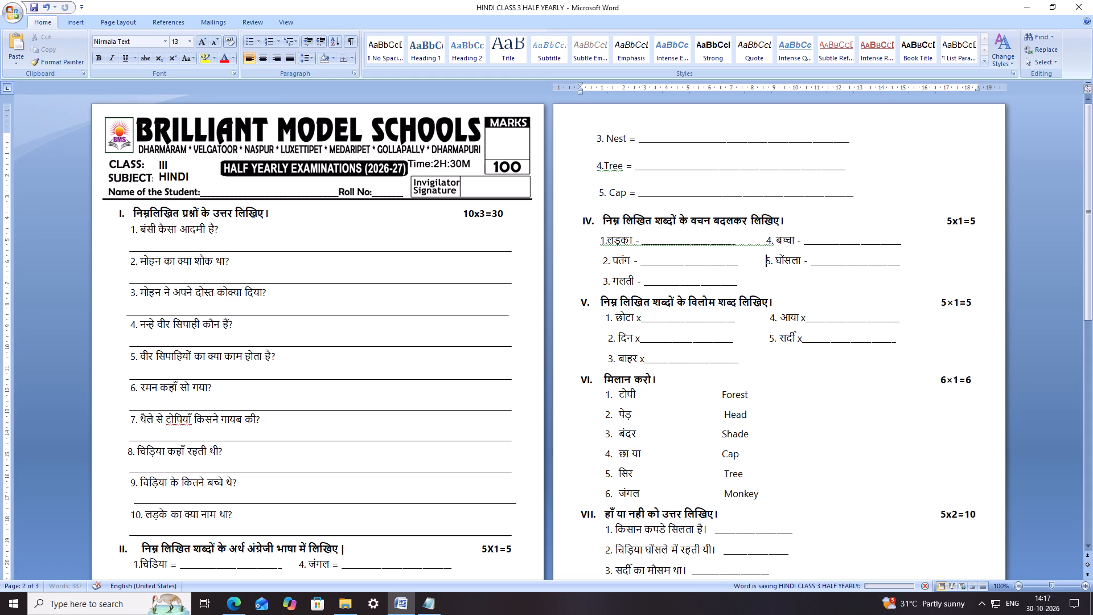
key(ctrl+s)
key(ctrl+s)
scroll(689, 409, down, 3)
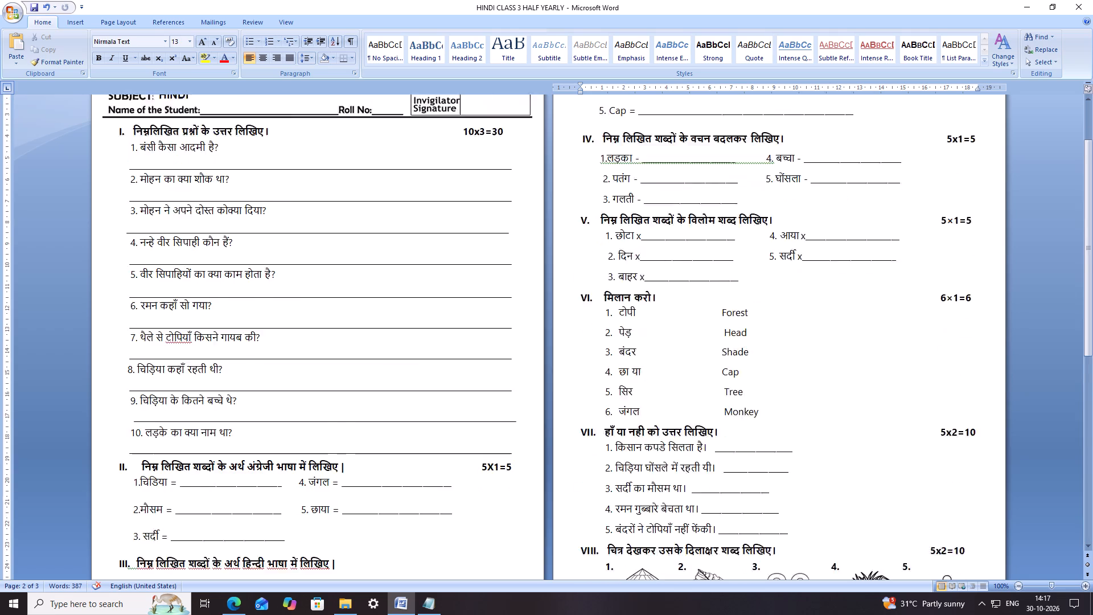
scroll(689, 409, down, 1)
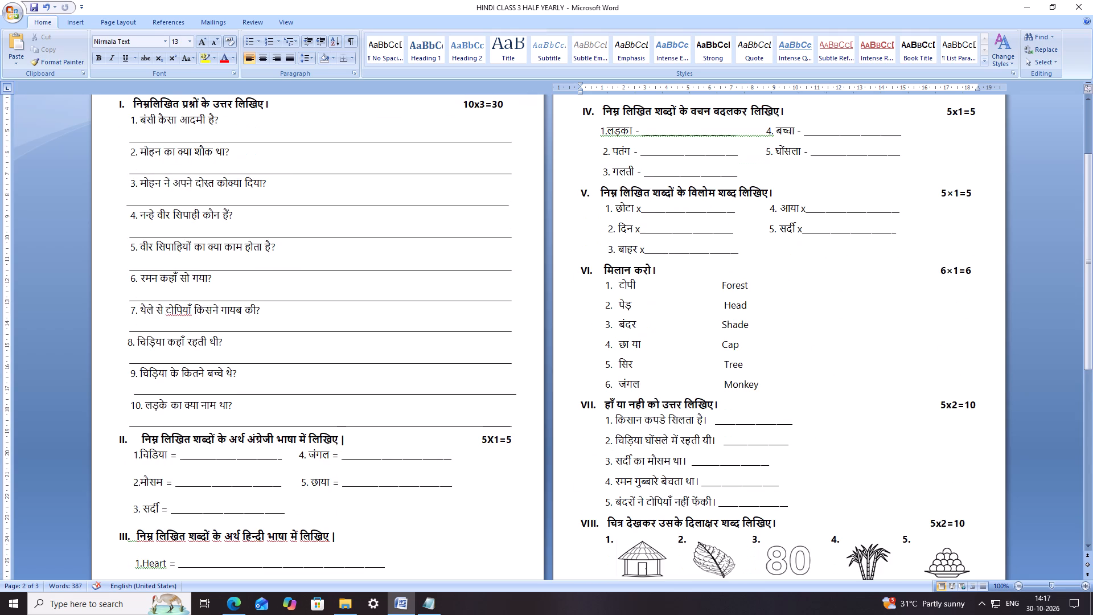
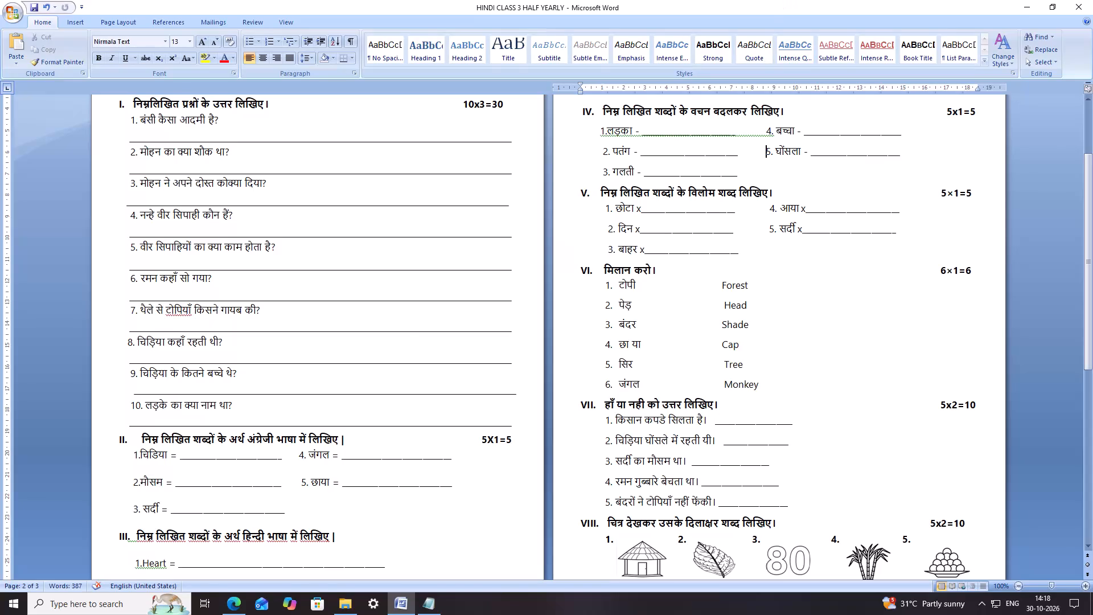
Add the marks "5x1=5" at the end of the section III heading in the Class 3 Hindi paper.
scroll(851, 276, up, 2)
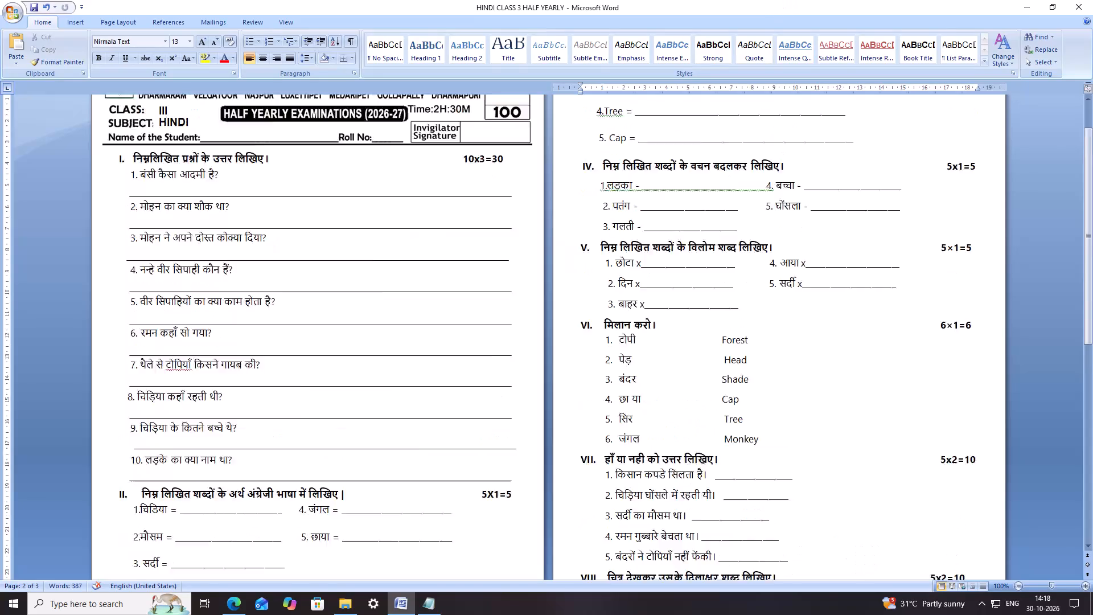
scroll(851, 276, up, 3)
scroll(848, 278, down, 2)
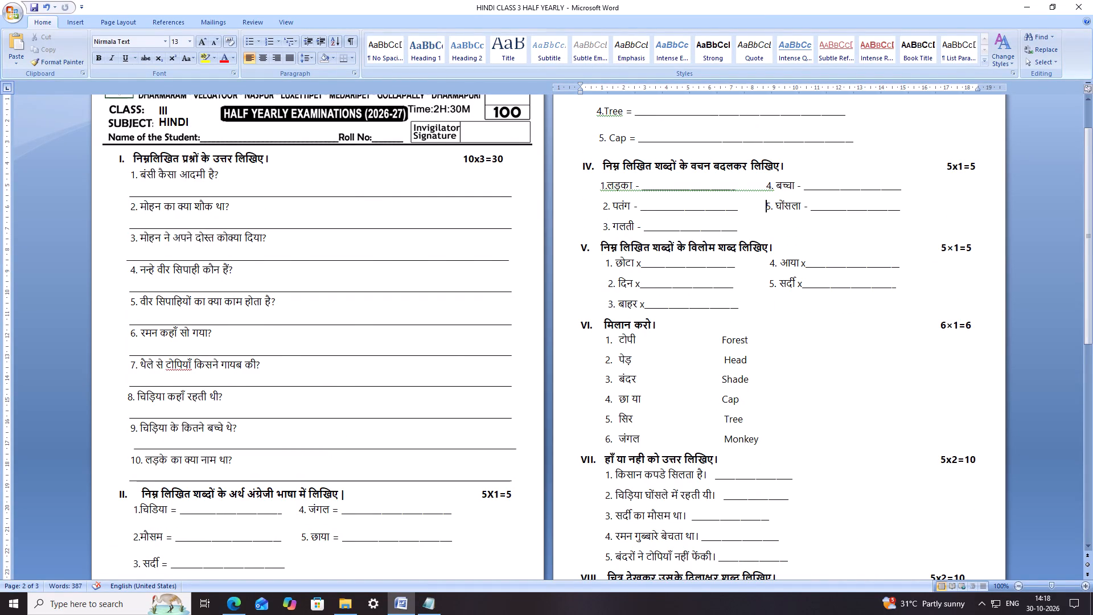
scroll(802, 307, up, 5)
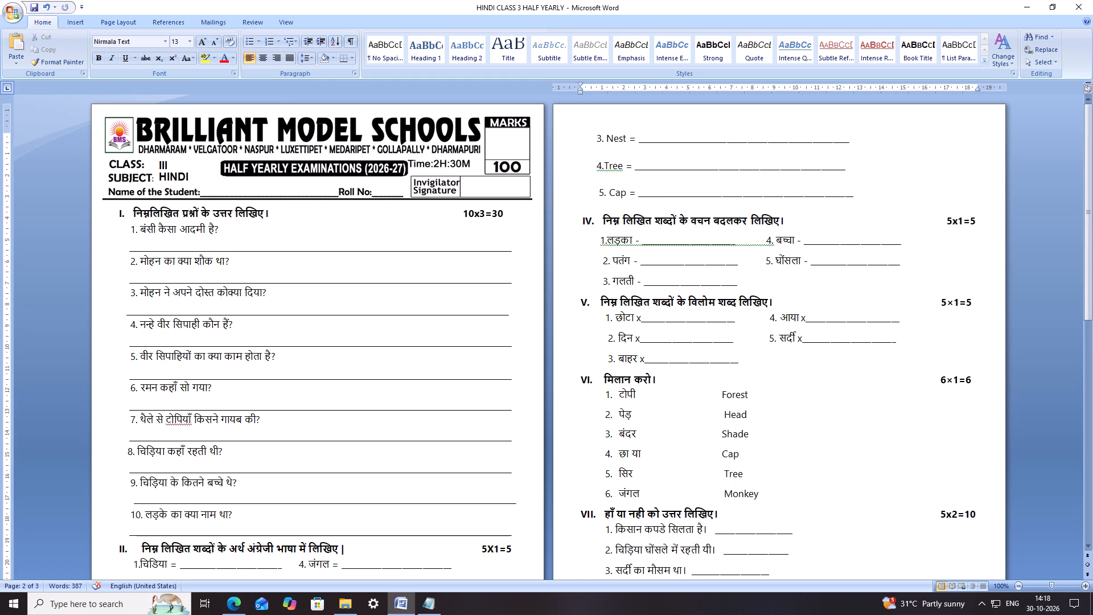
scroll(856, 278, down, 5)
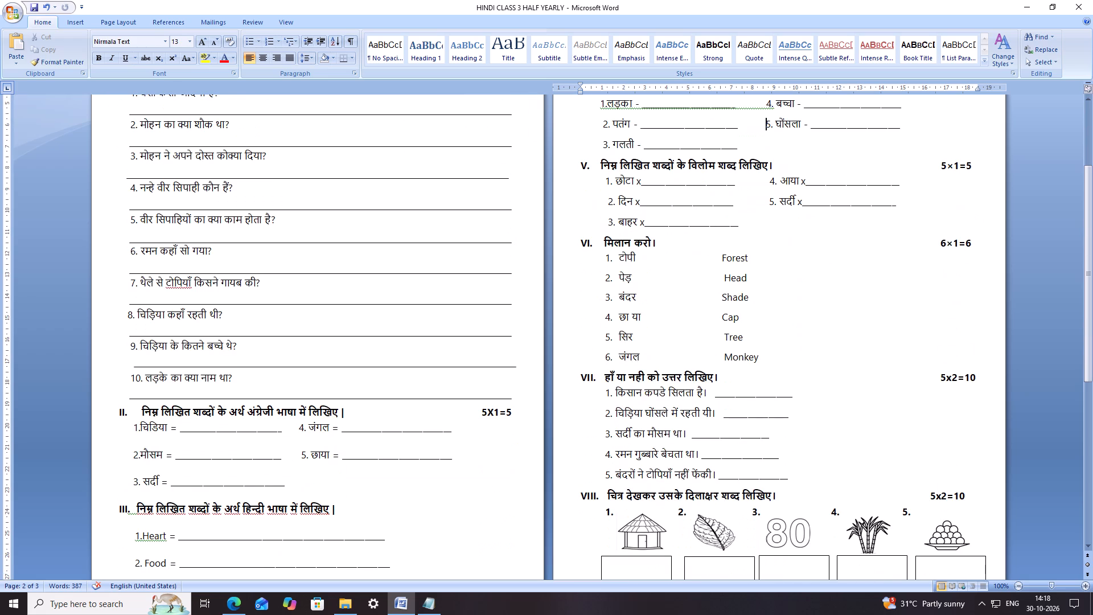
scroll(856, 278, down, 1)
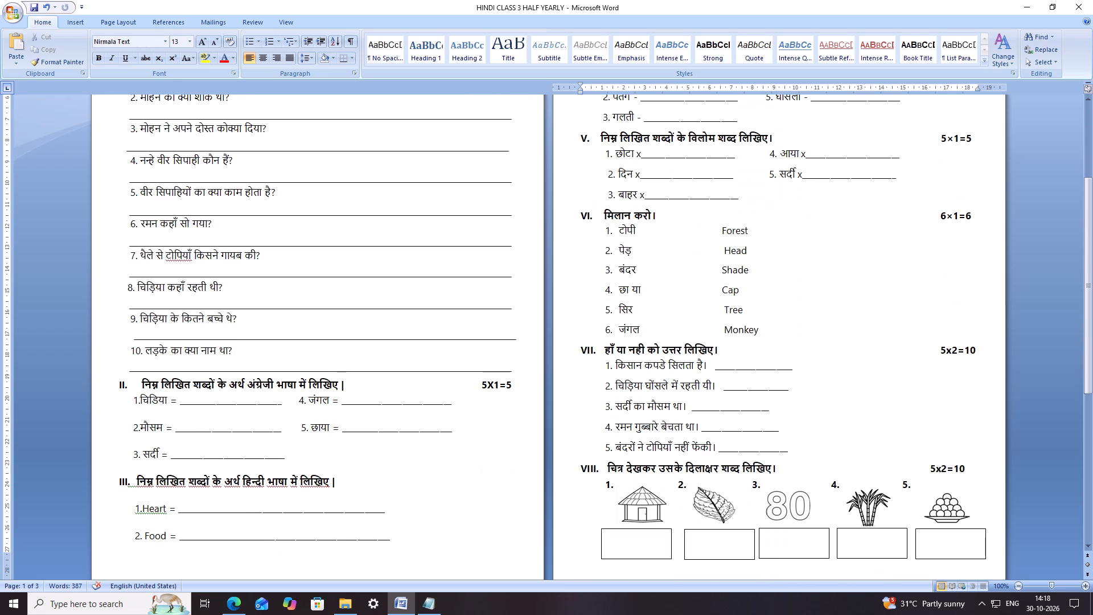
scroll(640, 452, down, 5)
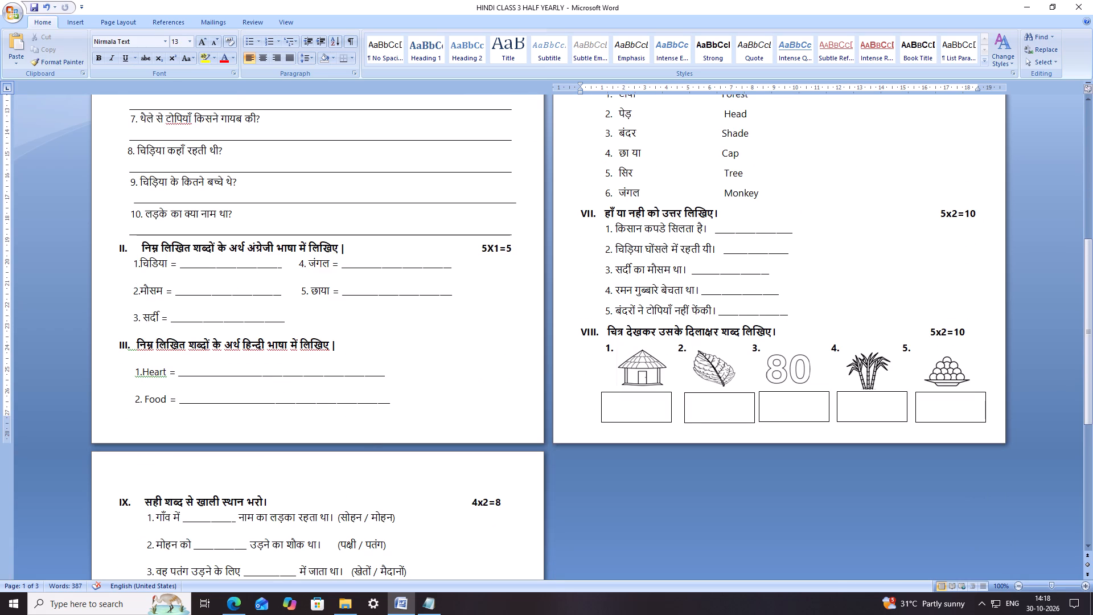
click(379, 329)
click(402, 345)
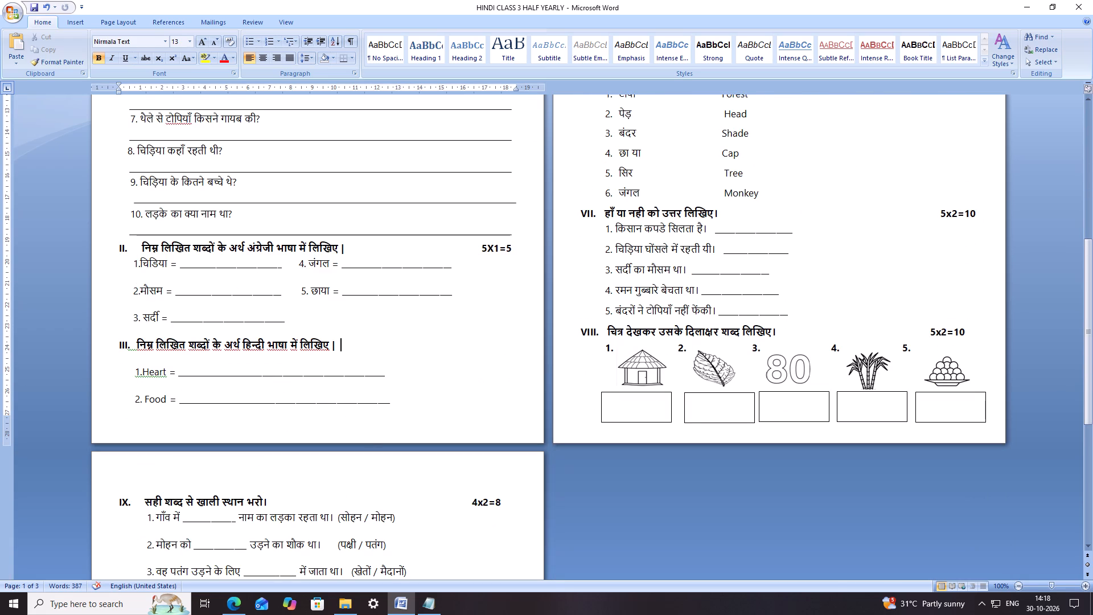
key(5)
key(x)
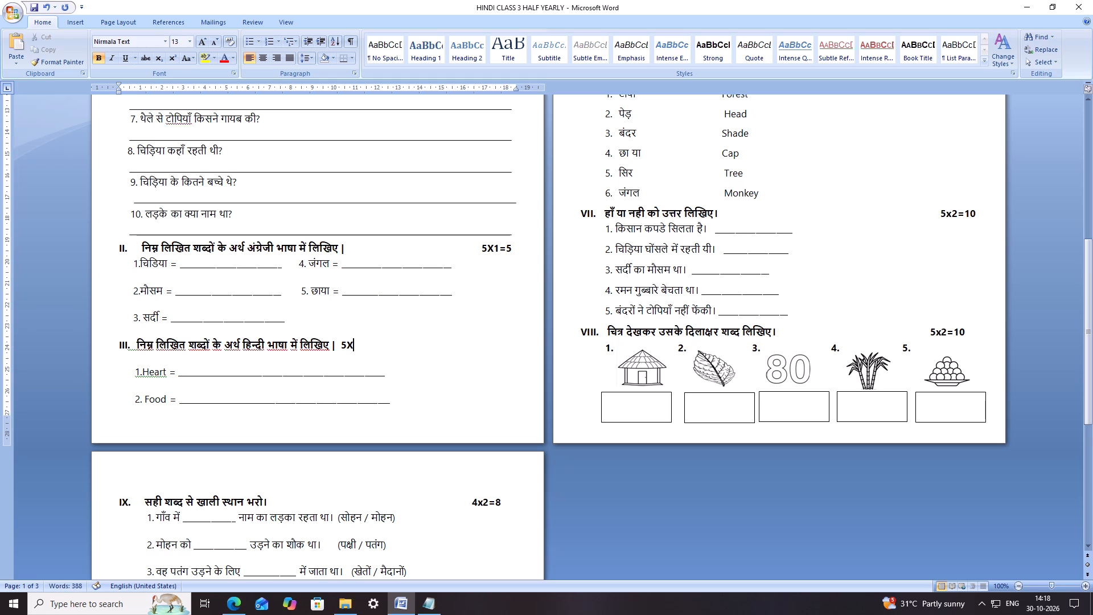
text(1=5)
click(352, 343)
key(BackSpace)
key(x)
Move section III's 5x1=5 marks across with spaces so they line up roughly under section II's marks.
click(340, 346)
key(space)
key(space)
key(space)
key(space)
key(space)
key(space)
key(space)
key(space)
key(space)
key(space)
key(space)
key(space)
key(space)
key(space)
key(space)
key(space)
key(space)
key(space)
key(space)
key(space)
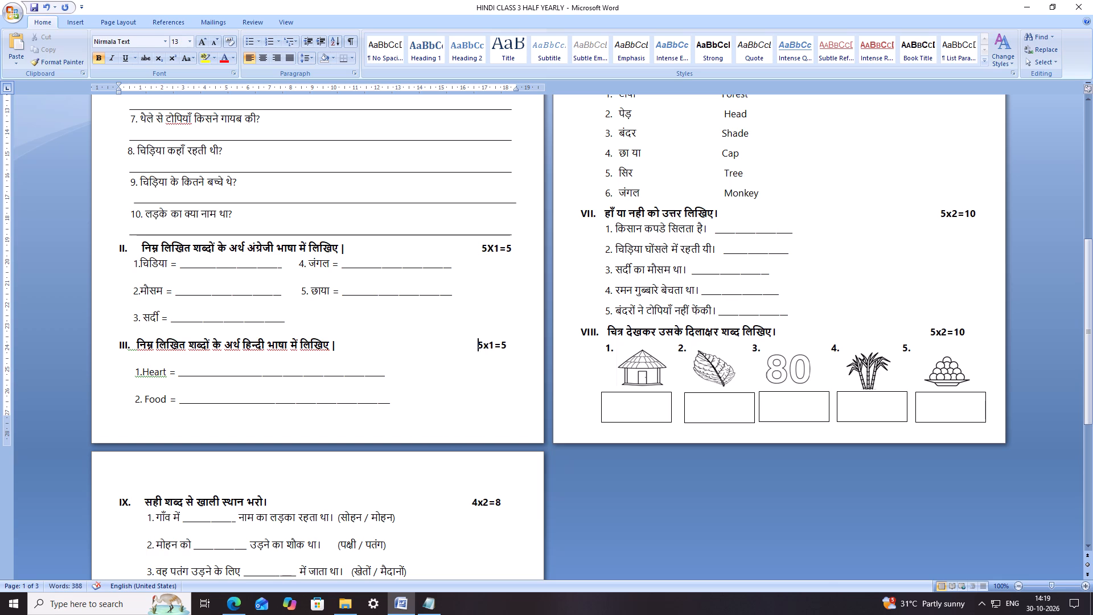
Save the Class 3 Hindi half-yearly paper.
key(ctrl+s)
key(ctrl+s)
key(ctrl+s)
key(ctrl+s)
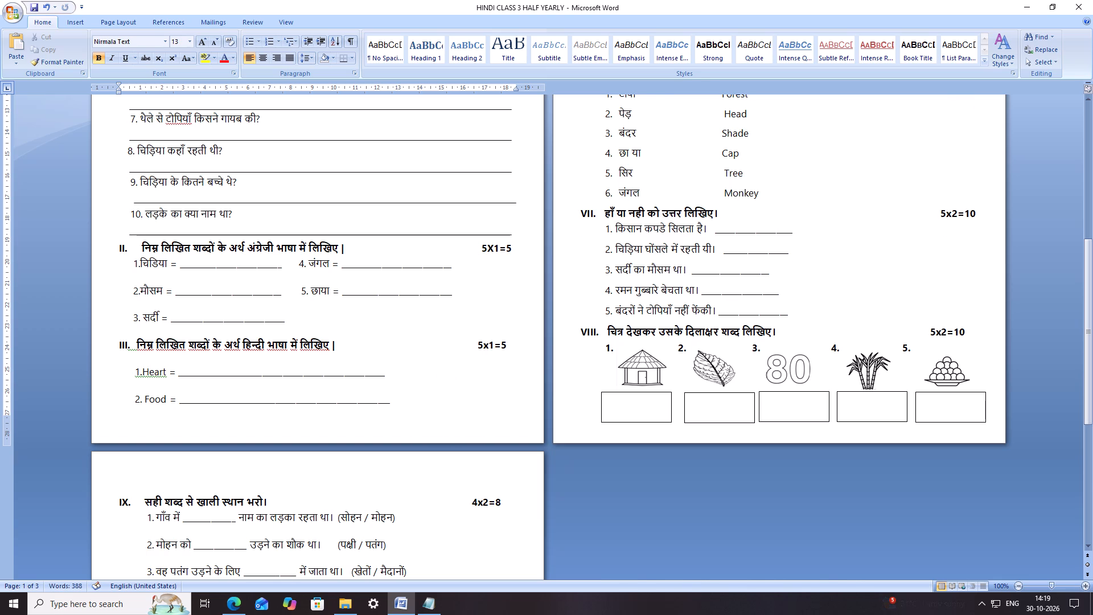
Look over the Class 3 paper's headings, marks and answer lines, and close the document.
scroll(758, 348, up, 14)
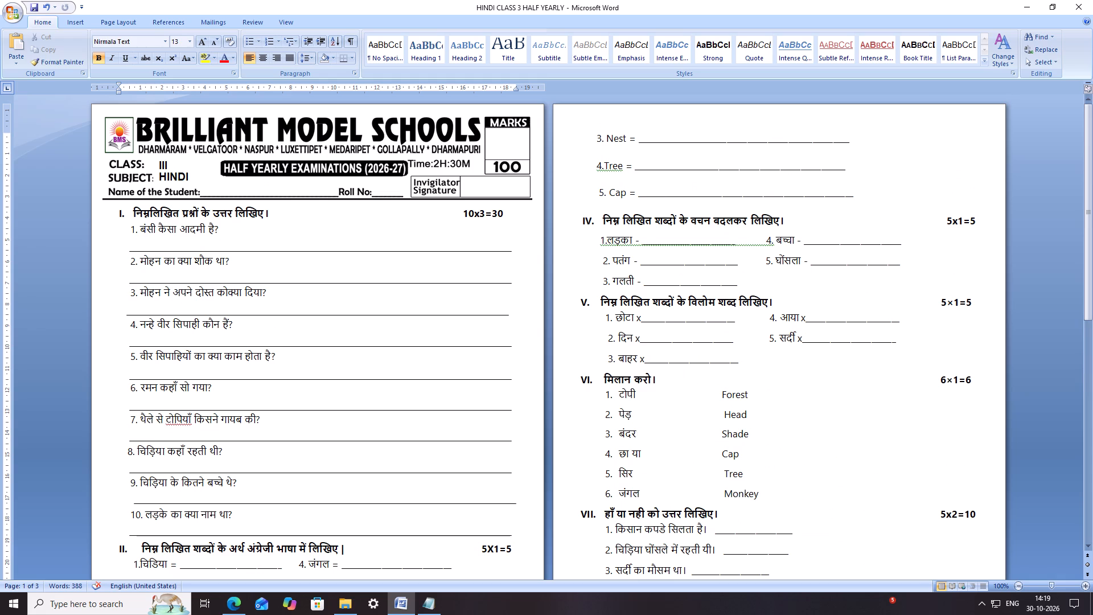
scroll(779, 311, down, 1)
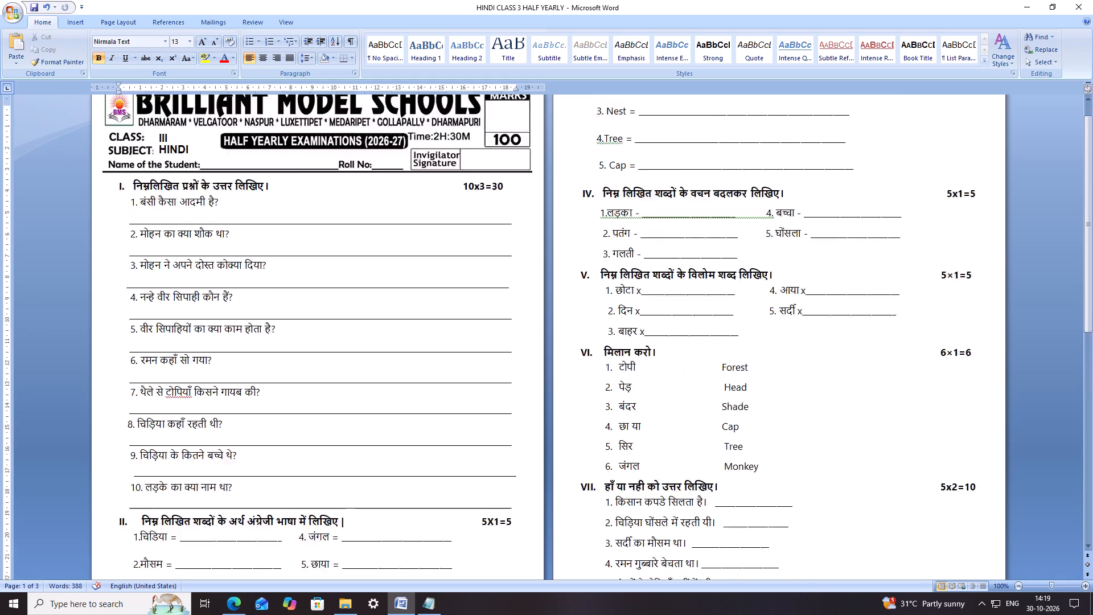
scroll(779, 311, down, 7)
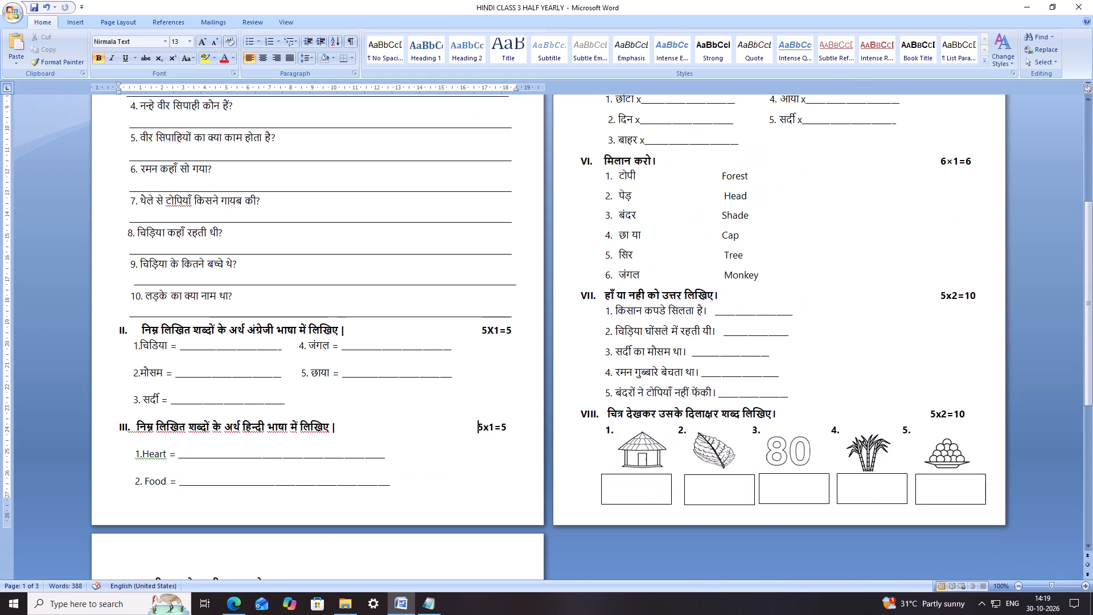
scroll(411, 166, up, 14)
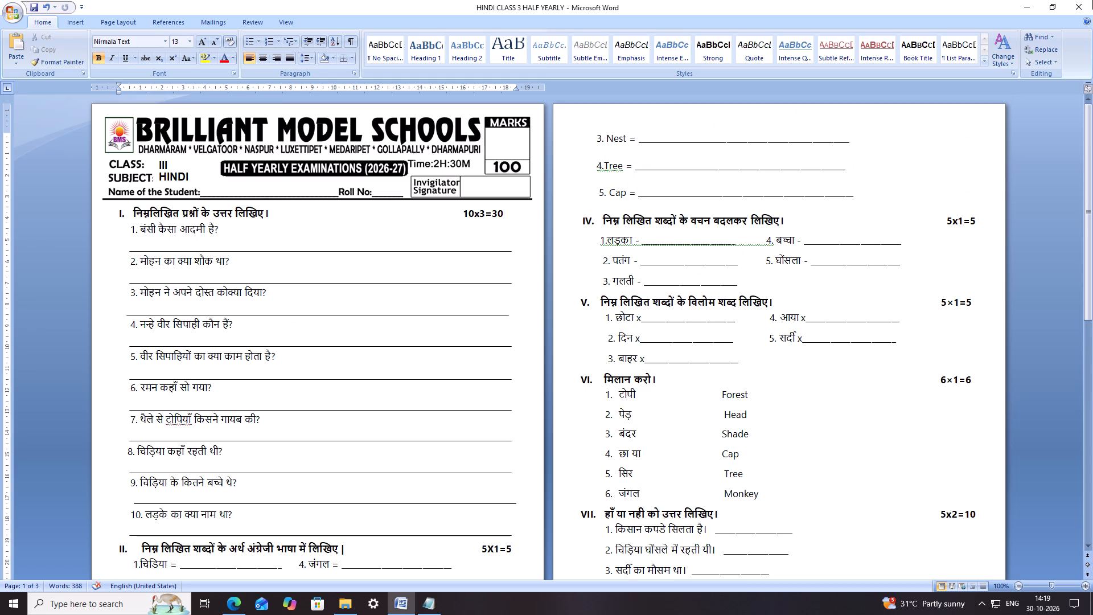
click(1092, 0)
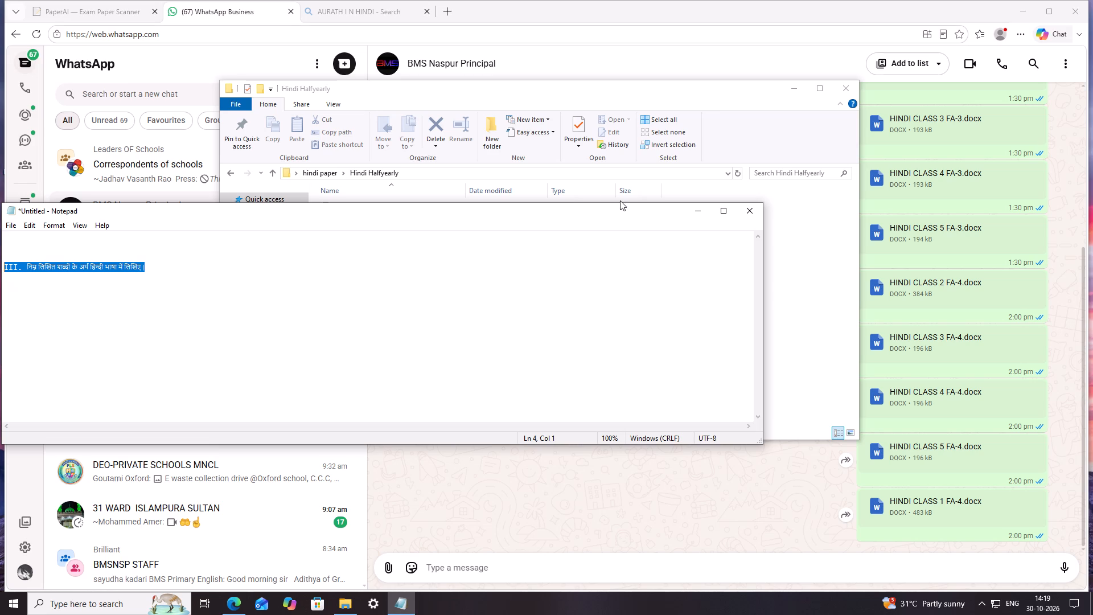
Close the untitled Notepad note without saving it.
click(761, 211)
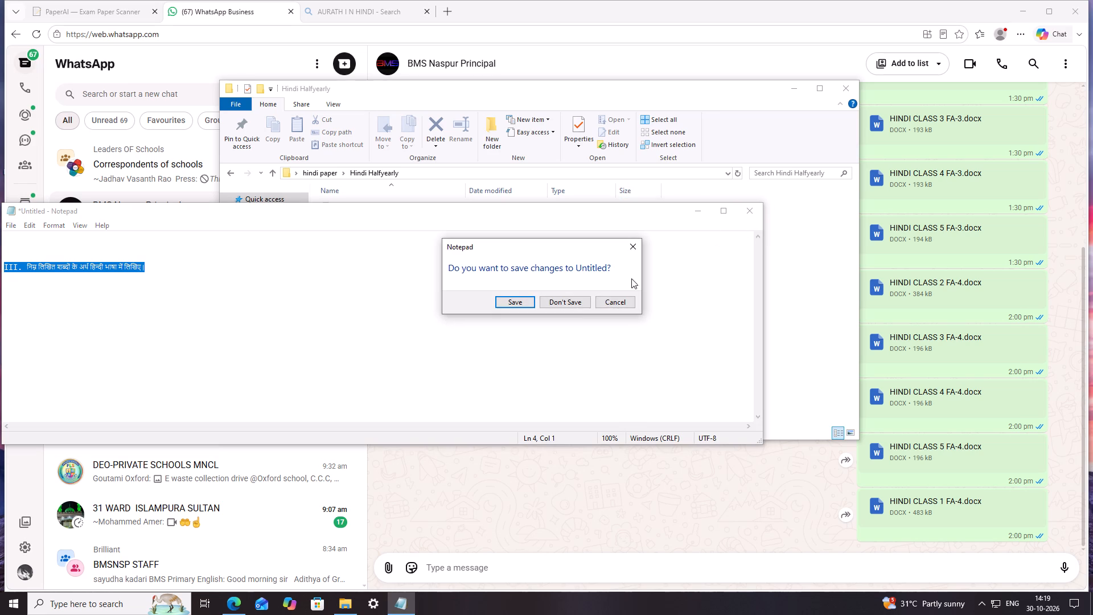
click(570, 303)
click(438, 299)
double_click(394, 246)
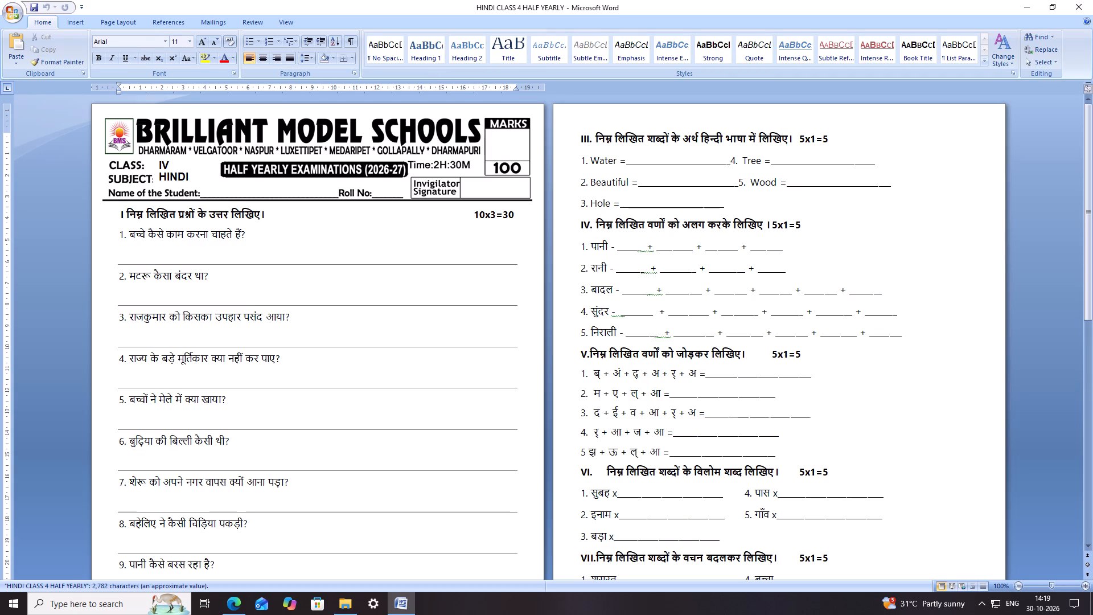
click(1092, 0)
Reopen HINDI CLASS 3 HALF YEARLY to examine its final sections X and XI, and close it.
click(485, 290)
double_click(400, 225)
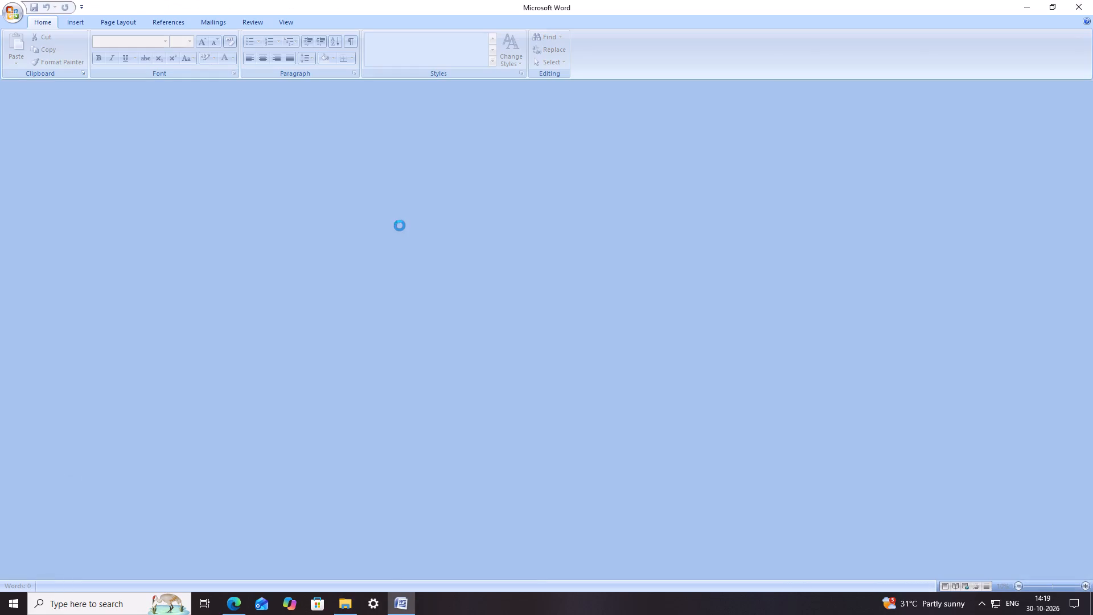
scroll(380, 309, down, 13)
scroll(554, 362, down, 17)
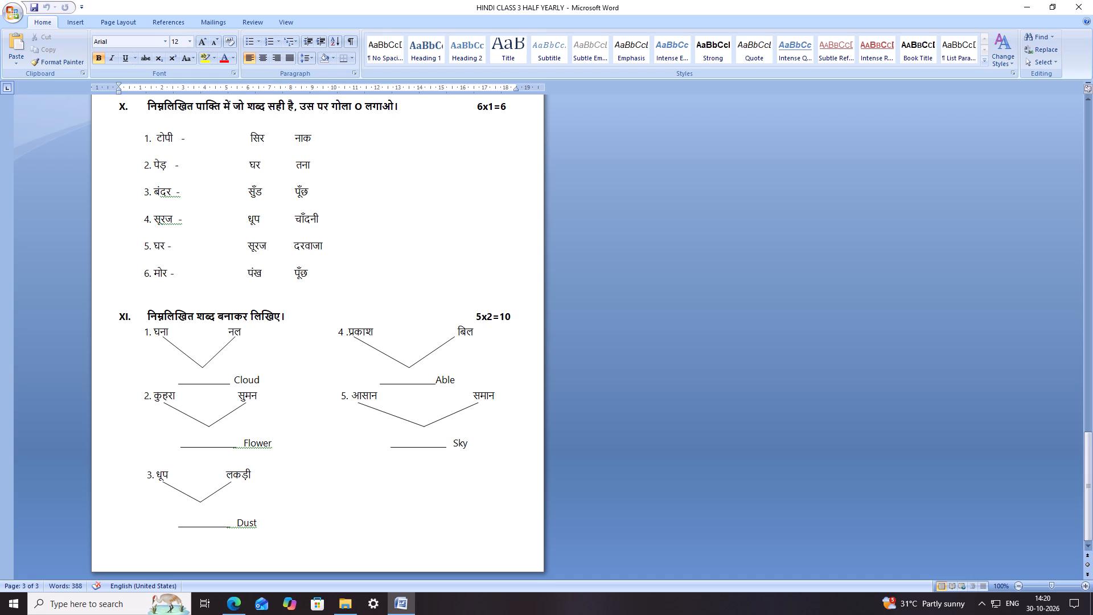
click(1092, 0)
Open the HINDI CLASS 4 HALF YEARLY document from the Hindi Halfyearly folder.
click(520, 284)
click(420, 243)
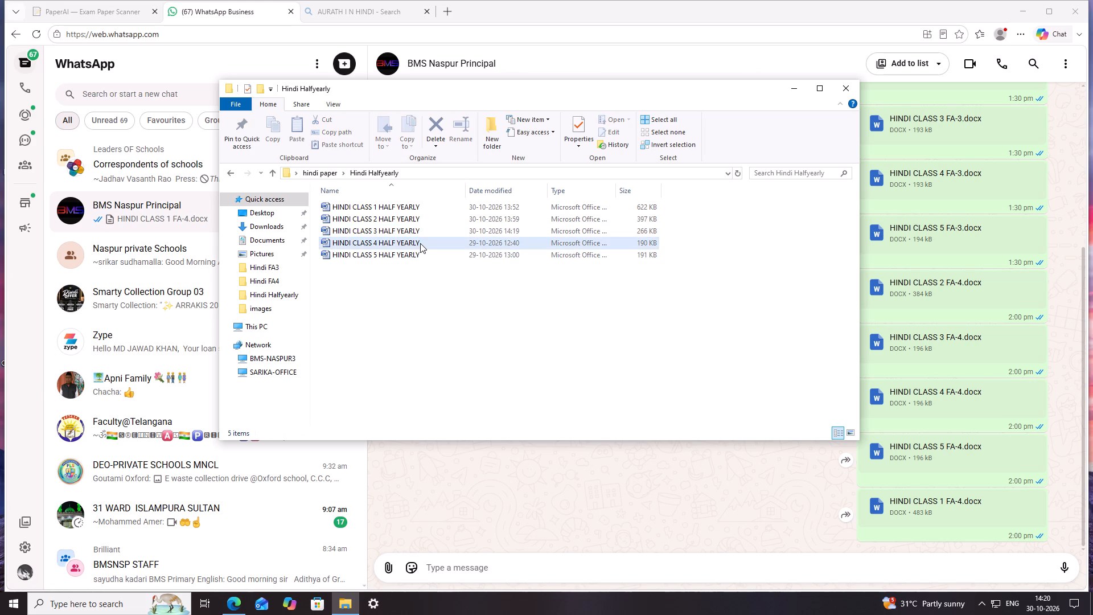
triple_click(420, 243)
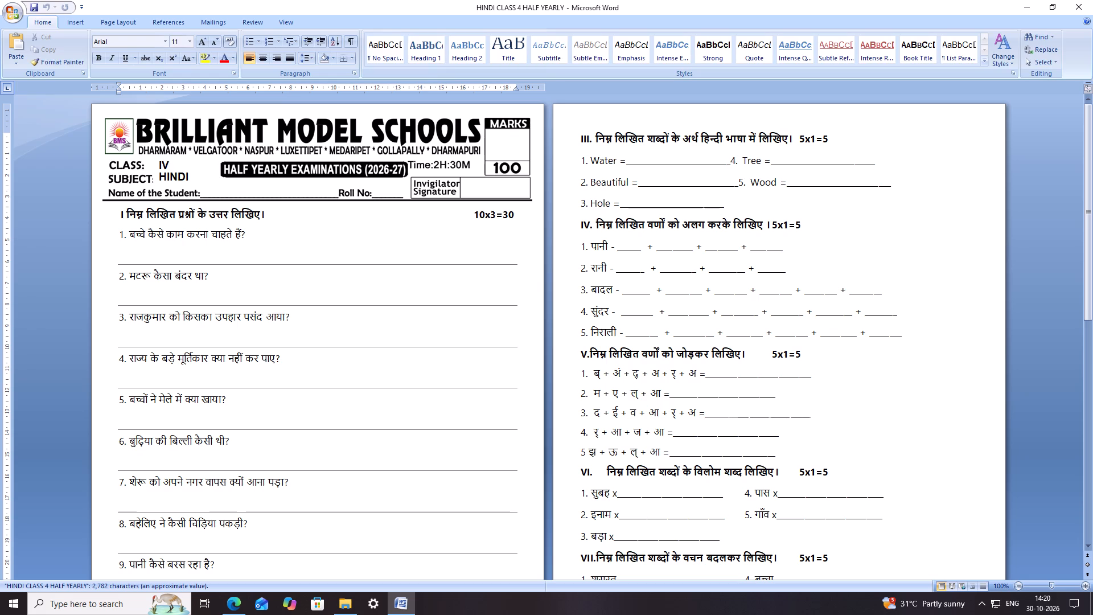
Insert four spaces between the numeral I and the heading text of section I.
click(129, 216)
key(space)
key(space)
key(space)
key(space)
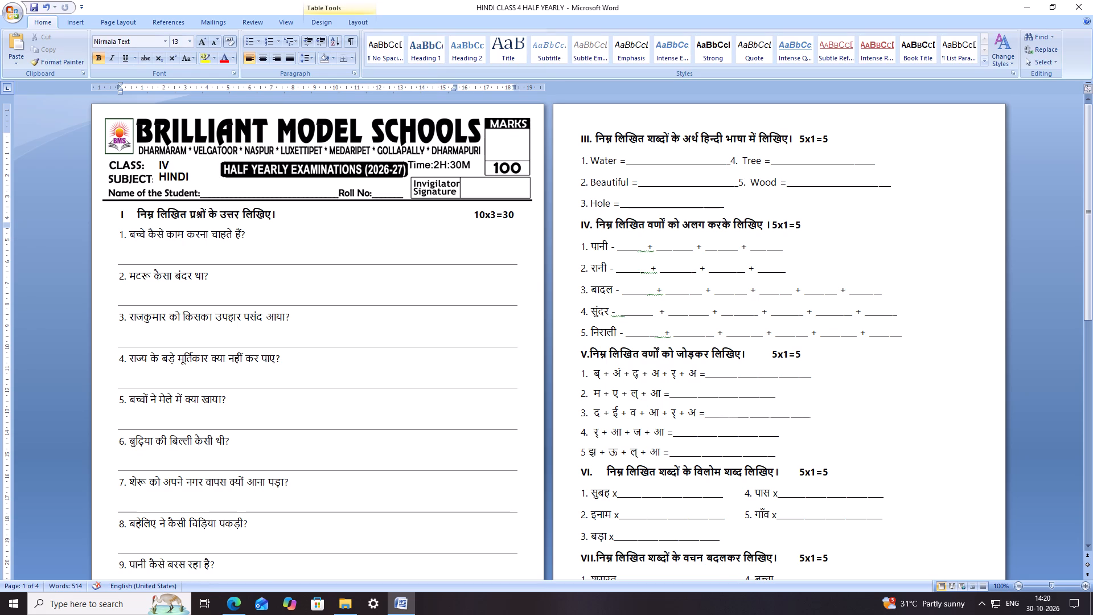
Indent section I's question 1 by five leading spaces and question 2 by six.
scroll(232, 276, down, 5)
scroll(303, 304, down, 6)
scroll(298, 311, up, 12)
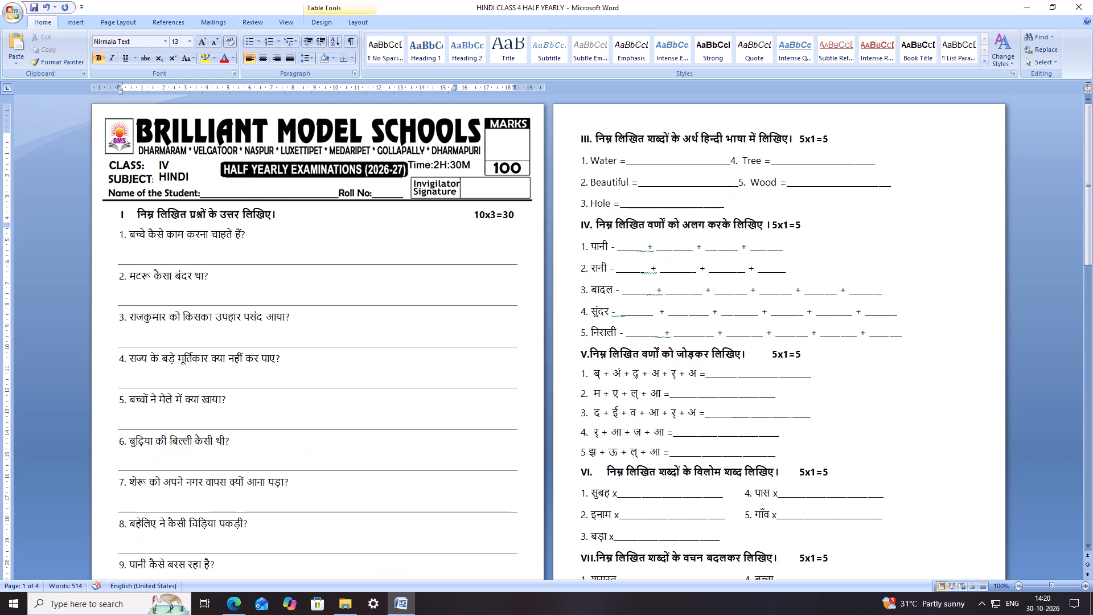
click(118, 237)
key(space)
key(space)
key(space)
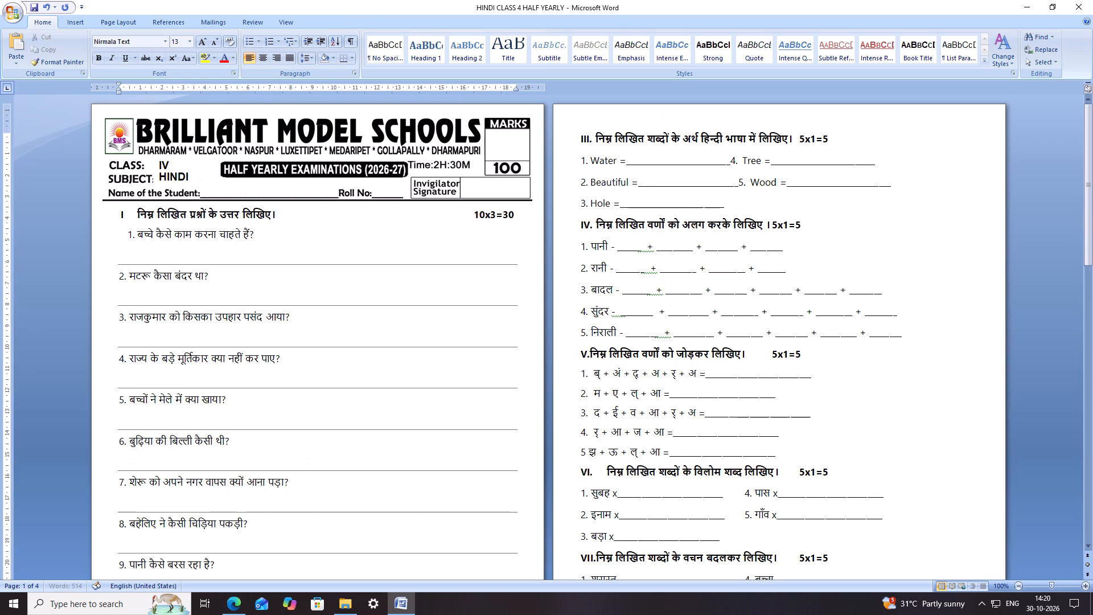
key(space)
key(space)
click(114, 280)
key(space)
key(space)
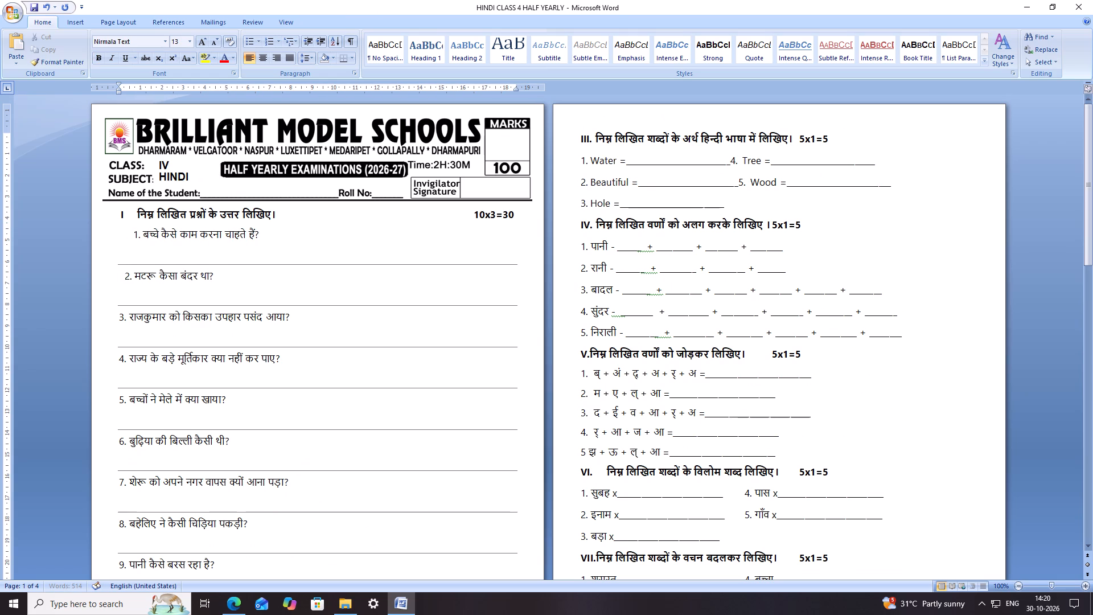
key(space)
key(space)
key(space)
key(space)
click(121, 264)
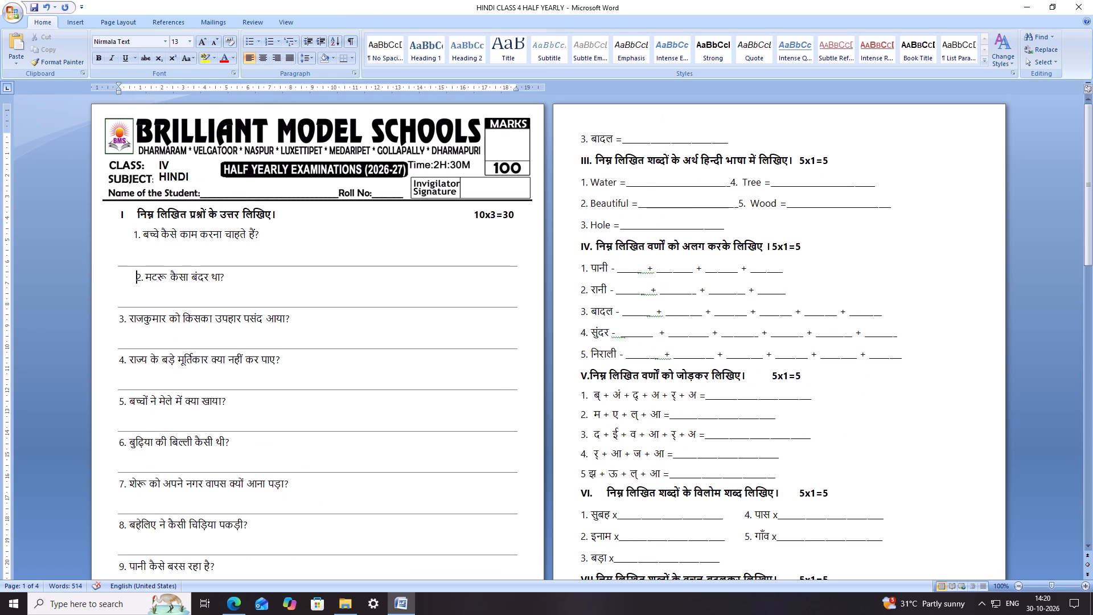
Indent questions 3 and 4 of section I by five leading spaces each.
click(118, 322)
key(space)
key(space)
key(space)
key(space)
key(space)
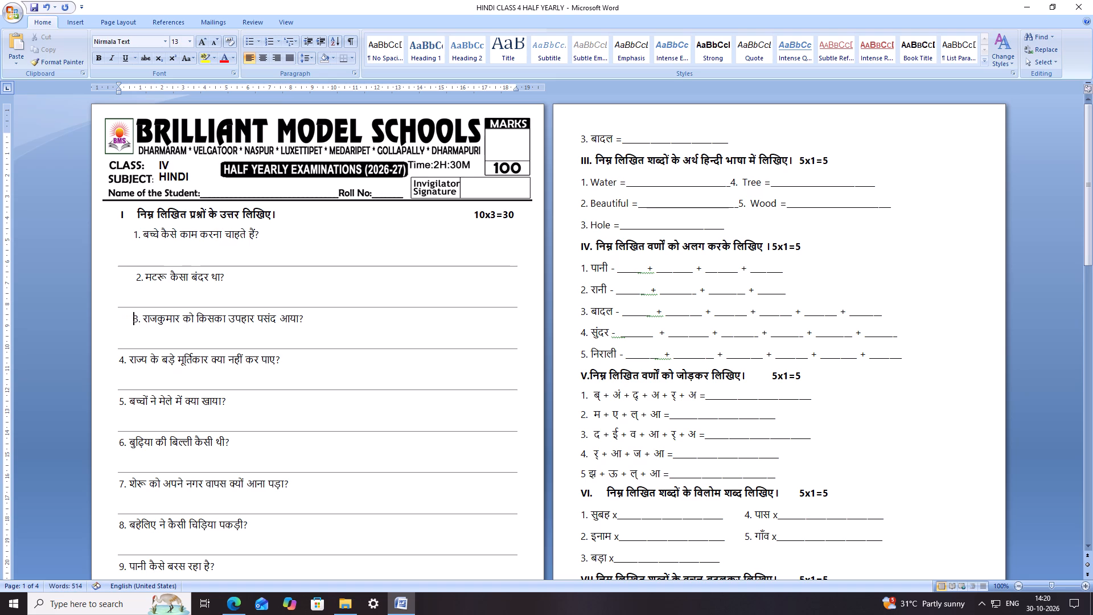
click(115, 361)
key(space)
key(space)
key(space)
key(space)
key(space)
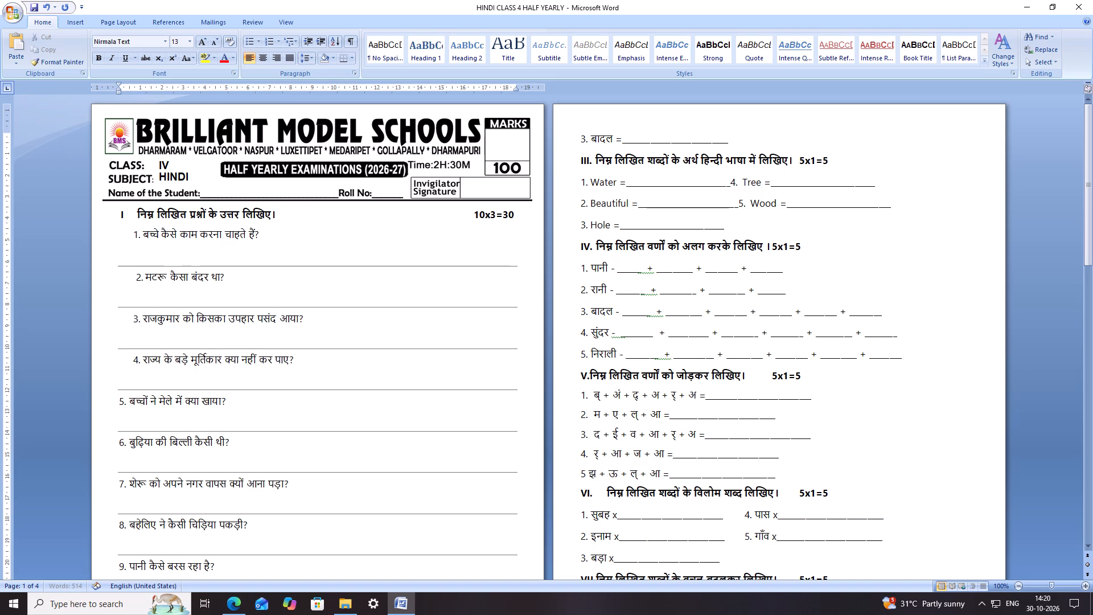
Indent questions 5 and 6 of section I by five leading spaces each.
click(120, 399)
key(space)
key(space)
key(space)
key(space)
key(space)
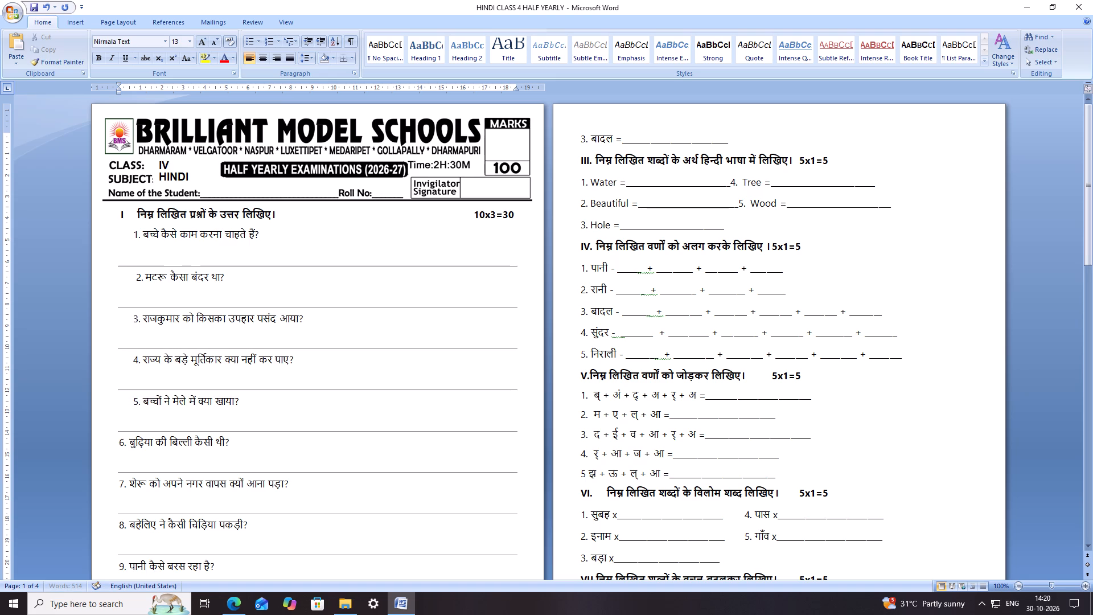
click(117, 441)
key(space)
key(space)
key(space)
key(space)
key(space)
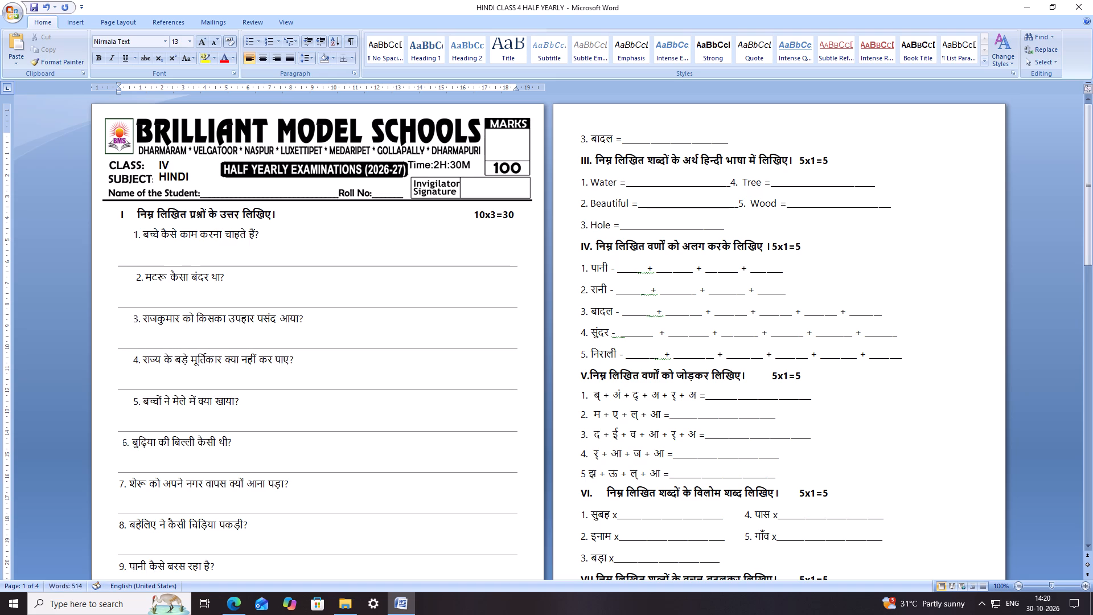
key(space)
key(BackSpace)
Indent section I's question 7 by six leading spaces and question 8 by five.
click(118, 483)
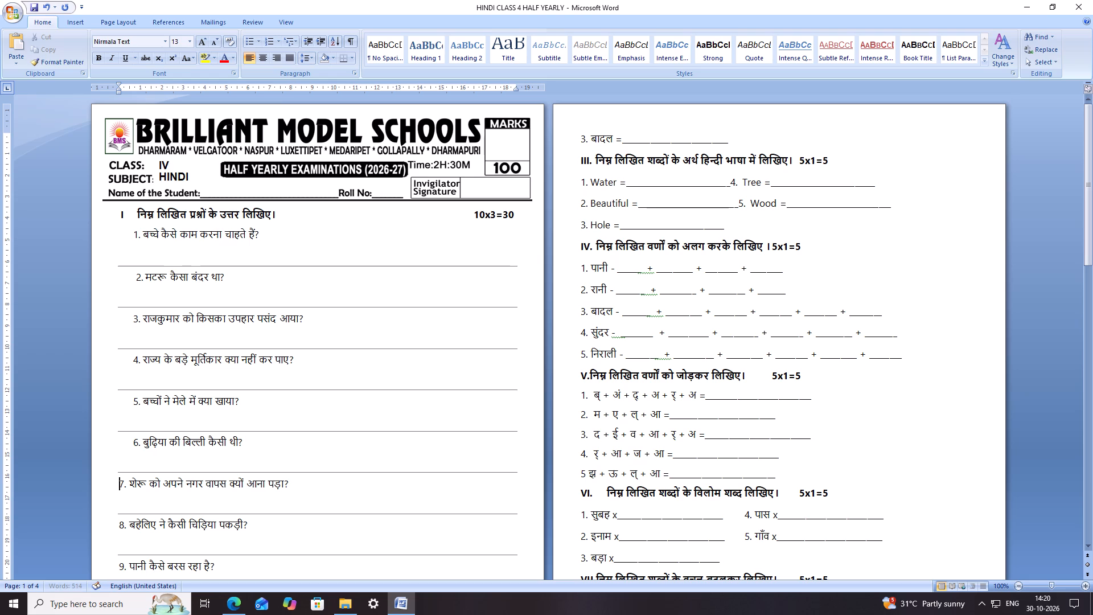
key(space)
key(space)
key(space)
key(space)
key(space)
key(space)
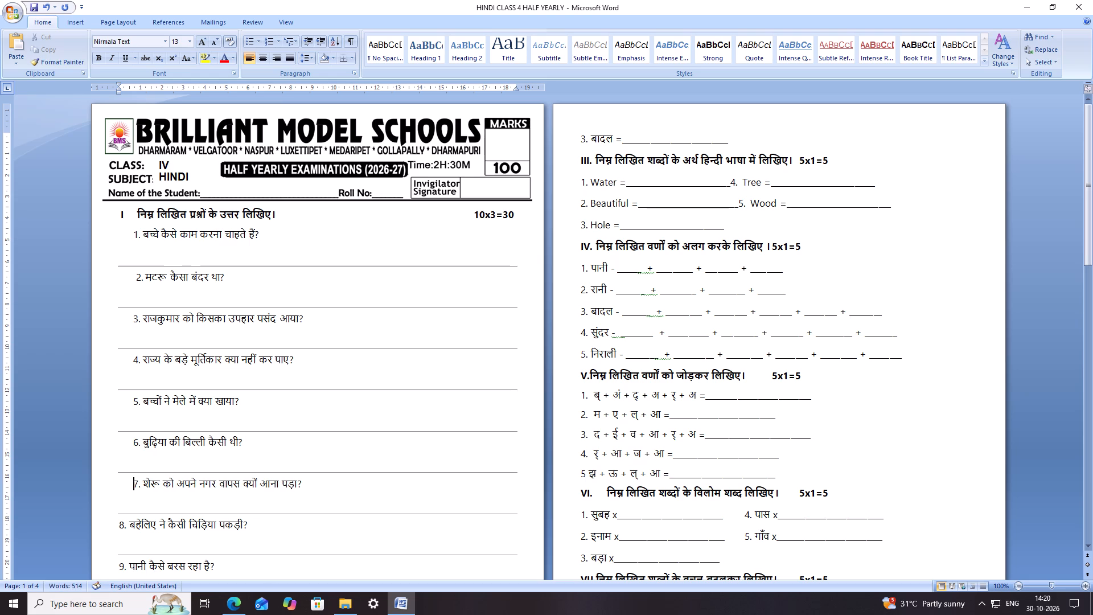
click(118, 523)
key(space)
key(space)
key(space)
key(space)
key(space)
scroll(164, 437, down, 5)
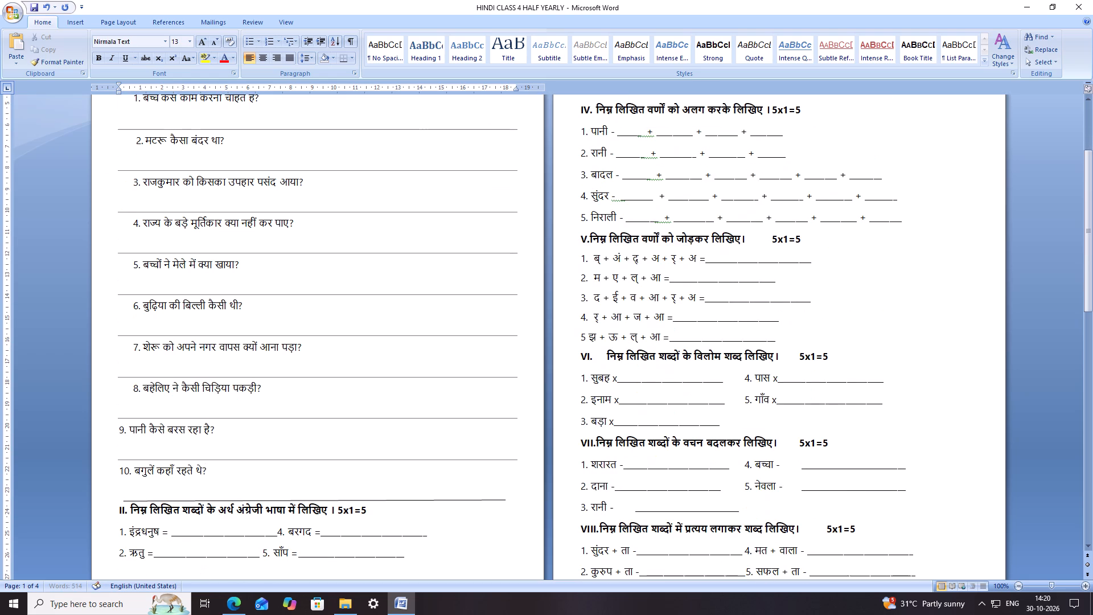
Indent section I's question 9 by six leading spaces and question 10 by four.
click(120, 429)
key(space)
key(space)
key(space)
key(space)
key(space)
key(space)
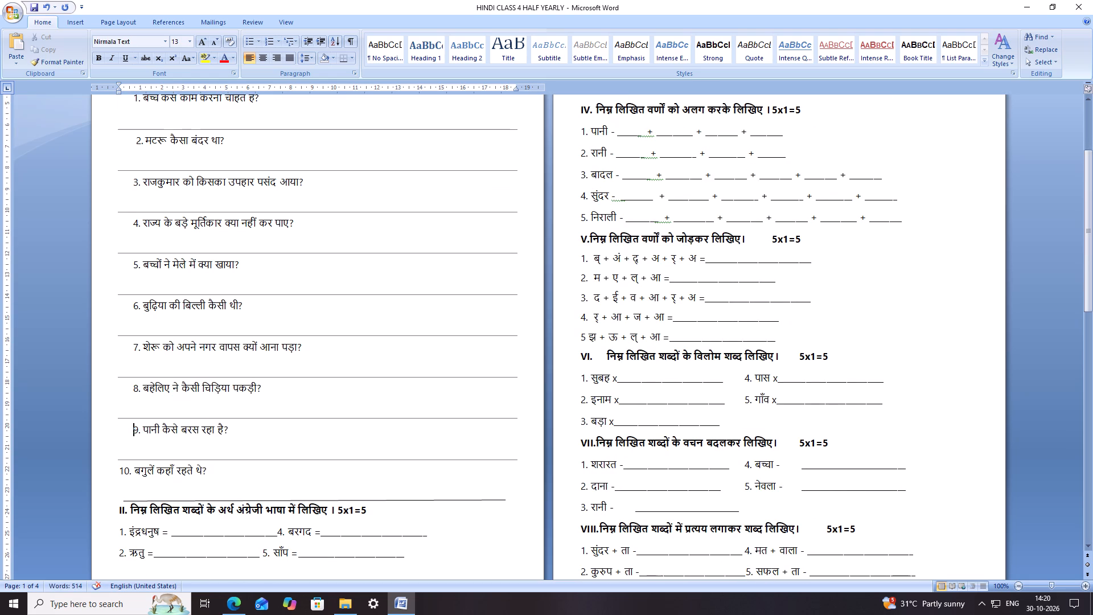
click(120, 478)
key(space)
key(space)
key(space)
key(space)
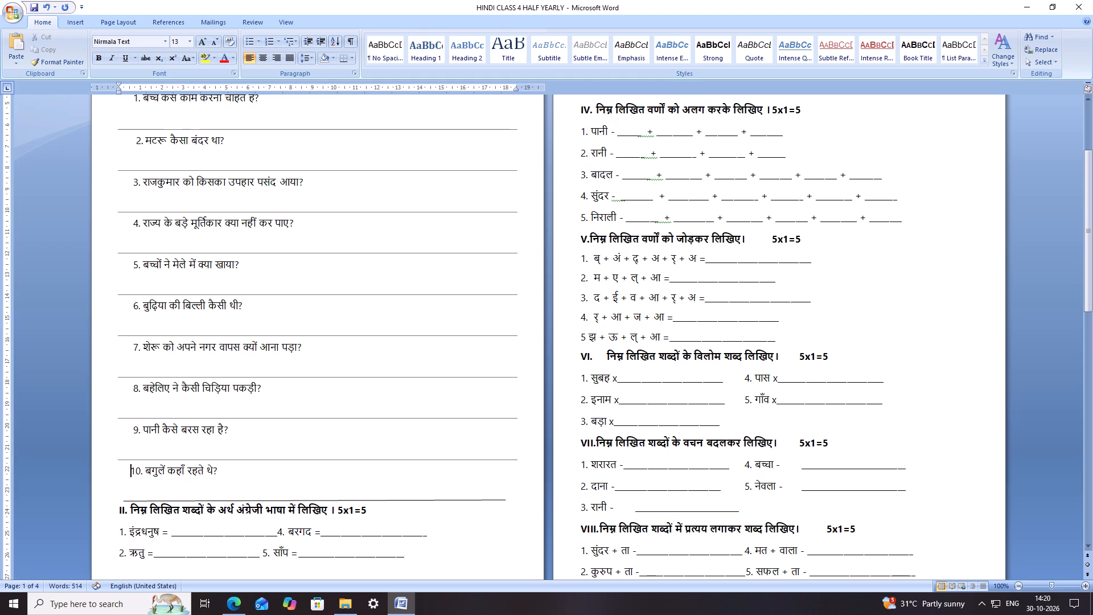
Nudge the drawn answer line below section I's question 10 slightly upward and save the document.
click(121, 460)
drag(120, 461, 125, 461)
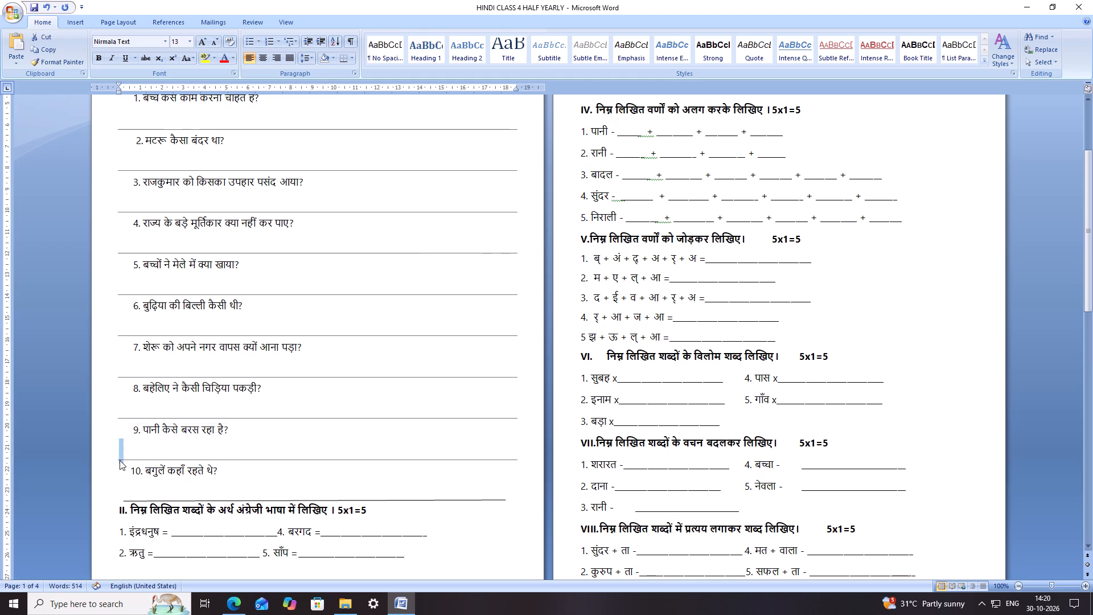
click(120, 460)
drag(119, 459, 147, 458)
click(272, 437)
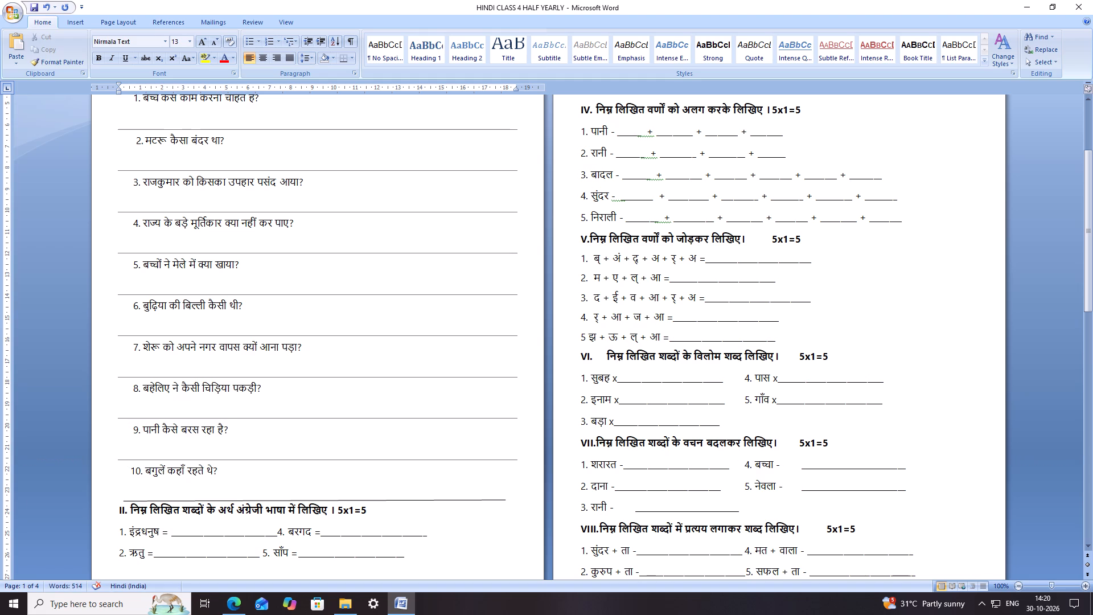
drag(197, 500, 197, 495)
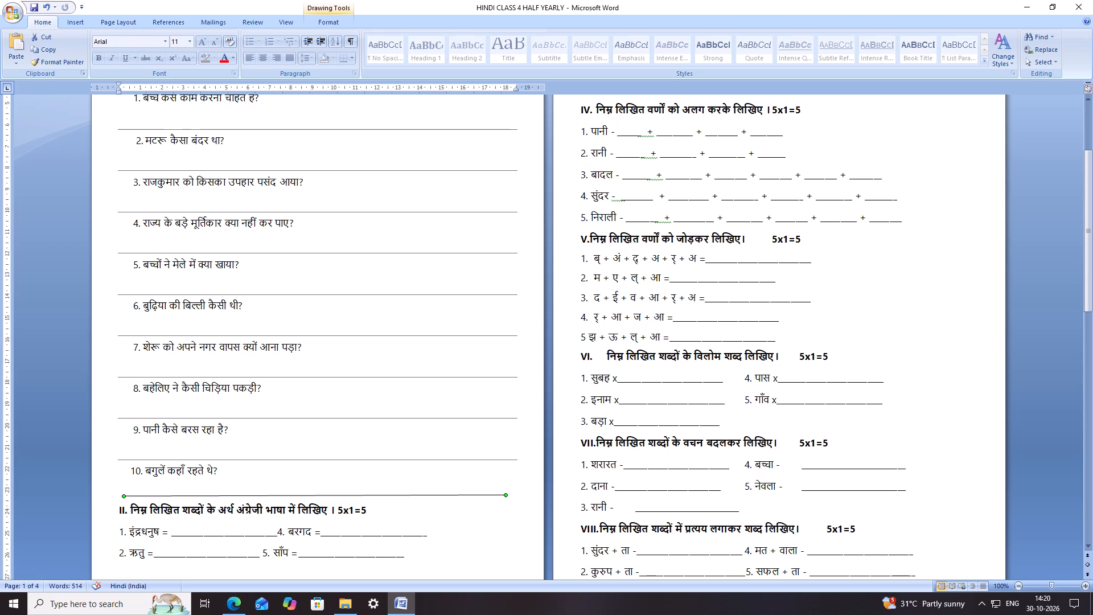
click(308, 458)
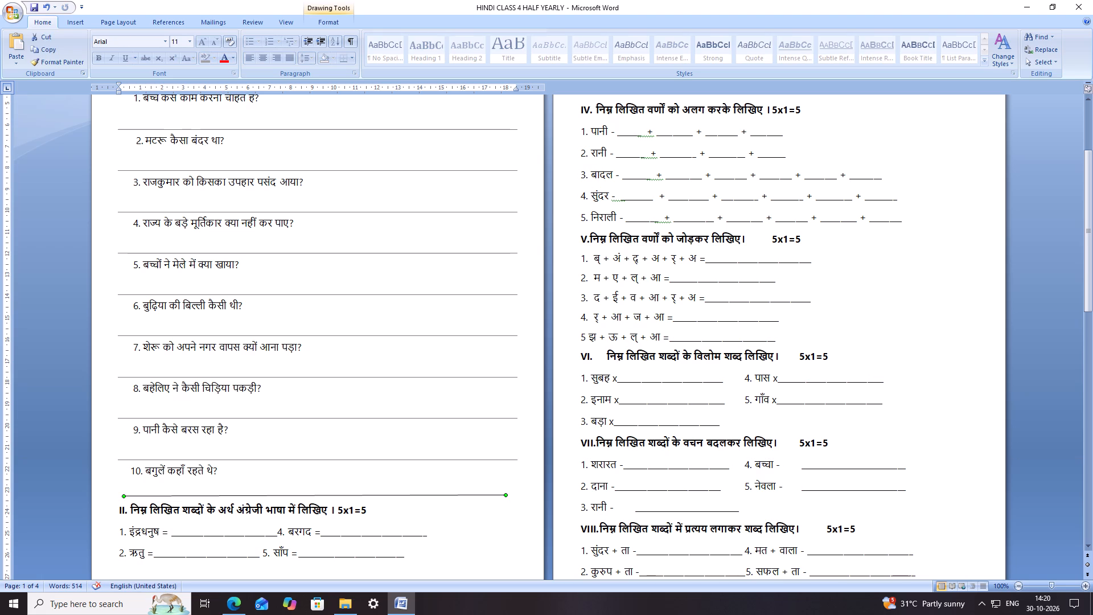
click(324, 459)
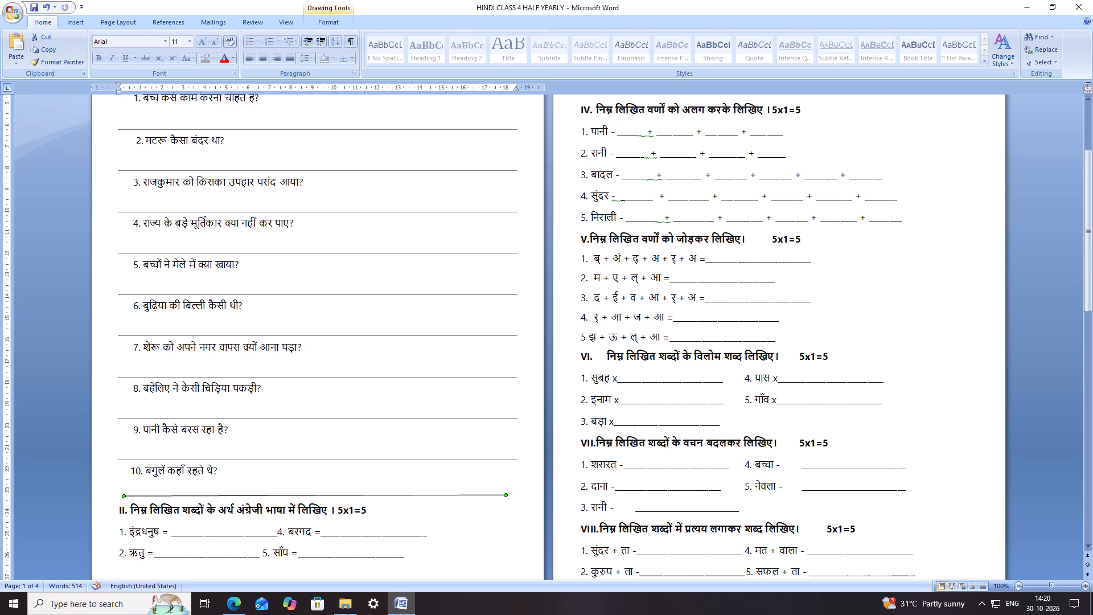
click(324, 459)
click(348, 443)
key(ctrl+s)
key(ctrl+s)
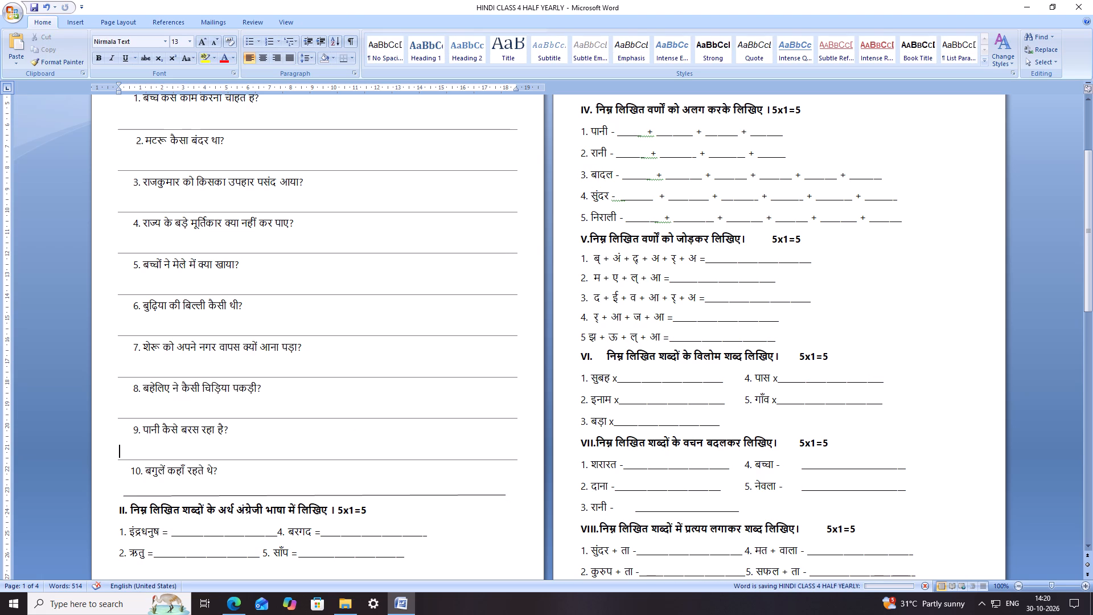
Examine the layout and page breaks of the Class 4 paper from the first section to the last.
scroll(347, 444, down, 3)
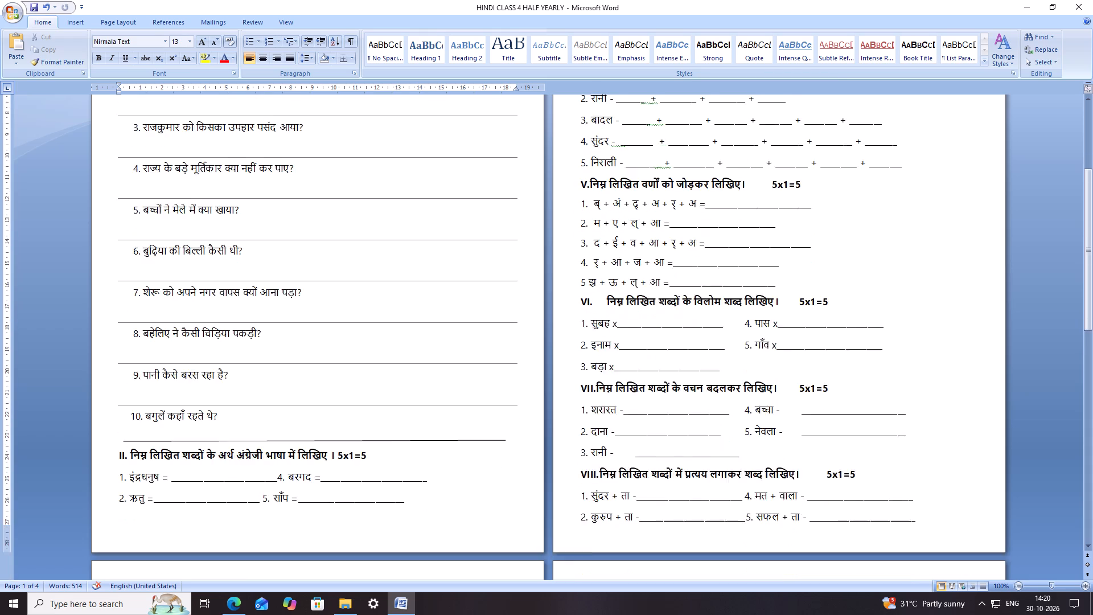
scroll(587, 417, up, 6)
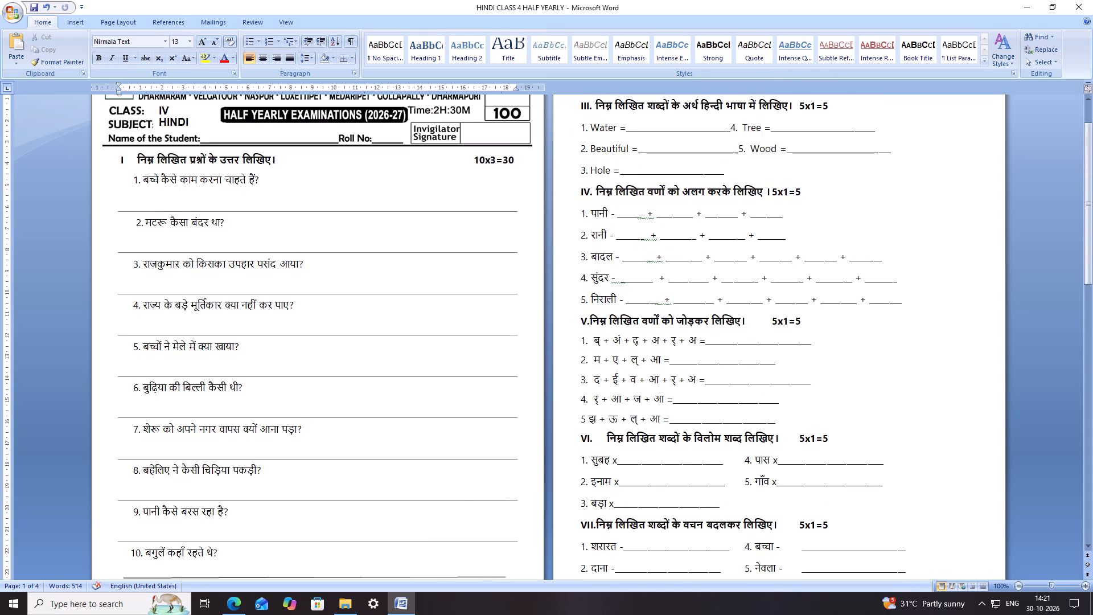
scroll(593, 414, up, 6)
scroll(596, 409, down, 15)
scroll(546, 404, down, 8)
scroll(463, 407, down, 6)
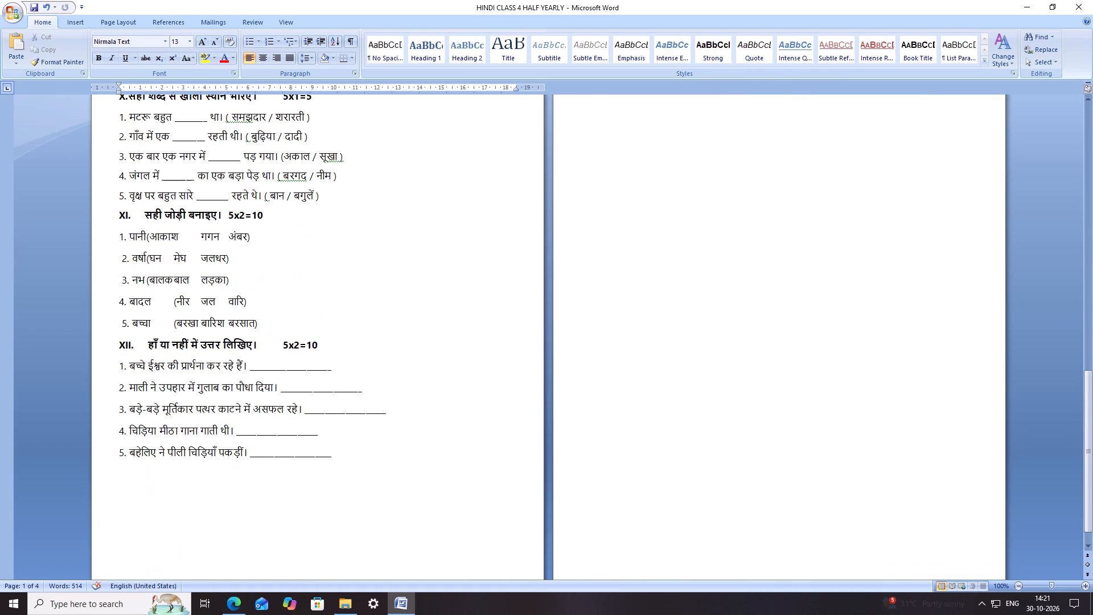
scroll(458, 403, down, 6)
scroll(458, 403, up, 15)
scroll(216, 324, up, 3)
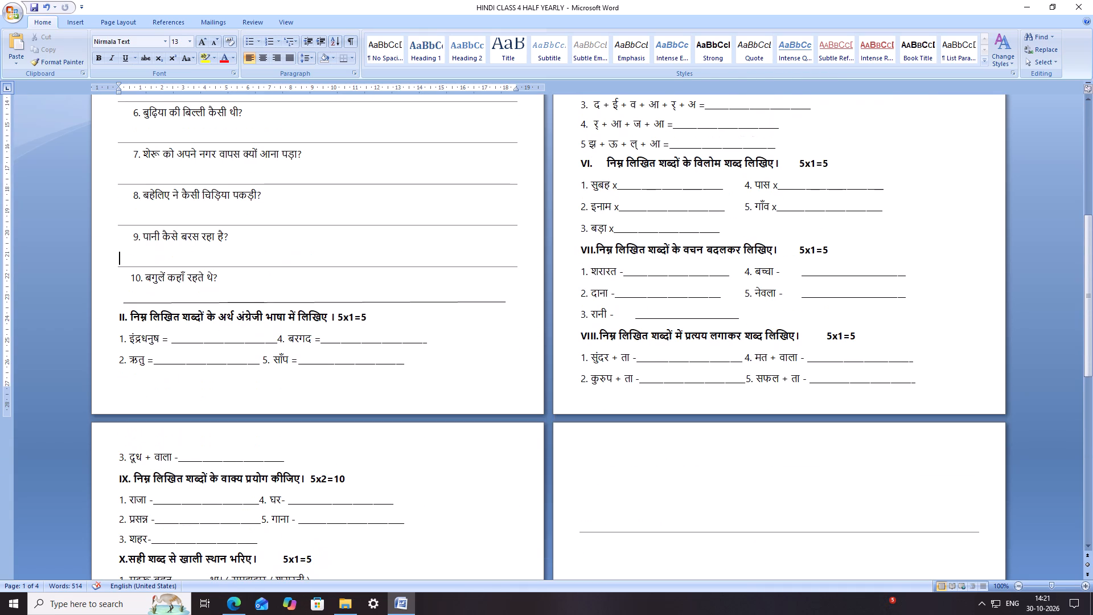
Push the section II heading onto the second page by inserting three line breaks before it.
click(120, 318)
key(Return)
key(Return)
key(Return)
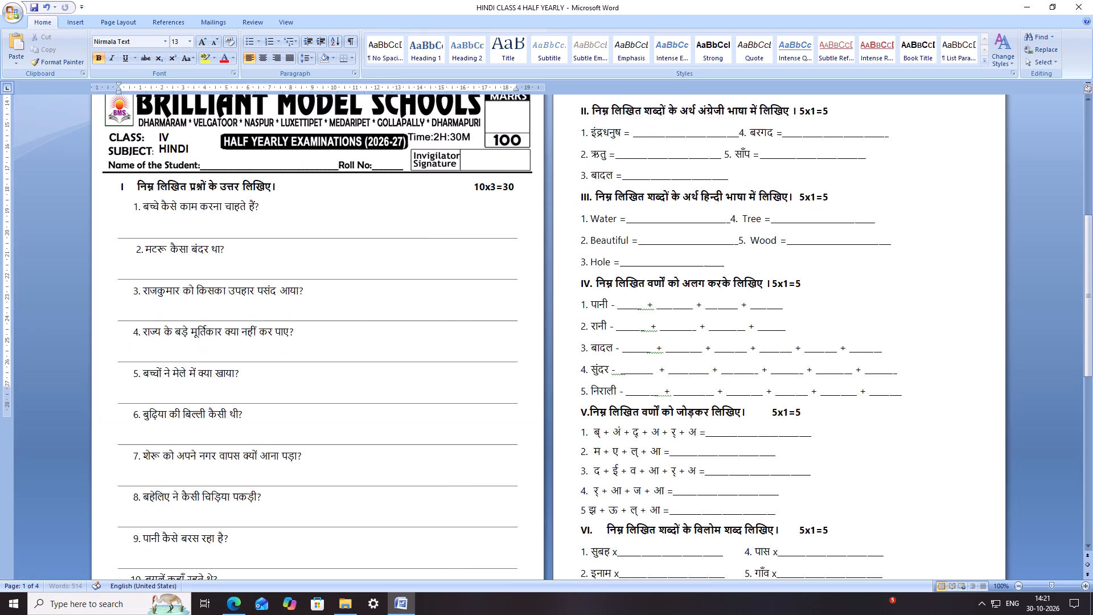
Insert five spaces between the numeral II. and its heading text.
scroll(635, 338, up, 7)
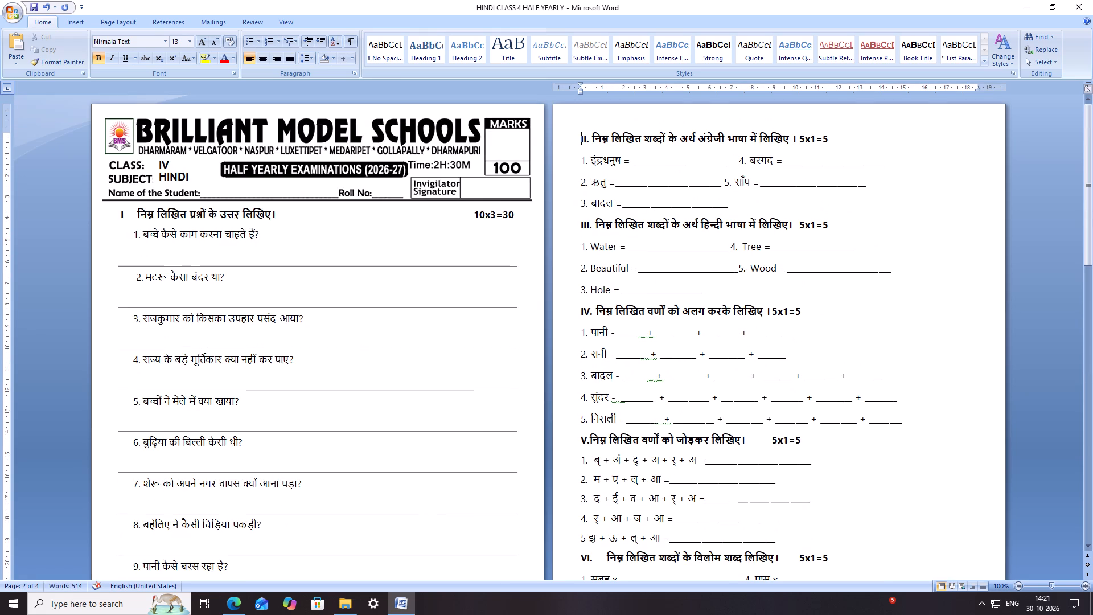
click(586, 137)
click(592, 137)
key(space)
key(space)
key(space)
key(space)
key(space)
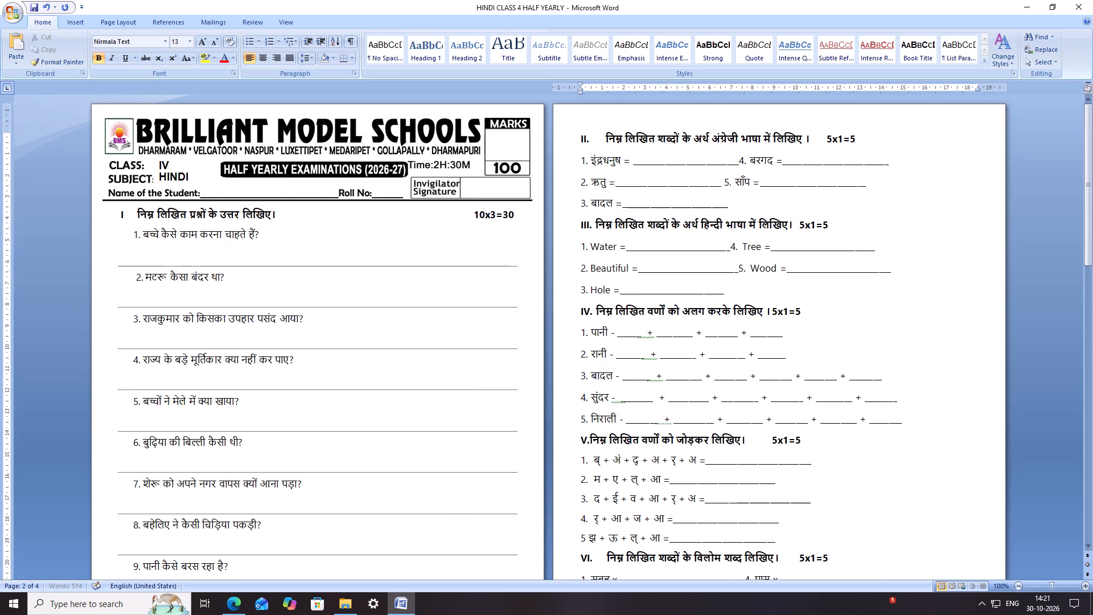
Shift section II's marks 5x1=5 toward the page's outer margin by inserting twenty spaces before them.
click(830, 137)
click(827, 138)
key(space)
key(space)
key(space)
key(space)
key(space)
key(space)
key(space)
key(space)
key(space)
key(space)
key(space)
key(space)
key(space)
key(space)
key(space)
key(space)
key(space)
key(space)
key(space)
key(space)
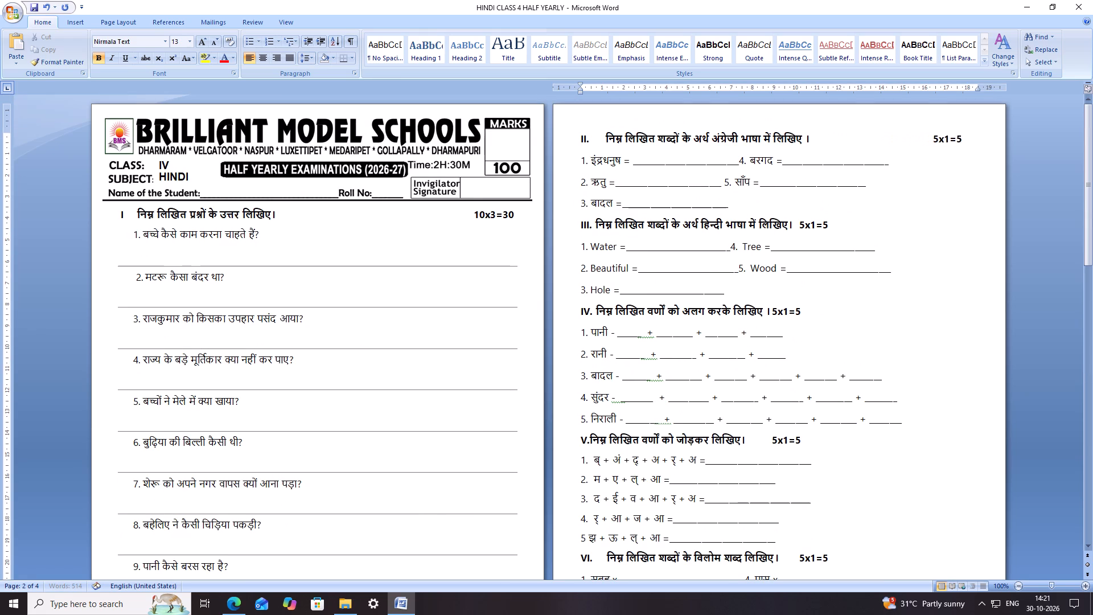
Indent section II's question 1 by seven leading spaces.
click(582, 163)
key(space)
key(space)
key(space)
key(space)
key(space)
key(space)
key(space)
key(space)
key(space)
key(space)
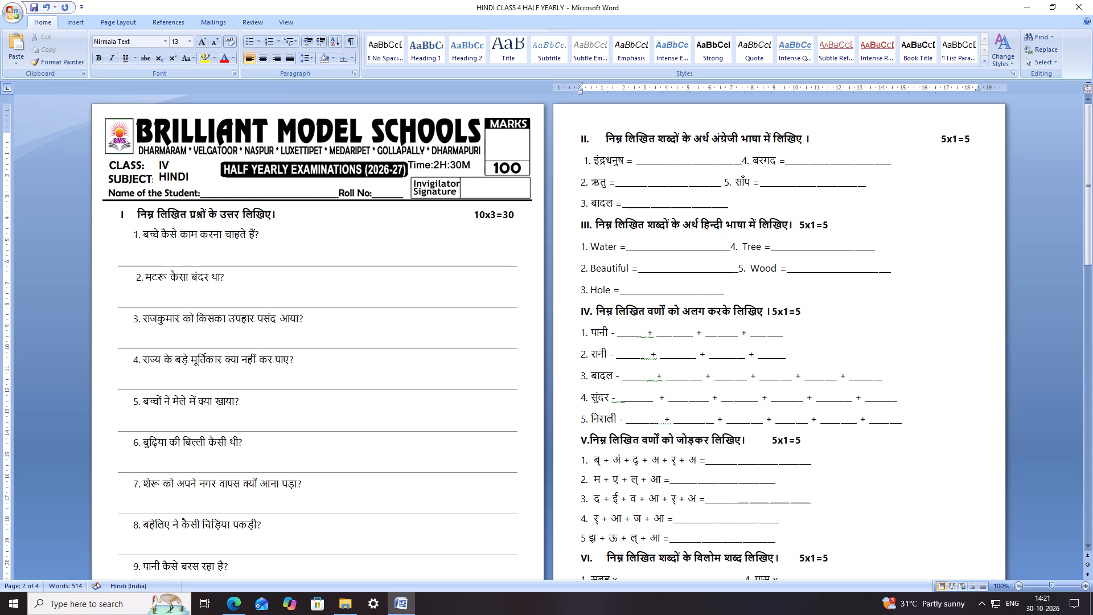
key(BackSpace)
key(BackSpace)
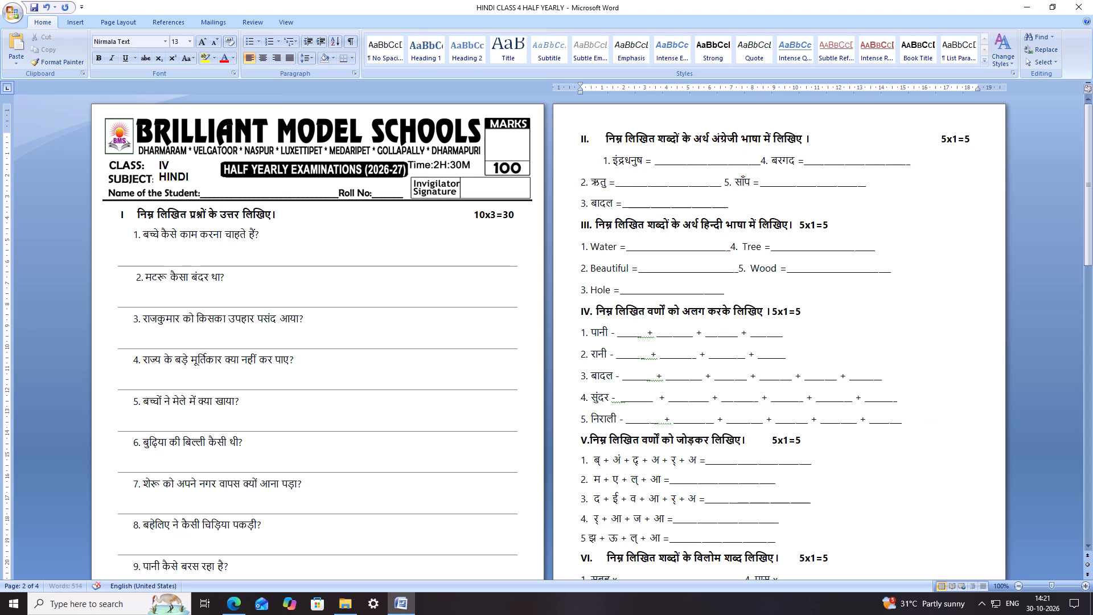
key(BackSpace)
Indent section II's question 2 by eight leading spaces.
click(579, 183)
key(space)
key(space)
key(space)
key(space)
key(space)
key(space)
key(space)
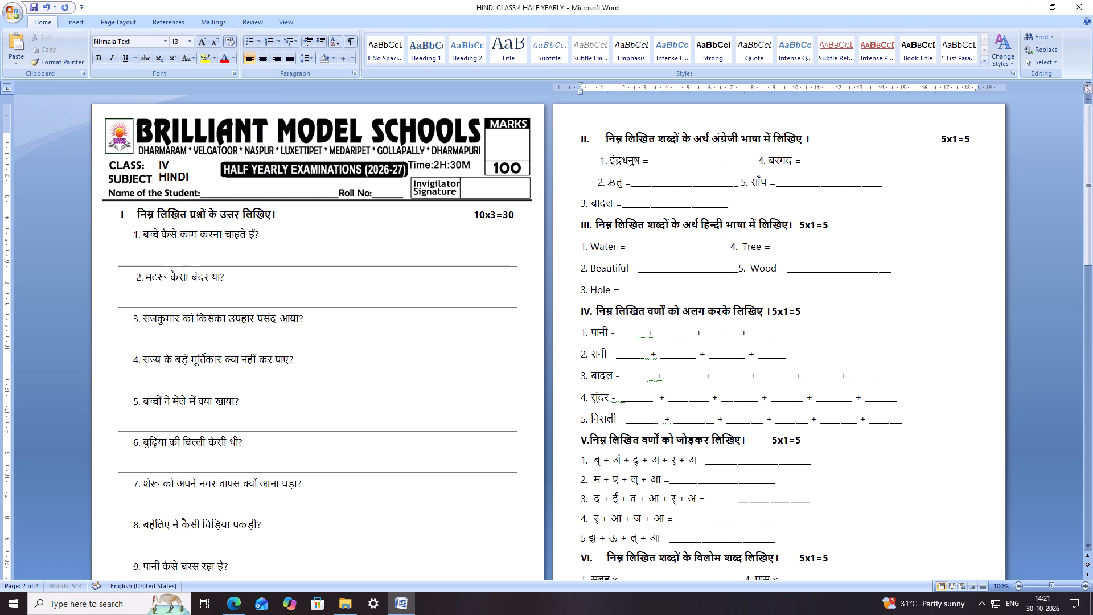
key(space)
Indent section II's question 3 by seven leading spaces.
click(582, 201)
key(space)
key(space)
key(space)
key(space)
key(space)
key(space)
key(space)
key(space)
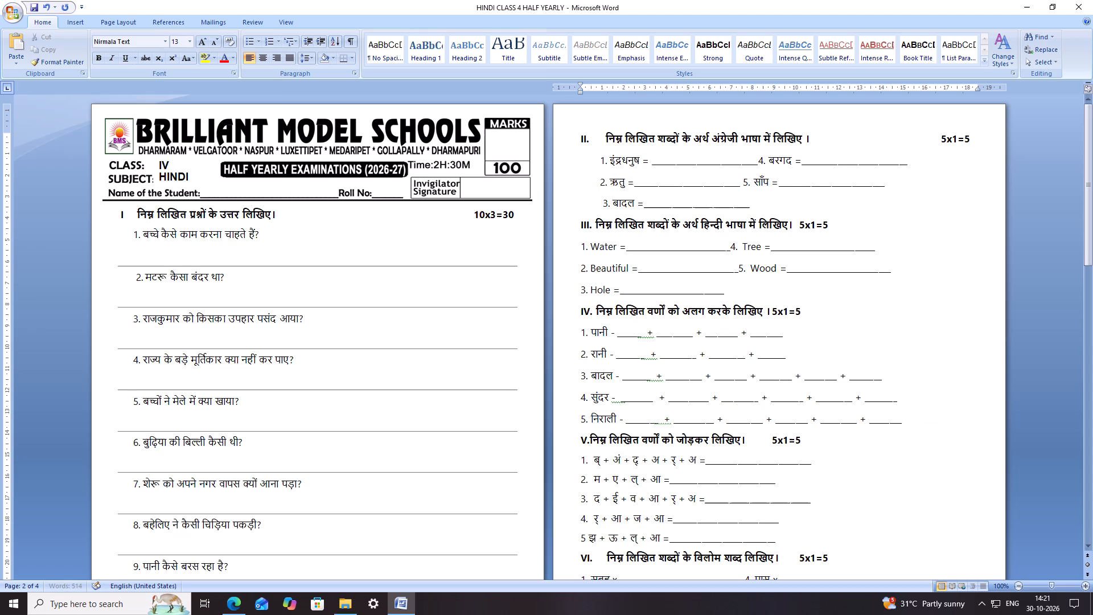
click(599, 184)
click(599, 198)
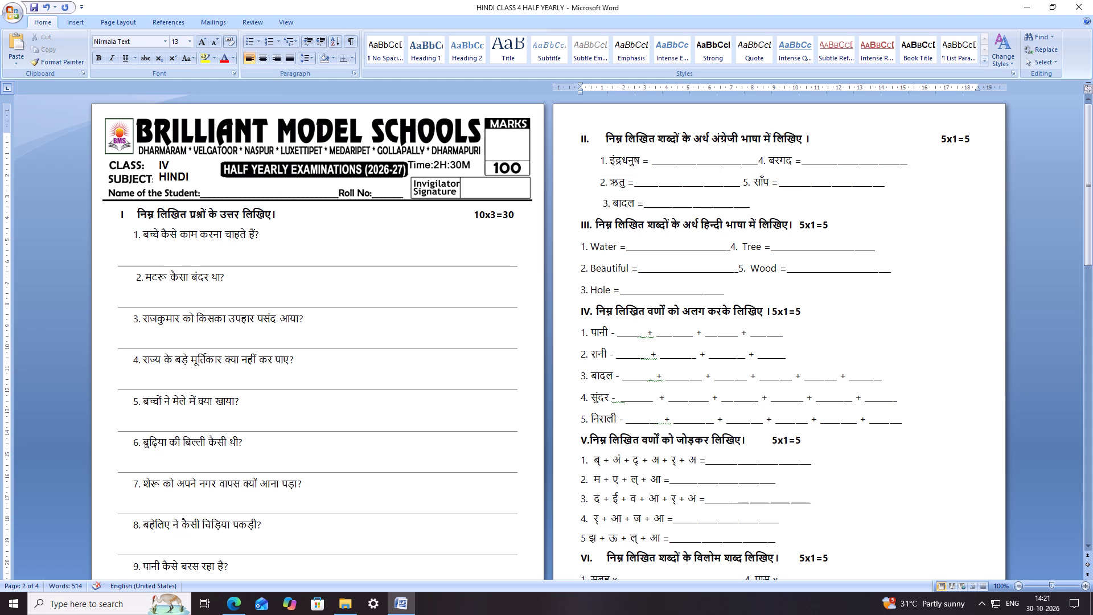
key(BackSpace)
In section II, insert eight spaces before question 5 and two before question 4 to form a second column.
click(744, 185)
key(space)
key(space)
key(space)
key(space)
key(space)
key(space)
key(space)
key(space)
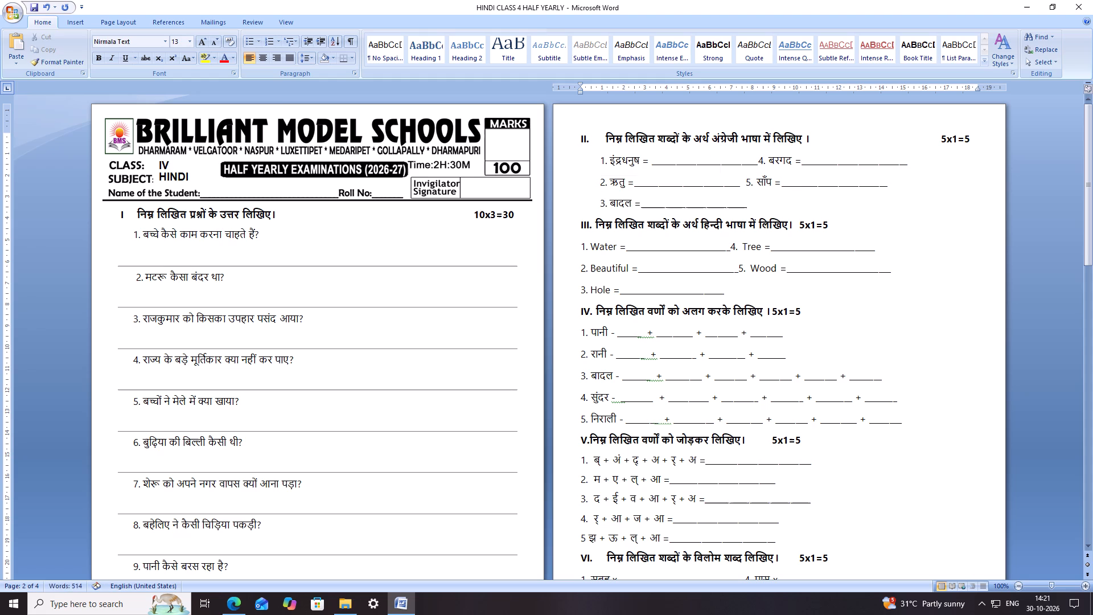
click(759, 161)
key(space)
key(space)
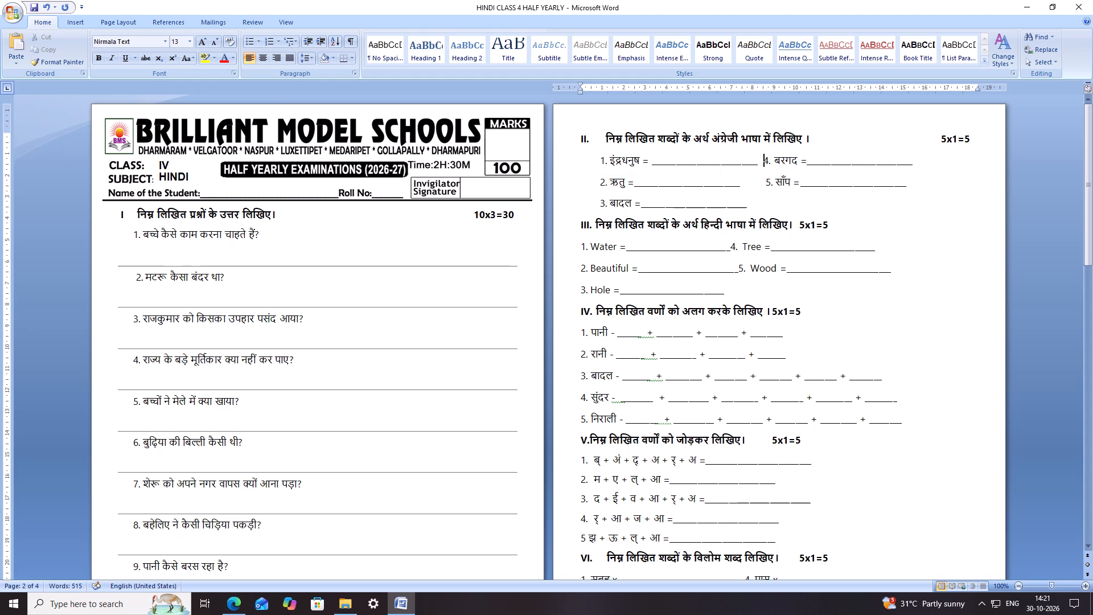
Shorten the answer blank of section II's question 1 by four underscores and that of question 3 by one.
drag(759, 166, 726, 158)
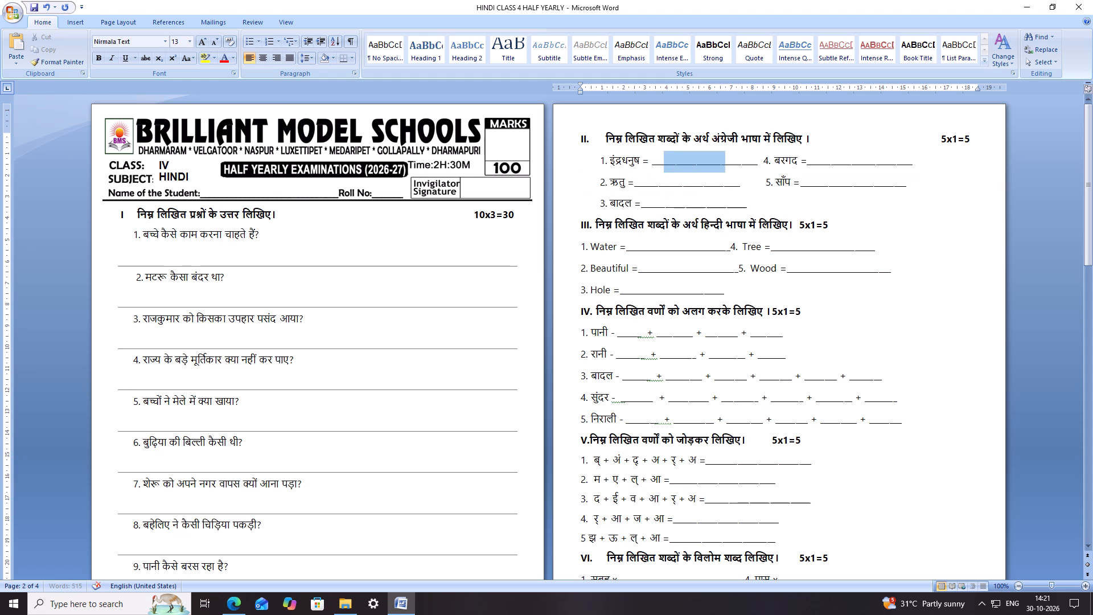
drag(726, 158, 723, 158)
click(742, 185)
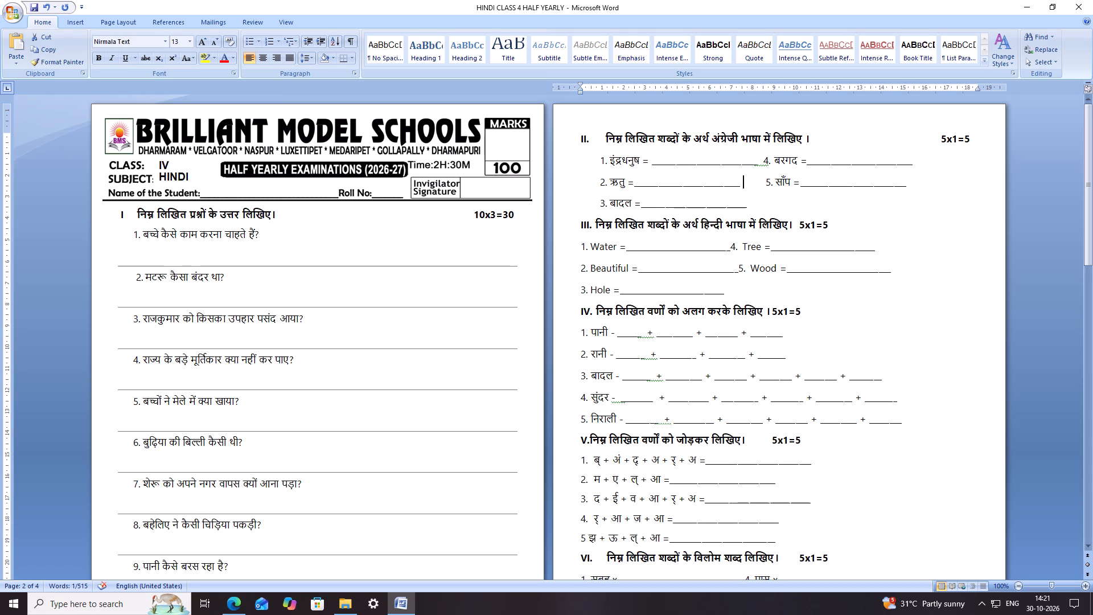
click(742, 184)
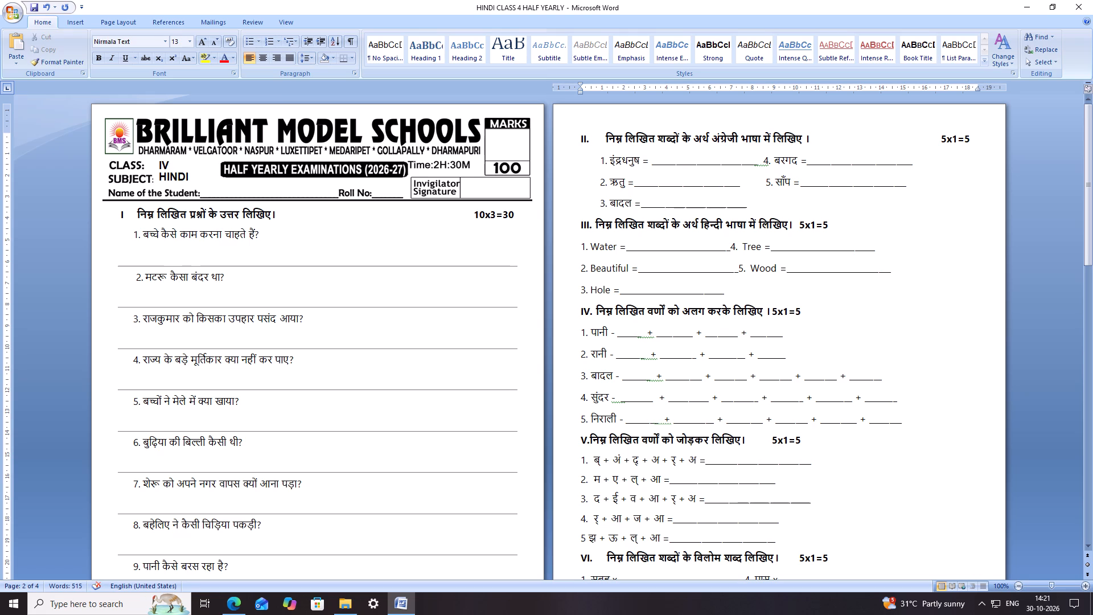
click(757, 166)
key(BackSpace)
key(BackSpace)
key(BackSpace)
key(BackSpace)
click(749, 207)
key(BackSpace)
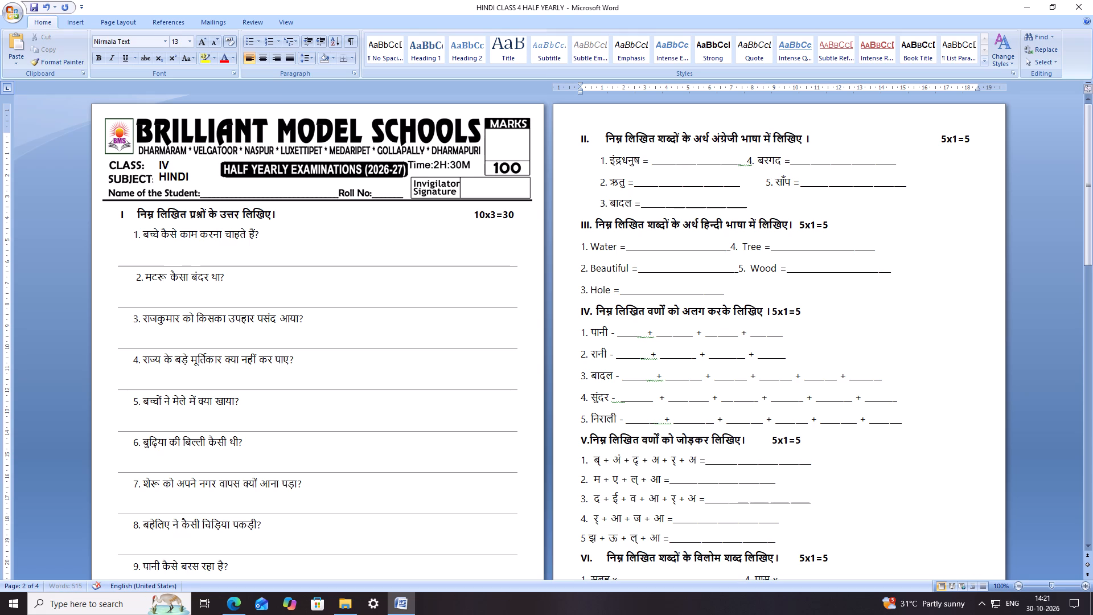
Insert six more spaces before section II's question 4 to line it up with question 5.
click(749, 161)
key(space)
key(space)
key(space)
key(space)
key(space)
key(space)
Shorten the answer blank of section II's question 4 by two underscores and save the document.
click(917, 166)
key(BackSpace)
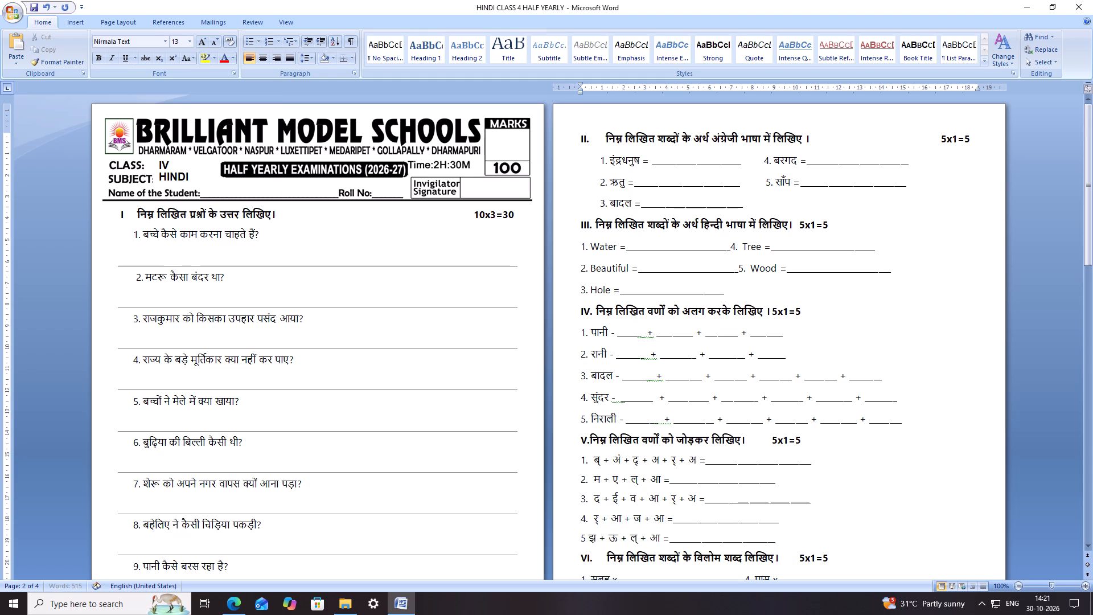
key(BackSpace)
key(ctrl+s)
key(ctrl+s)
key(s)
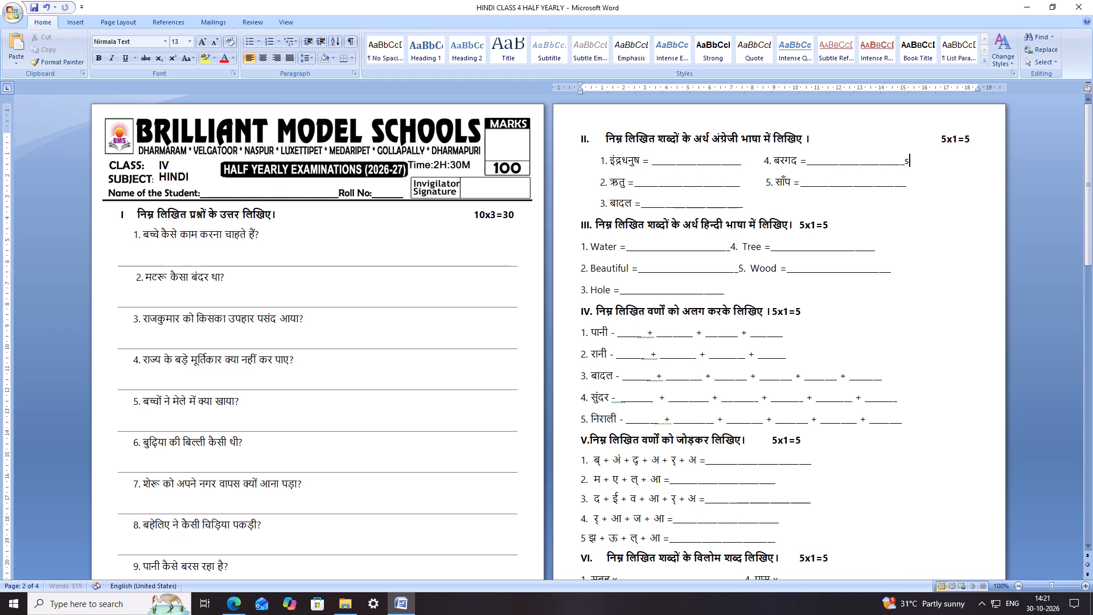
Insert three spaces after the numeral III. in its heading and remove three after the numeral II.
click(594, 224)
key(space)
key(space)
key(space)
click(606, 141)
key(BackSpace)
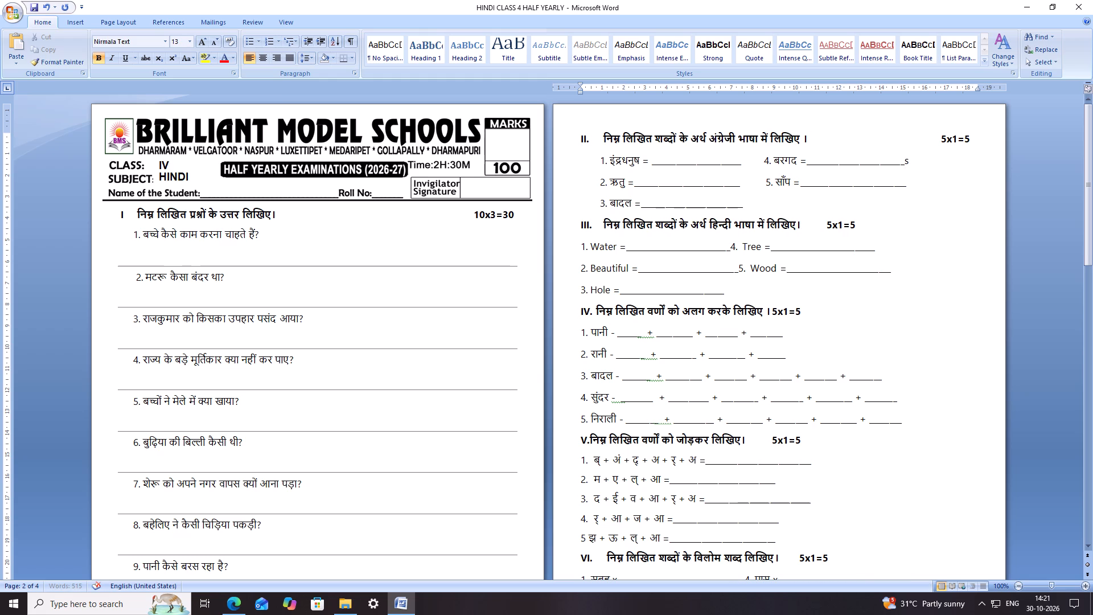
key(BackSpace)
key(BackSpace)
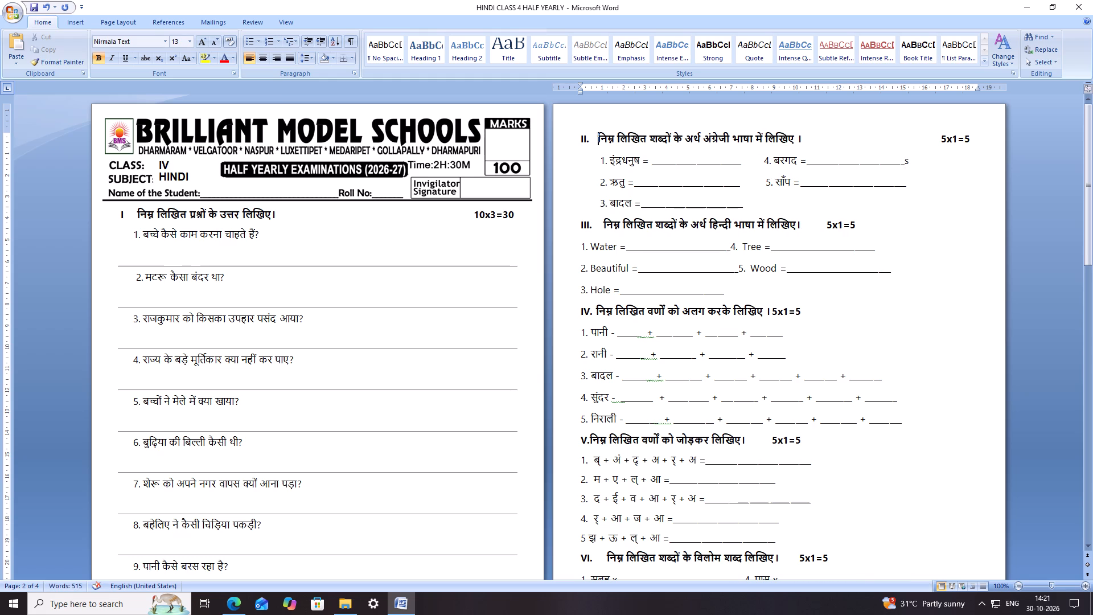
Add one space after the numeral II., save, and remove one space after the numeral III. to align the two headings.
key(space)
key(ctrl+s)
key(ctrl+s)
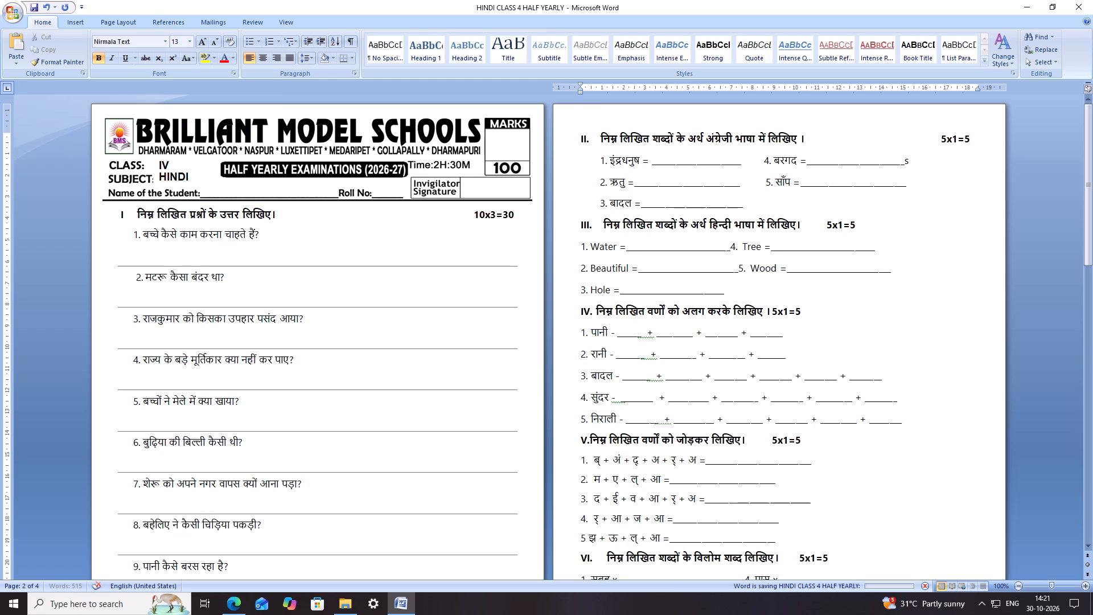
click(599, 228)
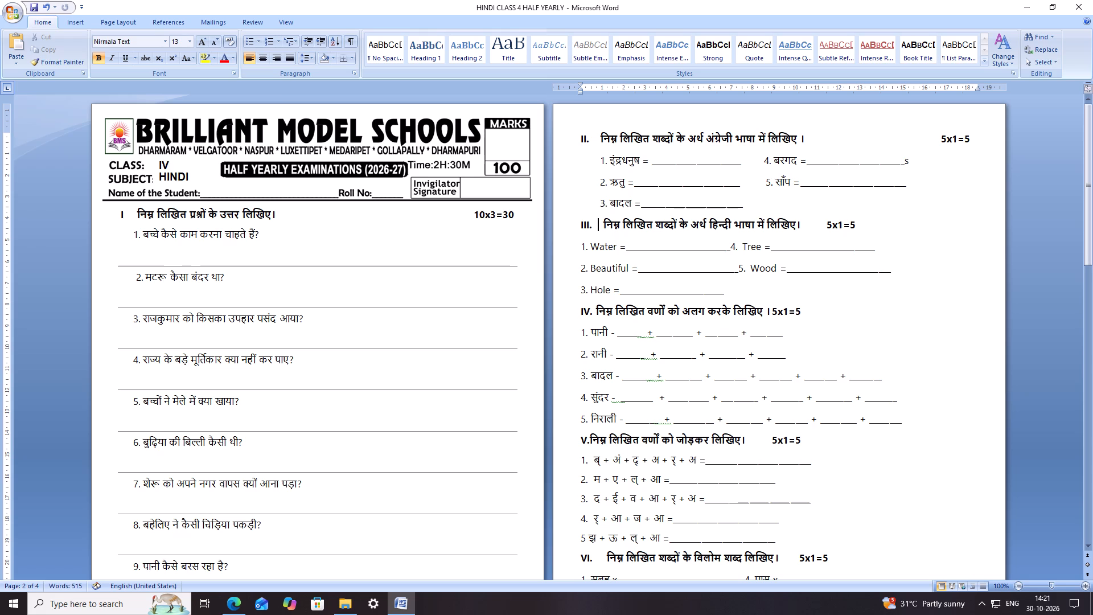
key(BackSpace)
Indent section III's question 1 (Water) by eight spaces.
click(580, 247)
key(space)
key(space)
key(space)
key(space)
key(space)
key(space)
key(space)
key(space)
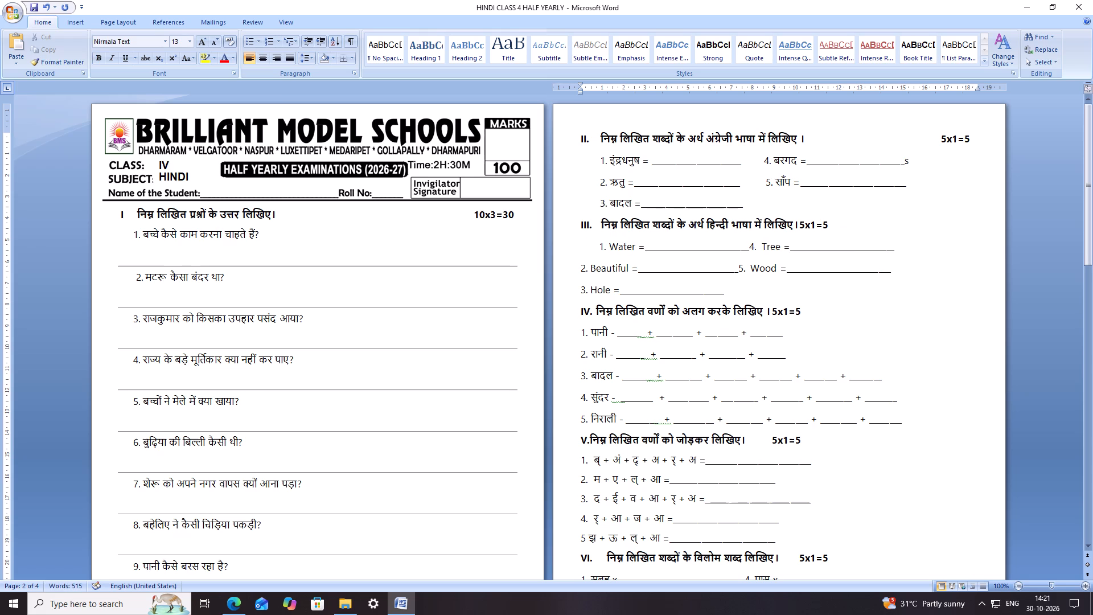
Indent section III's question 2 (Beautiful) by seven spaces to line it up with question 1.
click(580, 276)
key(space)
key(space)
key(space)
key(space)
key(space)
key(space)
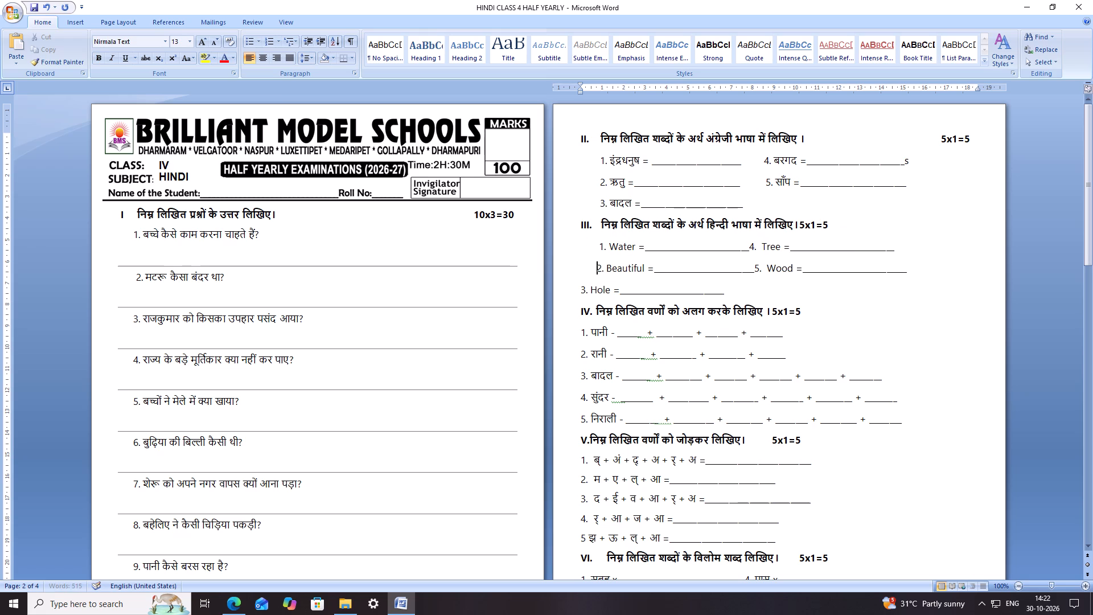
key(space)
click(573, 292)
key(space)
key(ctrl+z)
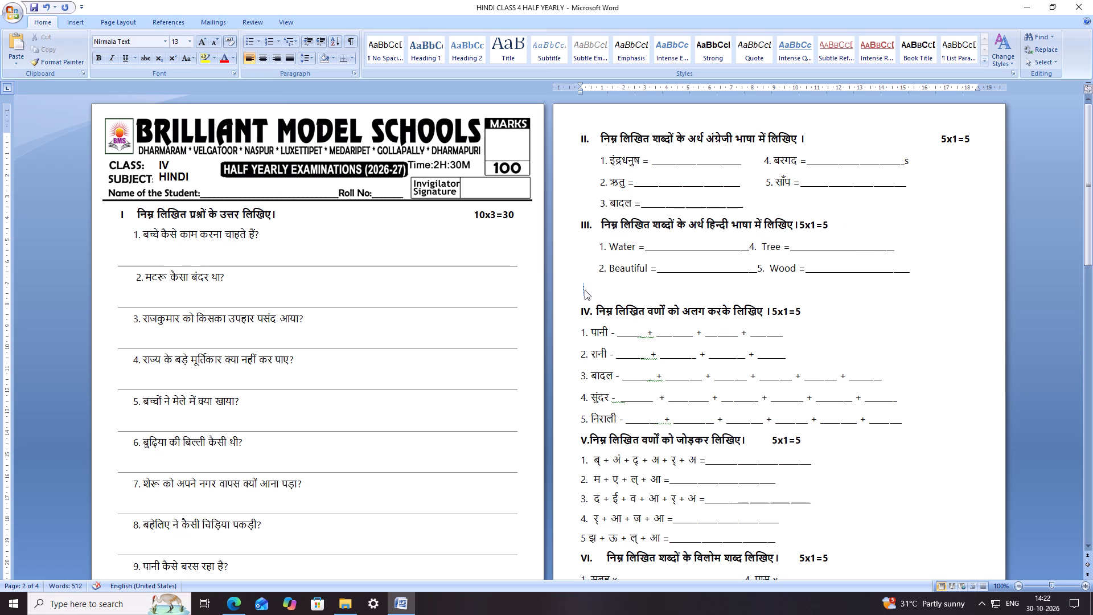
Indent section III's question 3 (Hole) by seven spaces to match question 2 and save the document.
click(587, 293)
click(581, 291)
key(space)
key(space)
key(space)
key(space)
key(space)
key(space)
key(space)
key(ctrl+s)
key(ctrl+s)
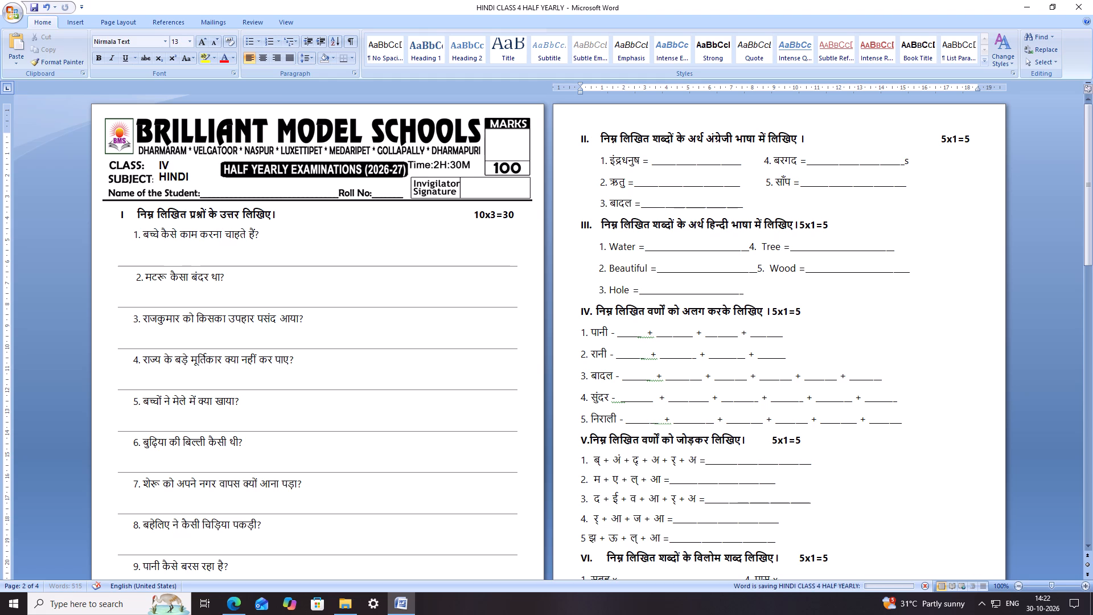
Insert six spaces before section III's question 4 (Tree) to separate it from question 1's answer blank.
click(749, 249)
key(space)
key(space)
key(space)
key(space)
key(space)
key(space)
Insert three spaces before section III's question 5 (Wood) to line it up with question 4, and save the document.
click(754, 268)
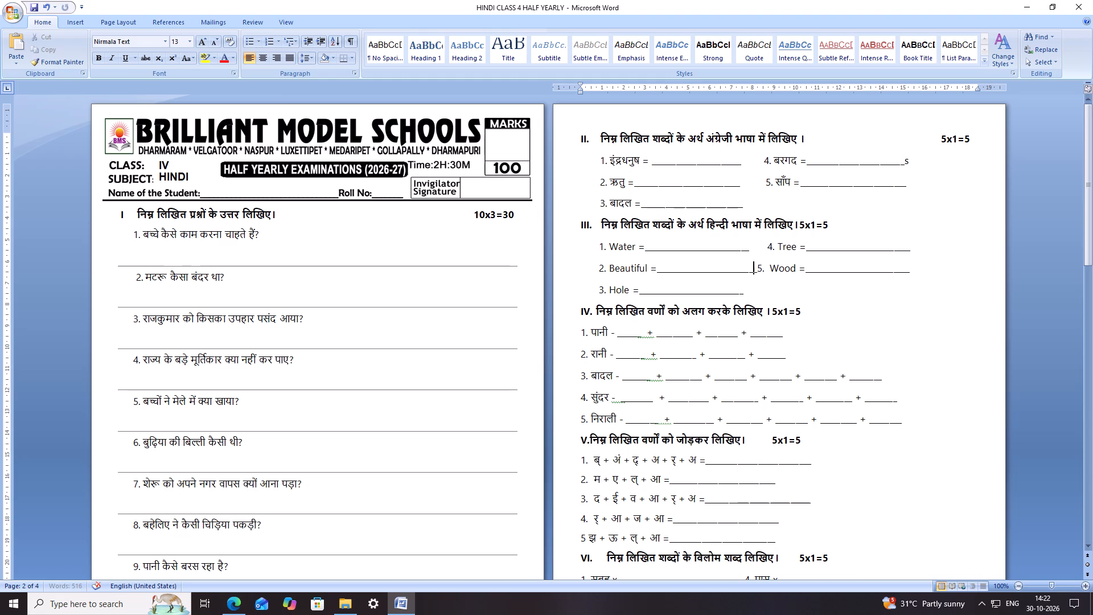
click(758, 268)
key(space)
key(space)
key(space)
key(ctrl+s)
key(ctrl+s)
key(ctrl+s)
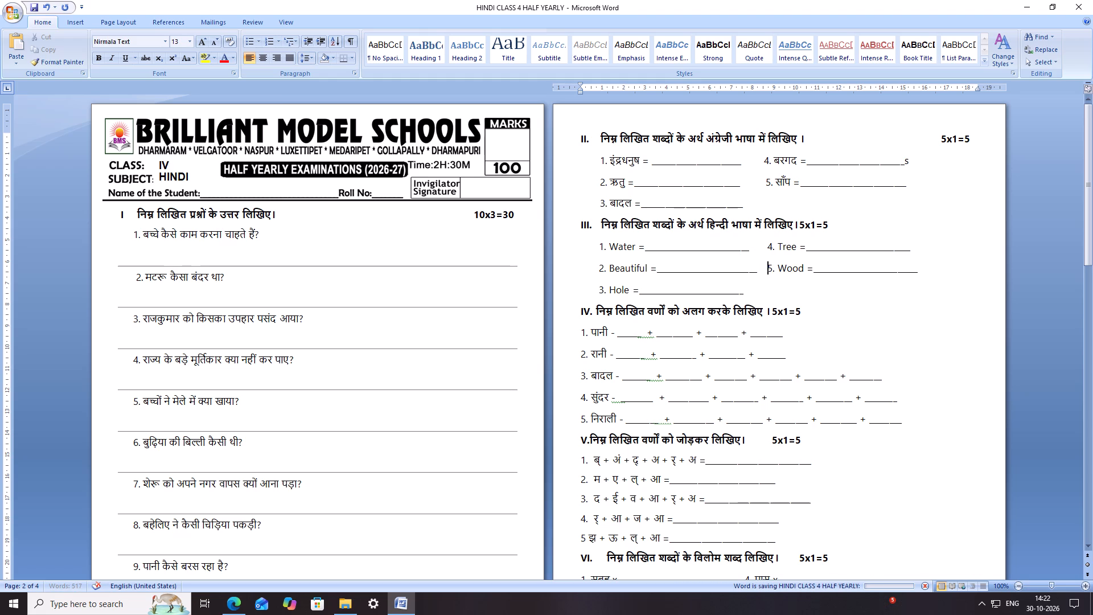
Insert three spaces after the numeral IV. to align its heading text with section III's heading.
click(595, 310)
key(space)
key(space)
key(space)
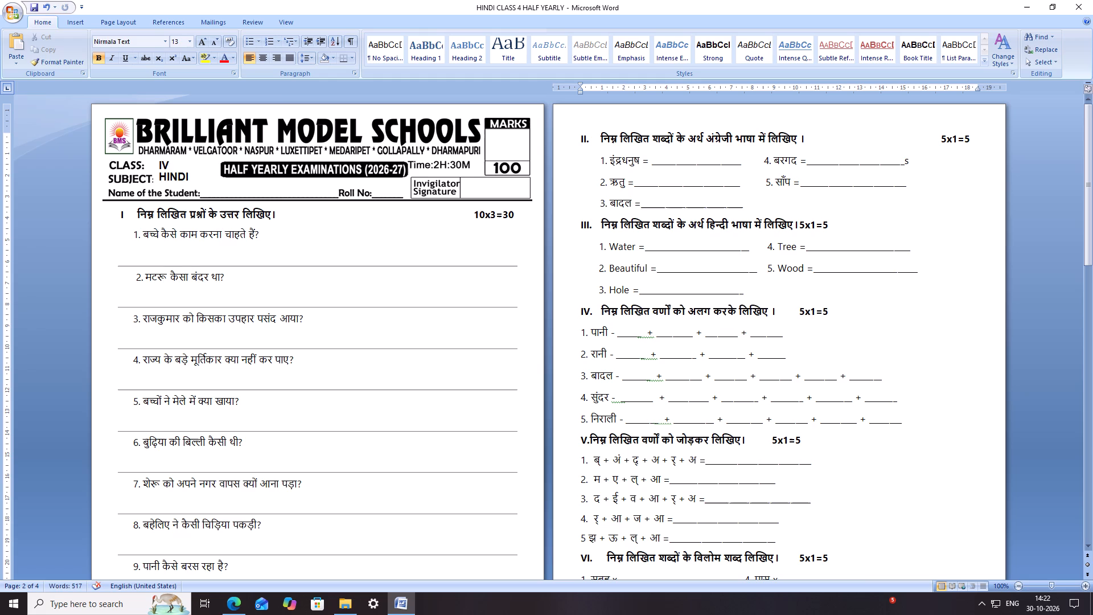
Insert 23 spaces before section IV's 5x1=5 marks to shift them towards the right margin.
click(796, 309)
key(space)
key(space)
key(space)
key(space)
key(space)
key(space)
key(space)
key(space)
key(space)
key(space)
key(space)
key(space)
key(space)
key(space)
key(space)
key(space)
key(space)
key(space)
key(space)
key(space)
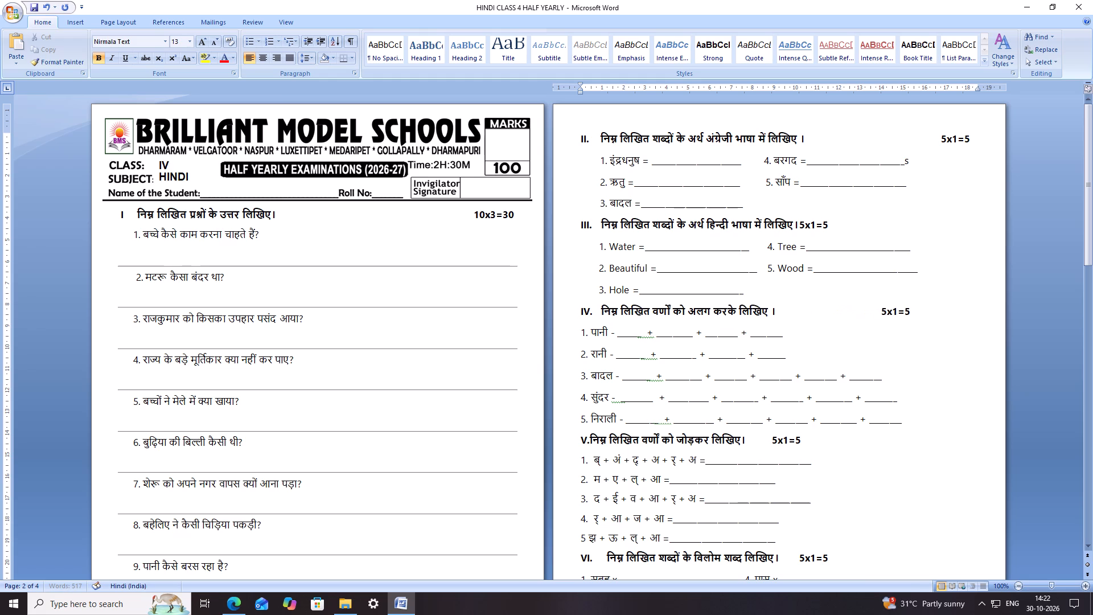
key(space)
key(space)
key(space)
Insert 23 spaces before section III's 5x1=5 marks to shift them towards the right margin.
click(800, 228)
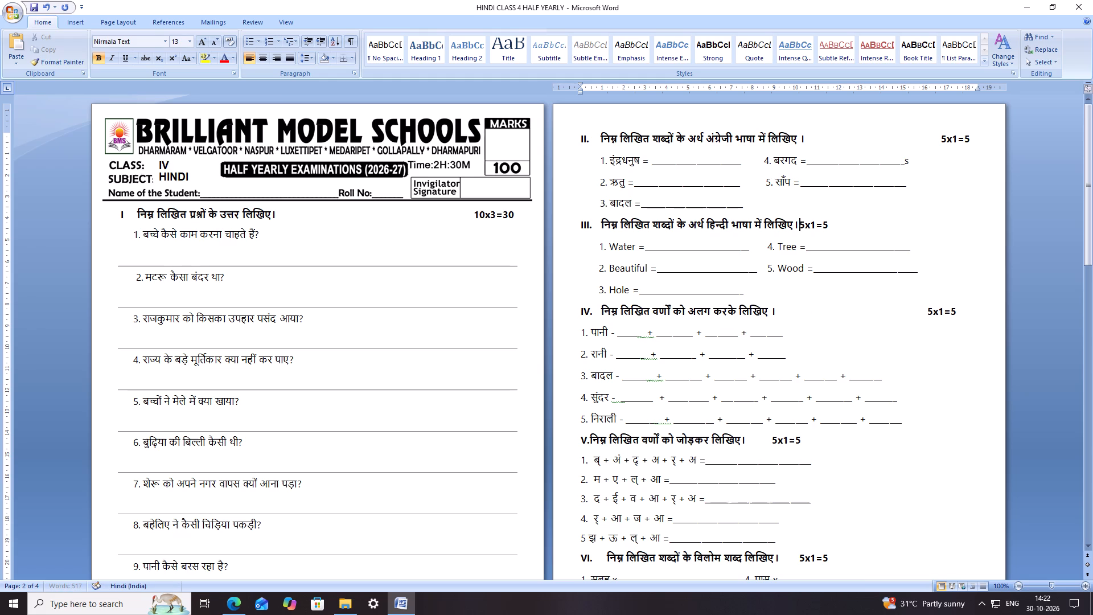
key(space)
key(space)
key(space)
key(space)
key(space)
key(space)
key(space)
key(space)
key(space)
key(space)
key(space)
key(space)
key(space)
key(space)
key(space)
key(space)
key(space)
key(space)
key(space)
key(space)
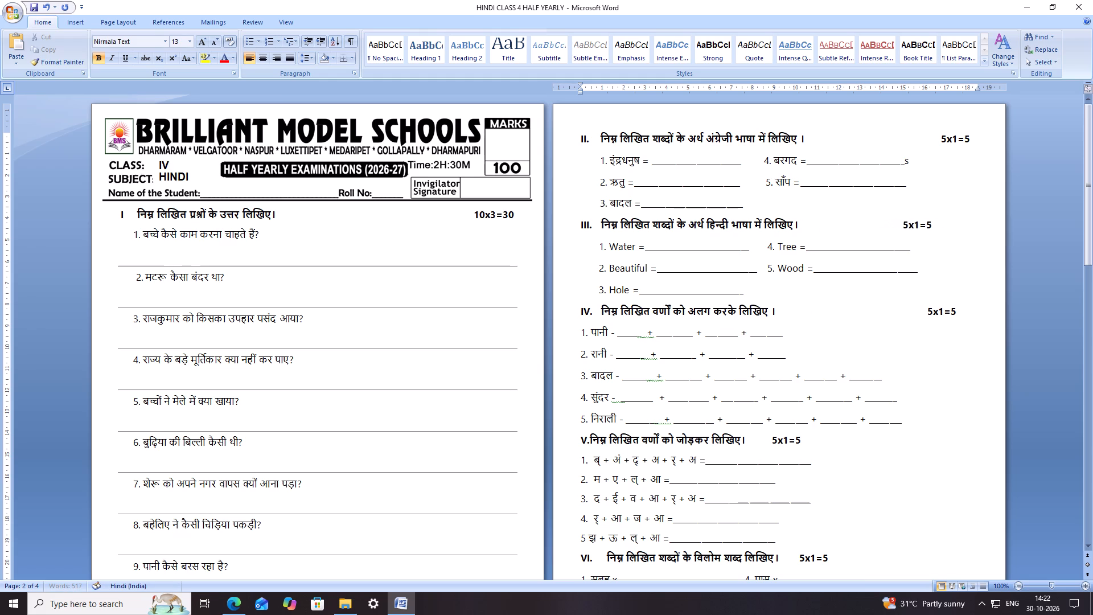
key(space)
key(space)
key(space)
Delete the stray letter s at the end of section II's question 4 answer blank.
click(910, 161)
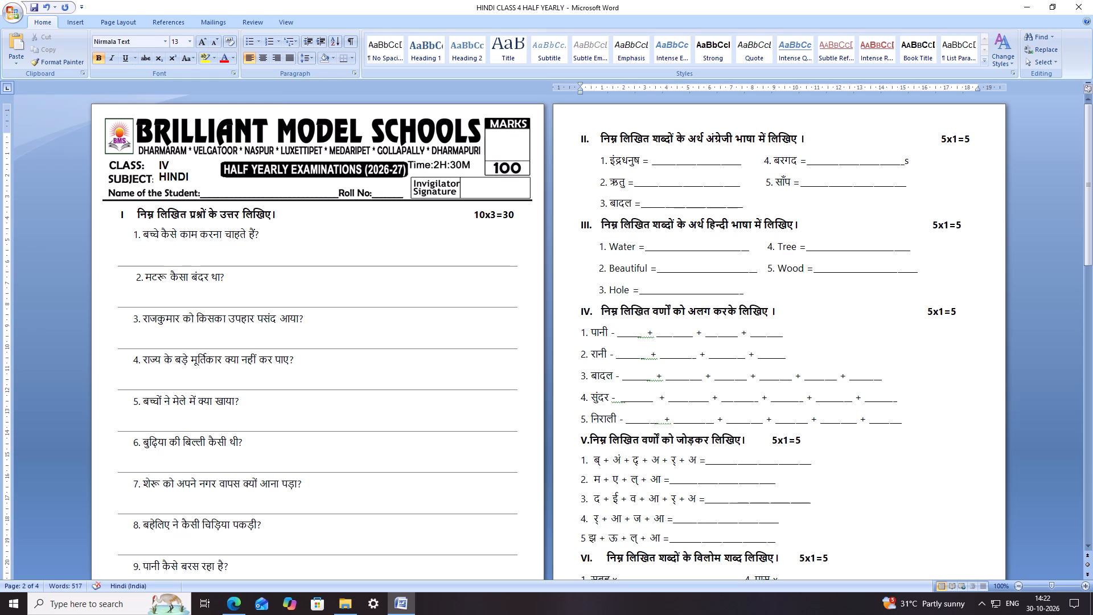
key(equal)
key(BackSpace)
key(BackSpace)
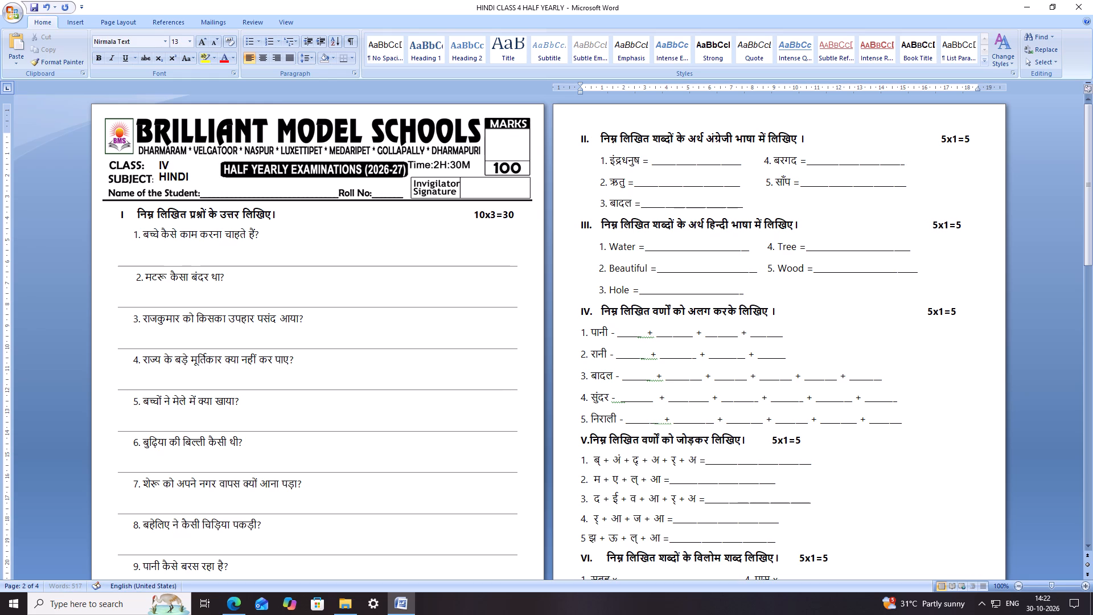
Align the 5x1=5 marks by adding two more spaces in section III's heading and four in section IV's, and save.
click(932, 229)
key(space)
key(space)
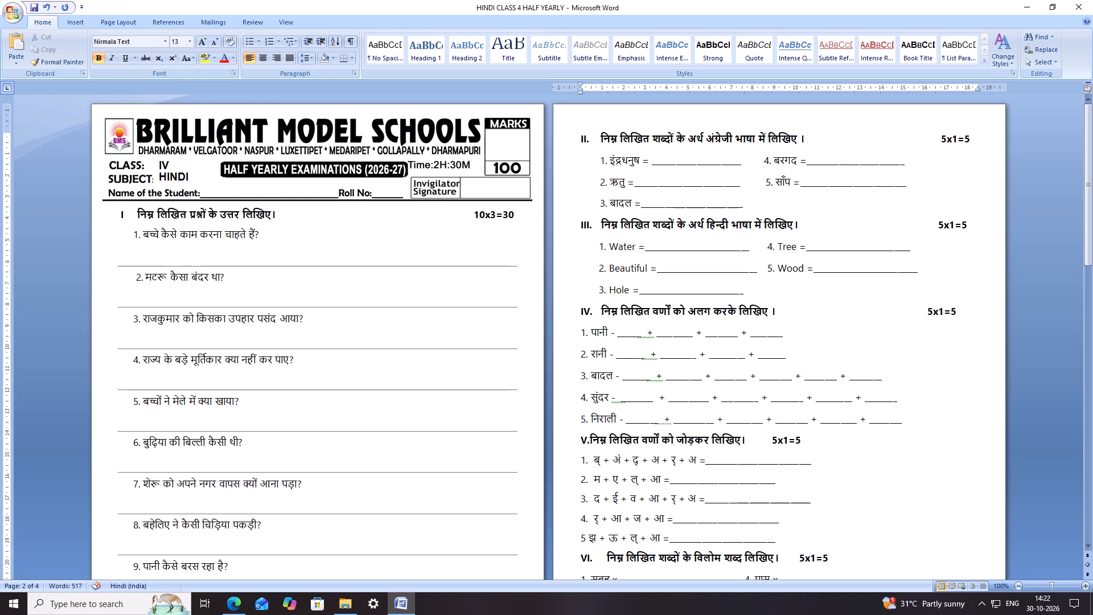
click(928, 314)
key(space)
key(space)
key(space)
key(space)
key(ctrl+s)
key(ctrl+s)
key(ctrl+s)
click(848, 312)
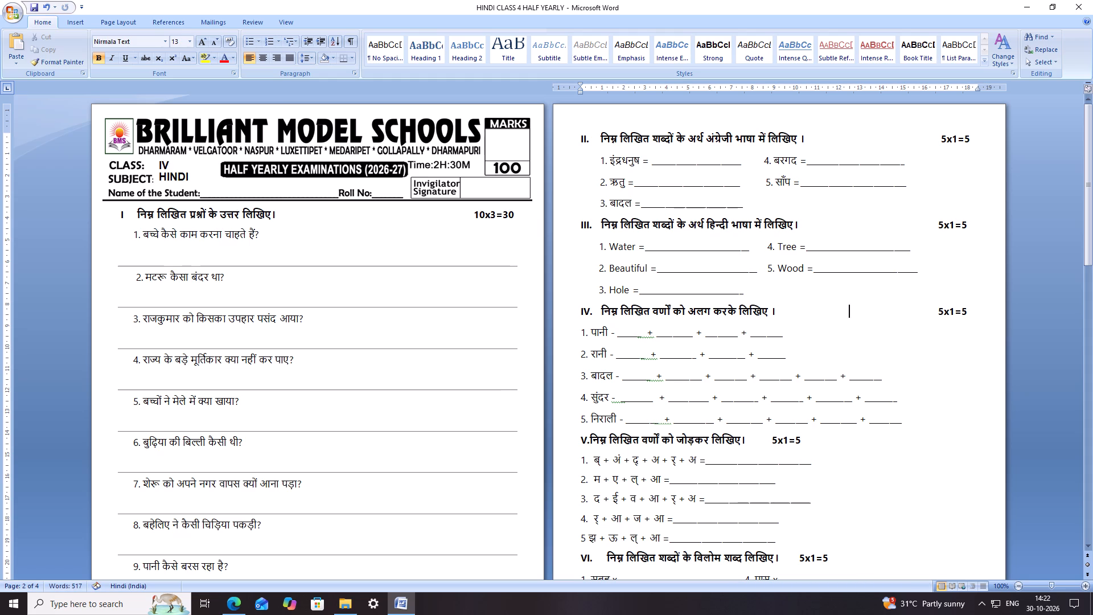
Indent section IV's question 1 (पानी) with spaces to line it up with section III's questions.
click(581, 339)
key(space)
key(space)
key(space)
key(space)
key(space)
key(space)
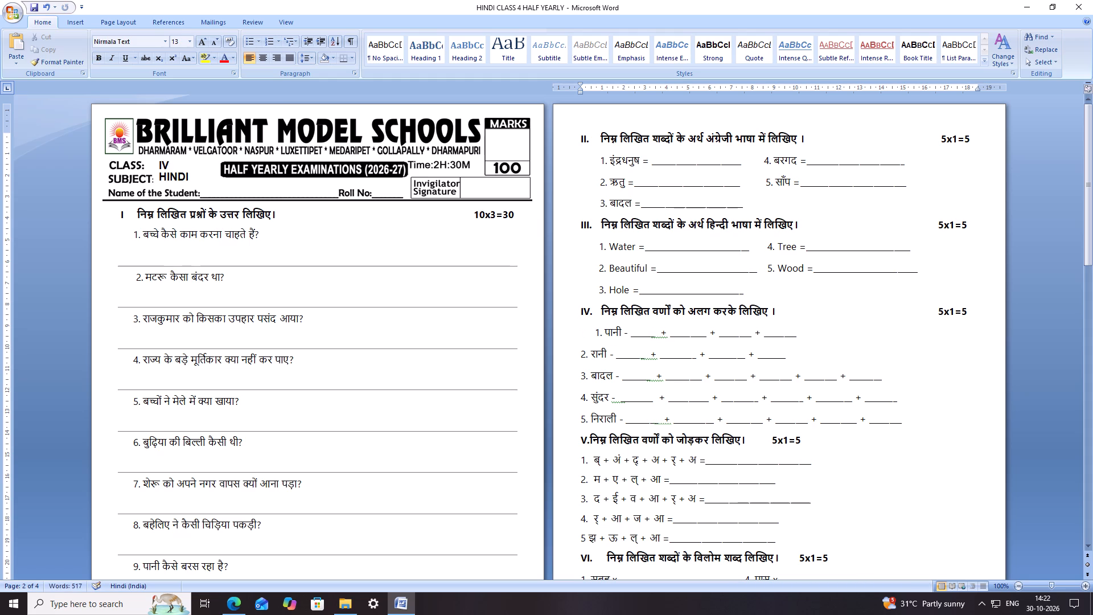
key(space)
key(BackSpace)
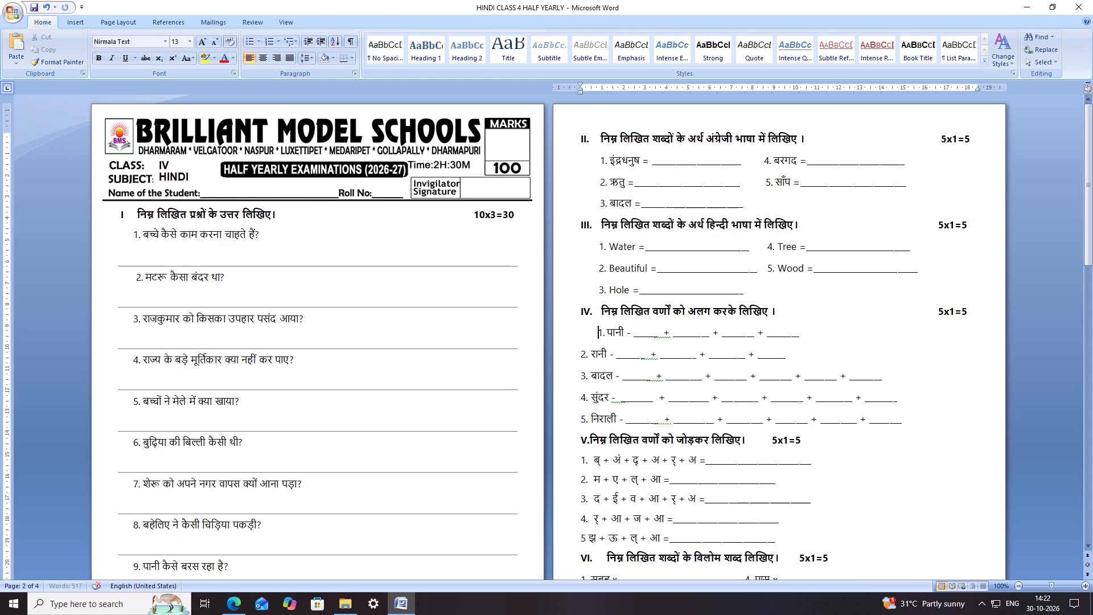
Indent section IV's question 2 (रानी) by seven spaces to line it up with question 1.
click(578, 357)
key(space)
key(space)
key(space)
key(space)
key(space)
key(space)
key(space)
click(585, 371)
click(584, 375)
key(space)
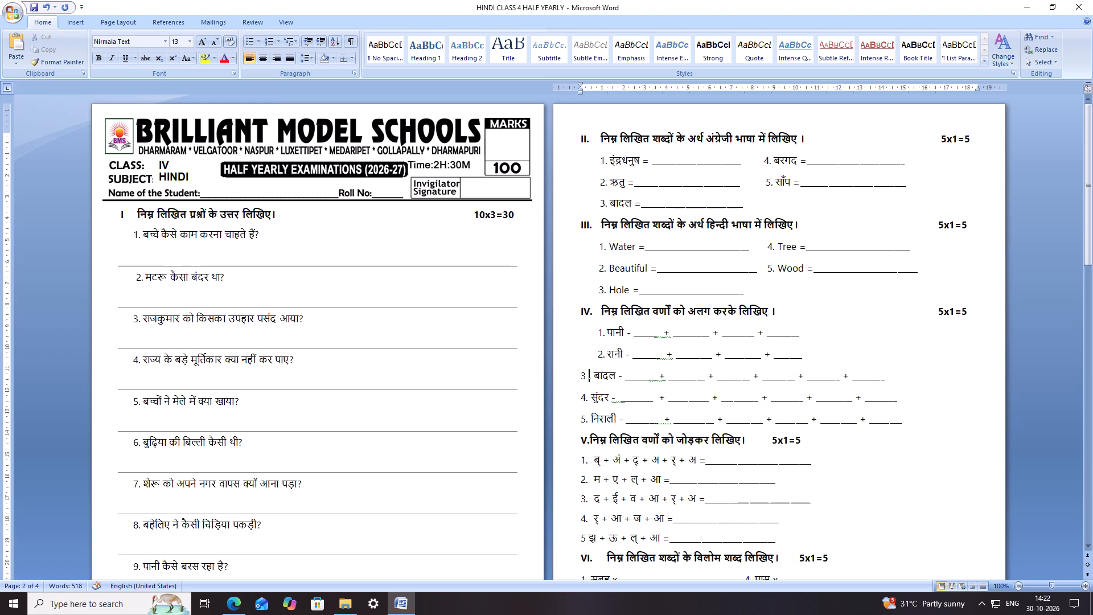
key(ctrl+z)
Indent section IV's question 3 (बादल) by seven spaces to line it up with question 2.
click(581, 377)
key(space)
key(space)
key(space)
key(space)
key(space)
key(space)
key(space)
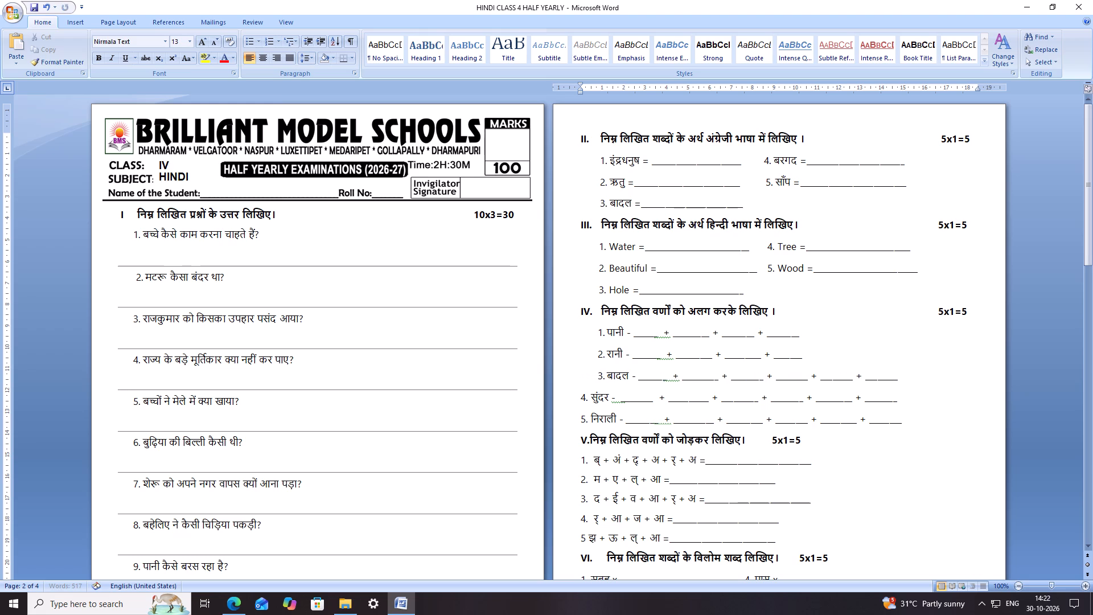
Indent section IV's question 4 (सुंदर) with spaces to line it up with question 3.
click(581, 399)
key(space)
key(space)
key(space)
key(space)
key(space)
key(space)
Indent section IV's question 5 (निराली) by six spaces to line it up with question 4, and save the document.
click(582, 419)
key(space)
key(space)
key(space)
key(space)
key(space)
key(space)
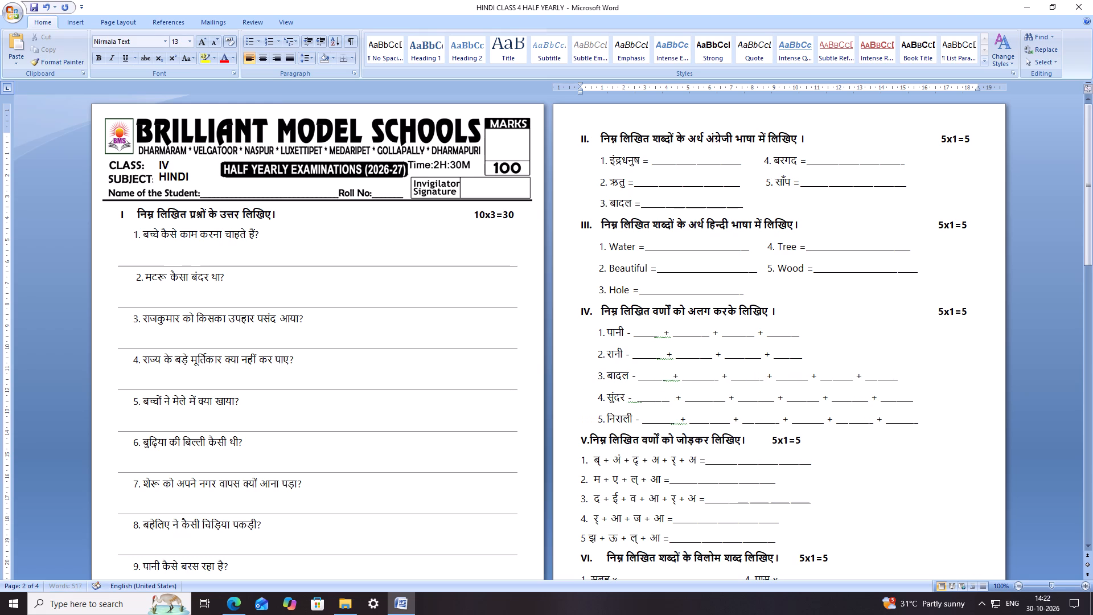
key(ctrl+s)
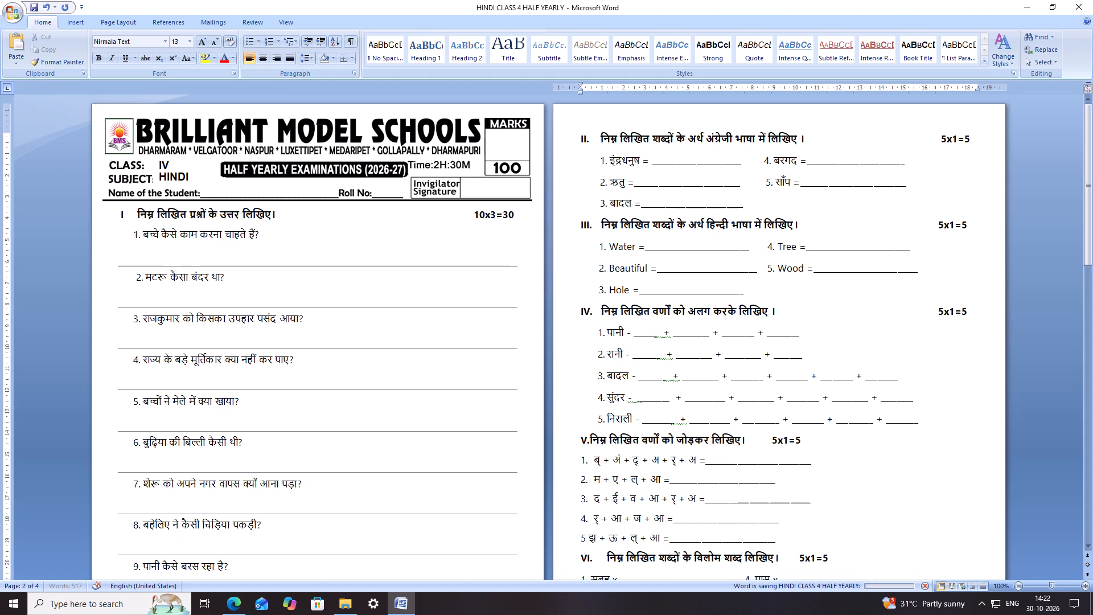
key(ctrl+s)
key(ctrl+s)
Insert three spaces between the section number V. and its heading text.
click(817, 326)
scroll(765, 337, down, 4)
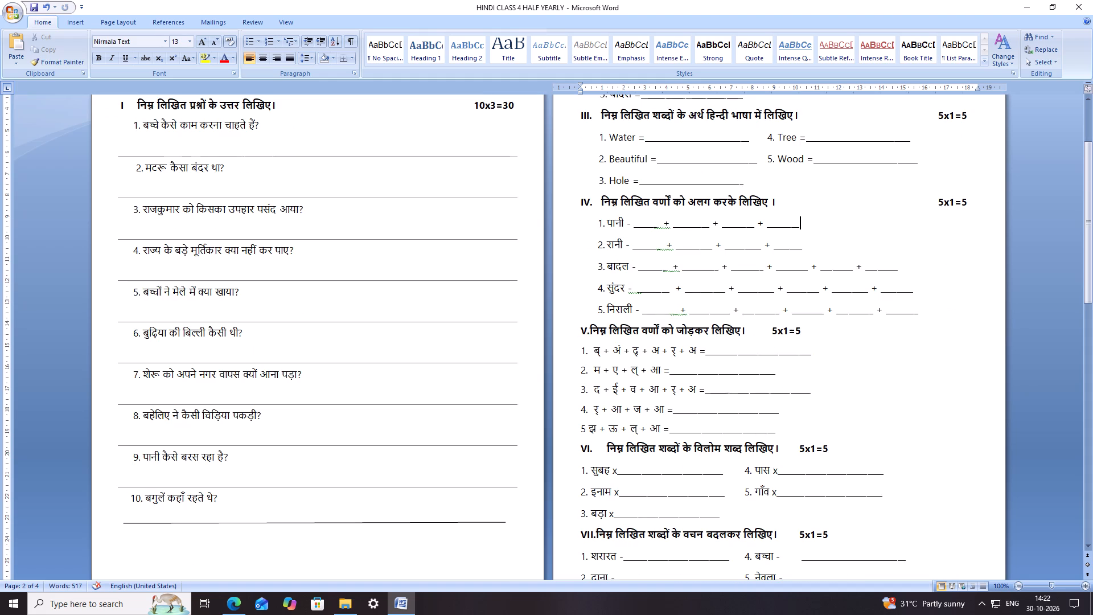
click(587, 329)
click(590, 329)
key(space)
key(space)
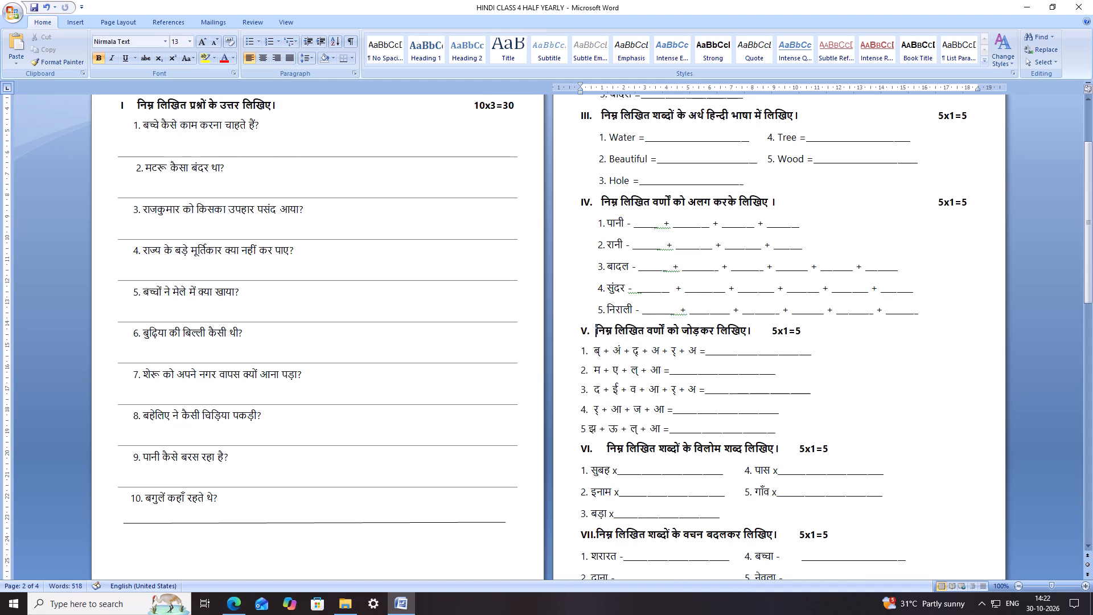
key(space)
Push section V's marks 5x1=5 across with spaces toward section IV's marks column, and save the document.
click(774, 333)
key(space)
key(space)
key(space)
key(space)
key(space)
key(space)
key(space)
key(space)
key(space)
key(space)
key(space)
key(space)
key(space)
key(space)
key(space)
key(space)
key(space)
key(space)
key(space)
key(space)
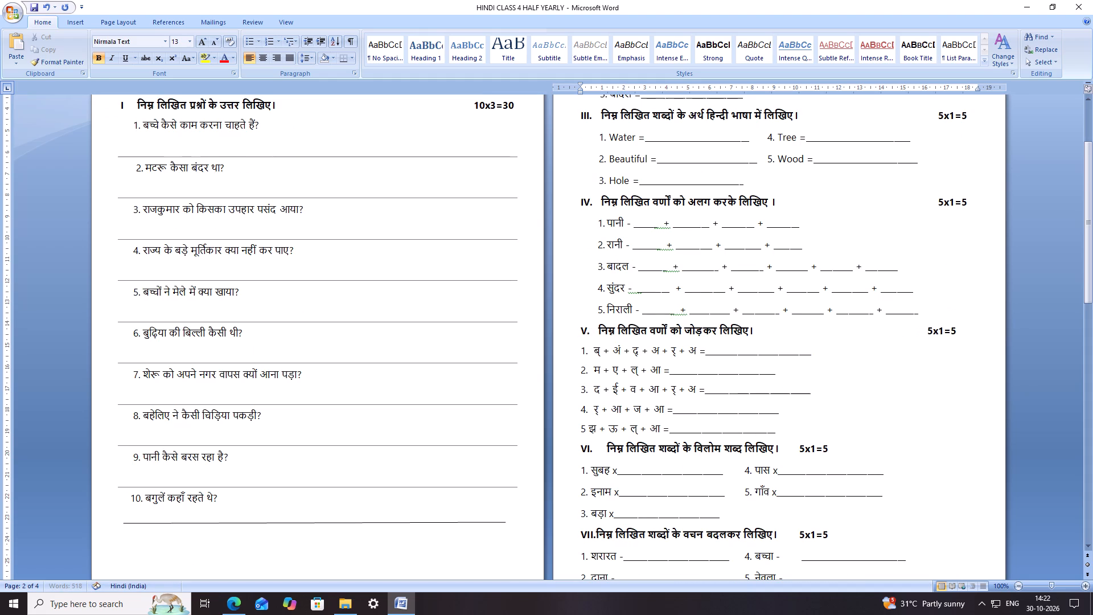
key(space)
key(ctrl+s)
key(ctrl+s)
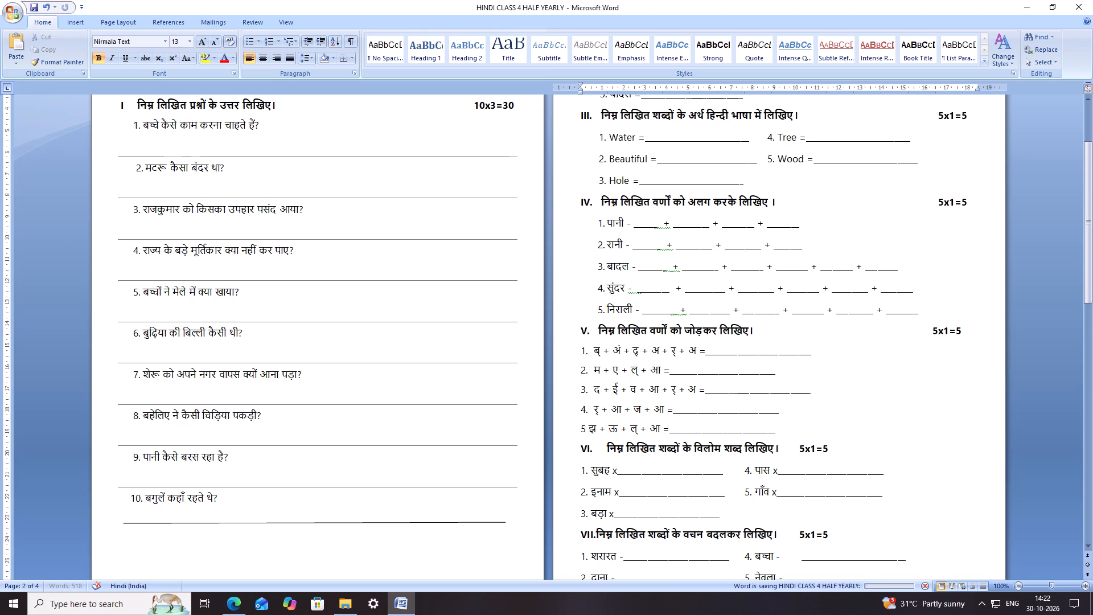
Indent section V's question 1 by five spaces to bring it under the heading text.
click(582, 351)
key(space)
key(space)
key(space)
key(space)
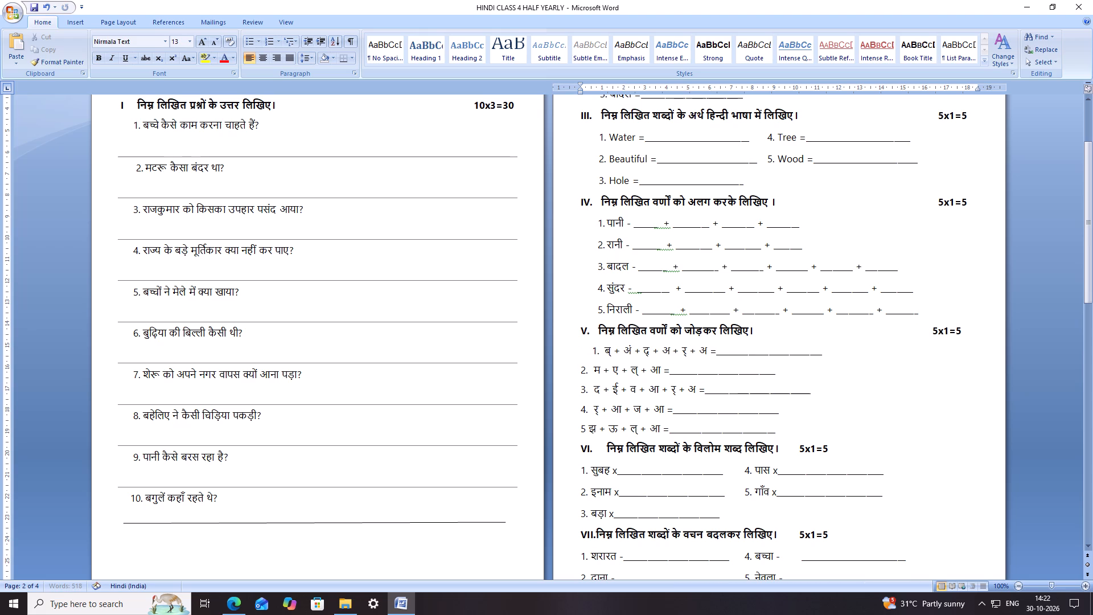
key(space)
Indent section V's question 2 by six spaces to line it up under question 1.
click(582, 371)
key(space)
key(space)
key(space)
key(space)
key(space)
key(space)
key(space)
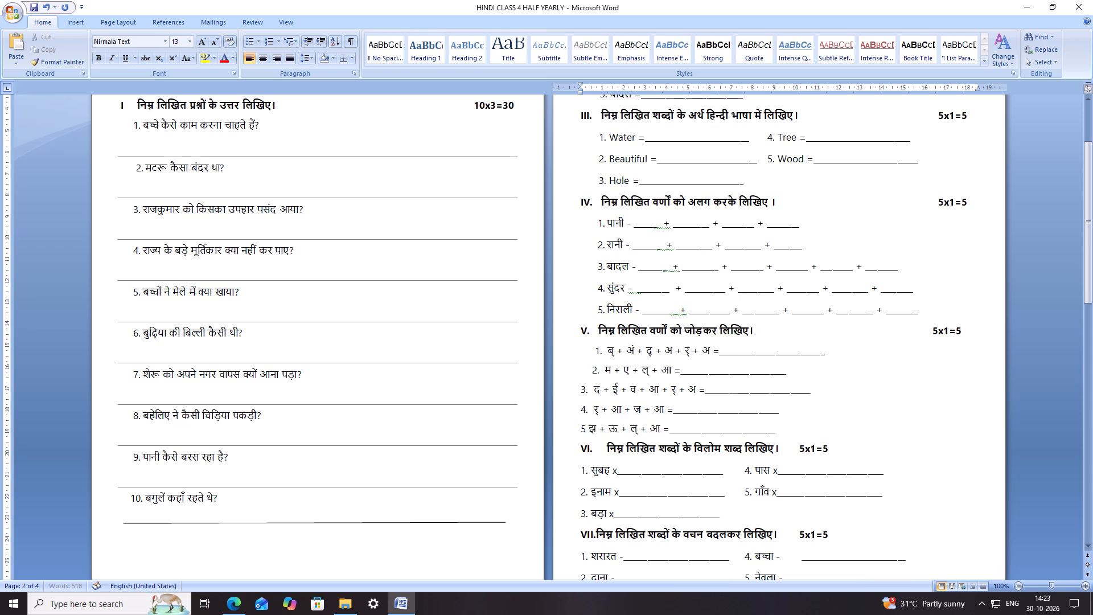
key(BackSpace)
Indent section V's question 3 by six spaces to line it up with question 2.
click(581, 385)
key(space)
key(space)
key(space)
key(space)
key(space)
key(space)
Indent section V's question 4 by six spaces to line it up with question 3.
click(581, 415)
key(space)
key(space)
key(space)
key(space)
key(space)
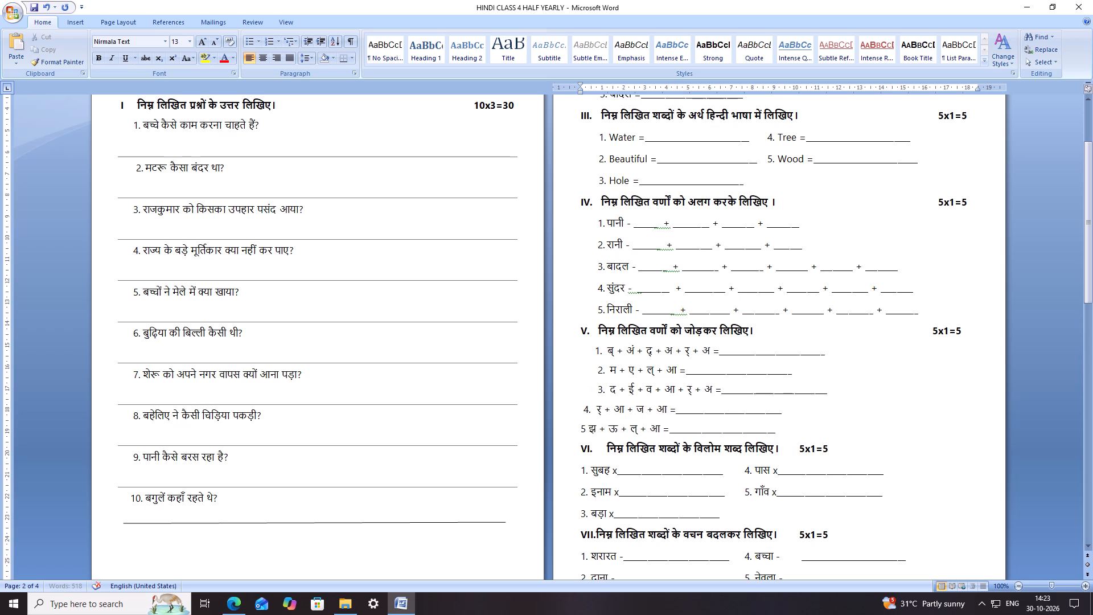
key(space)
Indent section V's question 5 by six spaces to line it up with question 4, and save the document.
click(577, 427)
key(space)
key(space)
key(space)
key(space)
key(space)
key(space)
key(space)
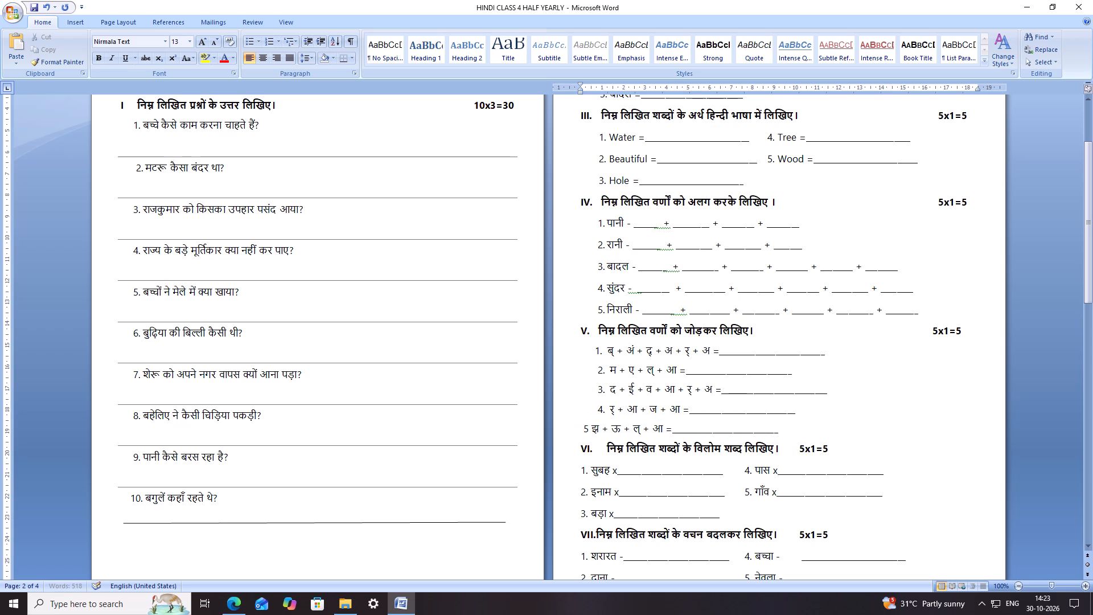
key(BackSpace)
key(ctrl+s)
key(ctrl+s)
key(ctrl+s)
Indent section VI's question 1 (सुबह) by six spaces to line it up with section V's questions.
scroll(725, 346, down, 6)
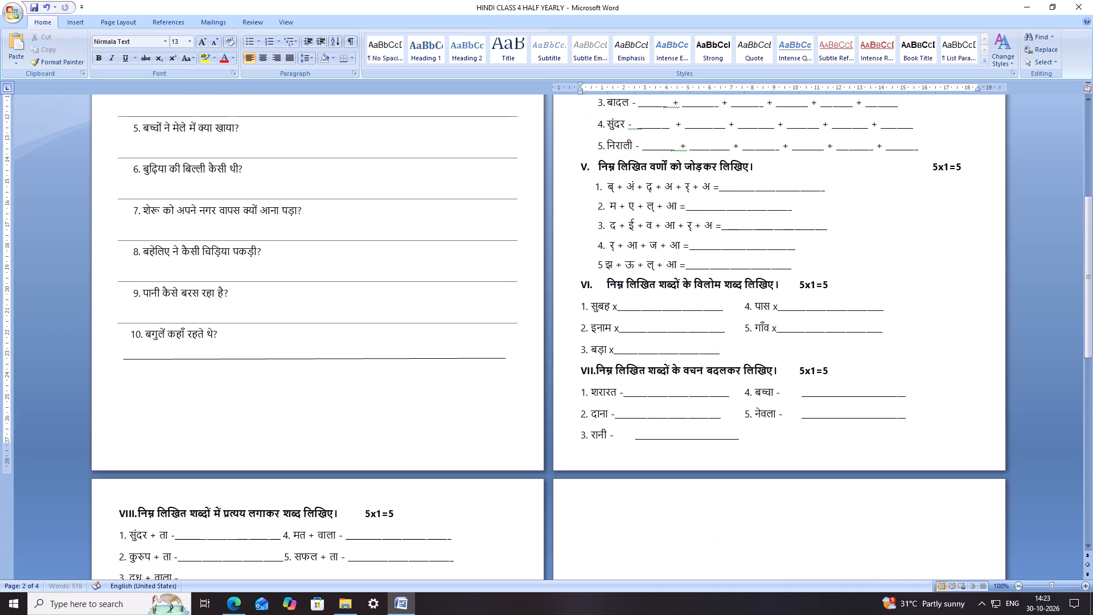
click(581, 307)
key(space)
key(space)
key(space)
key(space)
key(space)
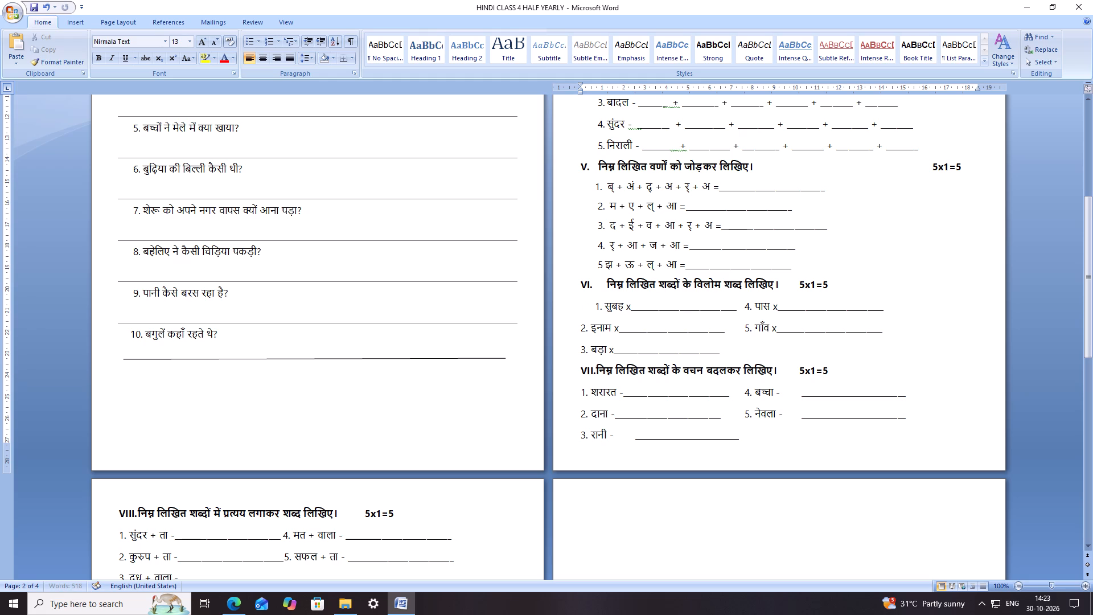
key(space)
Indent section VI's question 2 (इनाम) by six spaces to line it up with question 1.
click(582, 331)
key(space)
key(space)
key(space)
key(space)
key(space)
key(space)
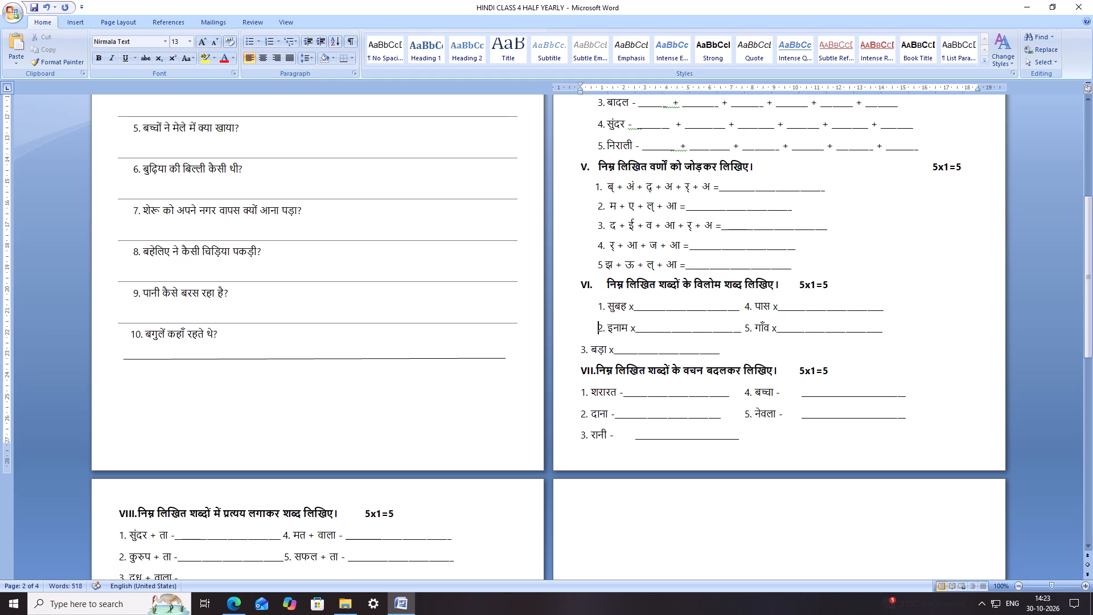
Indent section VI's question 3 (बड़ा) by five spaces to bring it under question 2.
click(579, 345)
key(space)
key(space)
key(space)
key(space)
key(space)
key(space)
key(BackSpace)
Move section VI's question 4 (पास) further from question 1's blank by six spaces.
click(746, 311)
key(space)
key(space)
key(space)
key(space)
key(space)
key(space)
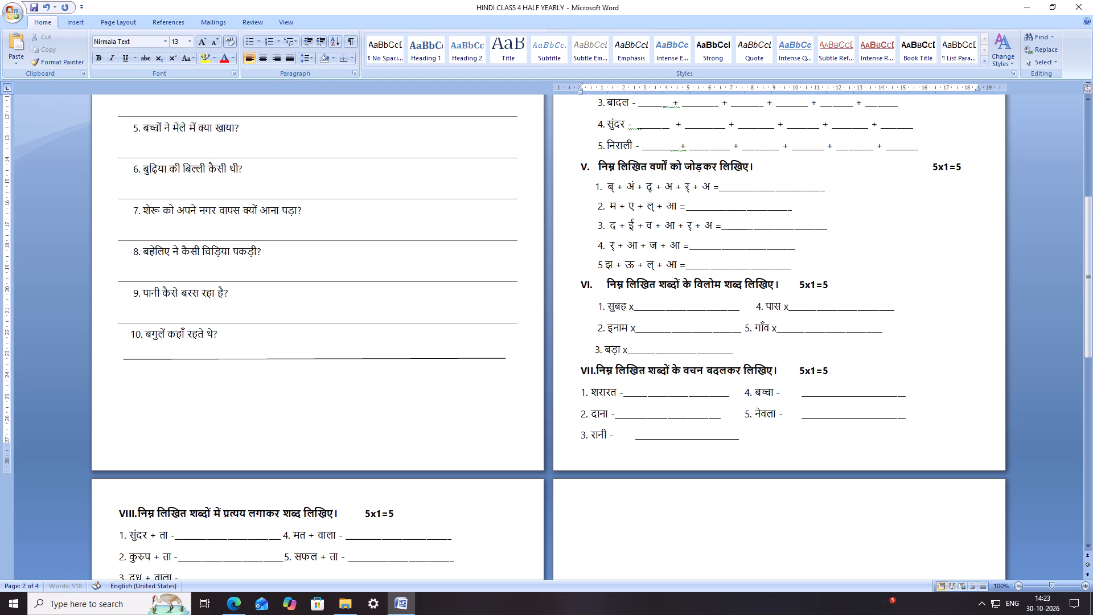
Move section VI's question 5 (गाँव) under question 4 with seven spaces, and save the document.
click(745, 333)
key(space)
key(space)
key(space)
key(space)
key(space)
key(space)
key(space)
key(space)
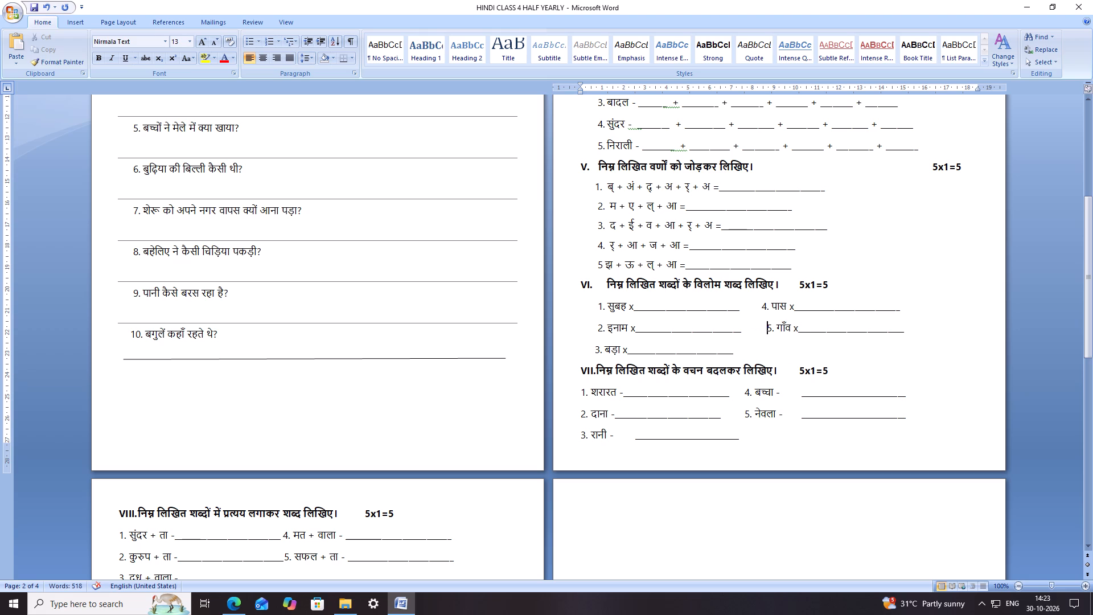
key(BackSpace)
key(ctrl+s)
key(ctrl+s)
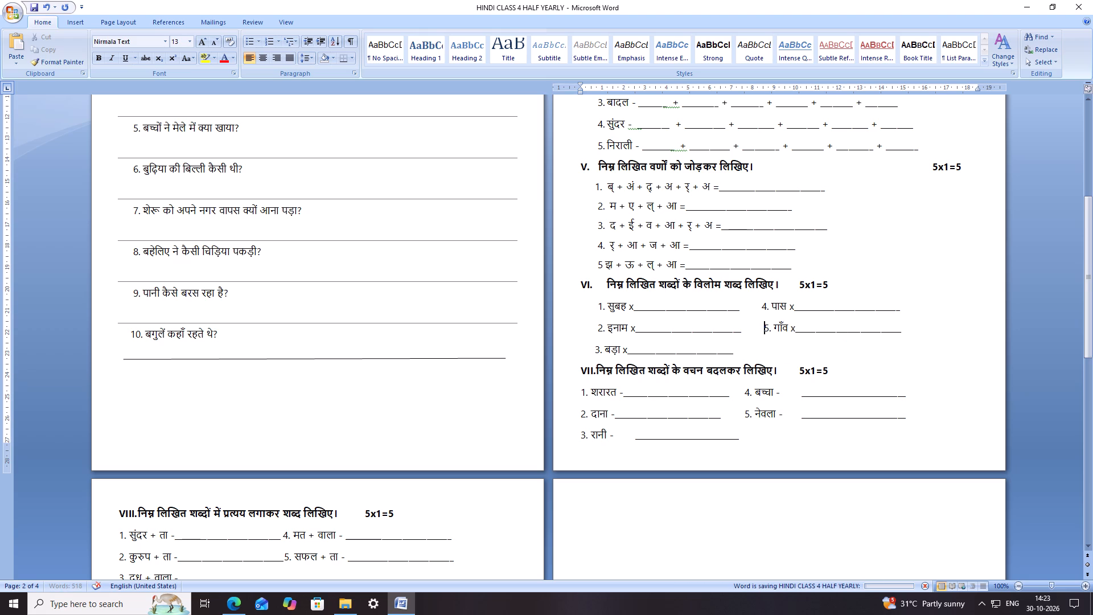
key(ctrl+s)
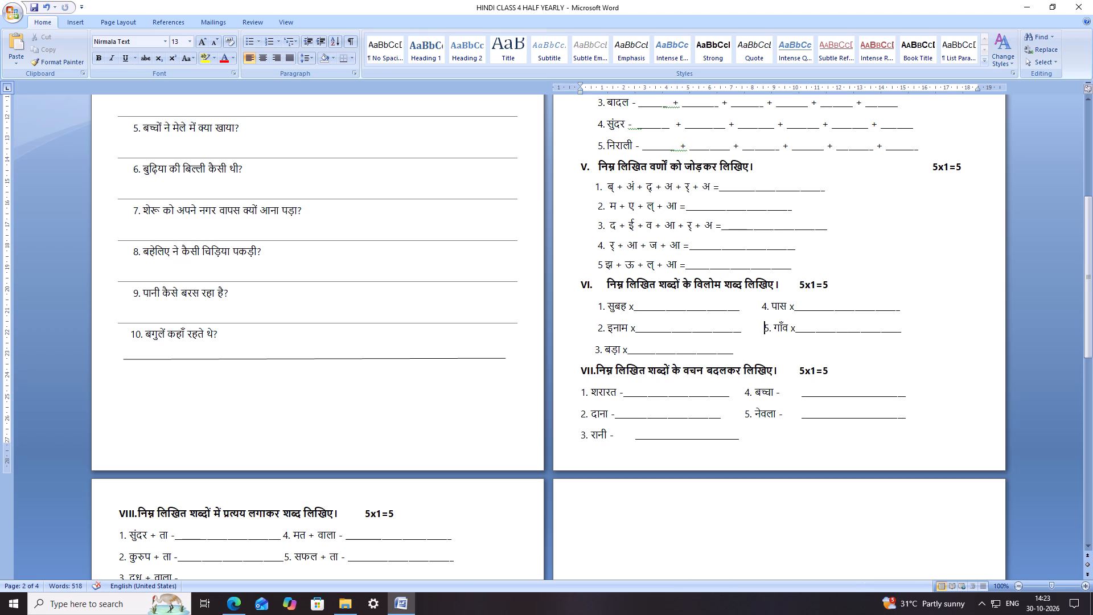
Insert five spaces between the section number VII. and its heading text.
click(598, 372)
key(space)
key(space)
key(space)
key(space)
key(space)
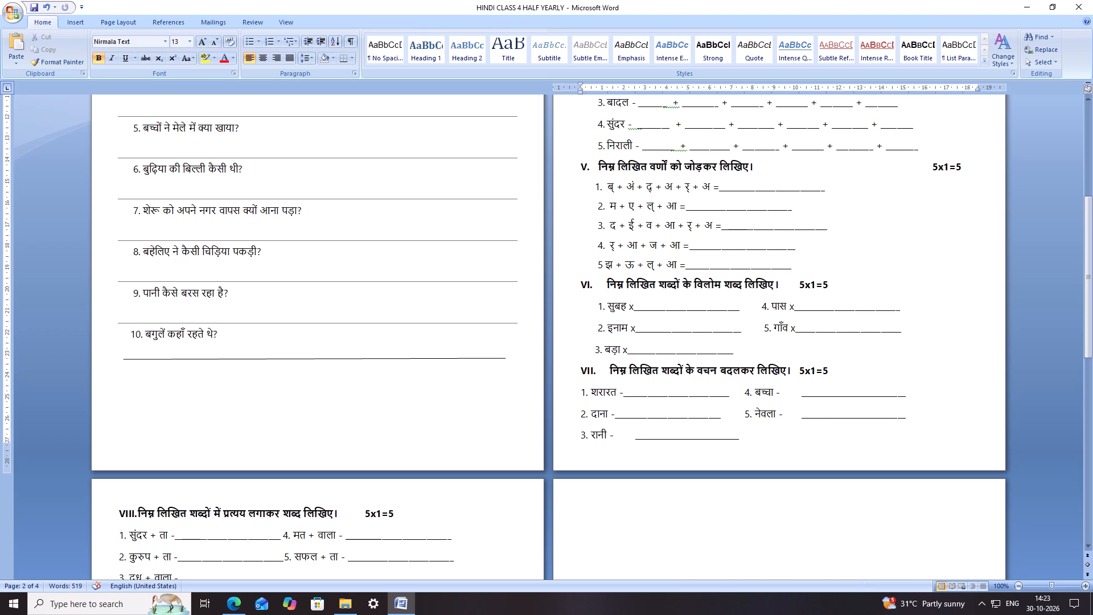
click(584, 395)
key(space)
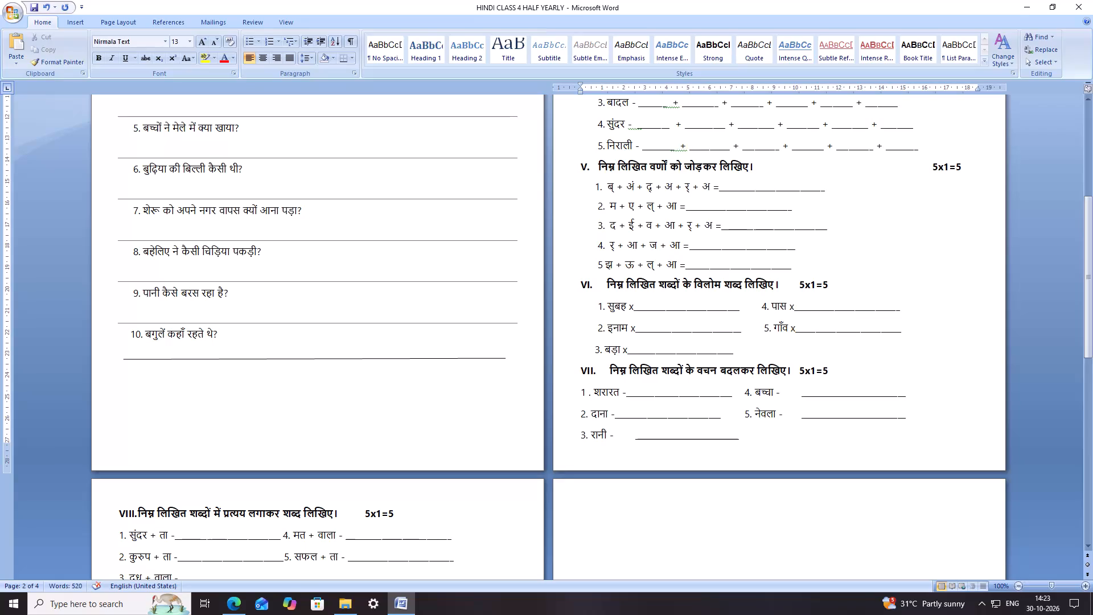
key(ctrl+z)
Indent section VII's question 1 (शरारत) by three spaces.
click(582, 394)
key(space)
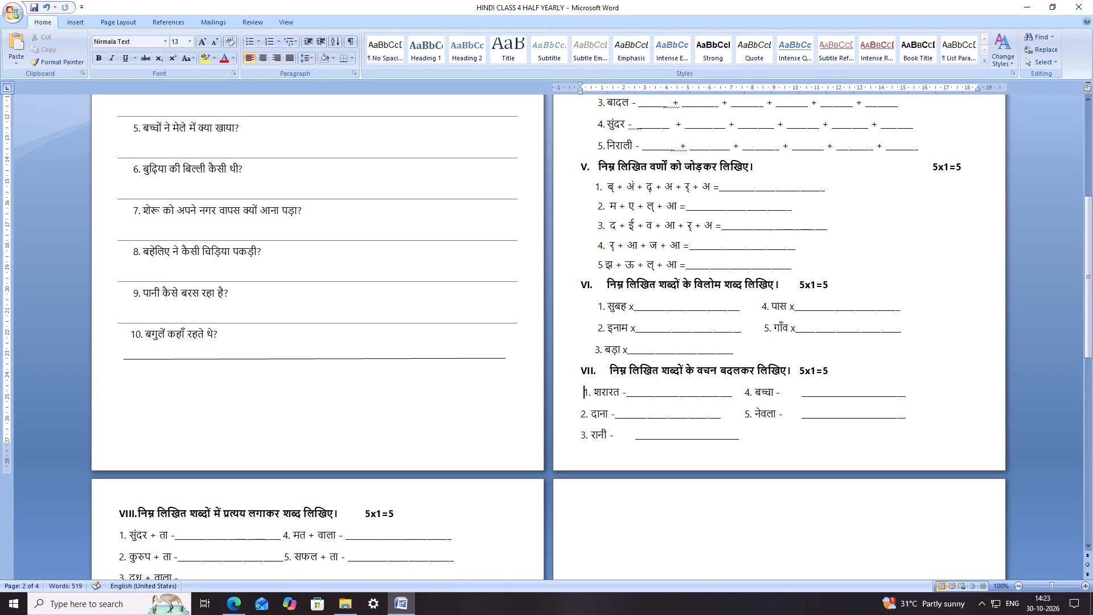
key(space)
key(space)
Indent section VI's question 3 (बड़ा) by two more spaces to line it up with question 2.
click(593, 351)
key(space)
key(space)
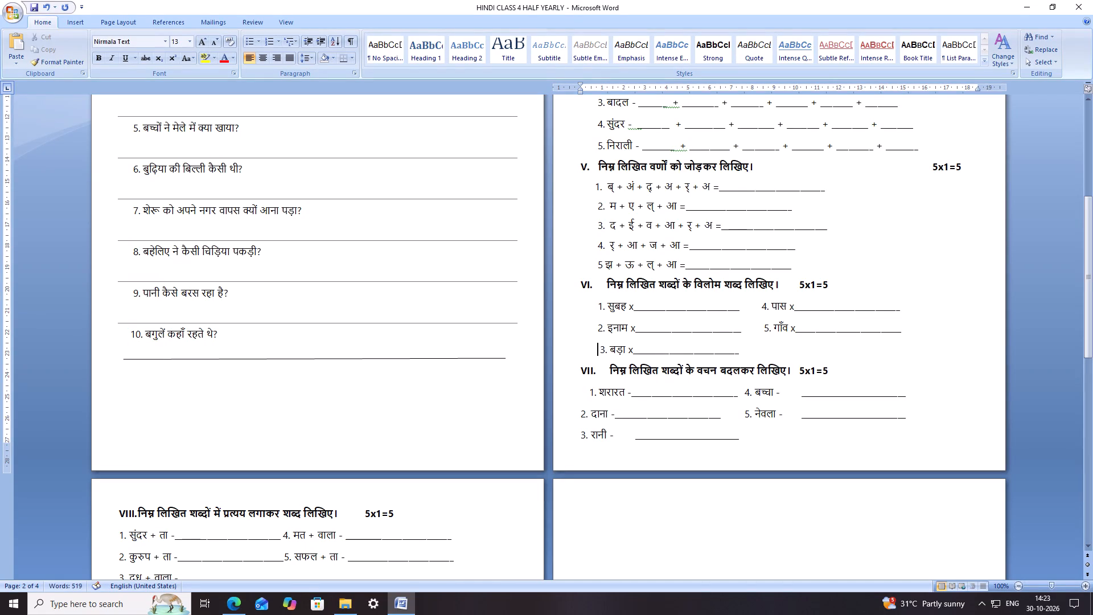
Indent section VII's question 1 (शरारत) by four more spaces to line it up with section VI's questions.
click(586, 392)
key(space)
key(space)
key(space)
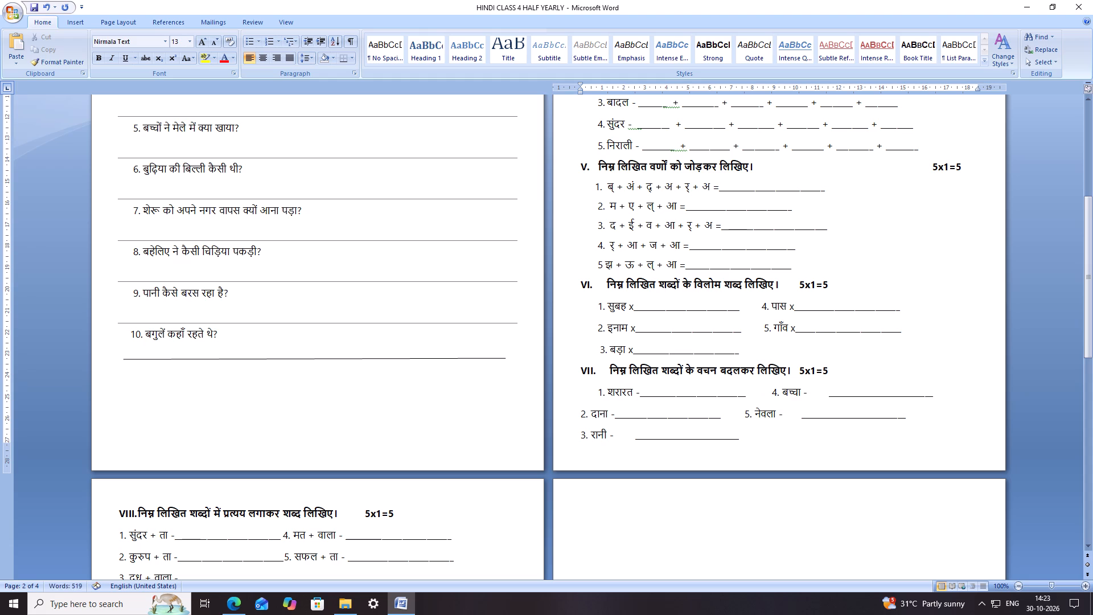
key(space)
Indent section VII's question 2 (दाना) by seven spaces to line it up with question 1.
click(577, 417)
key(space)
key(space)
key(space)
key(space)
key(space)
key(space)
key(space)
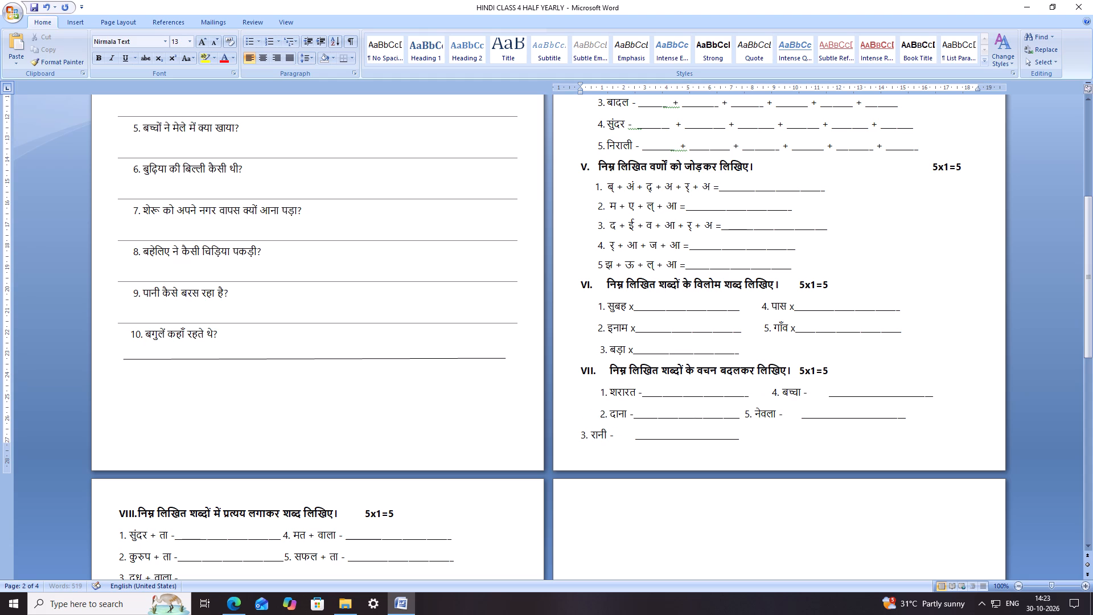
Indent section VII's question 3 (रानी) by eight spaces to line it up with questions 1 and 2.
click(582, 429)
key(space)
key(space)
key(space)
key(space)
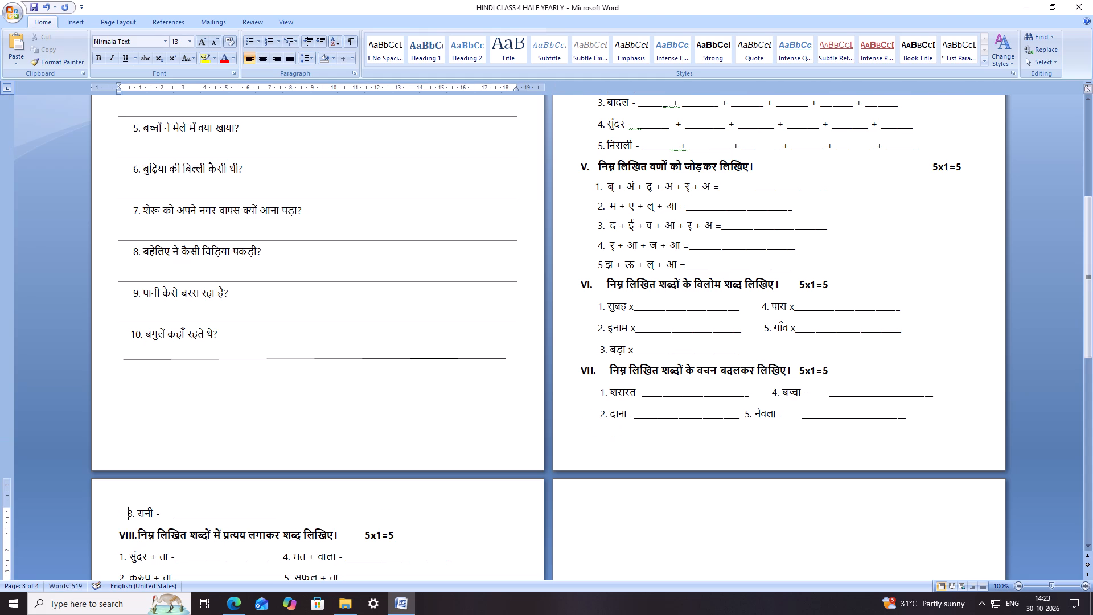
click(593, 433)
key(space)
key(space)
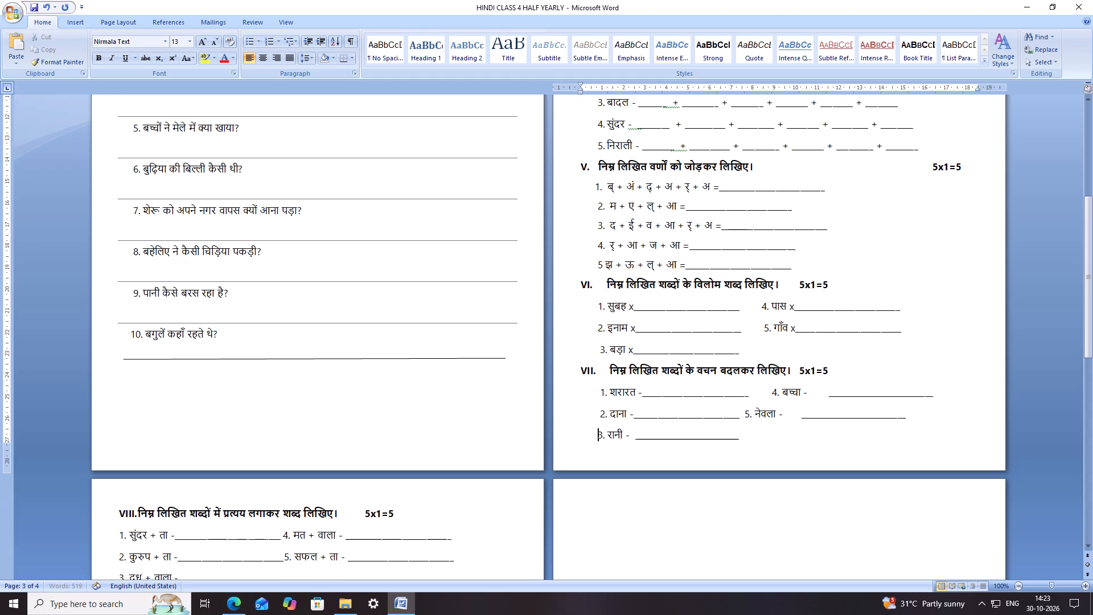
key(space)
key(space)
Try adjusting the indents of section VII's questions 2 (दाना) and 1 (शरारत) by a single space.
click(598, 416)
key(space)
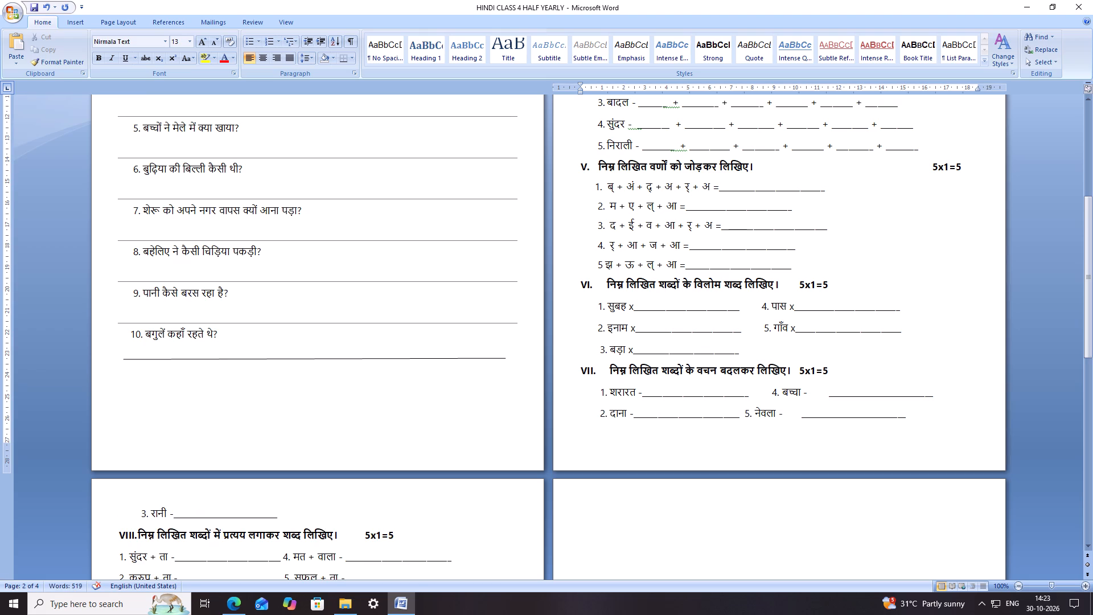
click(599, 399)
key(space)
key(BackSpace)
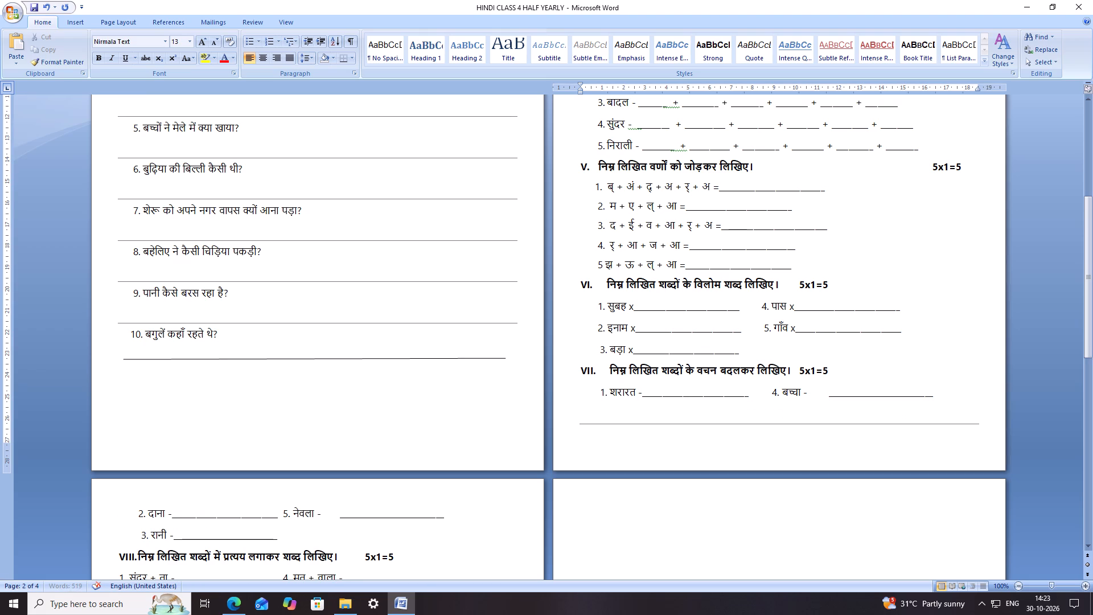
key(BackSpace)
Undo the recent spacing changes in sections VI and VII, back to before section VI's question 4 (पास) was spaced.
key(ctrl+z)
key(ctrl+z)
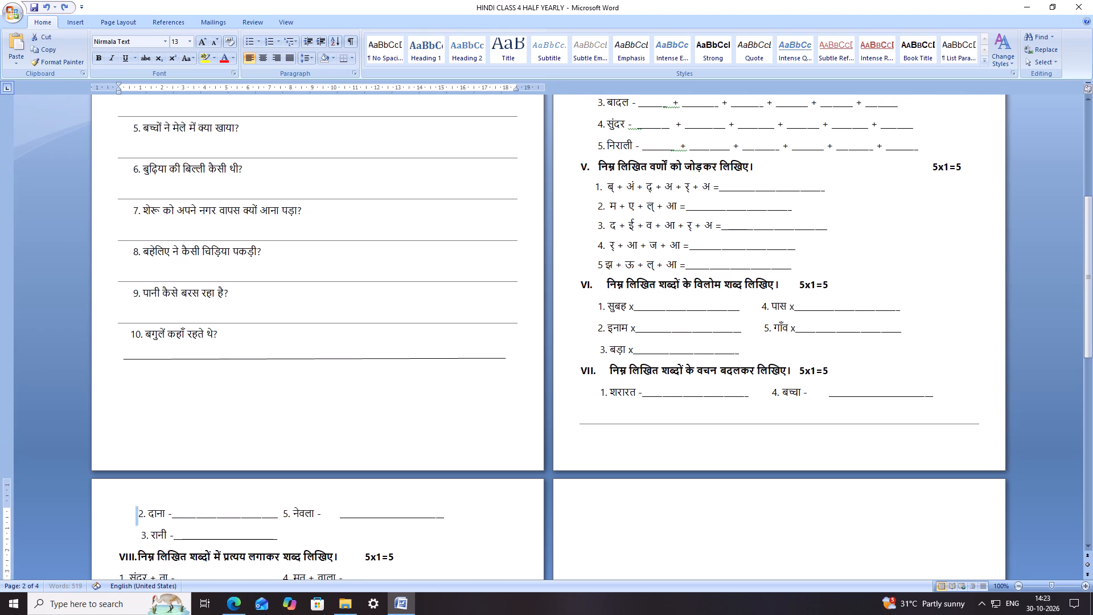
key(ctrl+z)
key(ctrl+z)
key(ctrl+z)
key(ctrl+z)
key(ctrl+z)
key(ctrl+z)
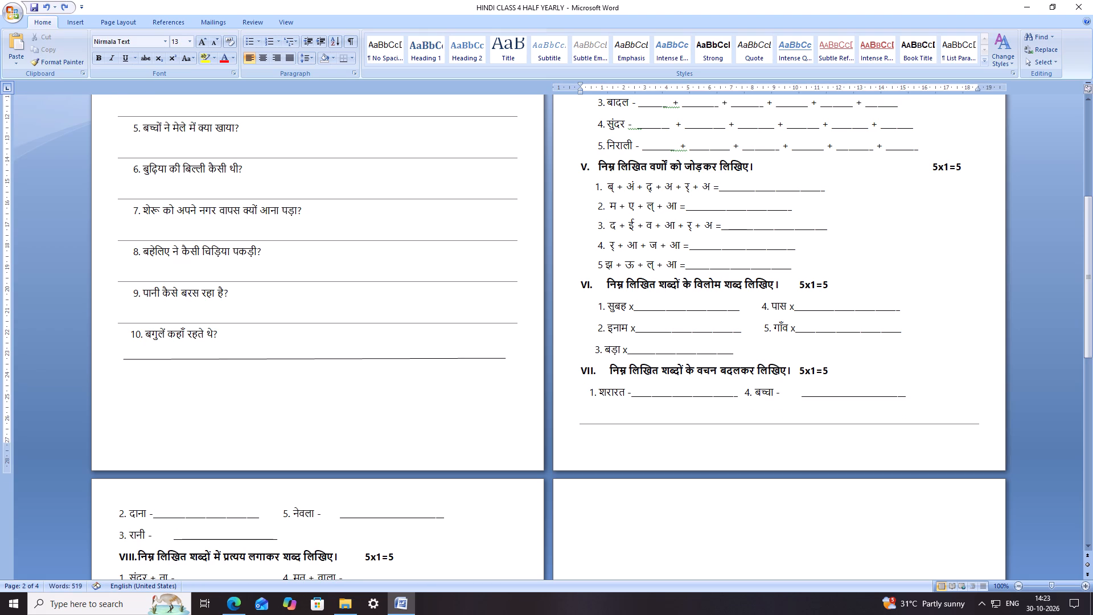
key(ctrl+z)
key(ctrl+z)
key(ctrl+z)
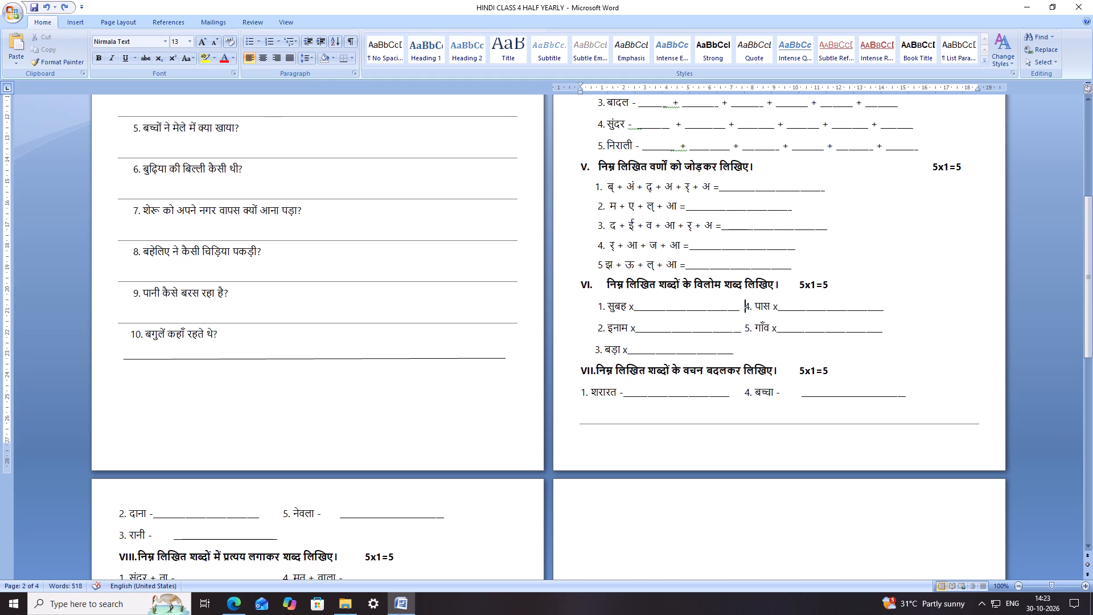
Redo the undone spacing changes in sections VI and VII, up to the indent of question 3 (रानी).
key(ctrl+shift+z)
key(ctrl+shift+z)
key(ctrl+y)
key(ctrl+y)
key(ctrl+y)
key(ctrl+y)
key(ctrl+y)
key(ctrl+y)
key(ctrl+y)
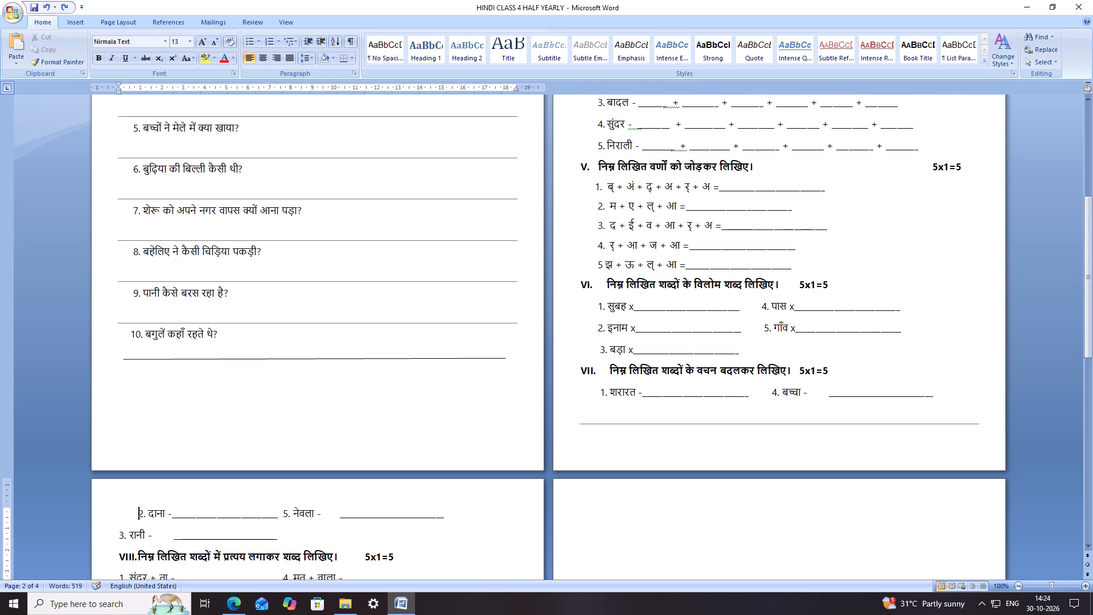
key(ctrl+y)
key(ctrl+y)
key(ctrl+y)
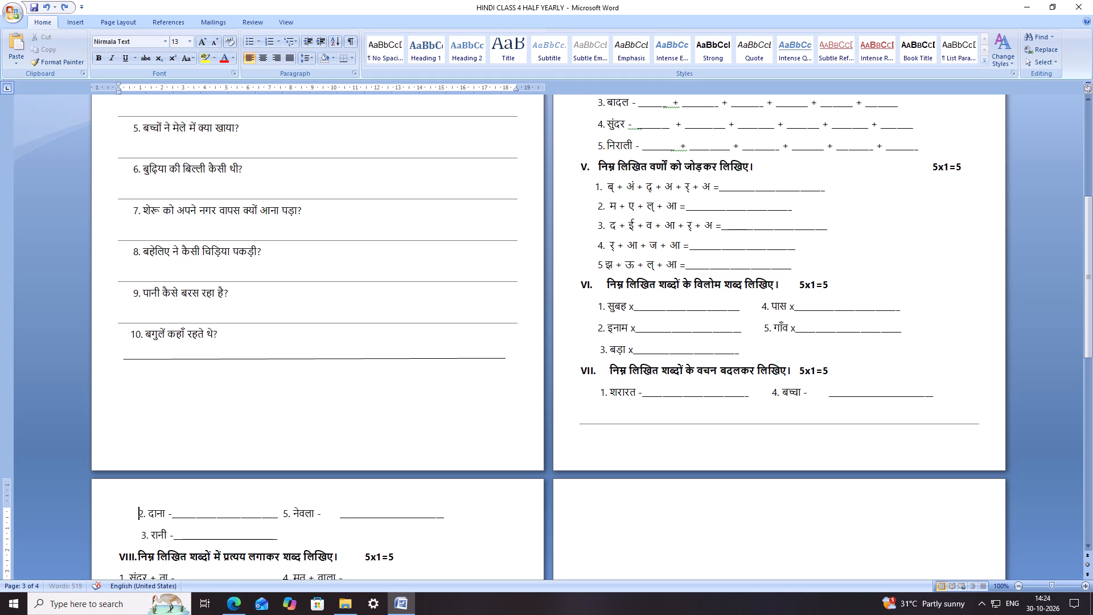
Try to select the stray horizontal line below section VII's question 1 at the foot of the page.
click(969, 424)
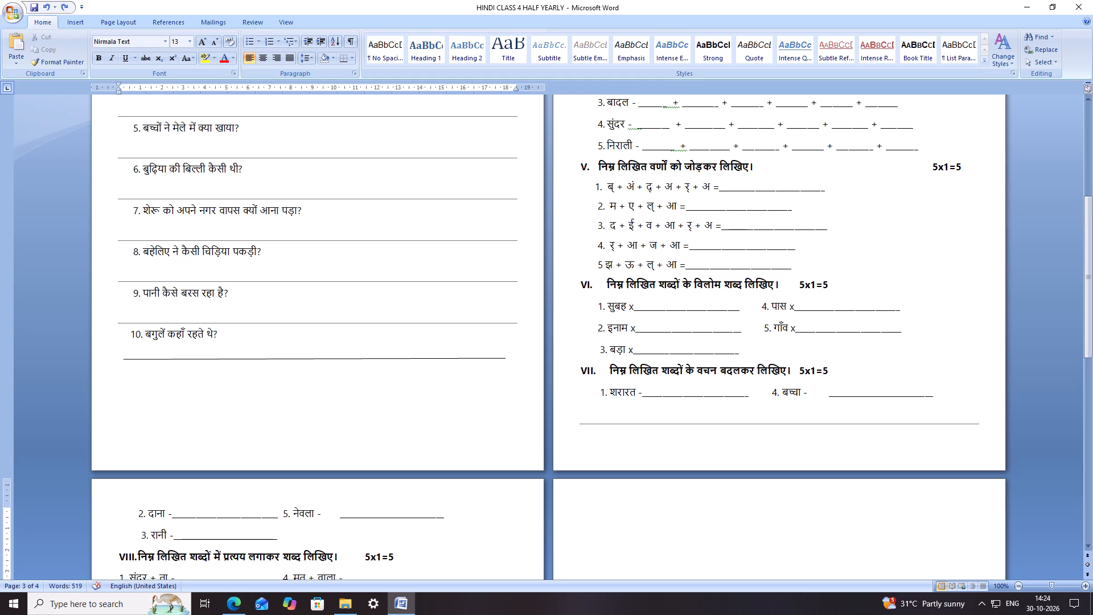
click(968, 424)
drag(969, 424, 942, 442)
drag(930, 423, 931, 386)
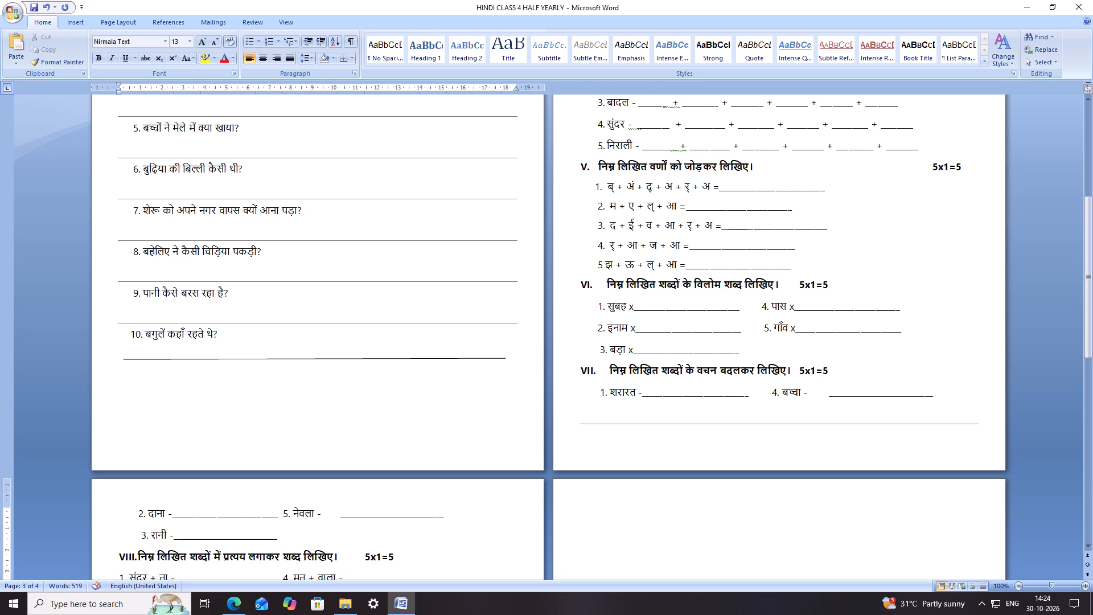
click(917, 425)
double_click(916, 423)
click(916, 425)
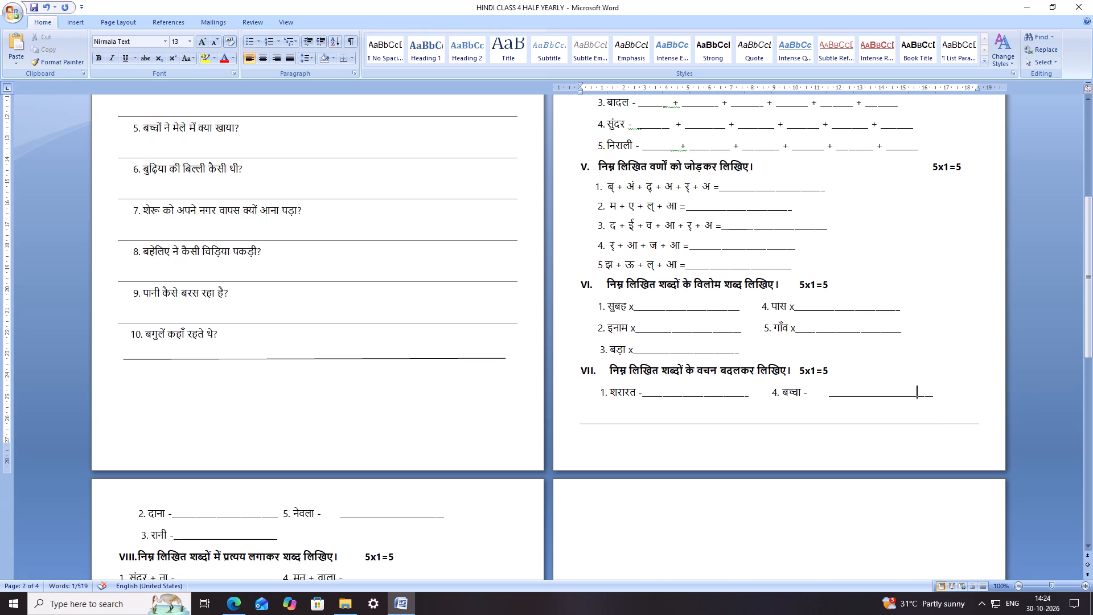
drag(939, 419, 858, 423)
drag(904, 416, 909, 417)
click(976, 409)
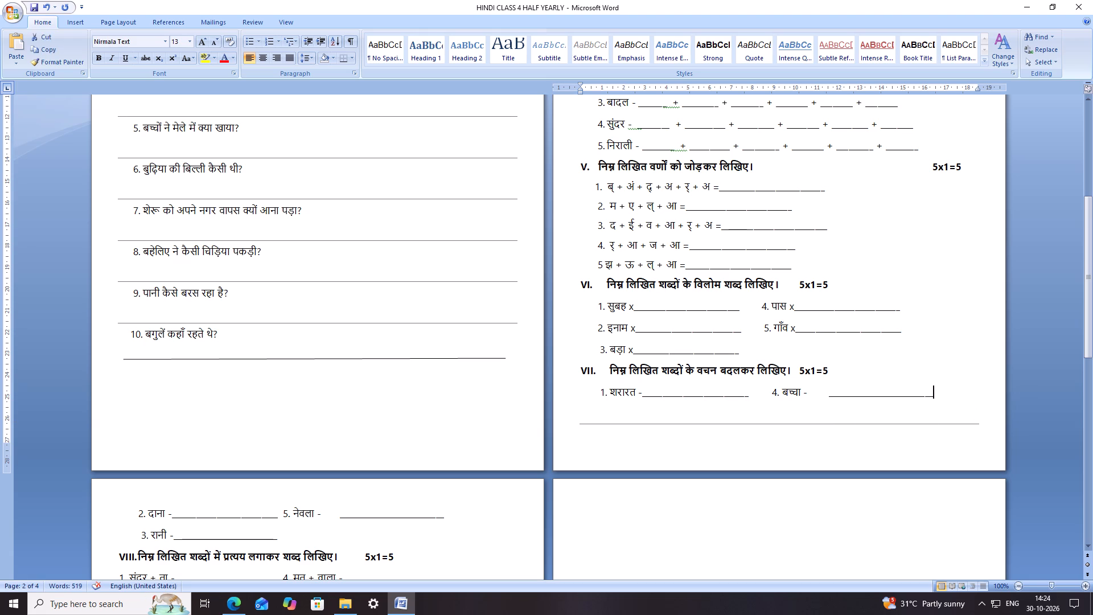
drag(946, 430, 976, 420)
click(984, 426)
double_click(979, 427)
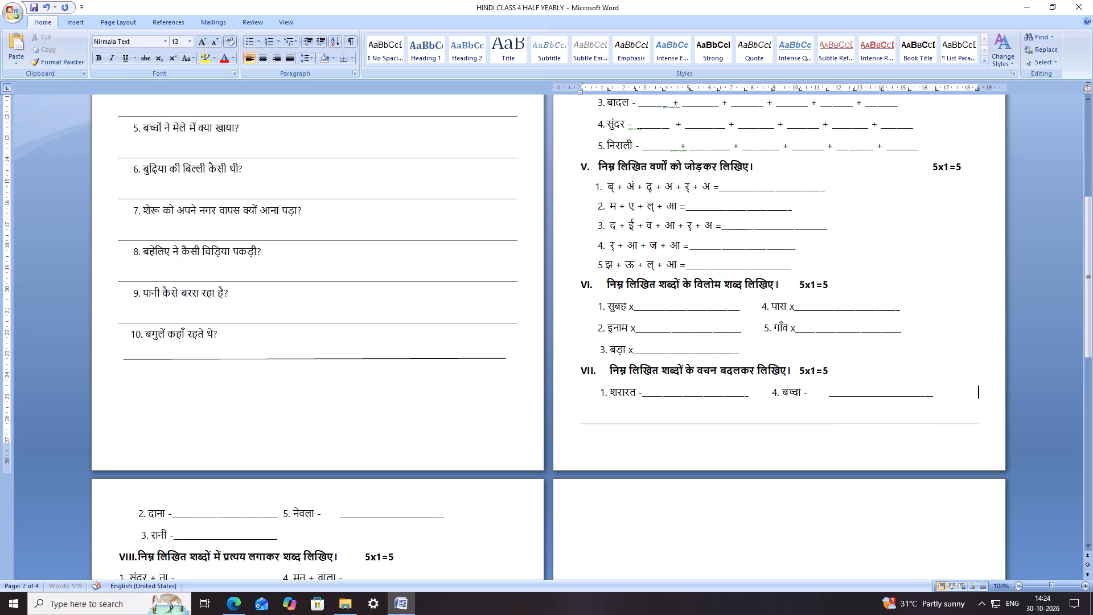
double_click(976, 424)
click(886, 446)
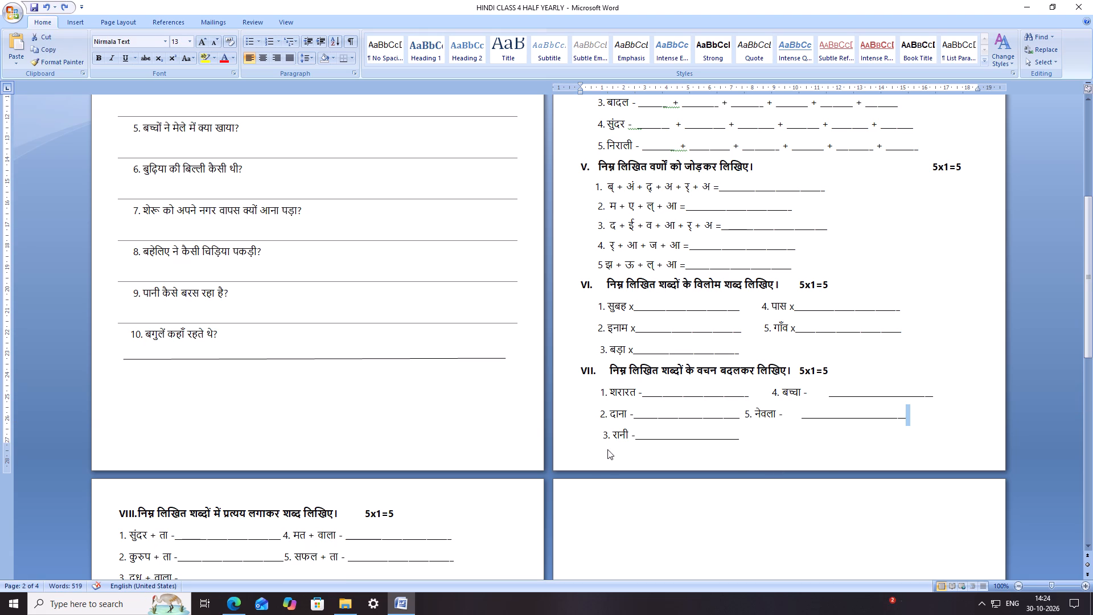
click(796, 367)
Insert ten spaces before section VII's question 5 (नेवला) to line it up with question 4 (बच्चा).
click(747, 414)
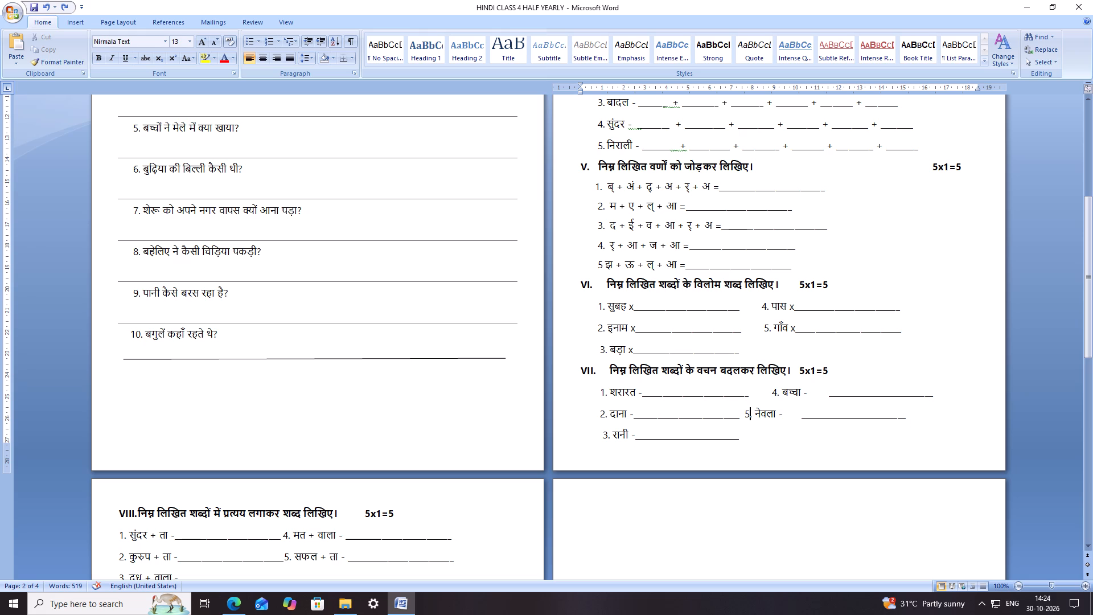
click(742, 413)
key(space)
key(space)
key(space)
key(space)
key(space)
key(space)
key(space)
key(space)
key(space)
key(space)
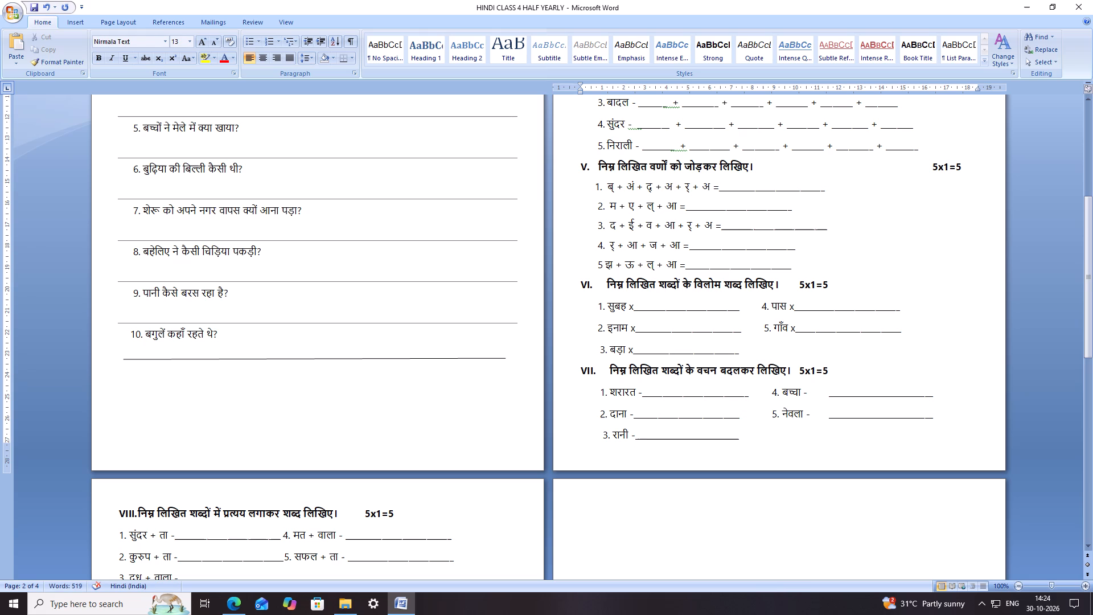
Save the Class 4 Hindi paper.
key(ctrl+s)
key(ctrl+s)
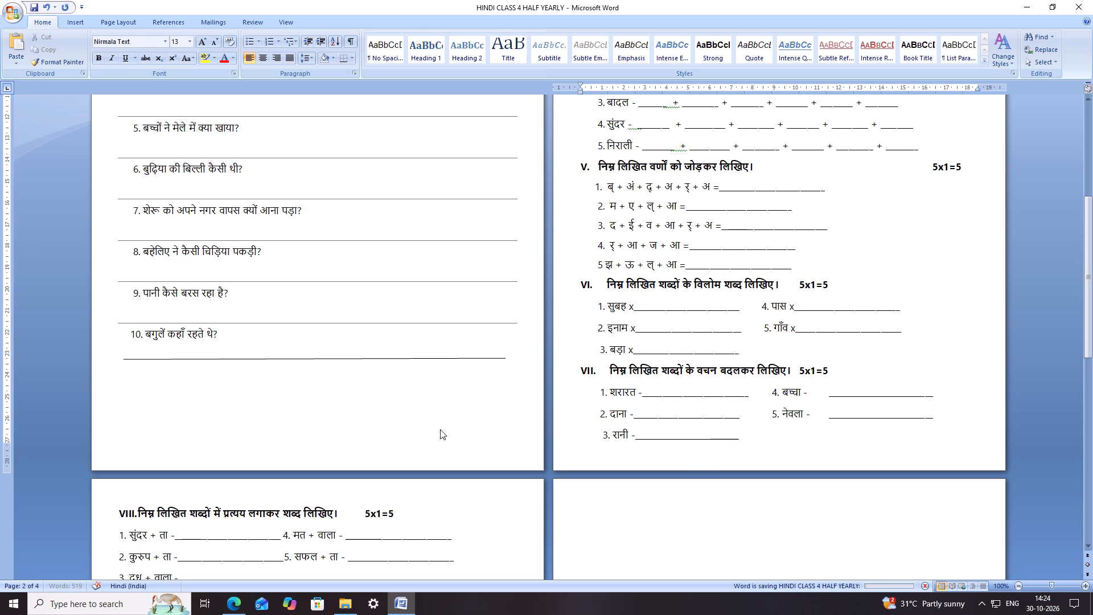
Insert 24 spaces before section VIII's marks (5x1=5) to move them toward the page's right margin.
scroll(375, 459, down, 4)
click(361, 400)
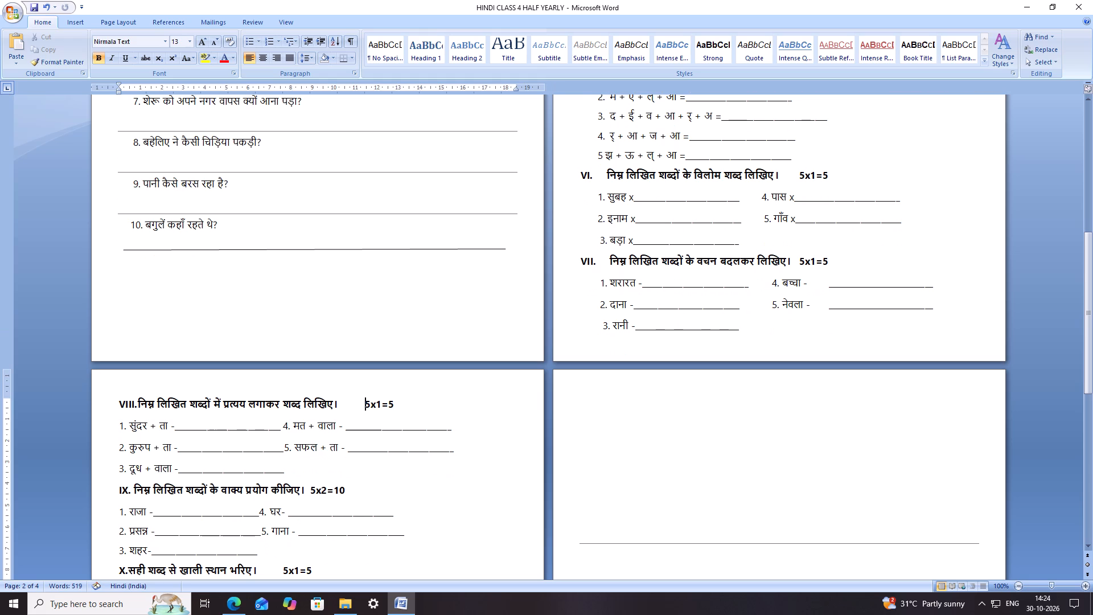
key(space)
key(space)
key(space)
key(space)
key(space)
key(space)
key(space)
key(space)
key(space)
key(space)
key(space)
key(space)
key(space)
key(space)
key(space)
key(space)
key(space)
key(space)
key(space)
key(space)
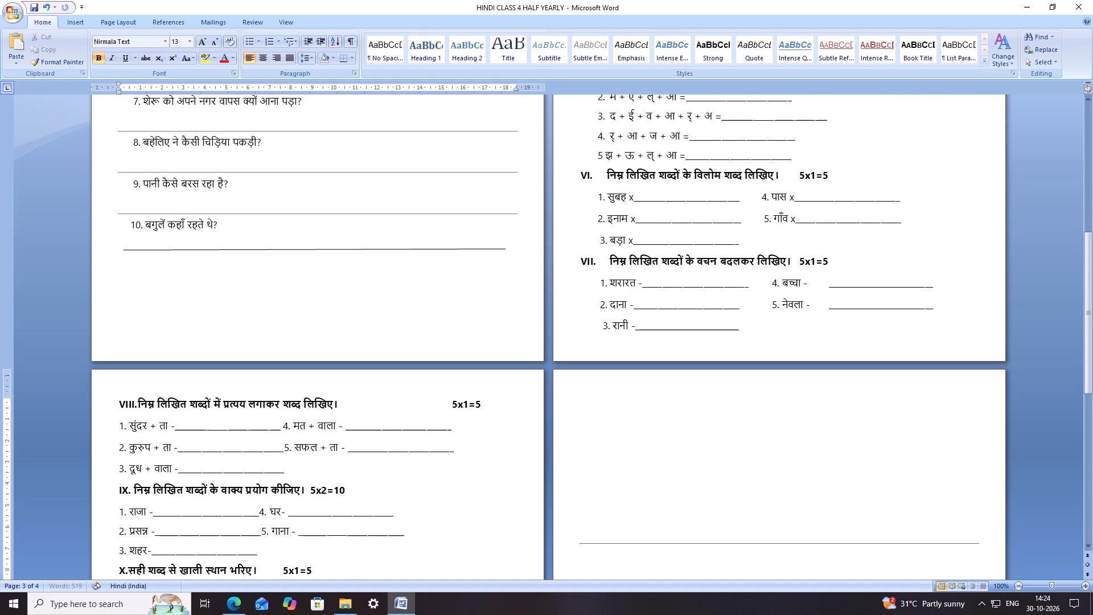
key(space)
key(space)
key(space)
key(space)
Save the Class 4 Hindi paper with section VIII's marks moved.
key(ctrl+s)
key(ctrl+s)
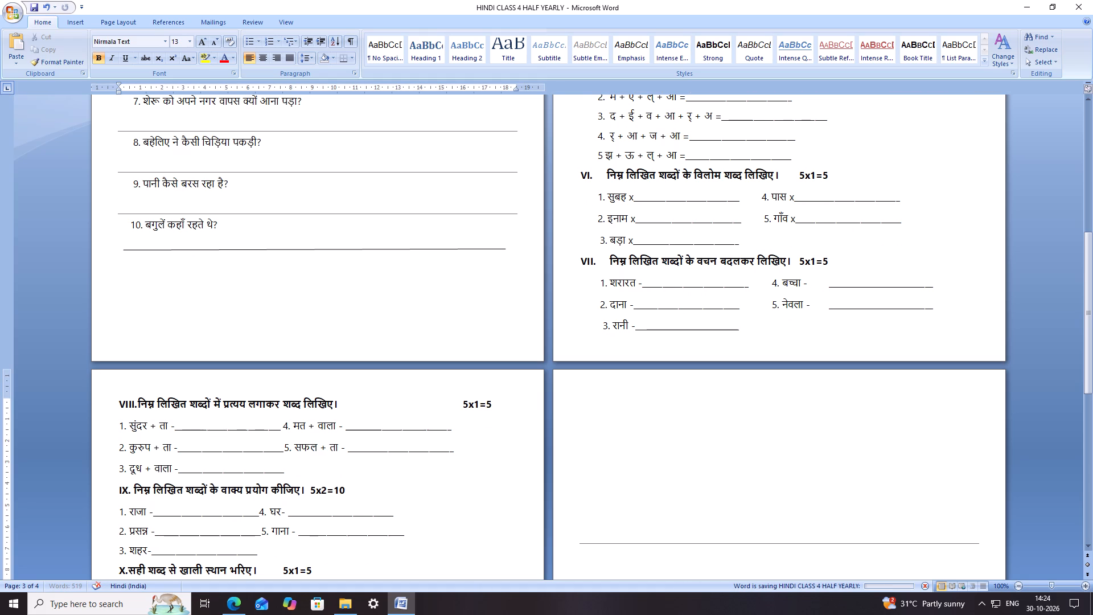
Insert five spaces between the numeral VIII. and the text of section VIII's heading.
scroll(717, 342, up, 17)
scroll(709, 329, down, 7)
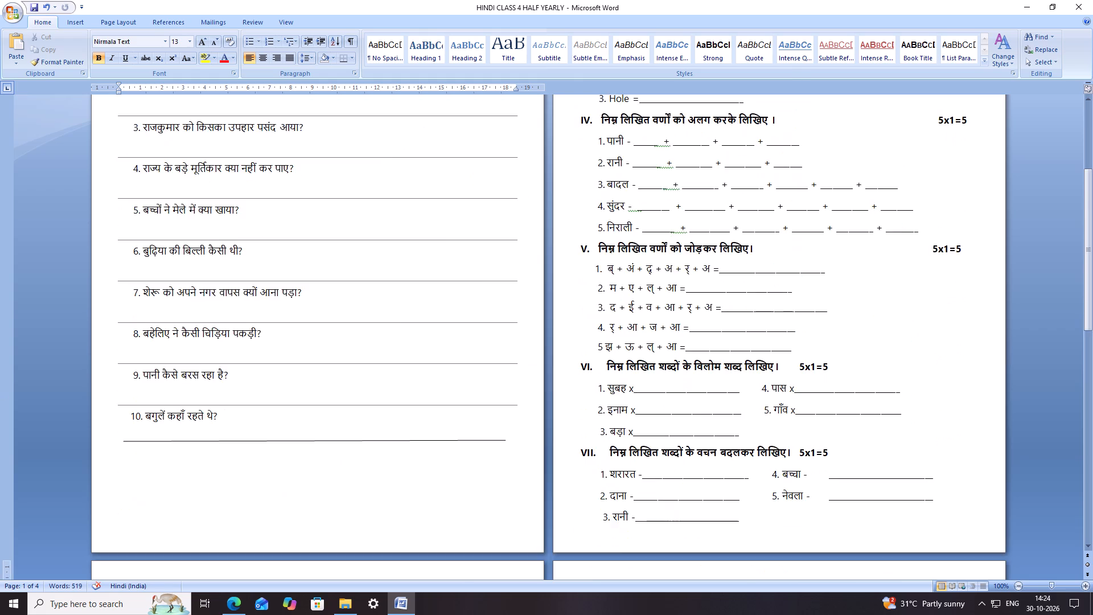
scroll(709, 331, down, 6)
scroll(646, 391, down, 6)
scroll(432, 448, down, 6)
scroll(318, 452, down, 7)
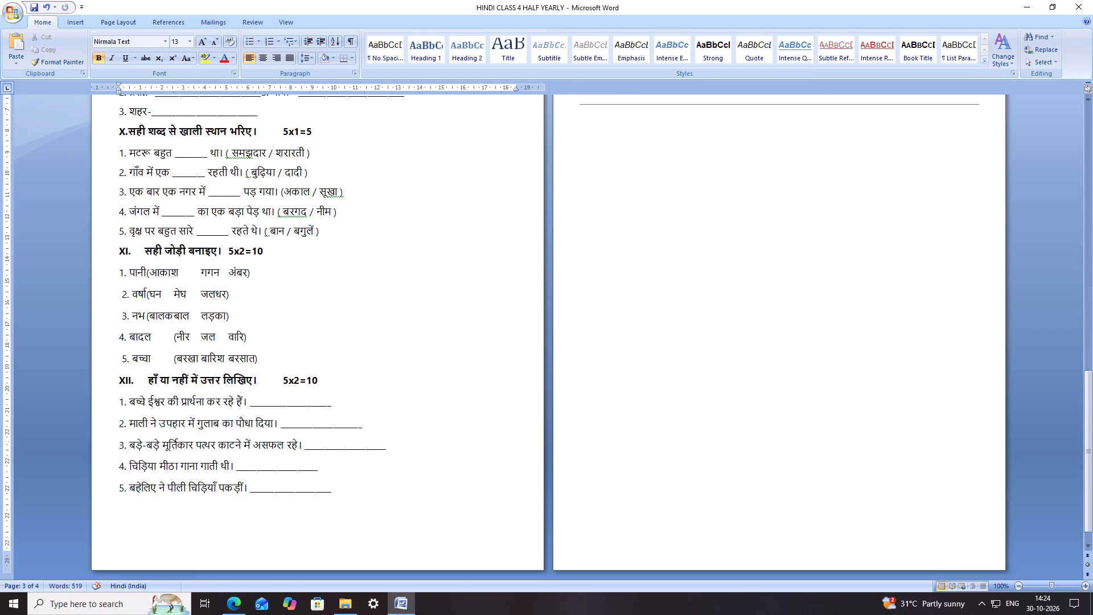
scroll(321, 462, up, 14)
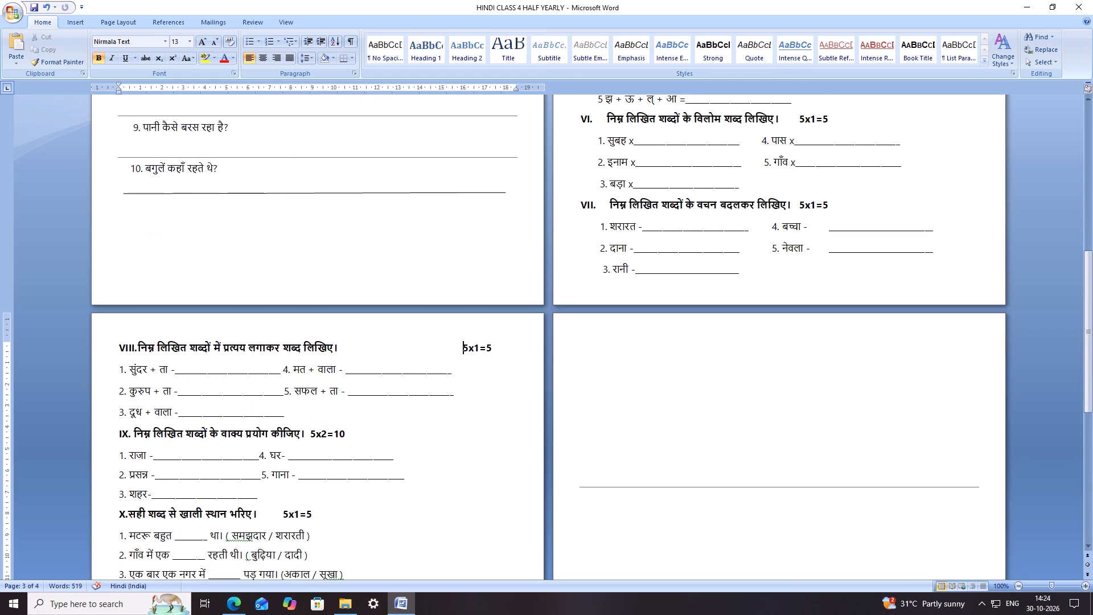
click(137, 349)
key(space)
key(space)
key(space)
key(space)
key(space)
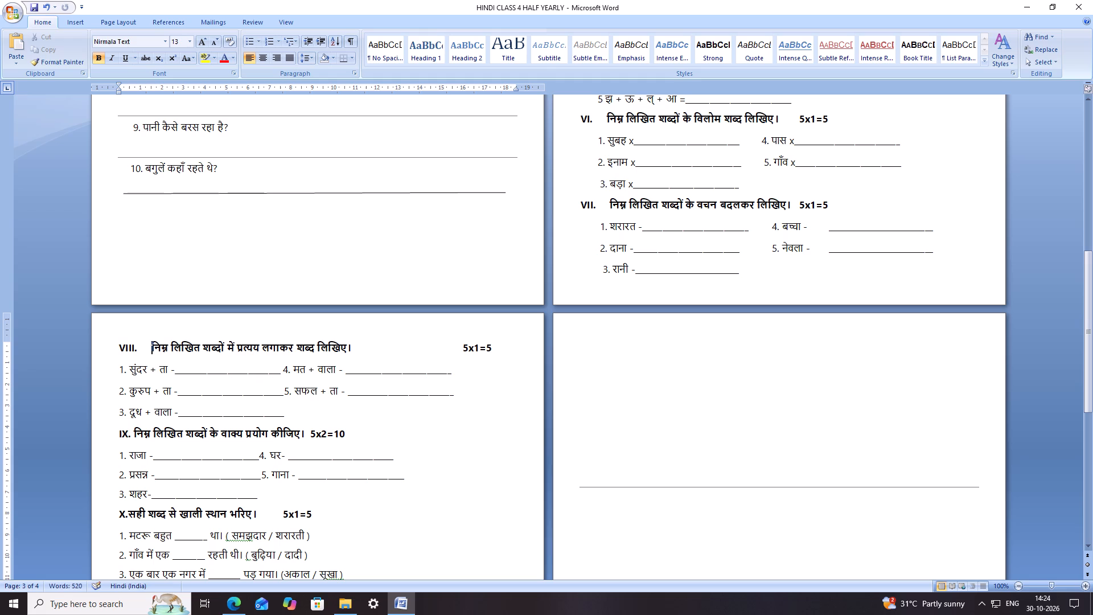
Indent section VIII's question 1 (सुंदर + ता) by eleven spaces.
click(117, 370)
key(space)
key(space)
key(space)
key(space)
key(space)
key(space)
key(space)
key(space)
key(space)
key(space)
key(space)
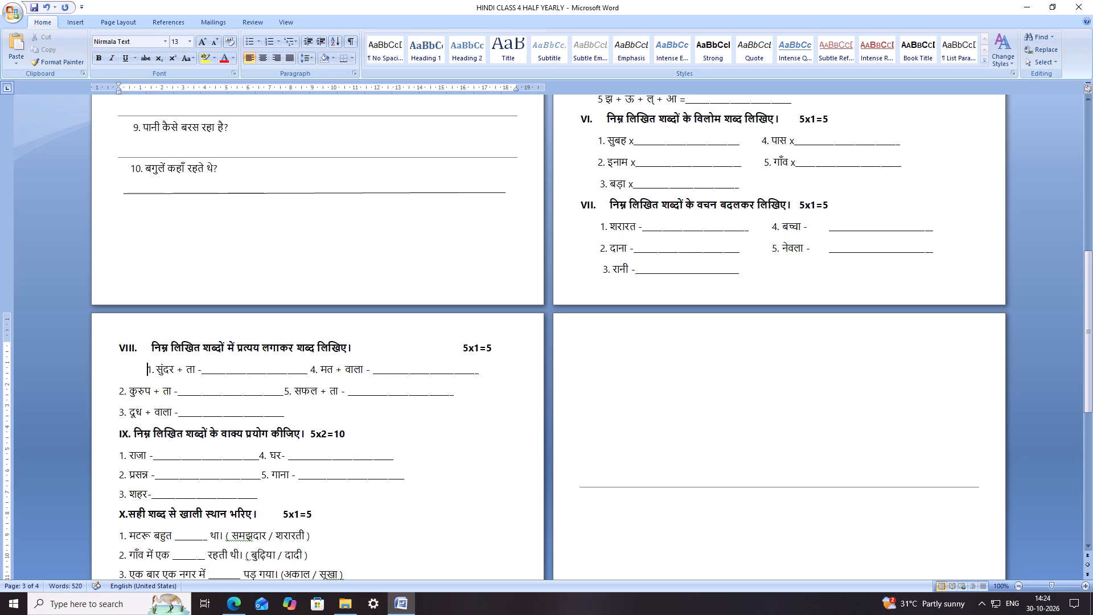
Indent section VIII's question 2 (कुरुप + ता) by ten spaces to line it up with question 1.
click(116, 392)
key(space)
key(space)
key(space)
key(space)
key(space)
key(space)
key(space)
key(space)
key(space)
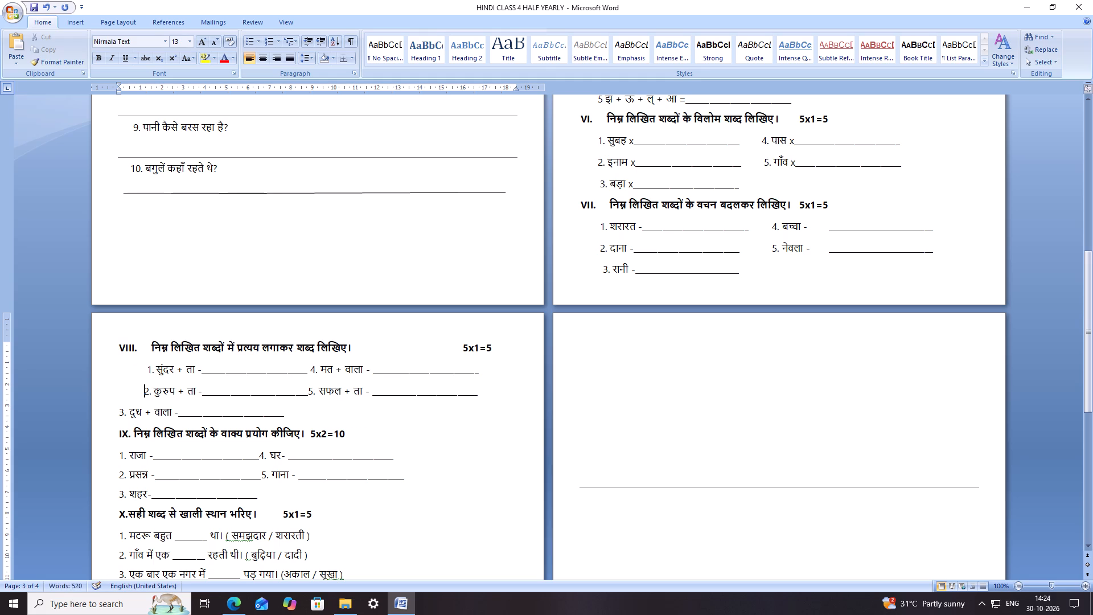
key(space)
Indent section VIII's question 3 (दूध + वाला) by ten spaces to line it up with question 2.
click(116, 417)
key(space)
key(space)
key(space)
key(space)
key(space)
key(space)
key(space)
key(space)
key(space)
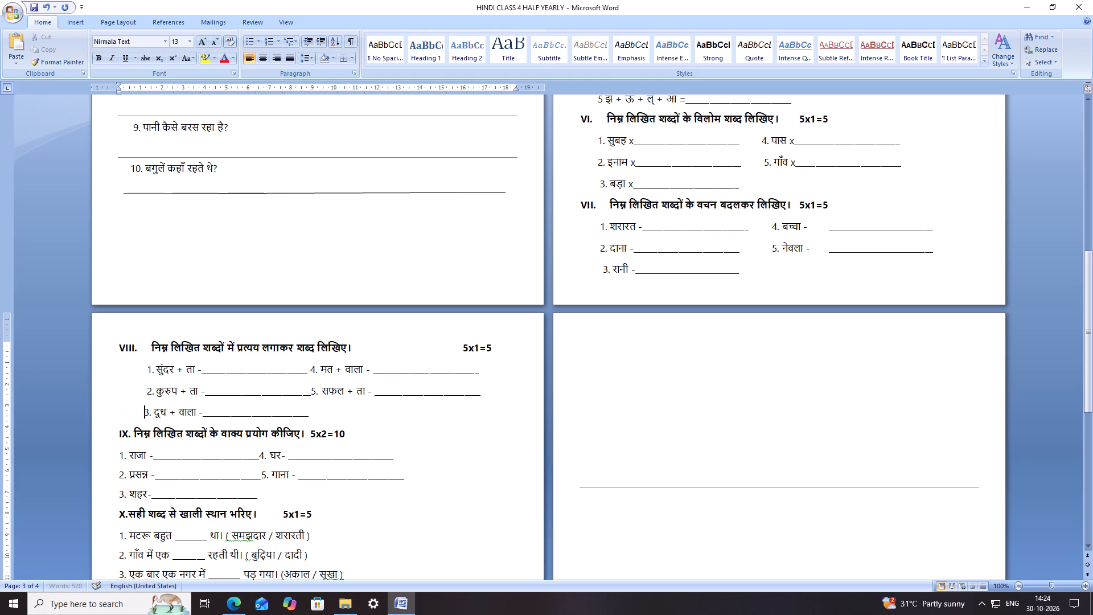
key(space)
Insert four spaces before section VIII's question 4 (मत + वाला) to separate it from question 1's blank.
click(310, 370)
key(space)
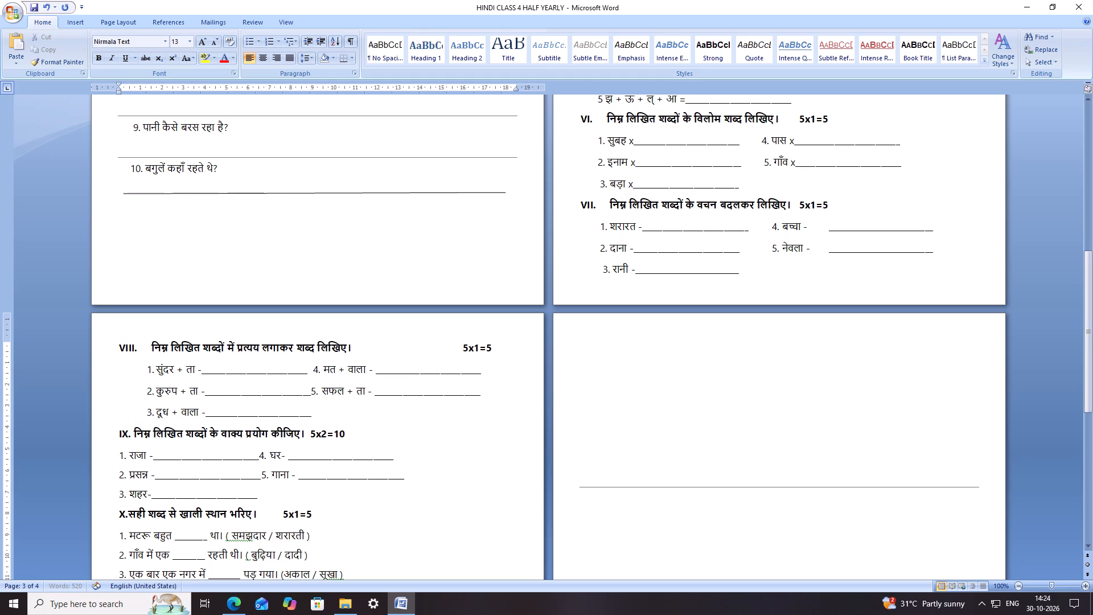
key(space)
key(space)
key(space)
Insert four spaces before section VIII's question 5 (सफल + ता) to line it up with question 4.
click(312, 393)
key(space)
key(space)
key(space)
key(space)
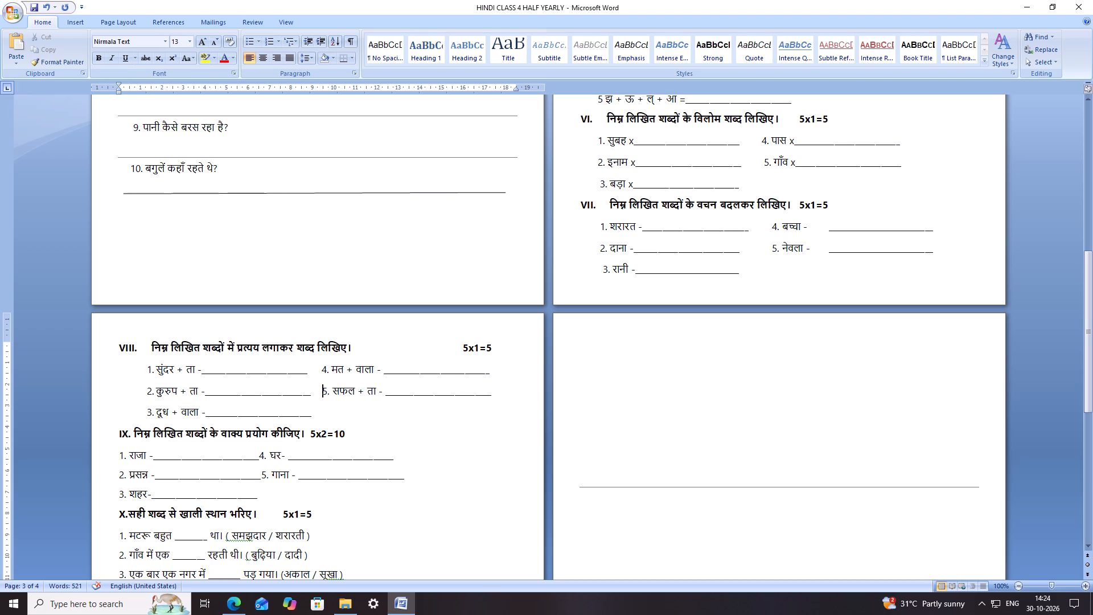
Insert two more spaces before section VIII's question 4 (मत + वाला).
click(320, 369)
key(space)
key(space)
Save the Class 4 half-yearly exam paper.
key(ctrl+s)
key(ctrl+s)
key(ctrl+s)
click(352, 414)
Insert spaces before section IX's marks (5x2=10) to line them up beneath section VIII's marks.
click(313, 434)
key(space)
key(space)
key(space)
key(space)
key(space)
key(space)
key(space)
key(space)
key(space)
key(space)
key(space)
key(space)
key(space)
key(space)
key(space)
key(space)
key(space)
key(space)
key(space)
key(space)
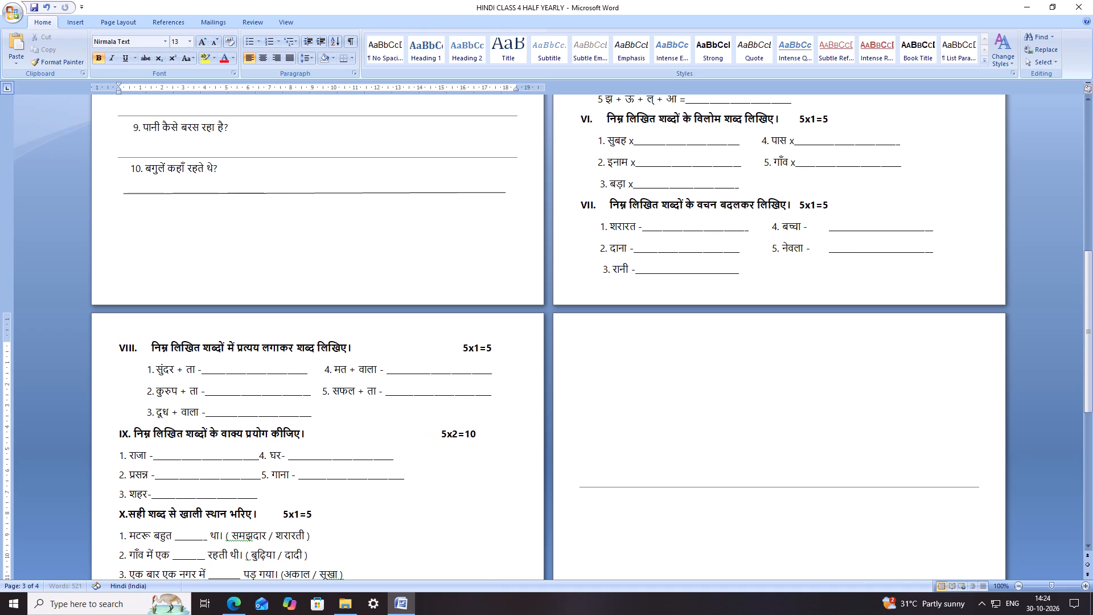
key(space)
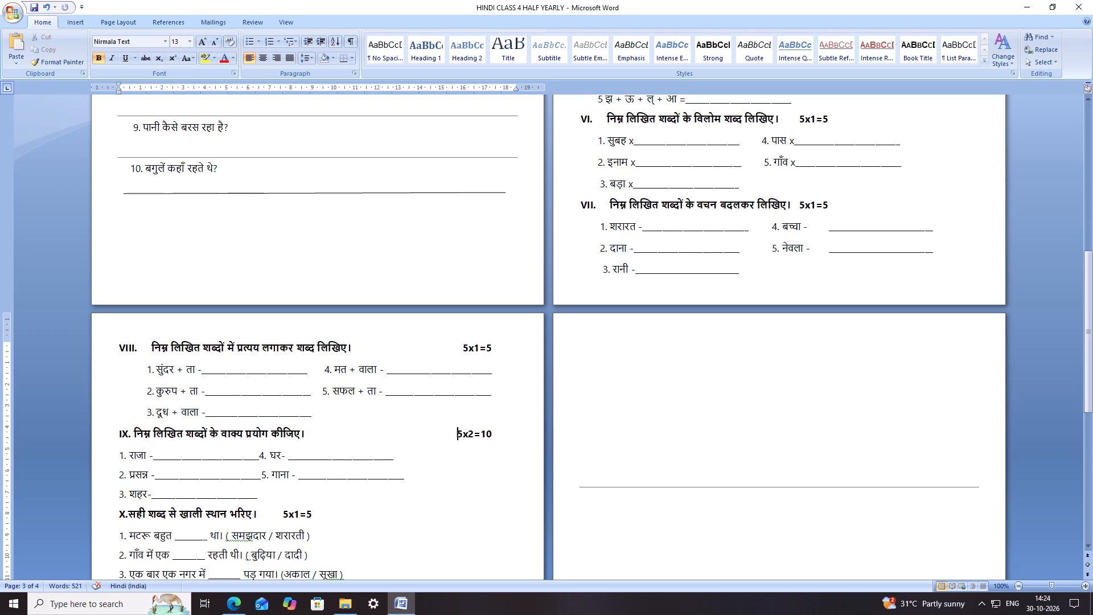
Indent section IX's question 1 (राजा) by nine spaces.
click(116, 457)
key(space)
key(space)
key(space)
key(space)
key(space)
key(space)
key(space)
key(space)
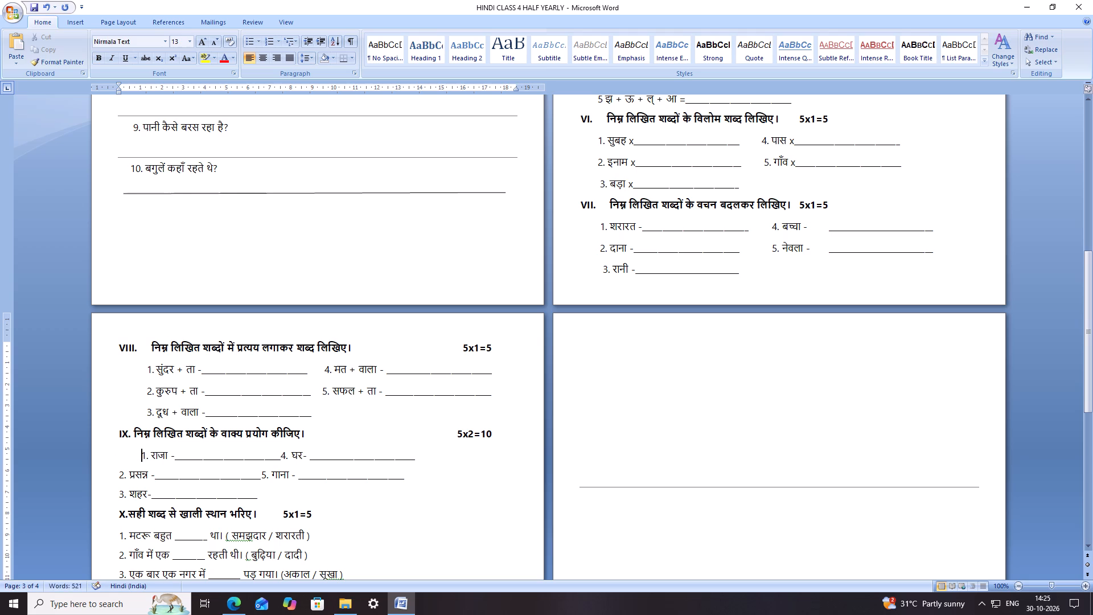
key(space)
Indent section IX's question 2 (प्रसन्न) with spaces to line it up with question 1.
click(120, 476)
key(space)
key(space)
key(space)
key(space)
key(space)
key(space)
key(space)
key(space)
key(space)
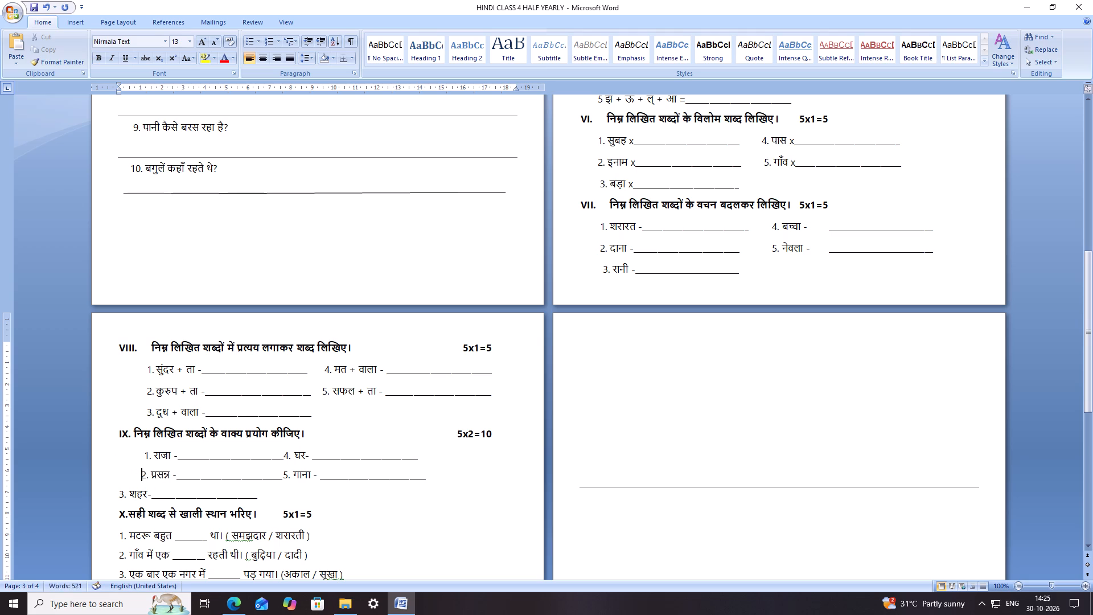
key(space)
Indent section IX's question 3 (शहर) by nine spaces to line it up with question 2.
click(118, 489)
key(space)
key(space)
key(space)
key(space)
key(space)
key(space)
key(space)
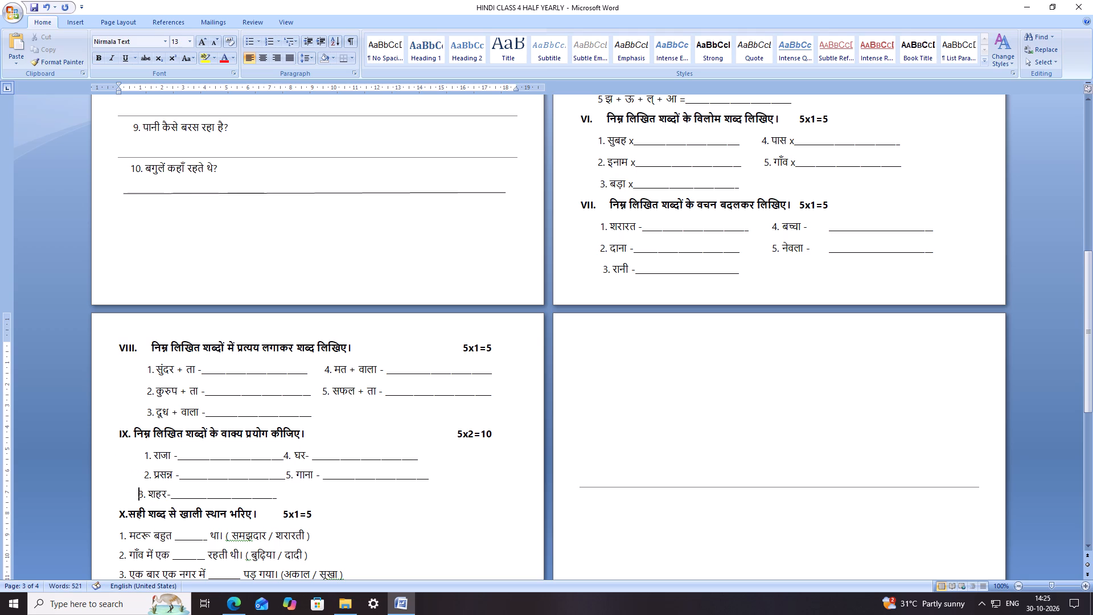
key(space)
key(space)
Insert ten spaces before section IX's question 4 (घर) to separate it from question 1's blank.
click(287, 457)
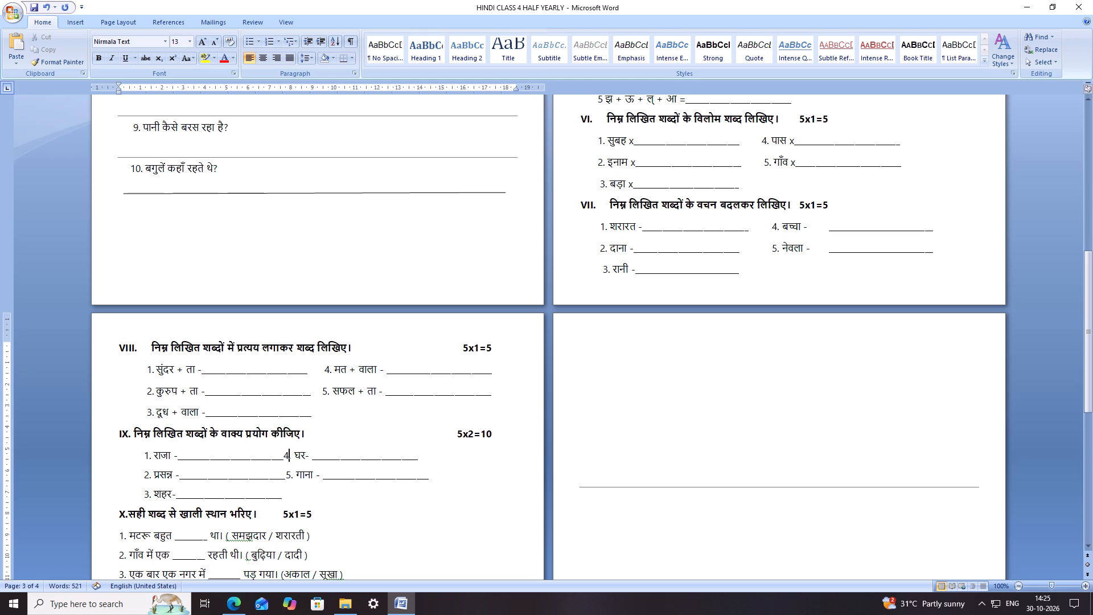
click(285, 457)
key(space)
key(space)
key(space)
key(space)
key(space)
key(space)
key(space)
key(space)
key(space)
key(space)
Insert ten spaces before section IX's question 5 (गाना) to line it up with question 4.
click(286, 476)
key(space)
key(space)
key(space)
key(space)
key(space)
key(space)
key(space)
key(space)
key(space)
key(space)
key(space)
key(BackSpace)
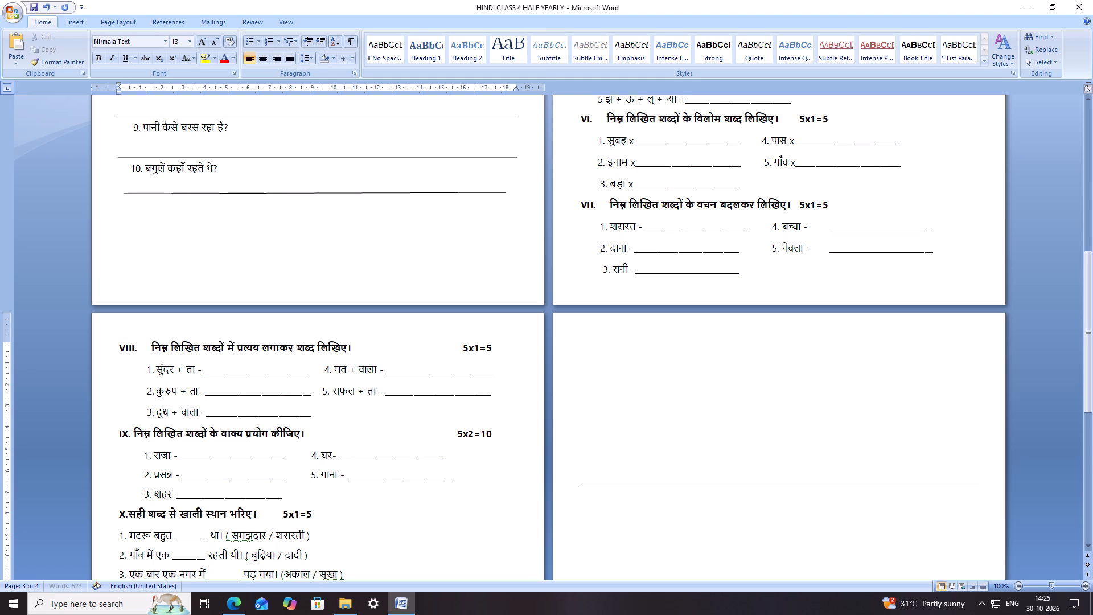
Save the exam paper with section IX's aligned questions.
key(ctrl+s)
key(ctrl+s)
key(ctrl+s)
click(352, 438)
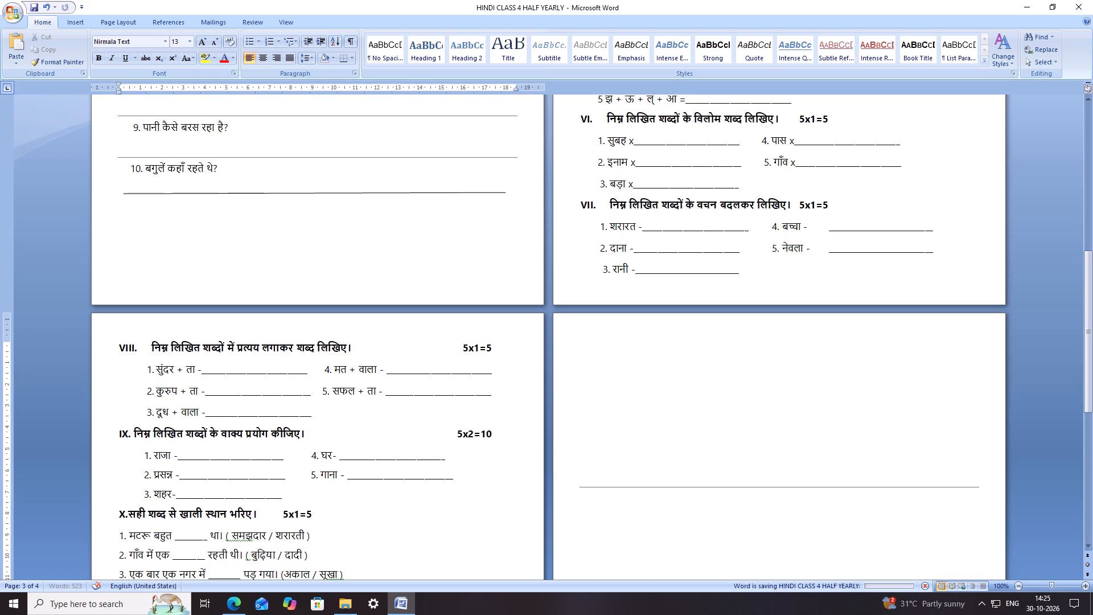
Insert five spaces between the numeral X. and its heading text (सही शब्द से खाली स्थान भरिए।).
scroll(259, 477, down, 5)
click(130, 378)
key(space)
key(space)
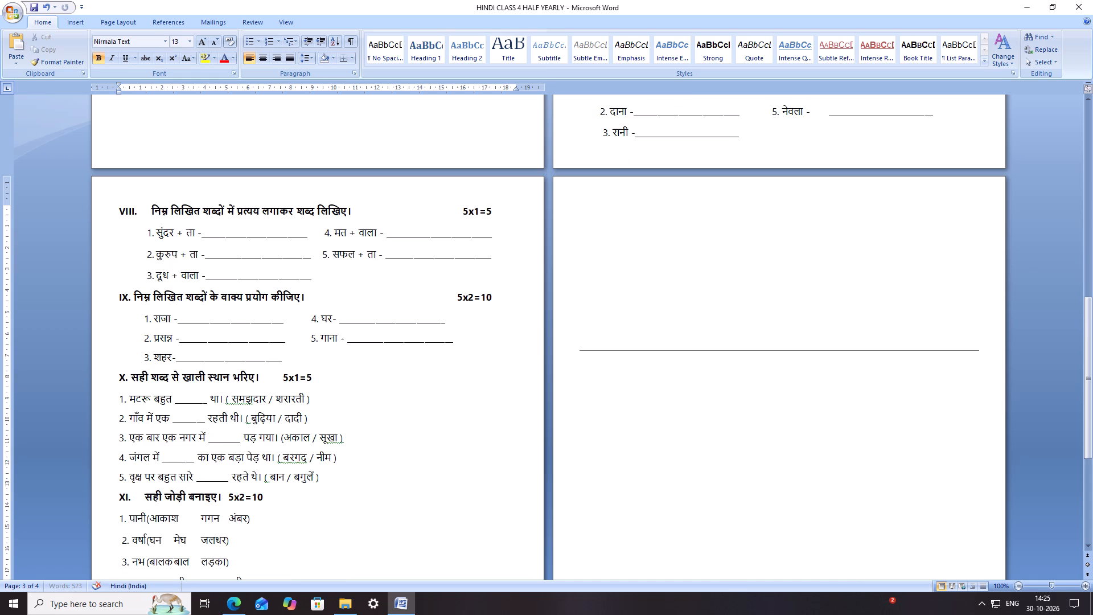
key(space)
key(space)
key(space)
Insert five more spaces between the numeral IX. and its heading text.
click(135, 297)
key(space)
key(space)
key(space)
key(space)
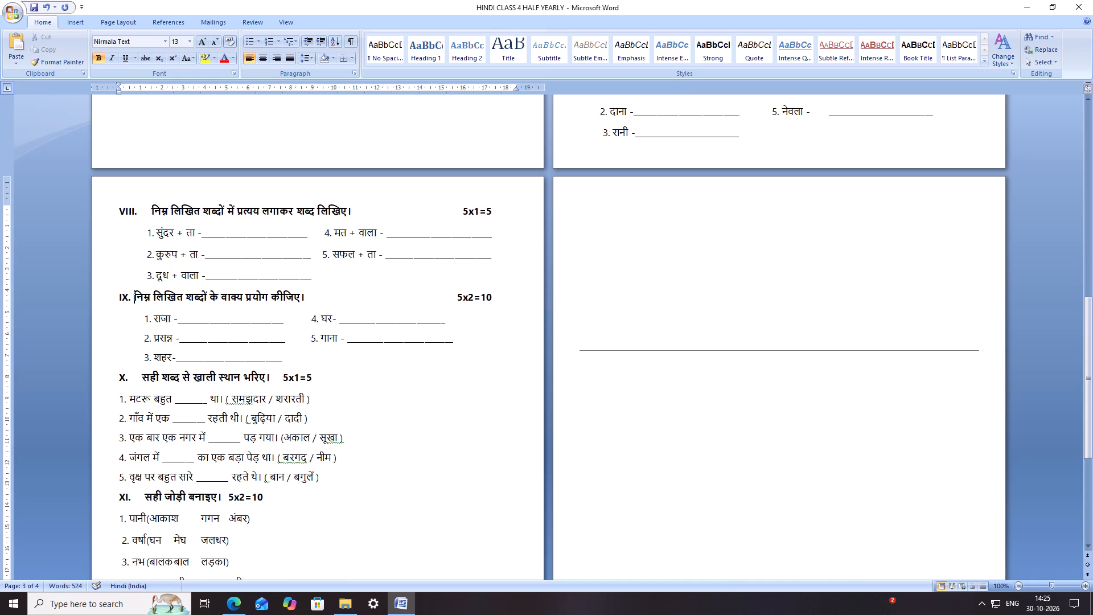
key(space)
Delete surplus spaces before section IX's marks (5x2=10) so they fit back on the heading line.
drag(430, 296, 417, 298)
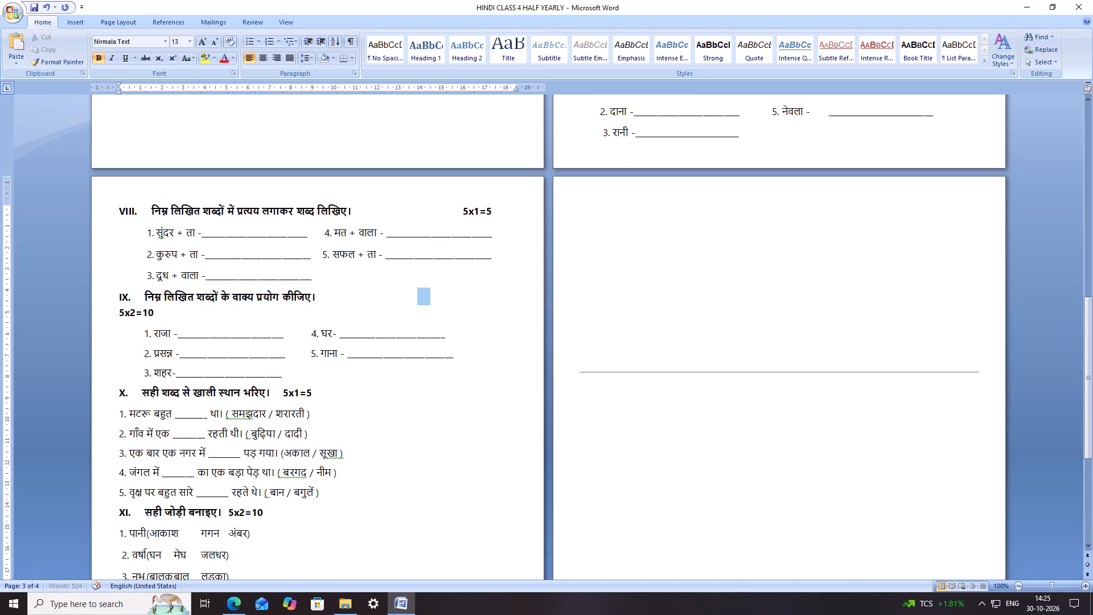
drag(417, 298, 417, 298)
key(BackSpace)
key(BackSpace)
key(BackSpace)
key(BackSpace)
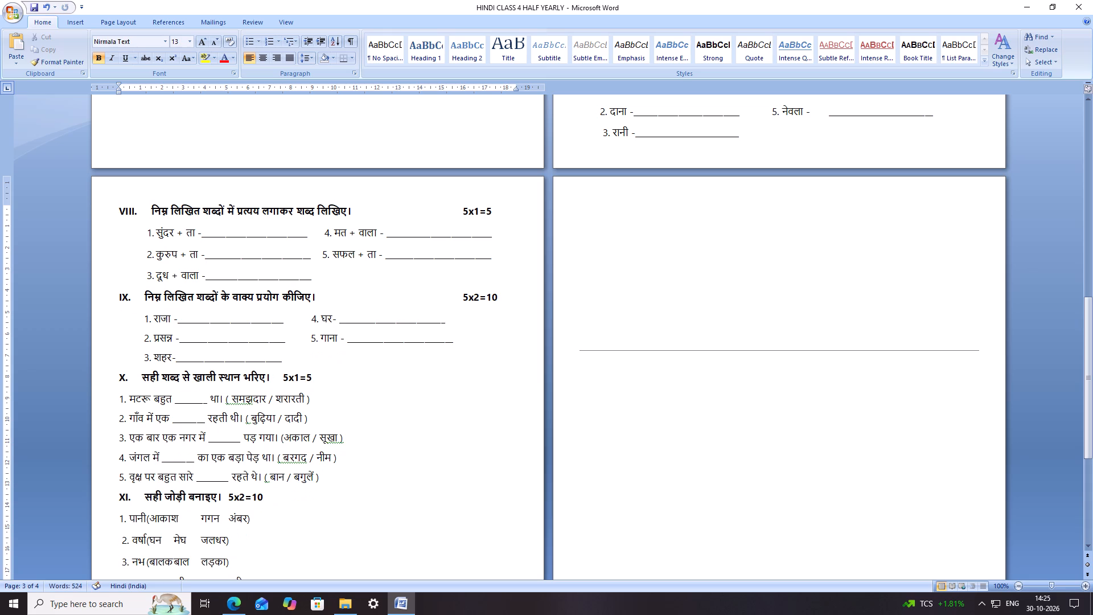
Indent section X's question 1 (मटरू बहुत) by eight spaces.
click(120, 398)
key(space)
key(space)
key(space)
key(space)
key(space)
key(space)
key(space)
key(space)
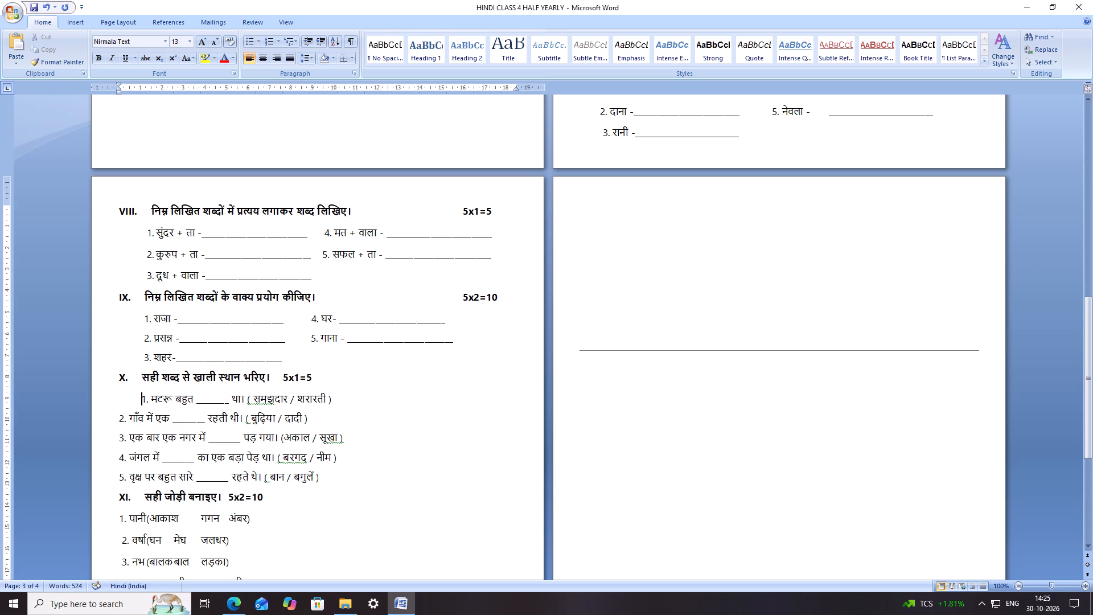
Indent section X's question 2 (गाँव में एक) by eight spaces to line it up with question 1.
click(115, 415)
key(space)
key(space)
key(space)
key(space)
key(space)
key(space)
key(space)
key(space)
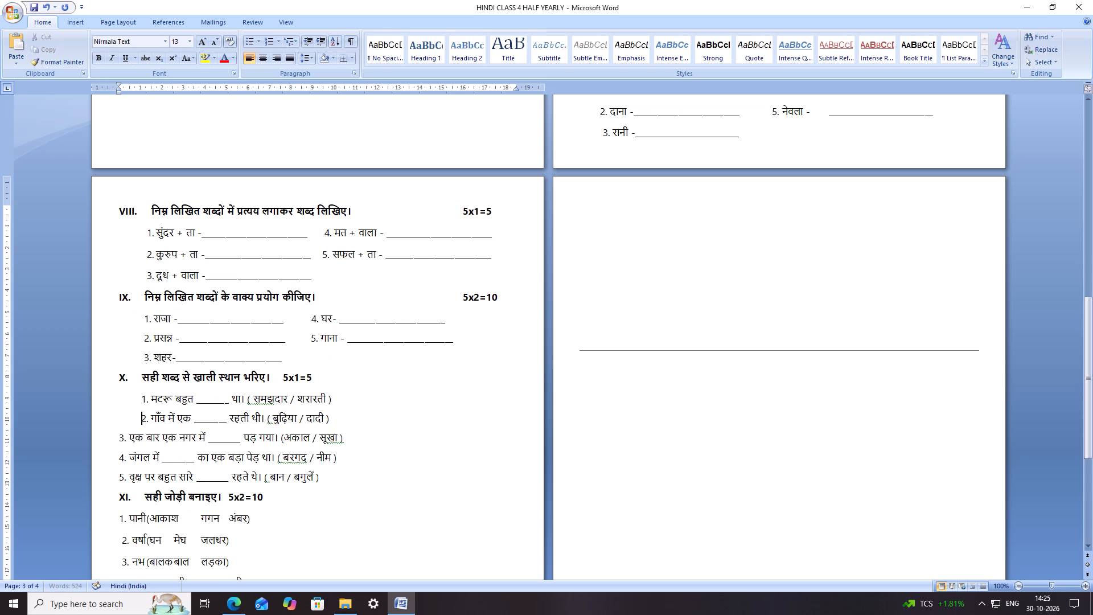
Indent section X's question 3 (एक बार एक नगर में) by eight spaces to line it up with question 2.
click(117, 439)
key(space)
key(space)
key(space)
key(space)
key(space)
key(space)
key(space)
key(space)
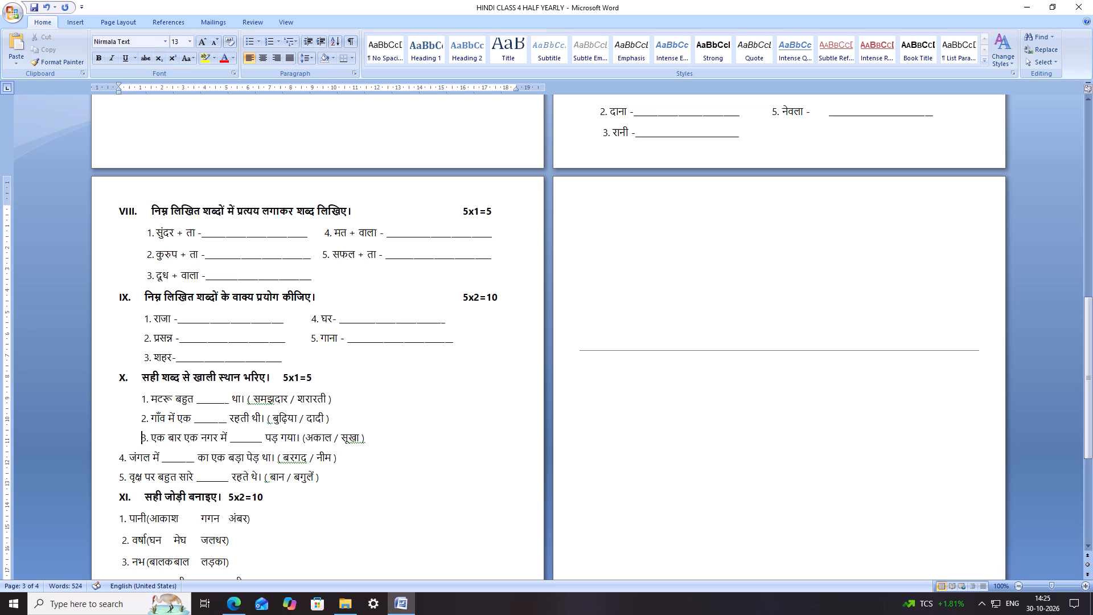
Indent section X's question 4 (जंगल में) by eight spaces to line it up with question 3.
click(117, 457)
key(space)
key(space)
key(space)
key(space)
key(space)
key(space)
key(space)
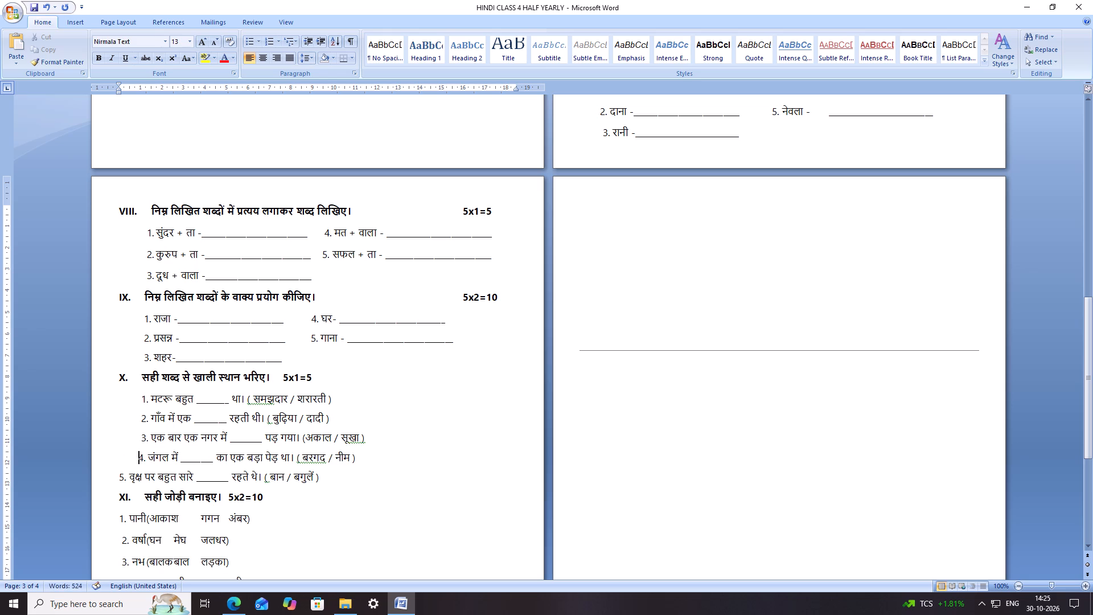
key(space)
Indent section X's question 5 (वृक्ष पर बहुत सारे) by eight spaces to line it up with question 4.
click(116, 477)
key(space)
key(space)
key(space)
key(space)
key(space)
key(space)
key(space)
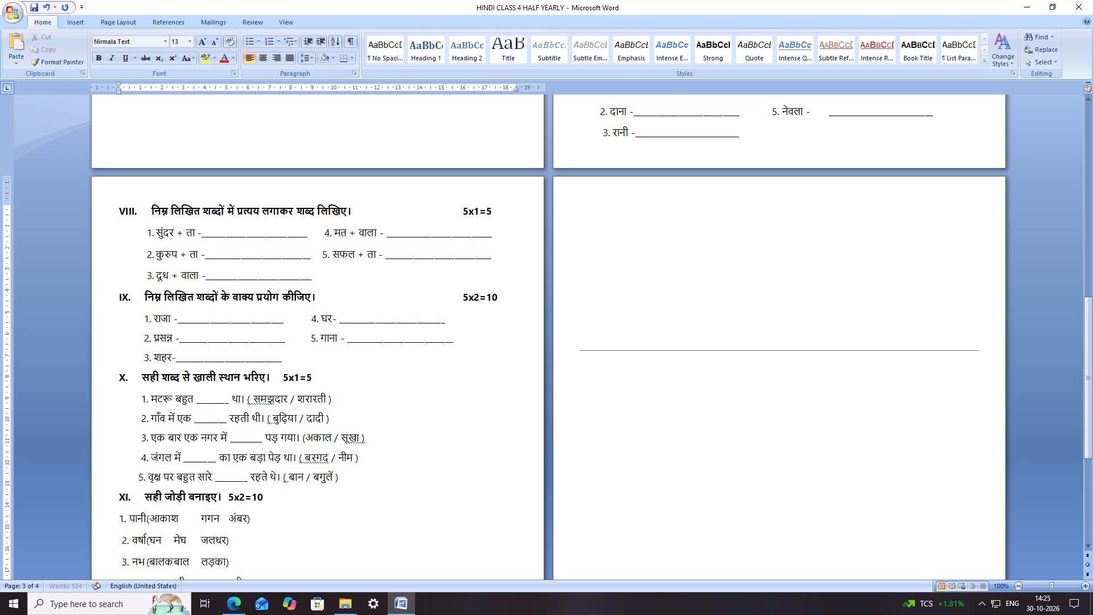
key(space)
Save the exam paper with section X's indented questions.
key(ctrl+s)
key(ctrl+s)
key(ctrl+s)
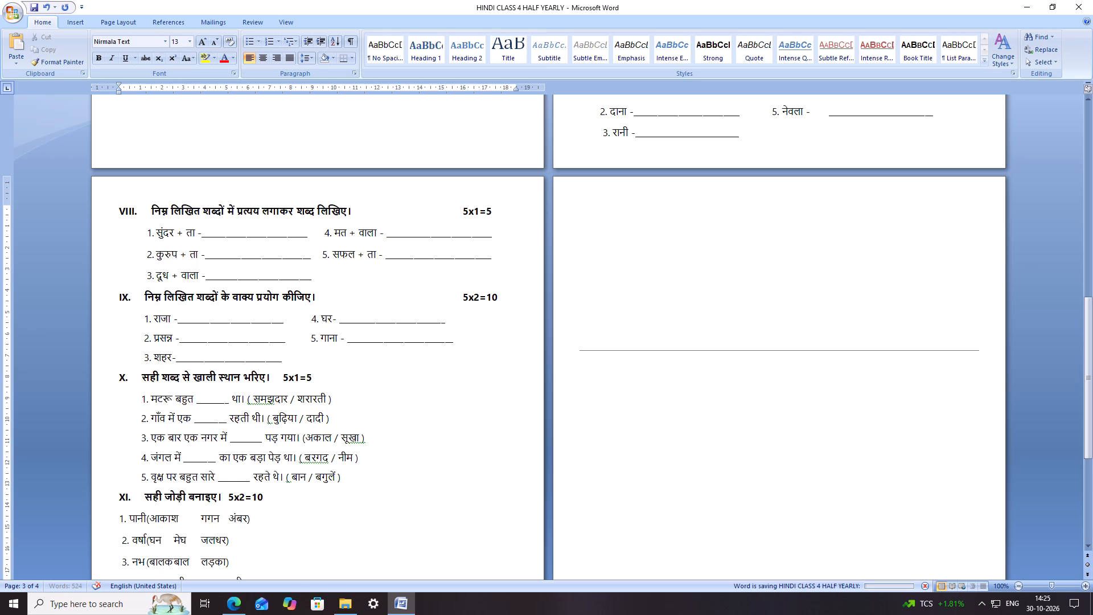
click(427, 380)
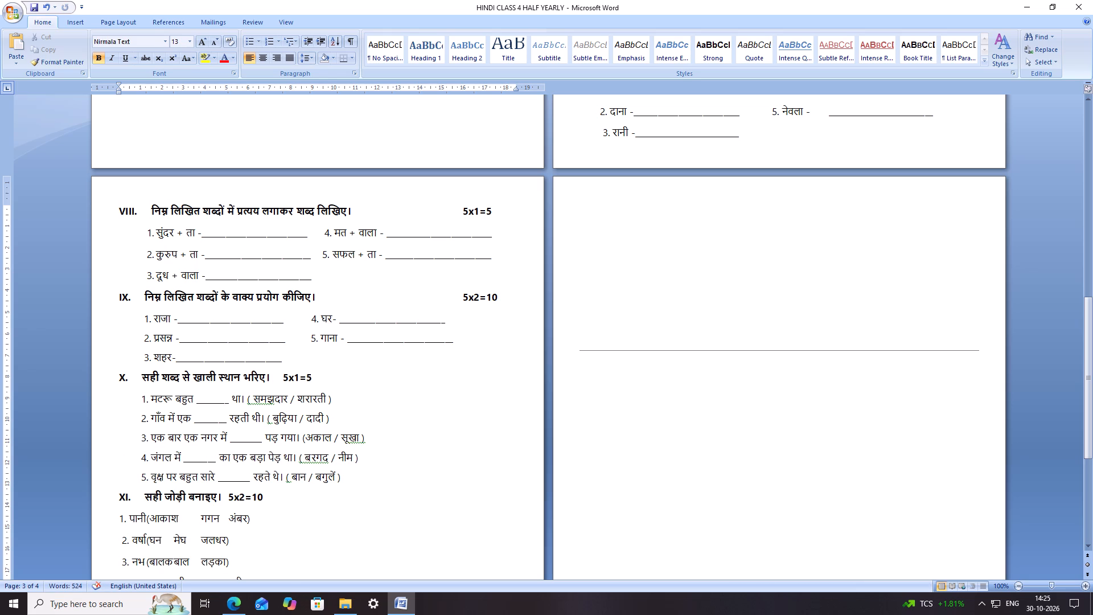
Lengthen the blank in section X's question 1 (मटरू बहुत) by seven underscores.
click(229, 404)
text(_______)
Copy question 1's whole lengthened blank in section X and replace the blank in question 2 (गाँव में एक) with it.
key(shift+Left)
key(shift+Left)
key(shift+Left)
key(shift+Left)
key(shift+Left)
key(shift+Left)
key(shift+Left)
key(shift+Left)
key(shift+Left)
key(shift+Left)
key(shift+Left)
key(shift+Left)
key(shift+Left)
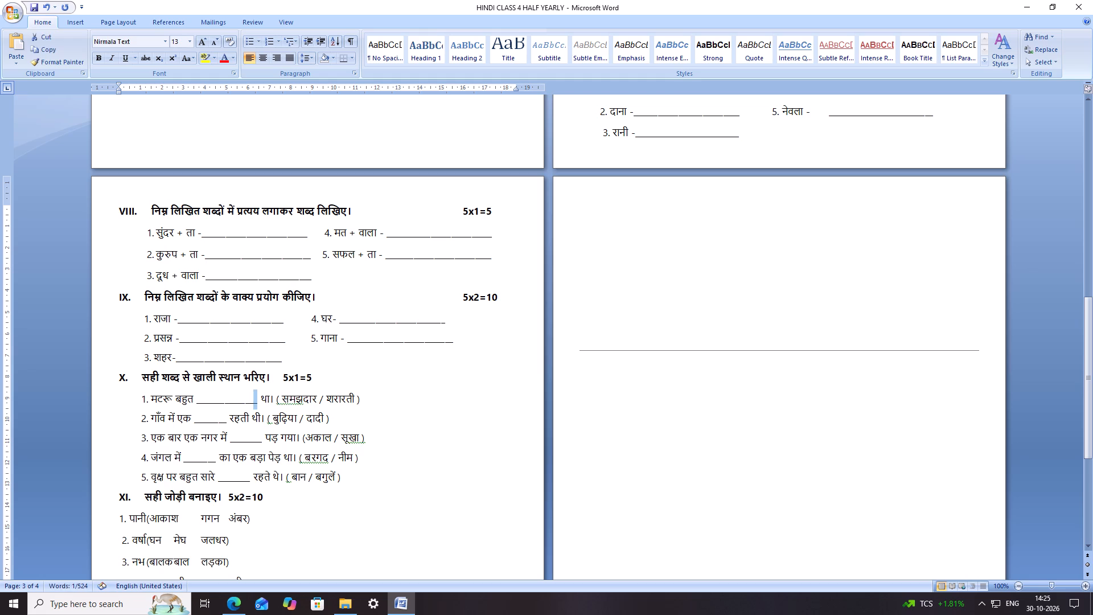
key(shift+Left)
key(shift+Left)
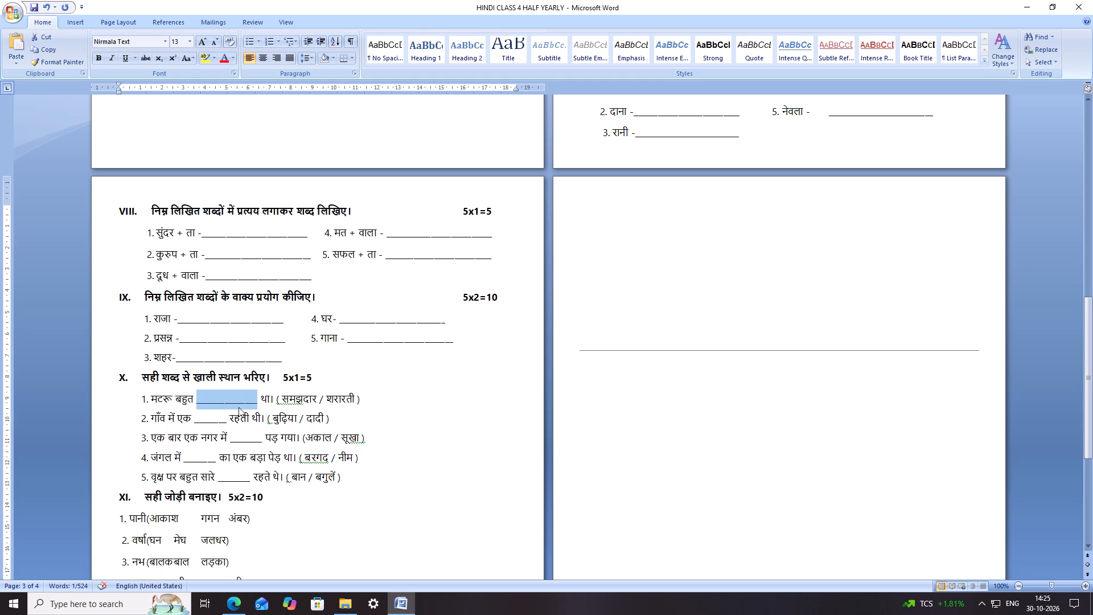
key(ctrl+c)
scroll(254, 382, down, 1)
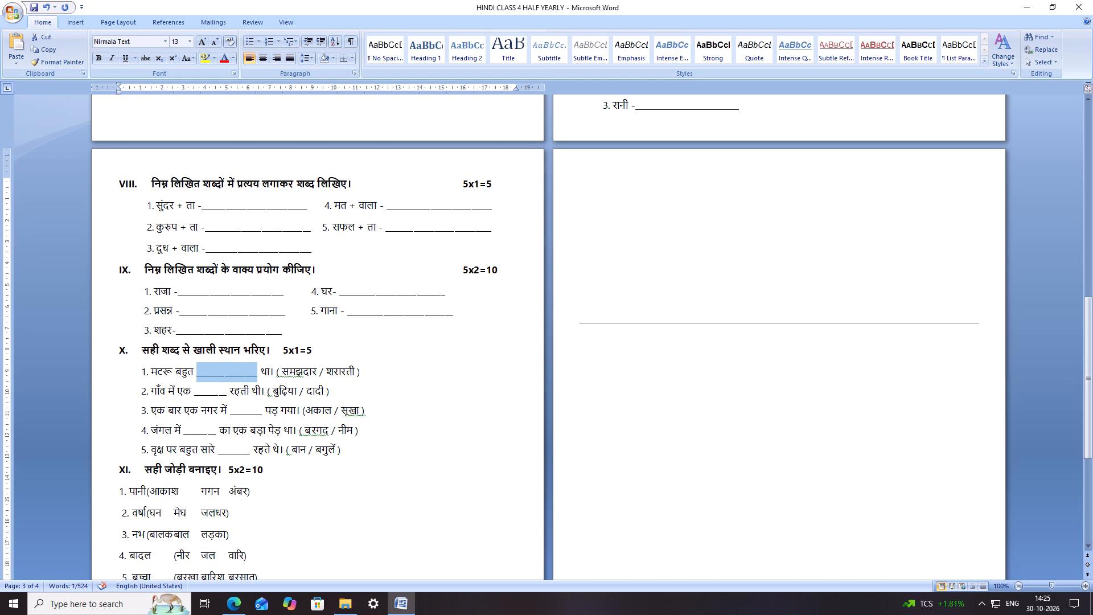
drag(224, 396, 211, 396)
drag(227, 397, 195, 397)
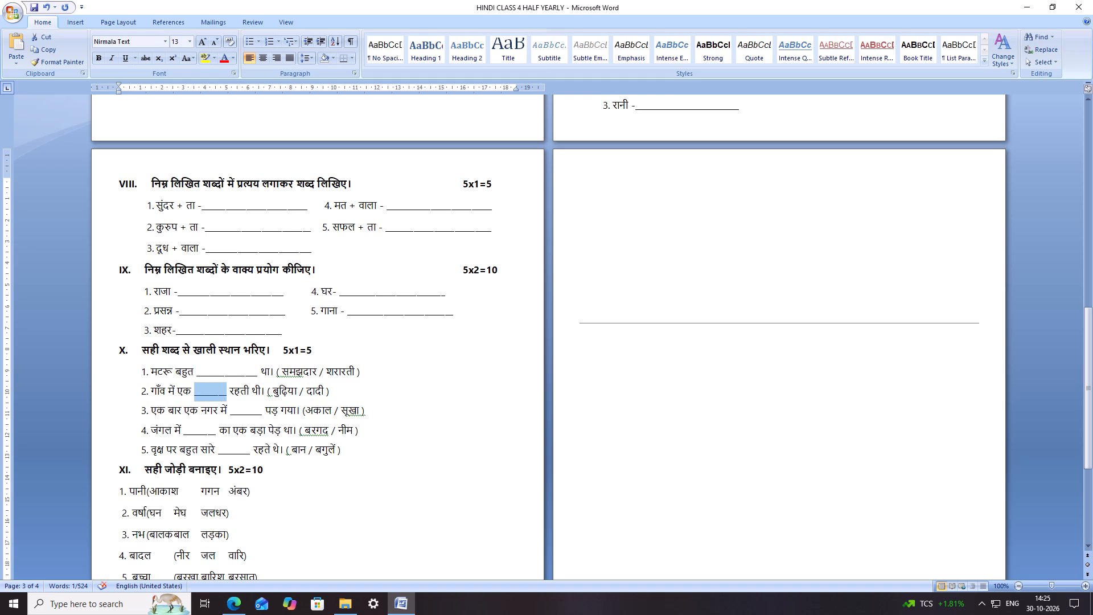
drag(195, 397, 195, 397)
key(ctrl+v)
Replace the blanks in section X's questions 3, 4 and 5 with the same copied longer blank.
drag(262, 417, 263, 417)
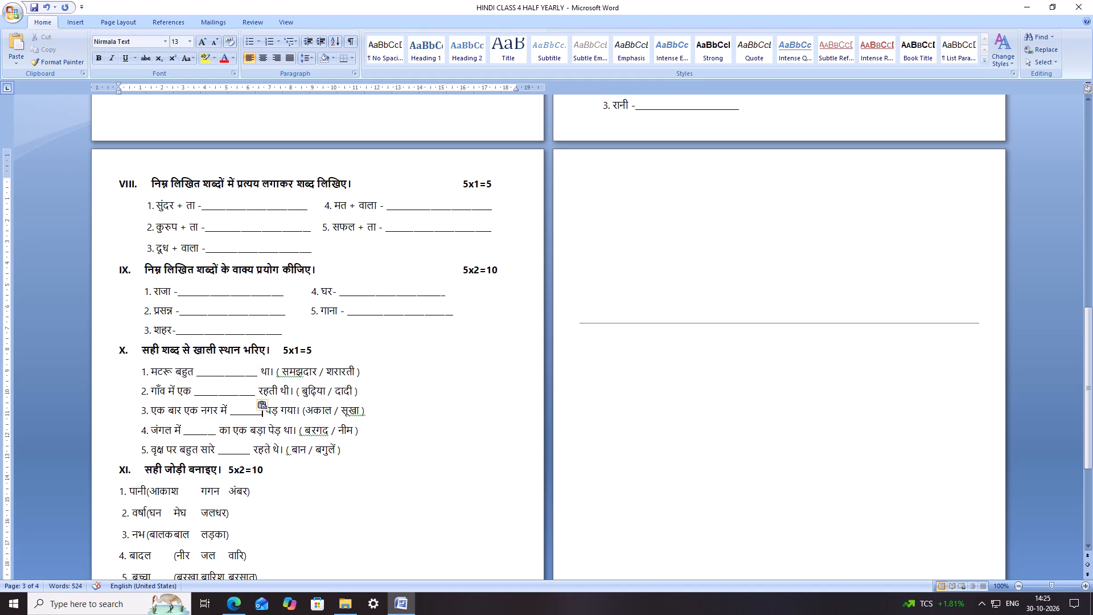
drag(263, 417, 228, 419)
key(ctrl+v)
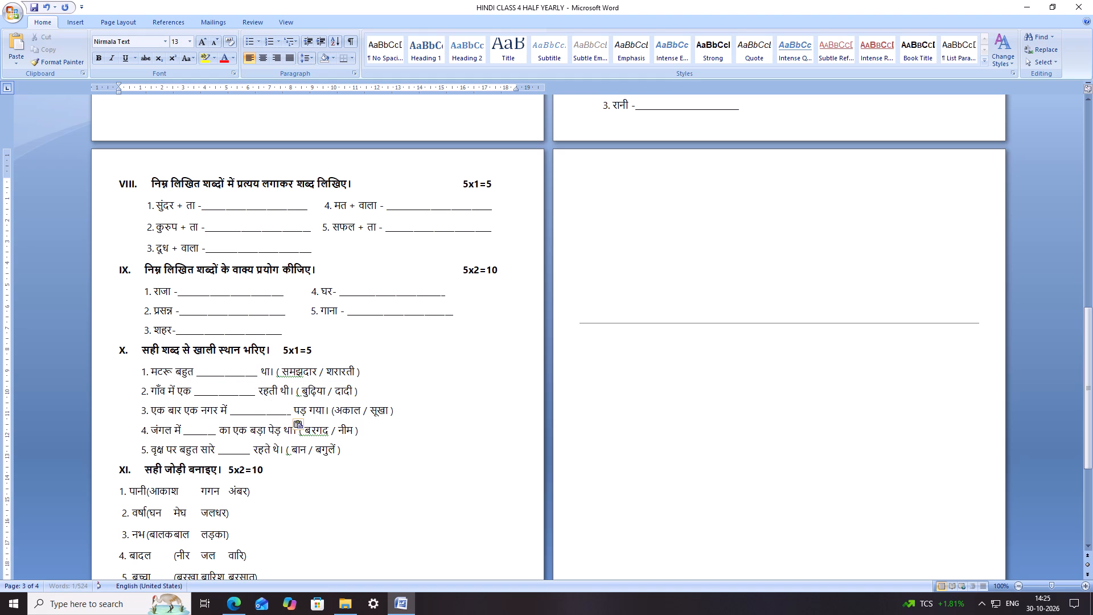
drag(217, 433, 184, 436)
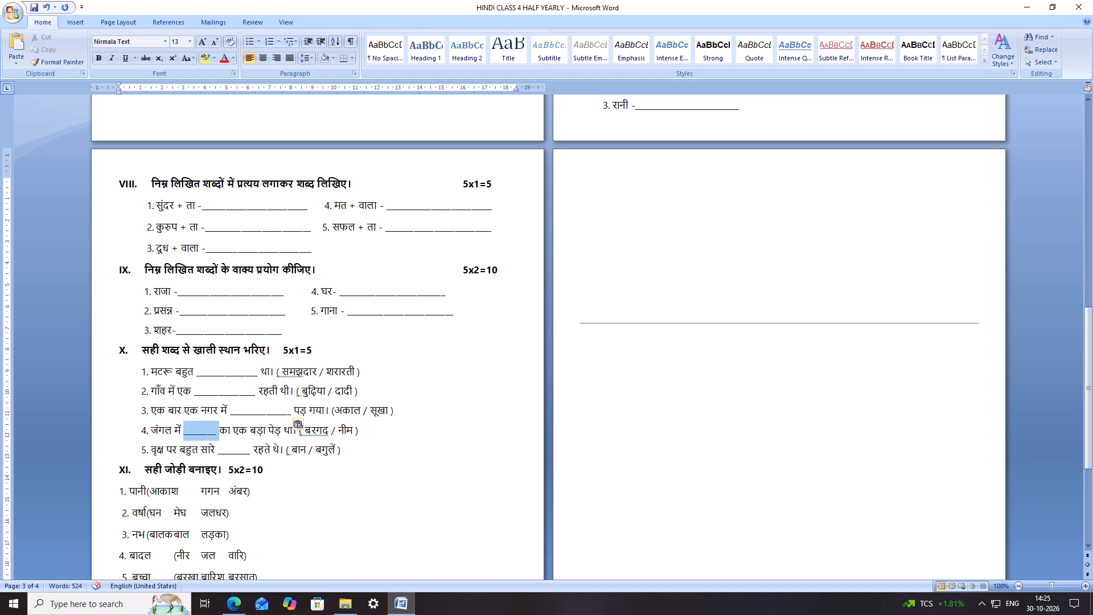
drag(184, 436, 184, 436)
key(ctrl+v)
drag(250, 454, 225, 454)
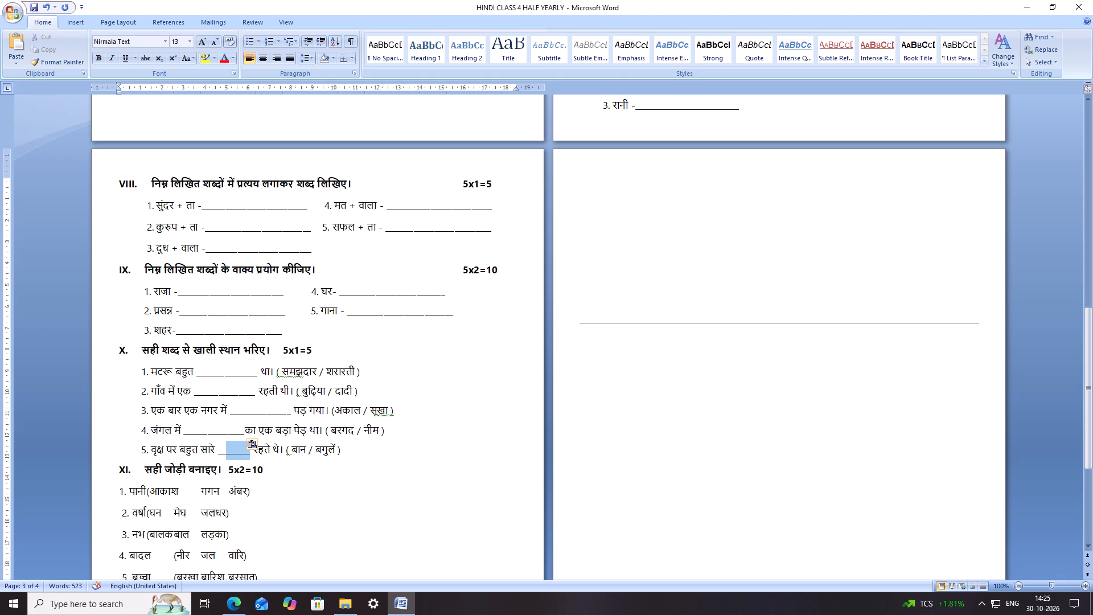
drag(225, 454, 218, 454)
key(ctrl+v)
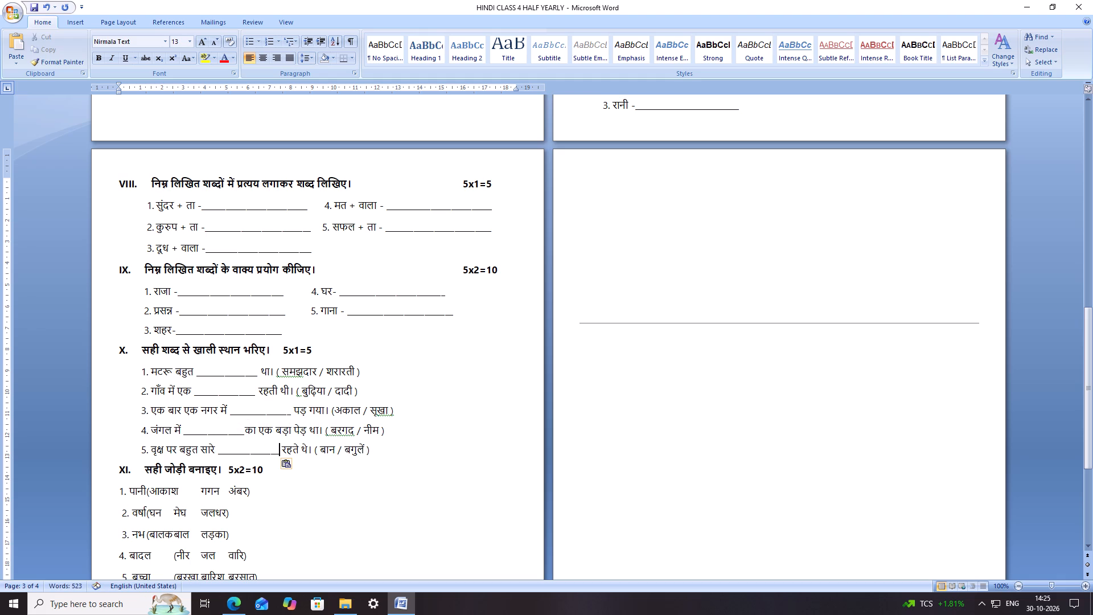
Save the exam paper with section X's lengthened blanks.
key(ctrl+s)
key(ctrl+s)
click(430, 423)
Indent section XI's question 1 (पानी) by eight spaces to line it up with section X's questions.
scroll(389, 429, down, 4)
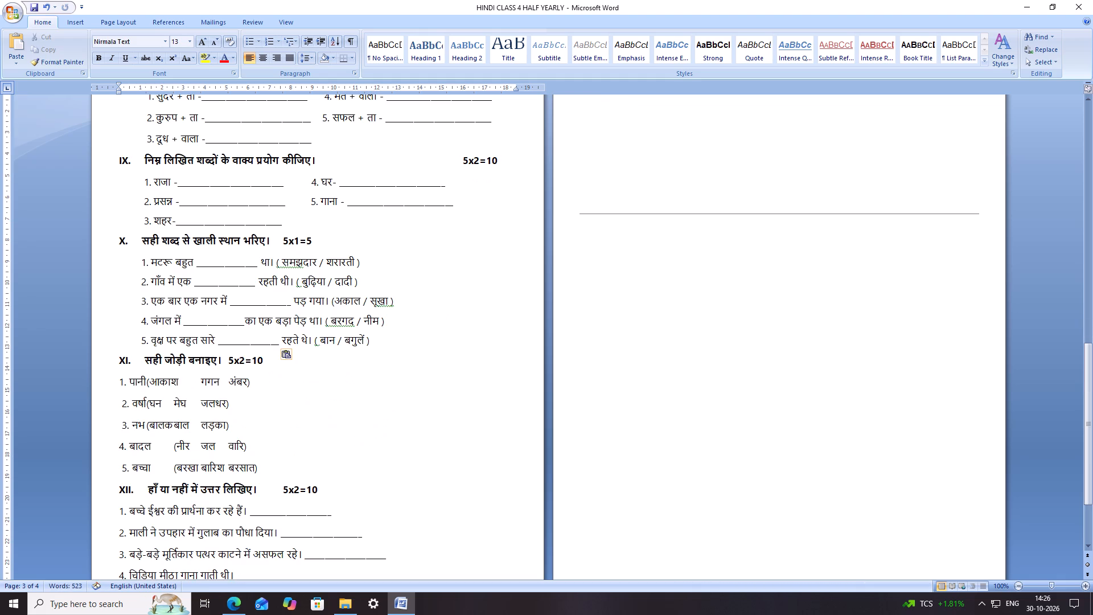
scroll(165, 432, down, 5)
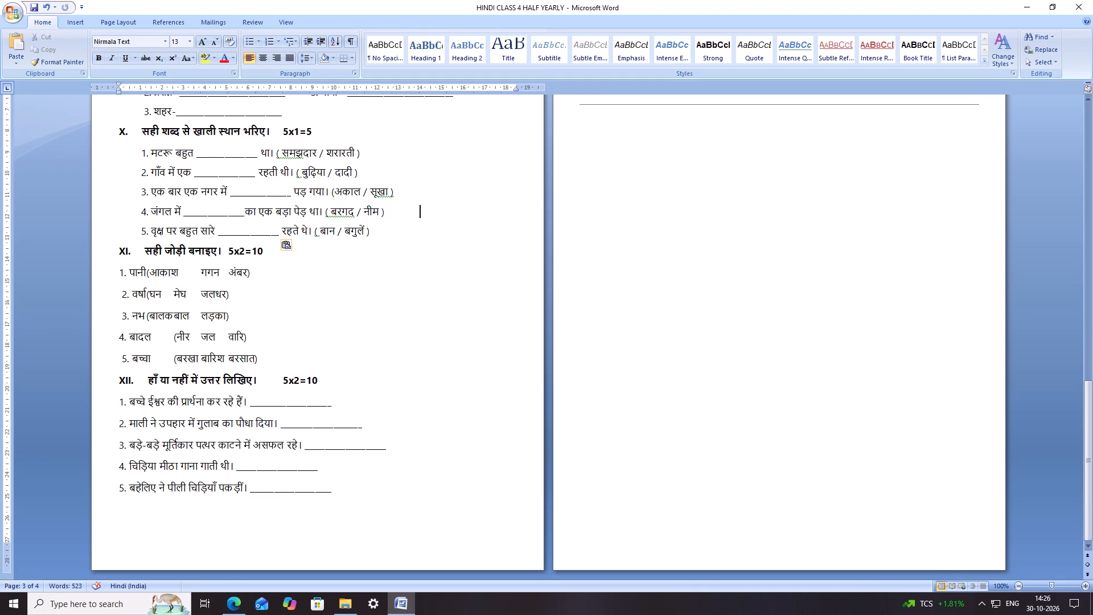
click(118, 278)
key(space)
key(space)
key(space)
key(space)
key(space)
key(space)
key(space)
key(space)
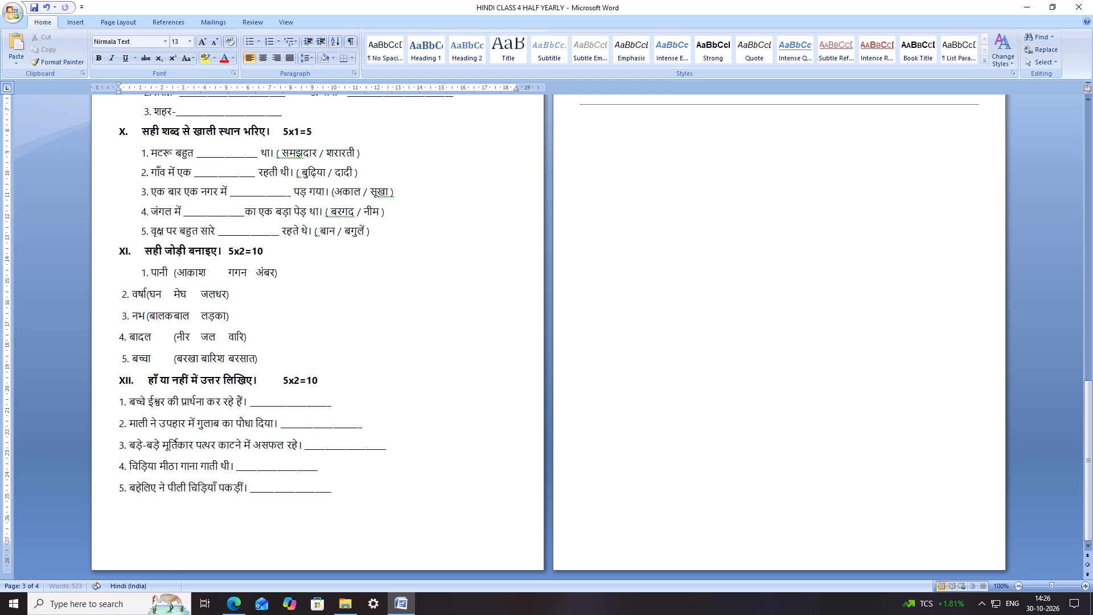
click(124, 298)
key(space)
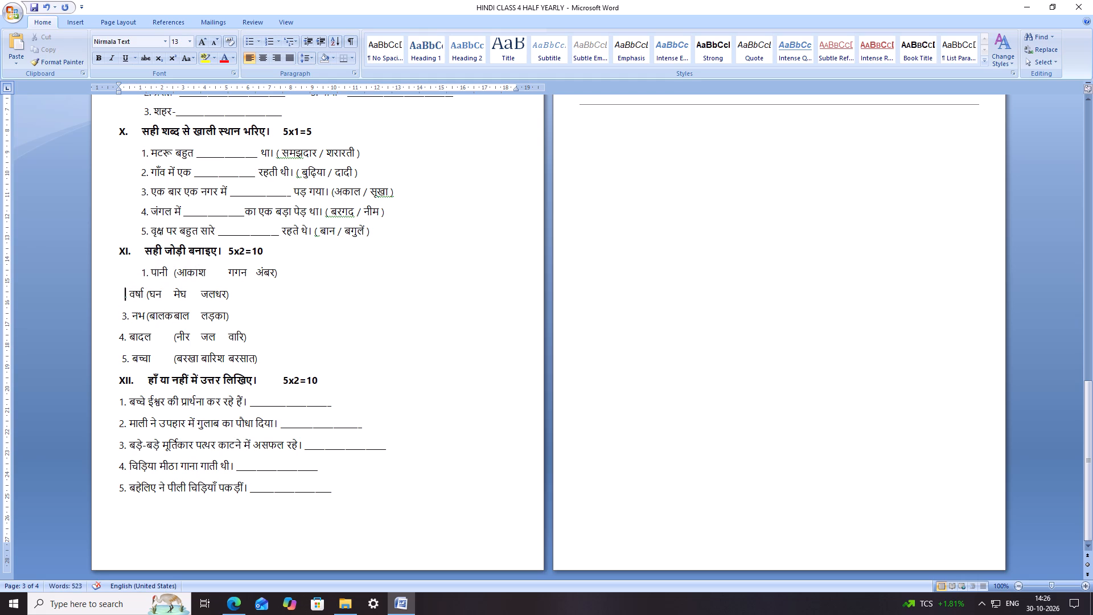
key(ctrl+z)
Indent section XI's question 2 (वर्षा) by adding eight spaces before its number.
click(120, 298)
key(space)
key(space)
key(space)
key(space)
key(space)
key(space)
key(space)
key(space)
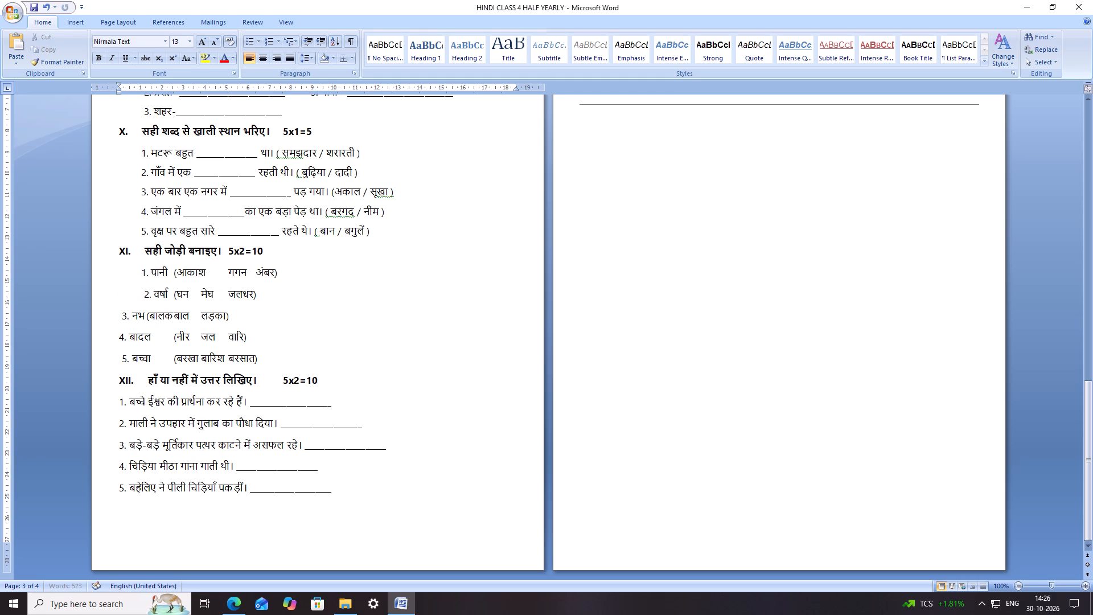
Indent section XI's question 3 (नभ) by adding nine spaces before its number.
click(117, 319)
key(space)
key(space)
key(space)
key(space)
key(space)
key(space)
key(space)
key(space)
key(space)
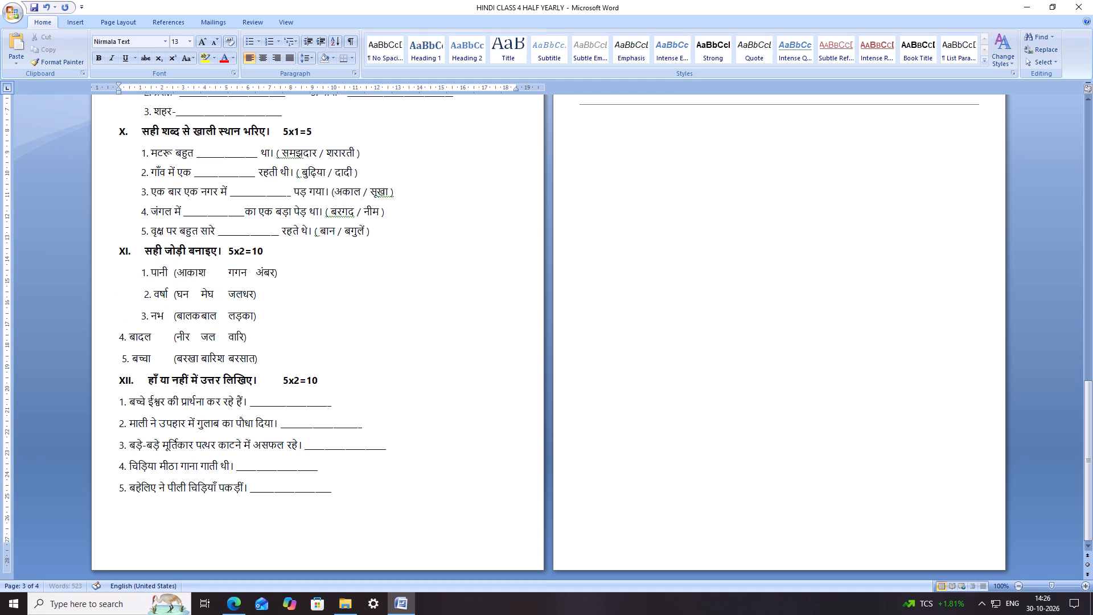
Remove one leading space from section XI's question 2 and two from question 3 to line both up with question 1.
click(140, 293)
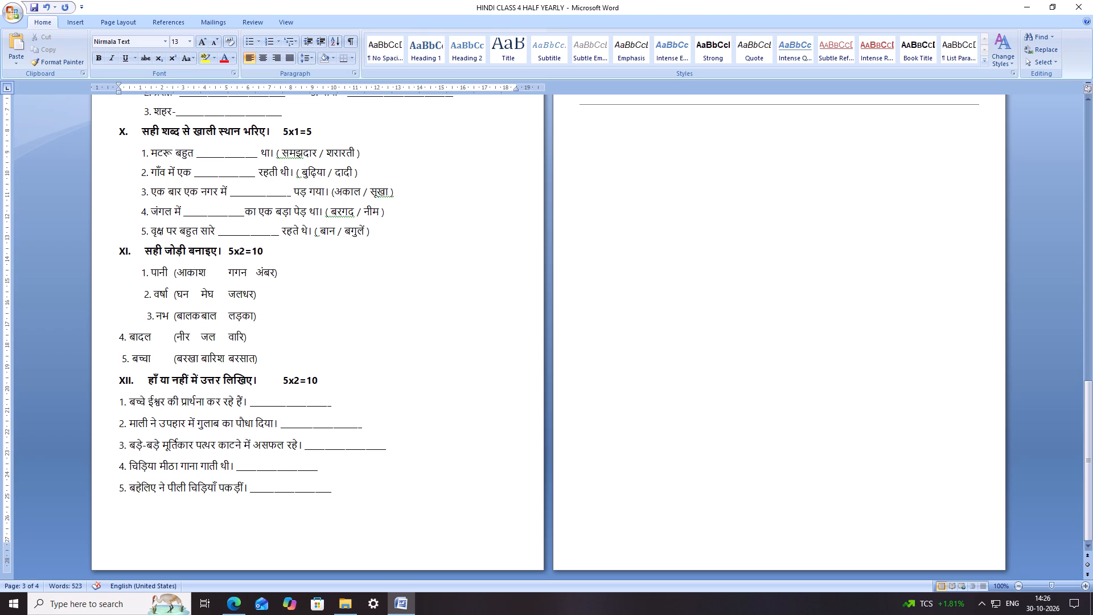
key(Right)
key(BackSpace)
click(149, 318)
key(BackSpace)
key(BackSpace)
Indent section XI's question 4 (बादल) by eight spaces to line it up with question 3.
click(122, 339)
click(121, 336)
key(space)
key(space)
key(space)
key(space)
key(space)
key(space)
key(space)
key(space)
key(space)
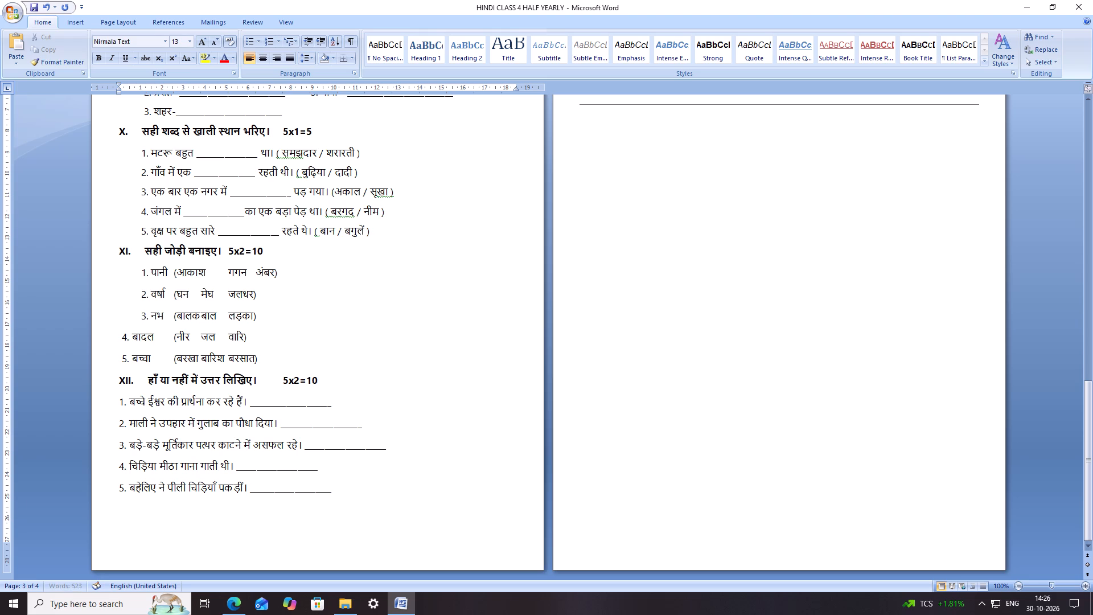
key(BackSpace)
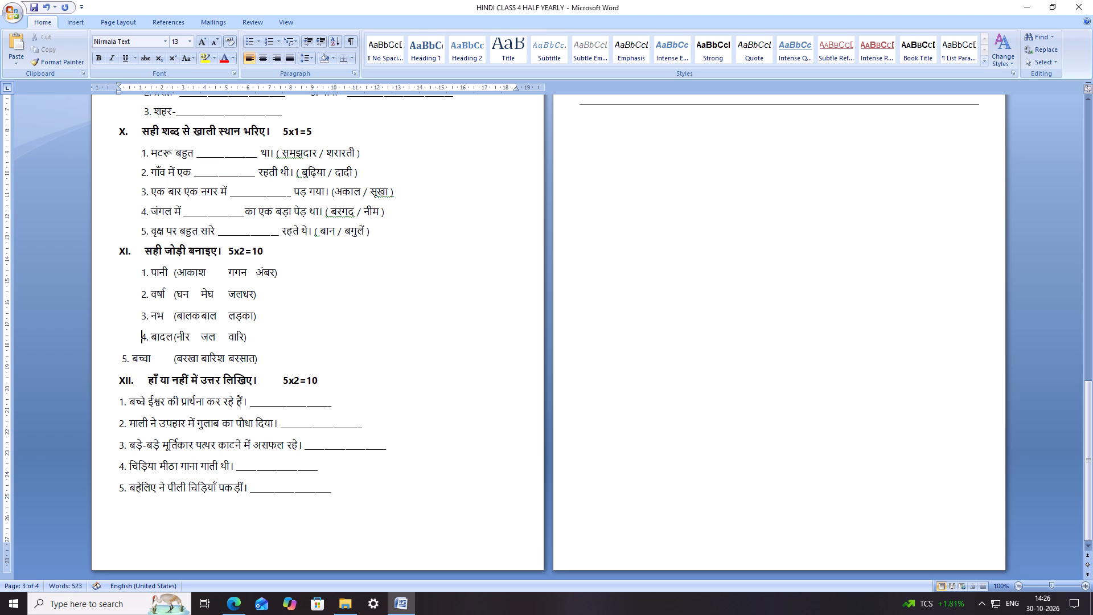
Indent section XI's question 5 (बच्चा) by seven more spaces to line it up with question 4.
click(124, 356)
key(space)
key(space)
key(space)
key(space)
key(space)
key(space)
key(space)
Save the exam paper with section XI's indented questions.
key(ctrl+s)
key(ctrl+s)
Insert twenty spaces between पानी and its bracketed options in section XI's question 1.
click(172, 273)
key(space)
key(space)
key(space)
key(space)
key(space)
key(space)
key(space)
key(space)
key(space)
key(space)
key(space)
key(space)
key(space)
key(space)
key(space)
key(space)
key(space)
key(space)
key(space)
key(space)
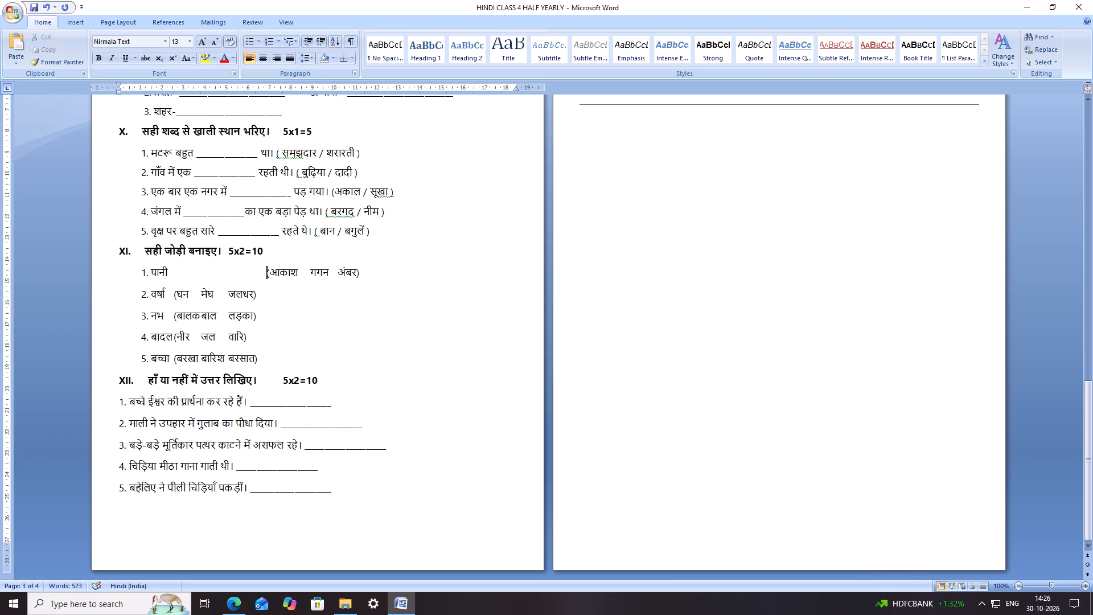
Insert twenty spaces before the bracketed options of section XI's question 2 (वर्षा), aligning them with question 1's.
click(173, 297)
key(space)
key(space)
key(space)
key(space)
key(space)
key(space)
key(space)
key(space)
key(space)
key(space)
key(space)
key(space)
key(space)
key(space)
key(space)
key(space)
key(space)
key(space)
key(space)
key(space)
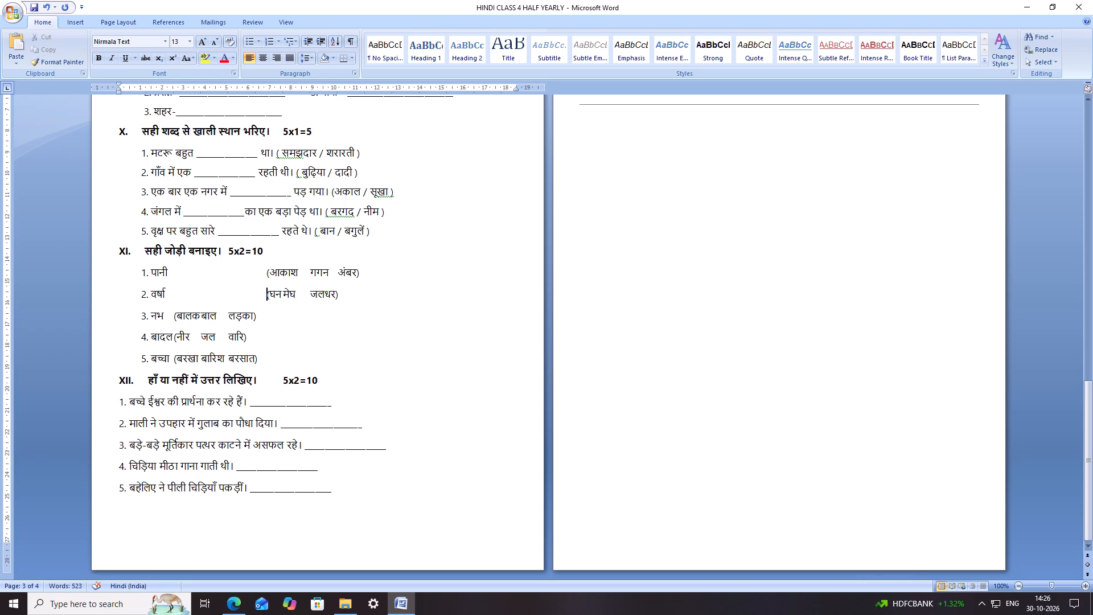
Insert twenty spaces before the bracketed options of section XI's question 3 (नभ) to align them with question 2's.
click(174, 317)
key(space)
key(space)
key(space)
key(space)
key(space)
key(space)
key(space)
key(space)
key(space)
key(space)
key(space)
key(space)
key(space)
key(space)
key(space)
key(space)
key(space)
key(space)
key(space)
key(space)
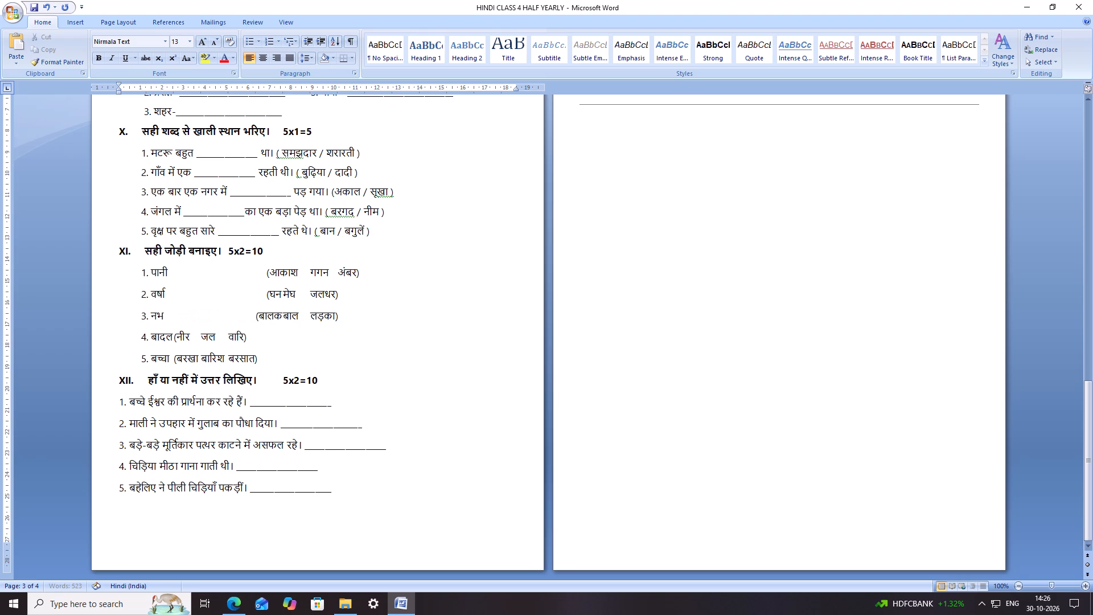
In section XI's question 4, retype the opening bracket and insert spaces after बादल to align its options with question 3's.
click(175, 338)
key(space)
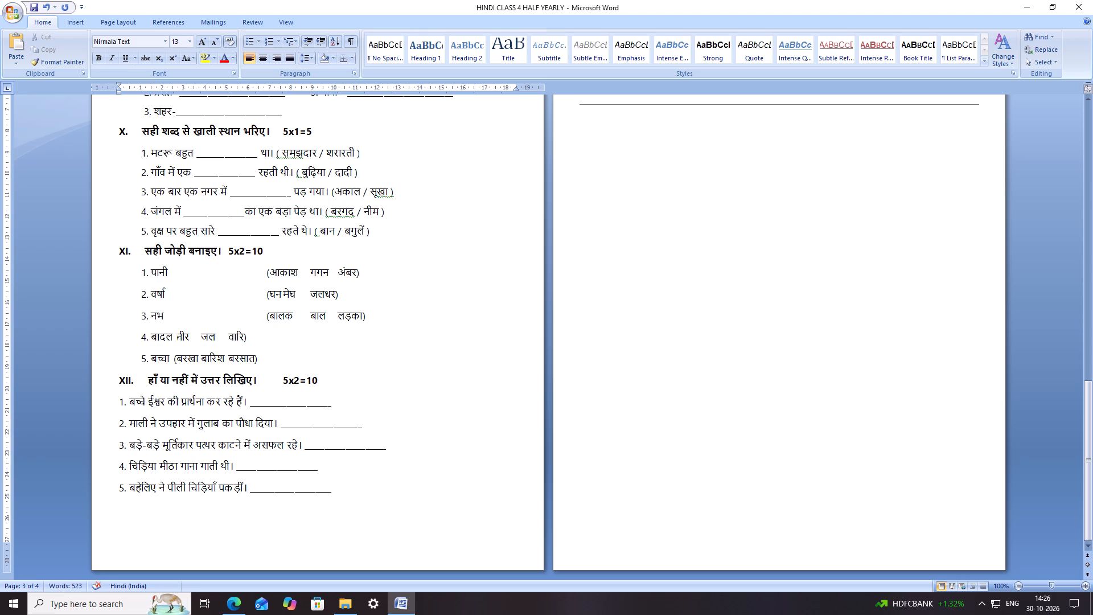
key(shift+parenleft)
key(Left)
key(space)
key(space)
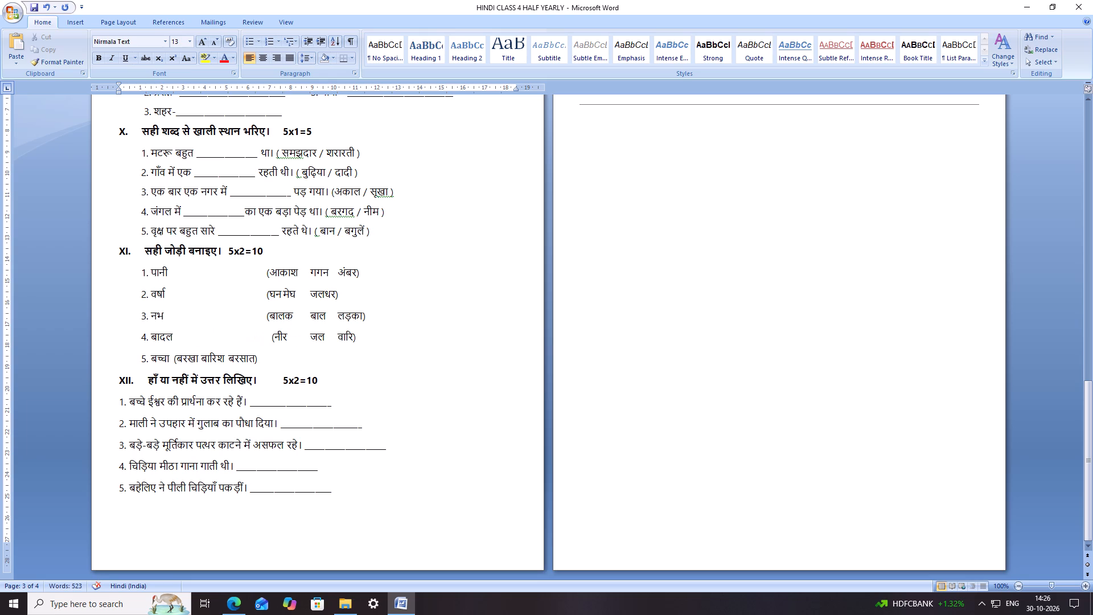
key(BackSpace)
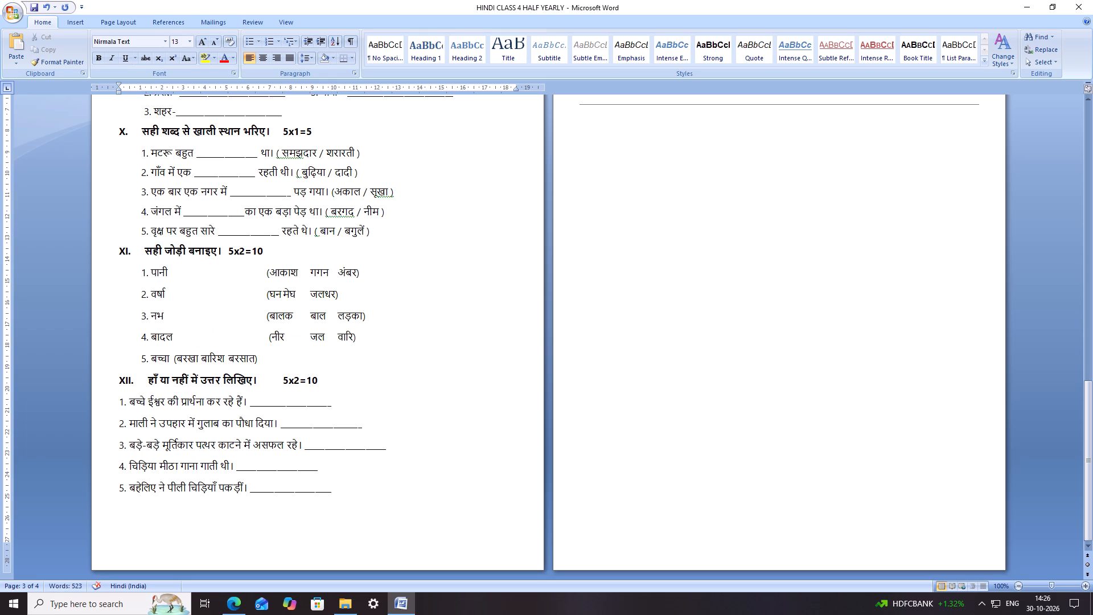
Insert spaces between बच्चा and its bracketed options in section XI's question 5, aligning them with question 4's.
click(175, 360)
key(space)
key(space)
key(space)
key(space)
key(space)
key(space)
key(space)
key(space)
key(space)
key(space)
key(space)
key(space)
key(space)
key(space)
key(space)
key(space)
key(space)
key(space)
key(space)
key(space)
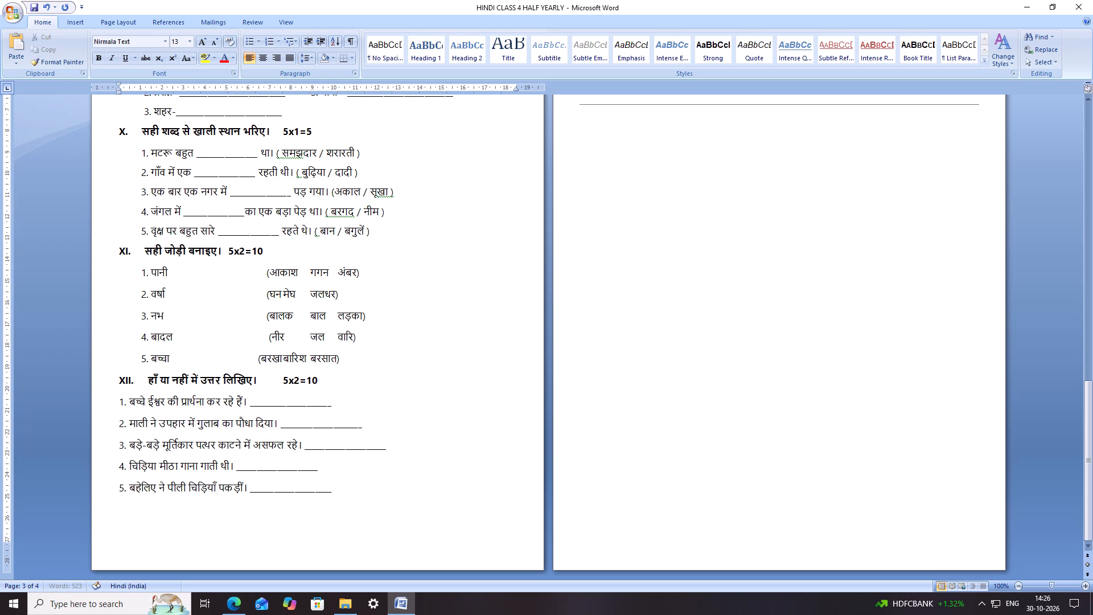
Save the exam paper with section XI's aligned options.
key(ctrl+s)
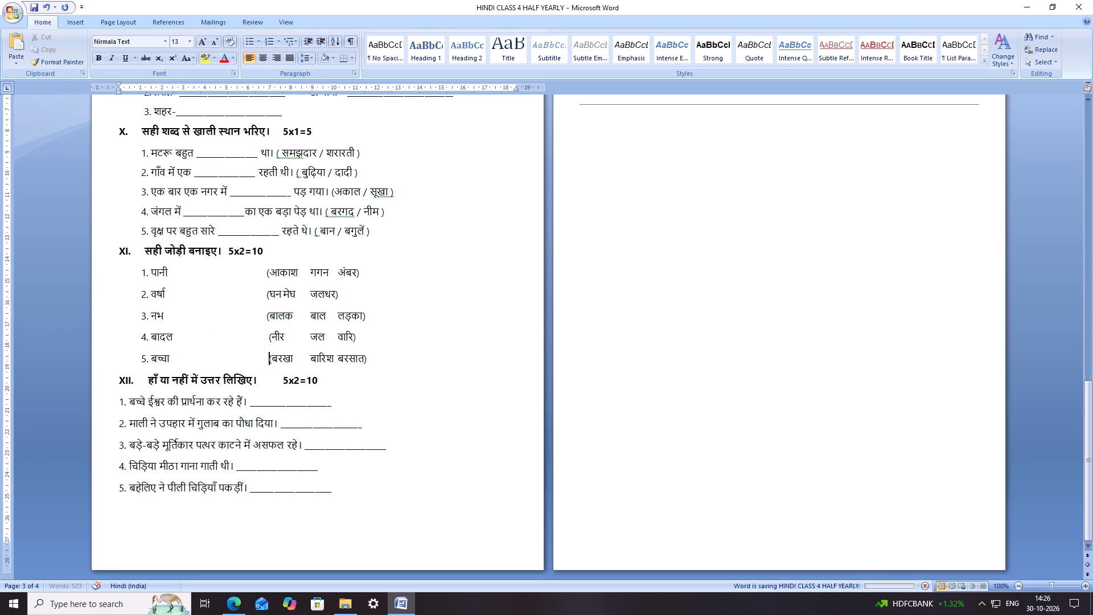
key(ctrl+s)
key(ctrl+s)
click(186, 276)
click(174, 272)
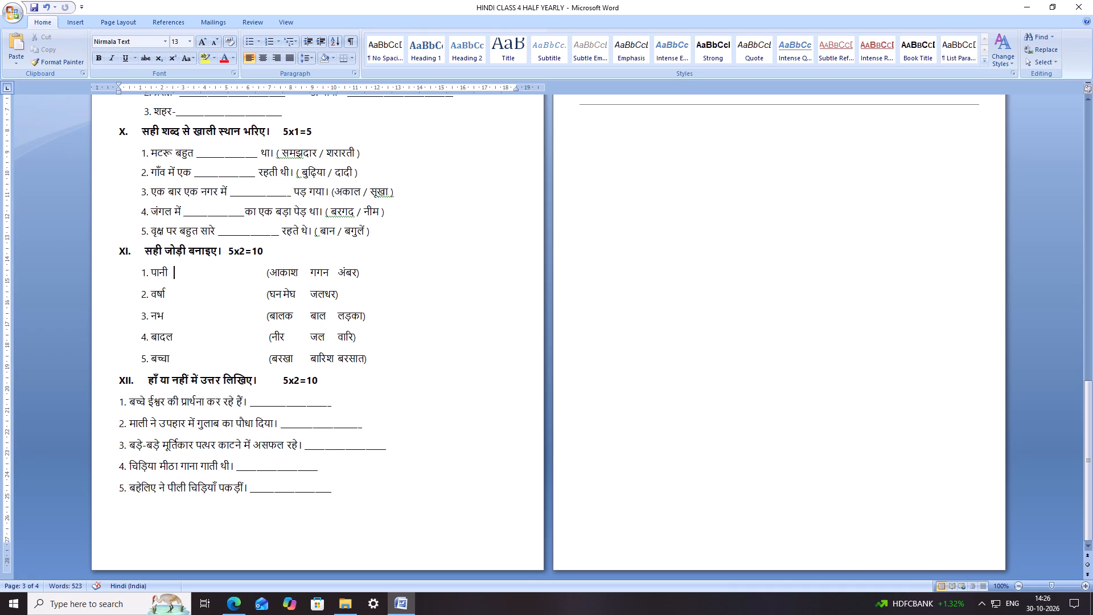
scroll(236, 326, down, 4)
Indent section XII's question 1 (बच्चे ईश्वर की प्रार्थना) by seven spaces.
click(117, 404)
key(space)
key(space)
key(space)
key(space)
key(space)
key(space)
key(space)
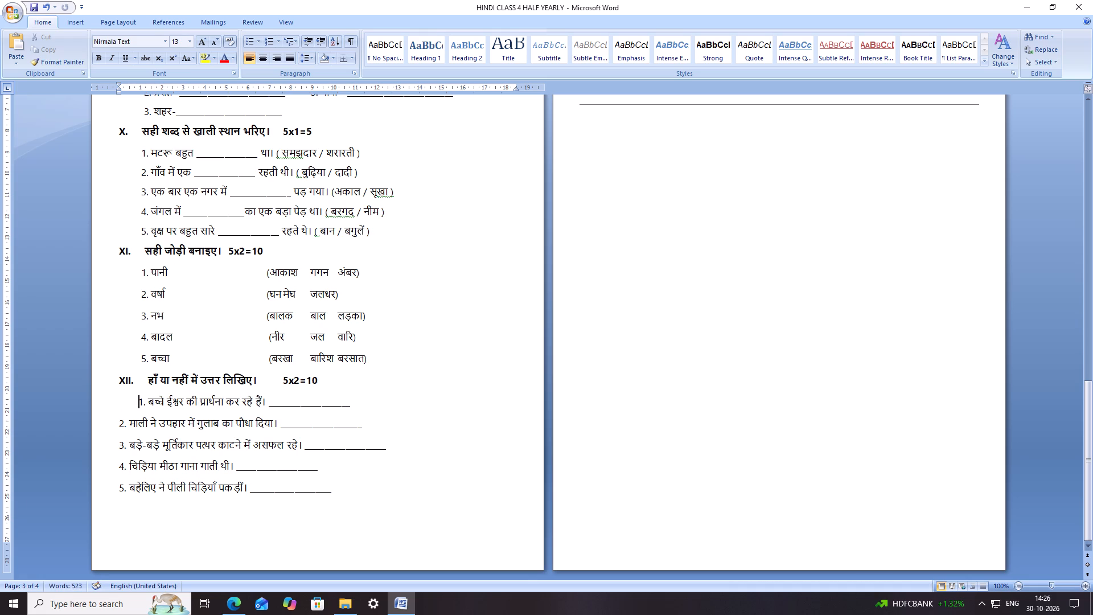
Indent section XII's question 2 (माली ने उपहार में) by seven spaces to align it with question 1.
click(118, 426)
key(space)
key(space)
key(space)
key(space)
key(space)
key(space)
key(space)
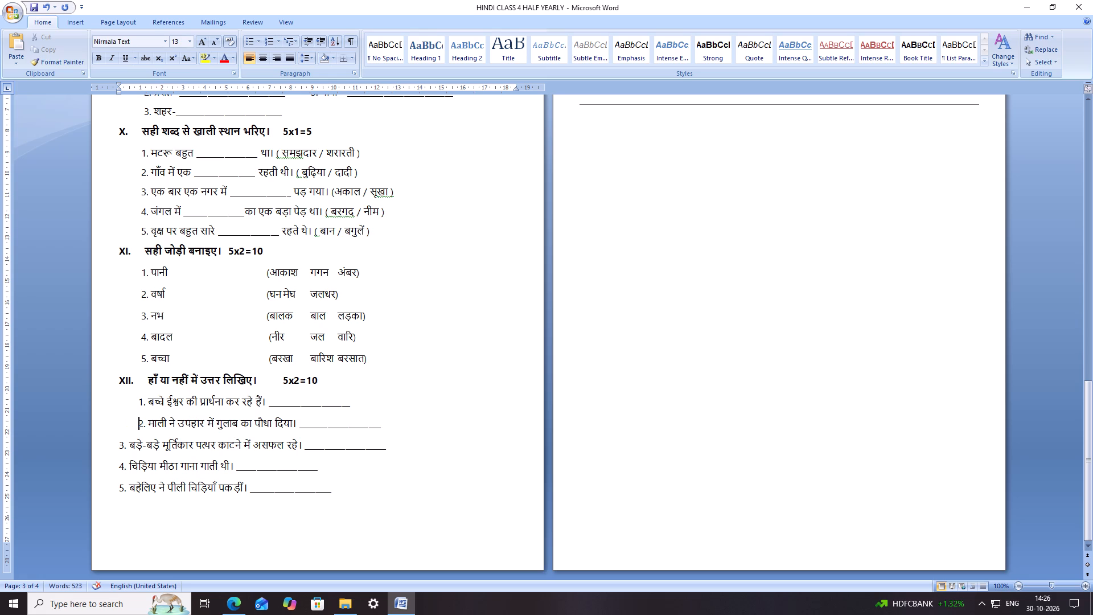
Indent section XII's question 3 (बड़े-बड़े मूर्तिकार) by seven spaces to align it with question 2.
click(114, 445)
key(space)
key(space)
key(space)
key(space)
key(space)
key(space)
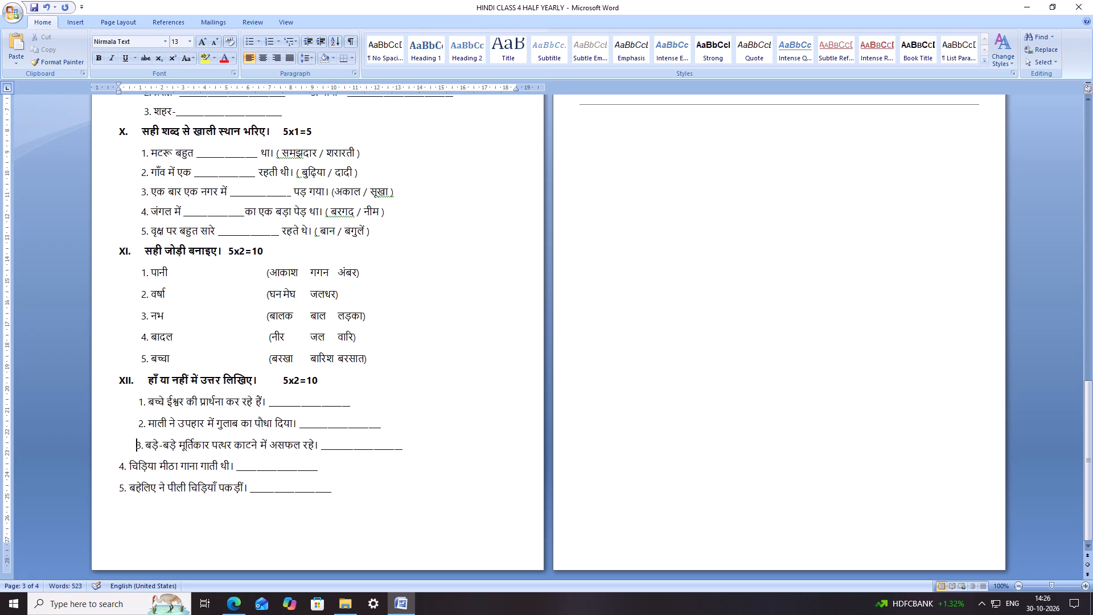
key(space)
Indent section XII's question 4 (चिड़िया मीठा गाना) by seven spaces to align it with question 3.
click(118, 465)
key(space)
key(space)
key(space)
key(space)
key(space)
key(space)
key(space)
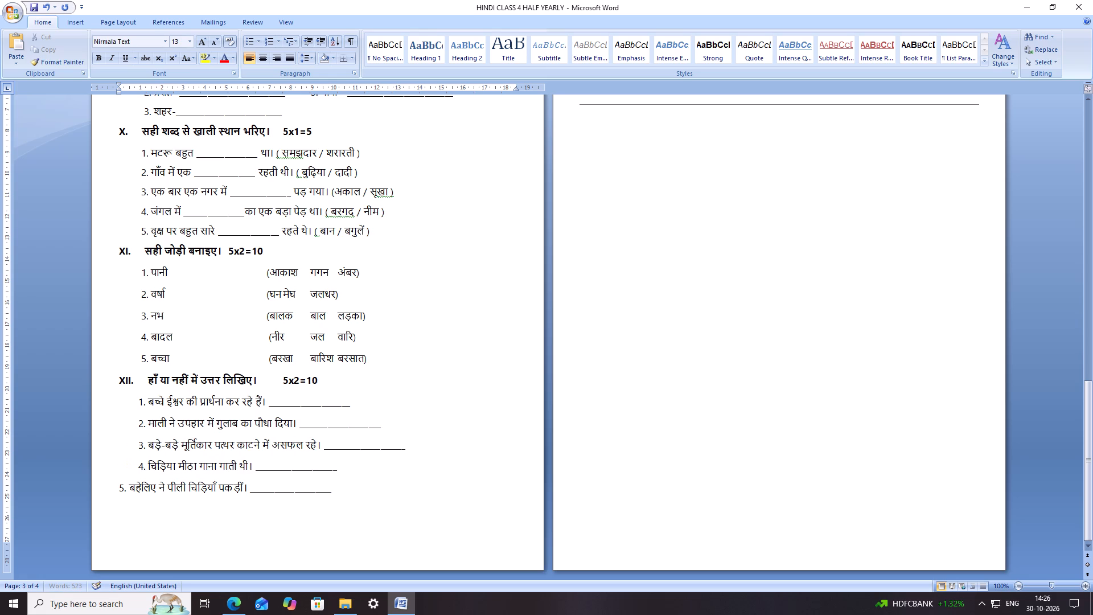
Indent section XII's question 5 (बहेलिए ने पीली चिड़ियाँ) by seven spaces to align it with question 4.
click(119, 486)
key(space)
key(space)
key(space)
key(space)
key(space)
key(space)
key(space)
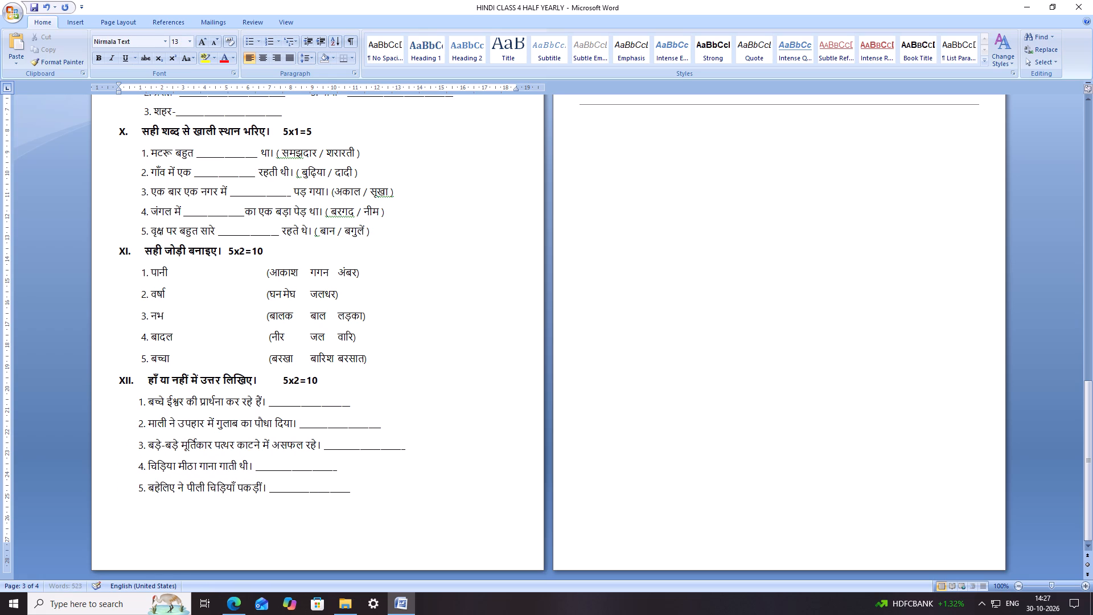
Save the exam paper with section XII's indented questions.
key(ctrl+s)
key(ctrl+s)
key(ctrl+s)
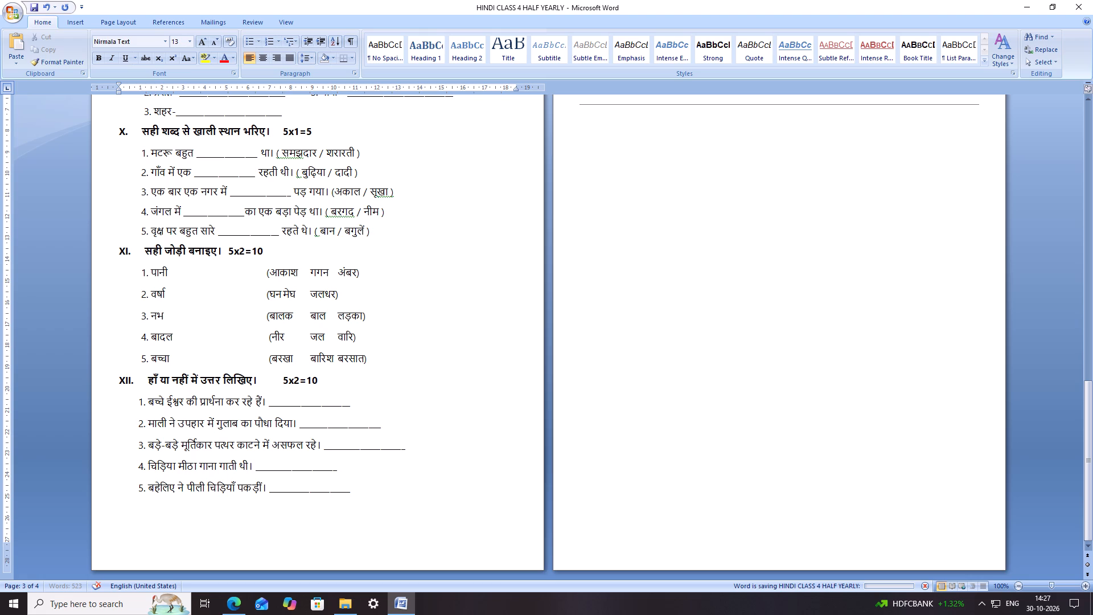
Insert spaces before the 5x2=10 marks in section XII's heading to move them near the page's right margin.
click(282, 382)
key(space)
key(space)
key(space)
key(space)
key(space)
key(space)
key(space)
key(space)
key(space)
key(space)
key(space)
key(space)
key(space)
key(space)
key(space)
key(space)
key(space)
key(space)
key(space)
key(space)
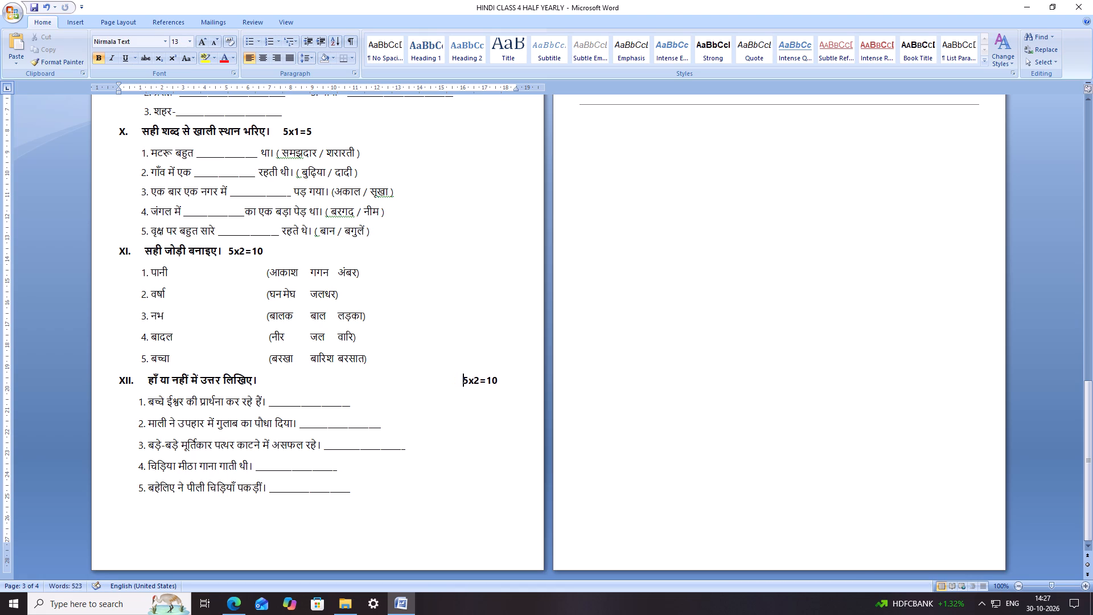
Insert spaces before the 5x2=10 marks in section XI's heading to move them towards the column of section XII's marks.
click(230, 253)
key(space)
key(space)
key(space)
key(space)
key(space)
key(space)
key(space)
key(space)
key(space)
key(space)
key(space)
key(space)
key(space)
key(space)
key(space)
key(space)
key(space)
key(space)
key(space)
key(space)
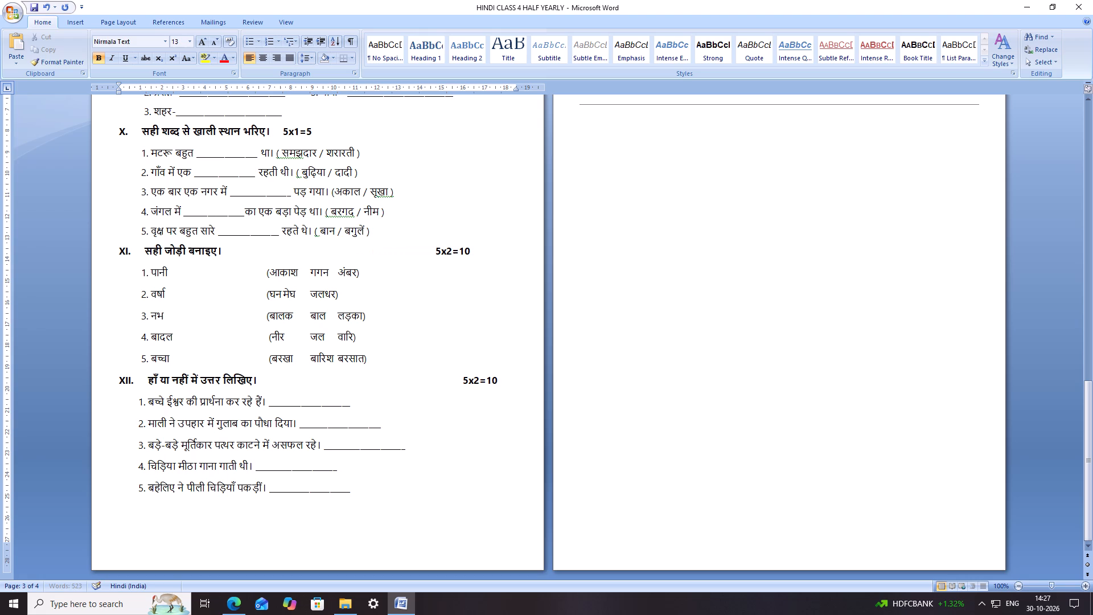
key(space)
key(space)
key(space)
key(space)
key(space)
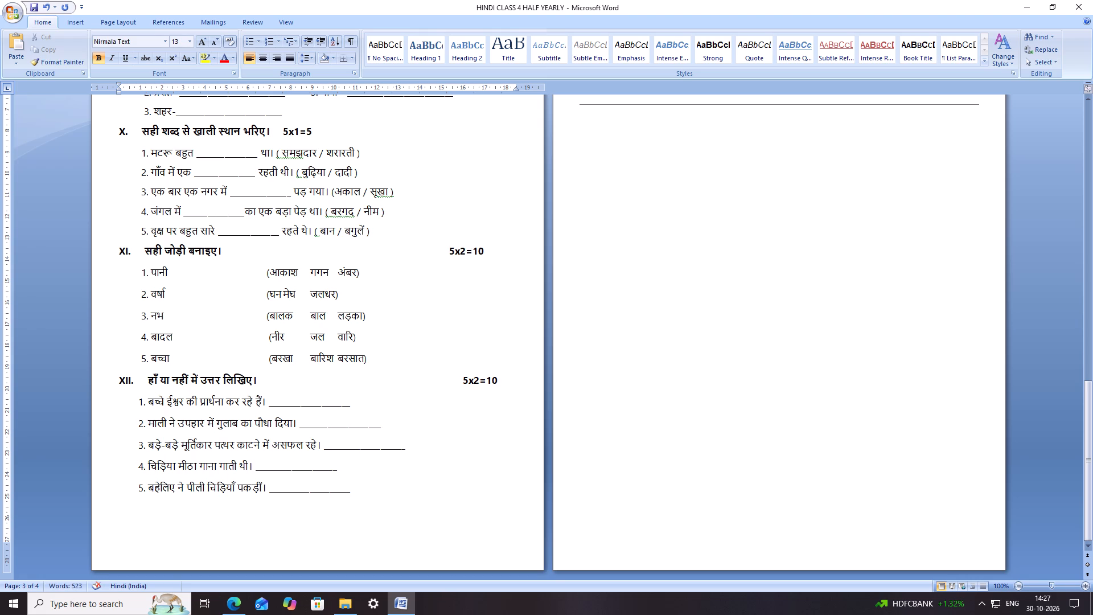
key(space)
Insert spaces before the 5x1=5 marks in section X's heading to align them with the marks of sections VIII and IX.
scroll(374, 265, up, 7)
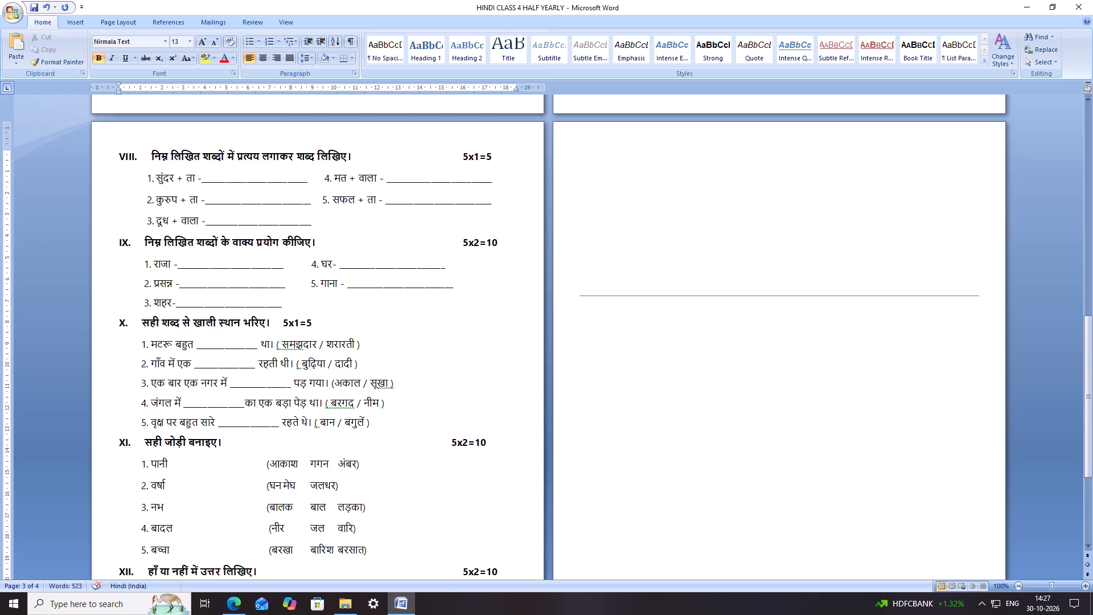
click(281, 326)
key(space)
key(space)
key(space)
key(space)
key(space)
key(space)
key(space)
key(space)
key(space)
key(space)
key(space)
key(space)
key(space)
key(space)
key(space)
key(space)
key(space)
key(space)
key(space)
key(space)
key(space)
key(space)
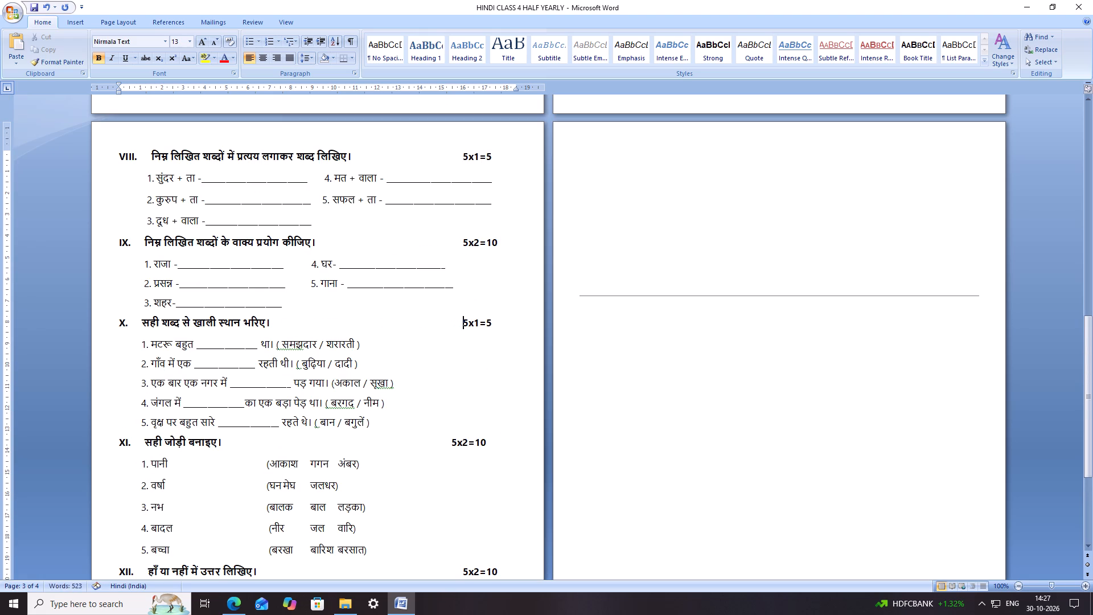
key(space)
Add four more spaces before section XI's 5x2=10 marks to bring them closer in line with section X's marks.
click(449, 450)
key(space)
key(space)
key(space)
key(space)
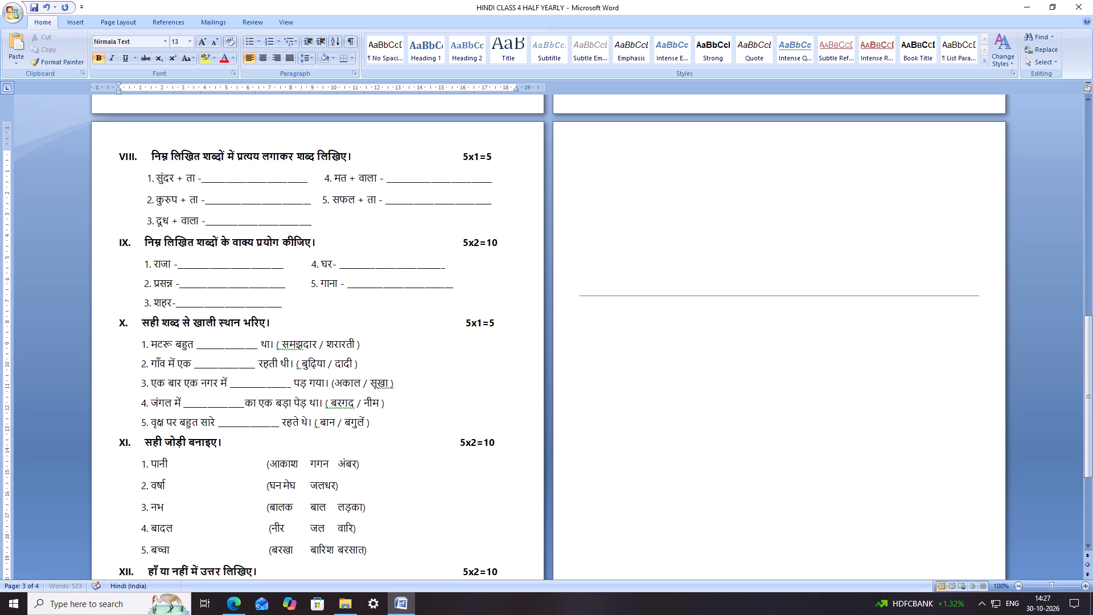
Add one more space before the 5x2=10 marks in the headings of sections XI and XII.
key(space)
scroll(446, 436, down, 7)
click(452, 381)
key(space)
Delete two blank lines above the horizontal rule on the last page.
scroll(679, 194, up, 5)
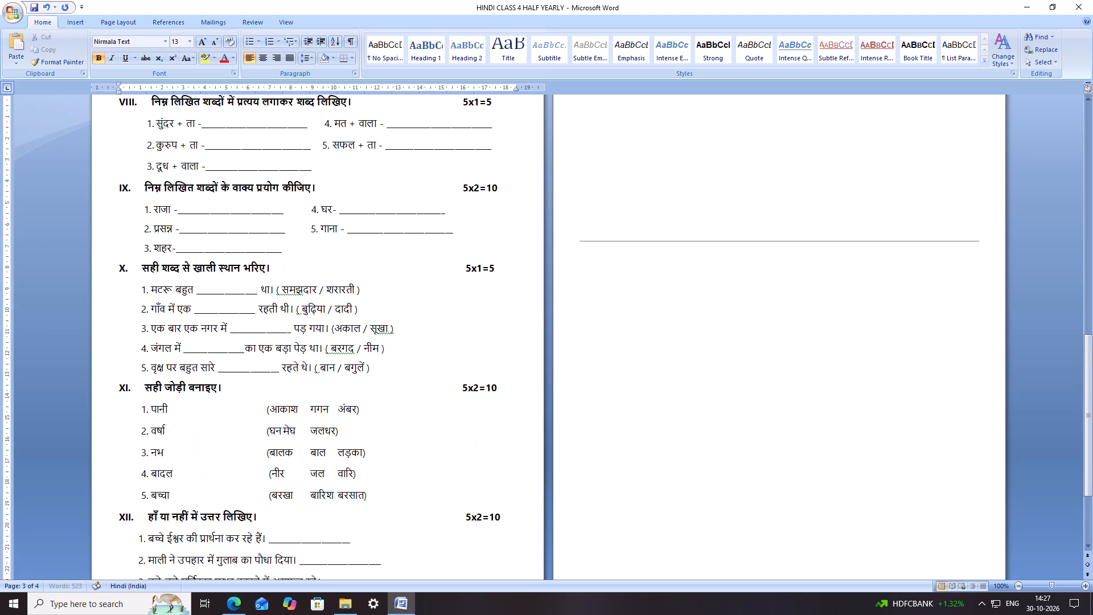
drag(687, 281, 684, 299)
key(Delete)
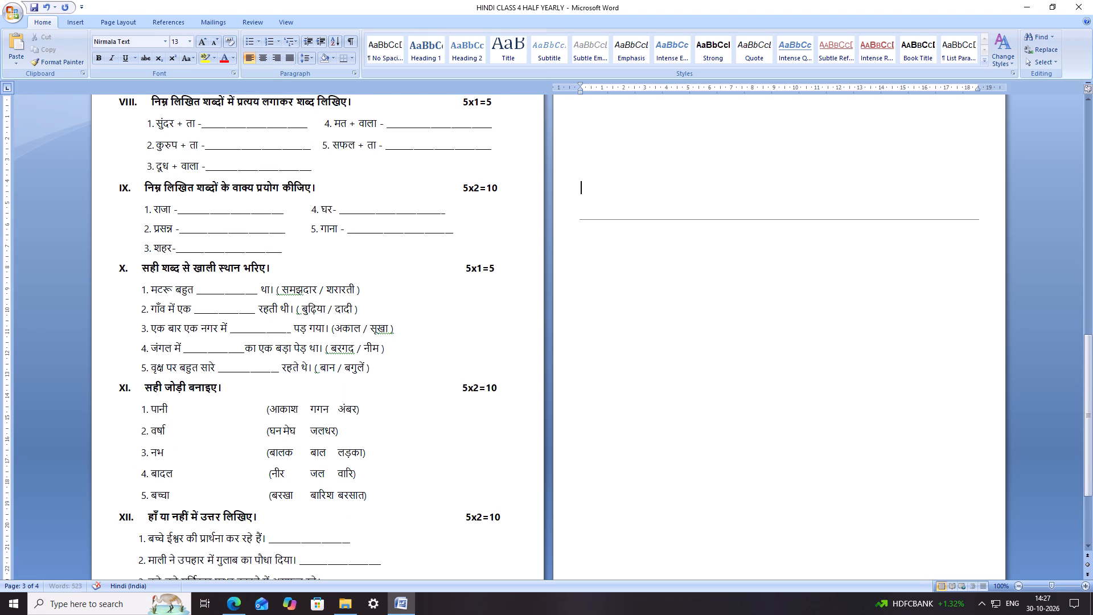
click(681, 274)
key(Delete)
Paste the copied line above the last page's horizontal rule, and delete it along with a blank line.
drag(676, 266, 614, 164)
drag(608, 180, 639, 240)
click(638, 201)
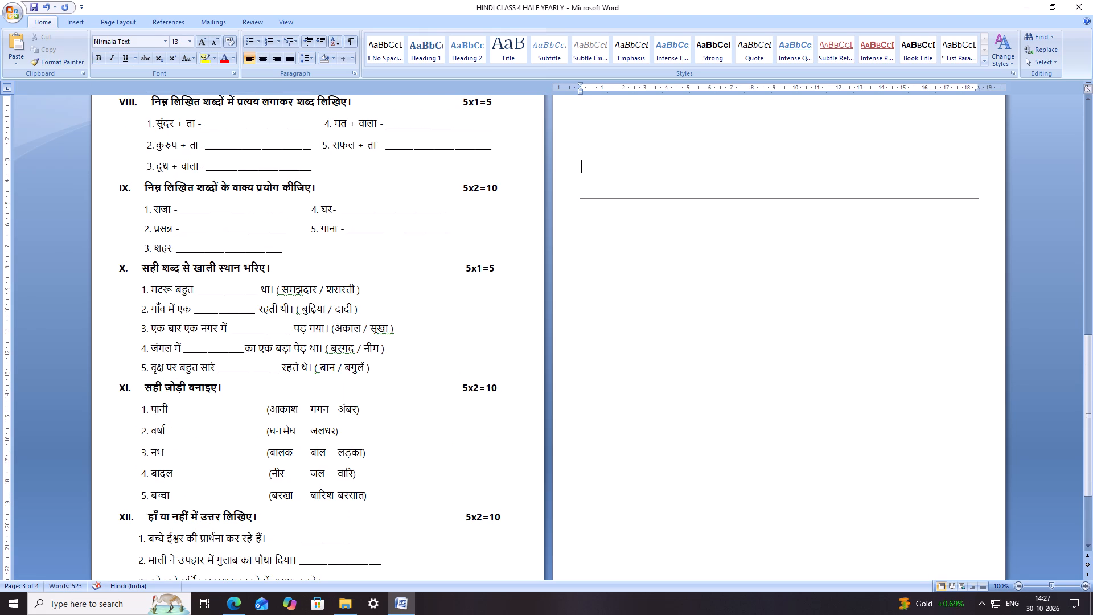
click(638, 198)
right_click(638, 198)
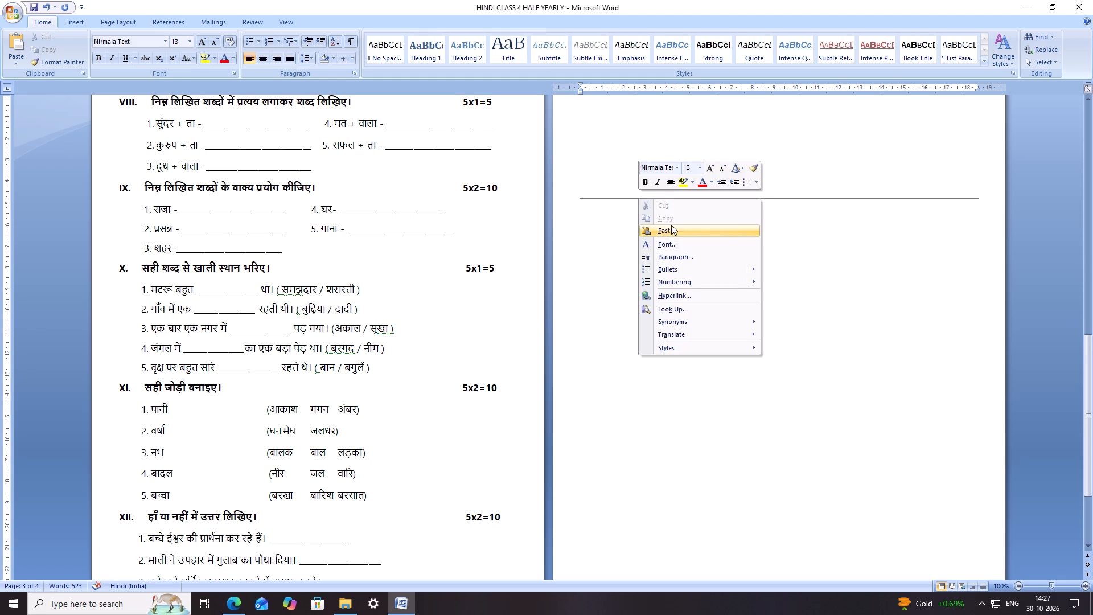
click(671, 227)
click(623, 169)
drag(642, 172, 558, 173)
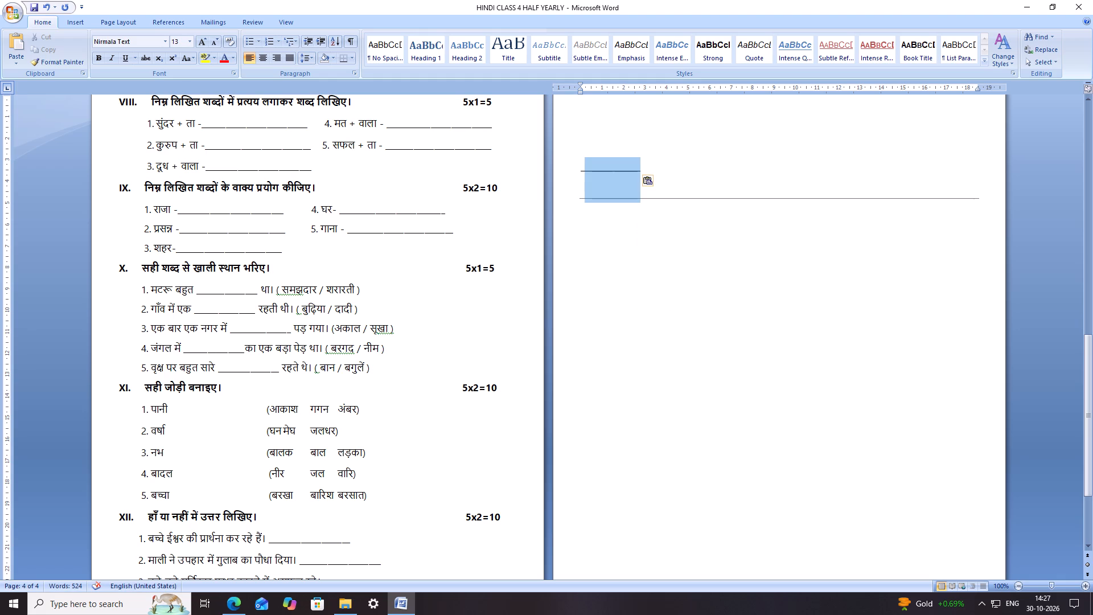
drag(558, 173, 556, 174)
key(Delete)
Delete the remaining blank lines above the horizontal rule so it sits near the top of the last page.
drag(604, 175, 606, 175)
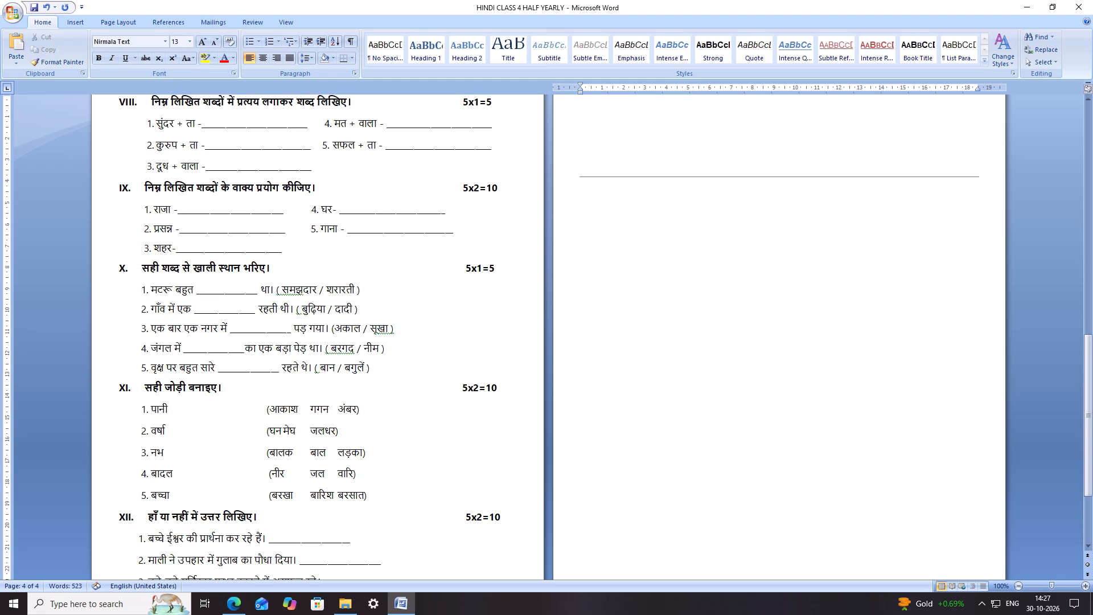
drag(606, 175, 668, 373)
scroll(609, 158, up, 7)
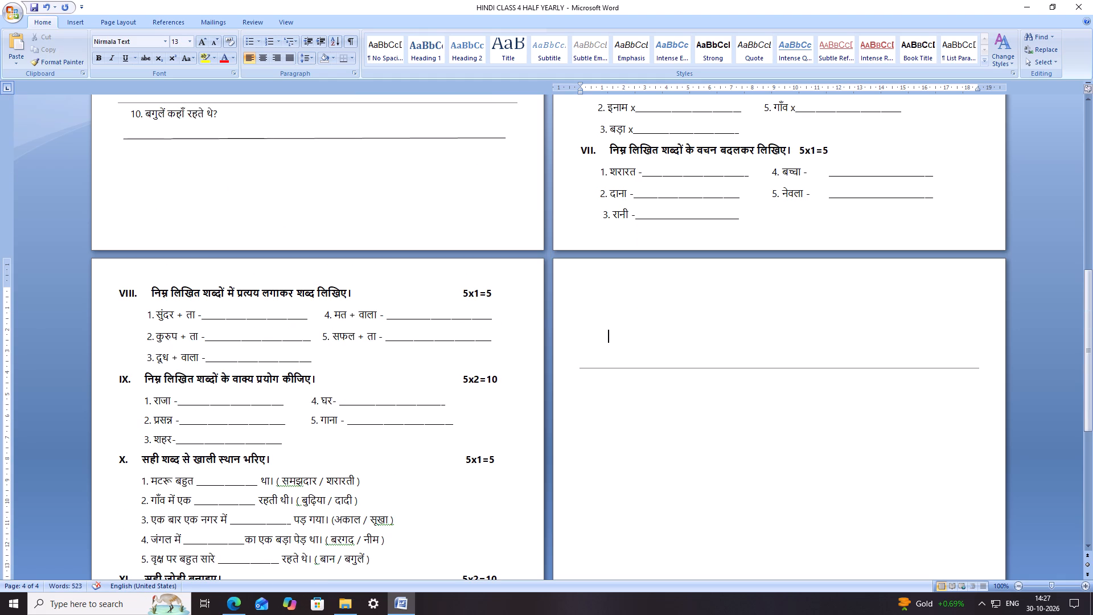
click(596, 284)
drag(637, 403, 608, 343)
key(BackSpace)
key(Delete)
key(Delete)
key(Delete)
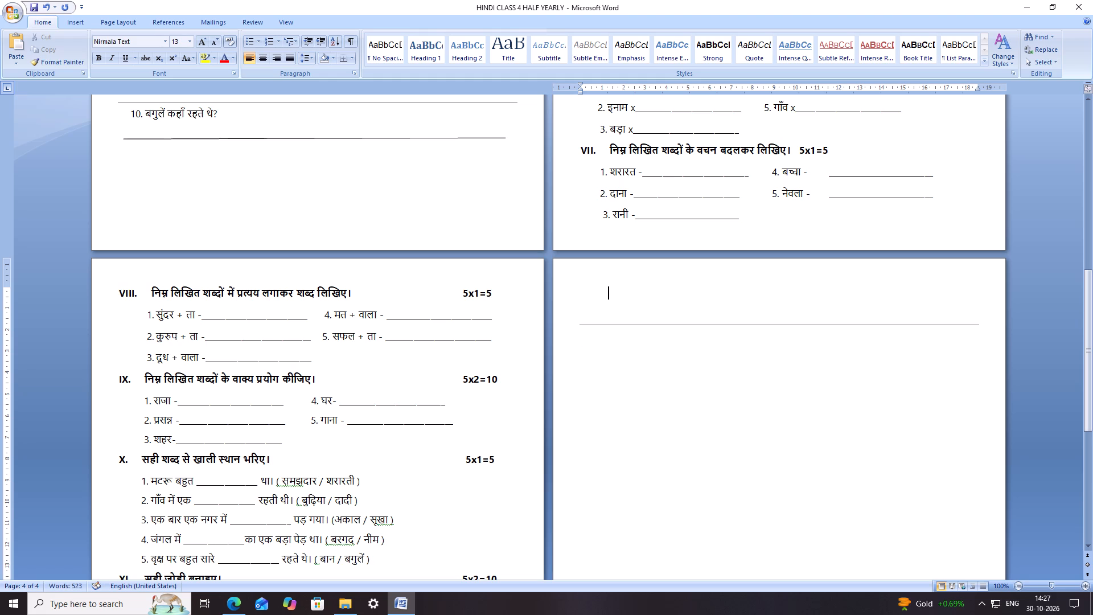
key(Delete)
click(615, 323)
drag(626, 342, 584, 284)
key(Delete)
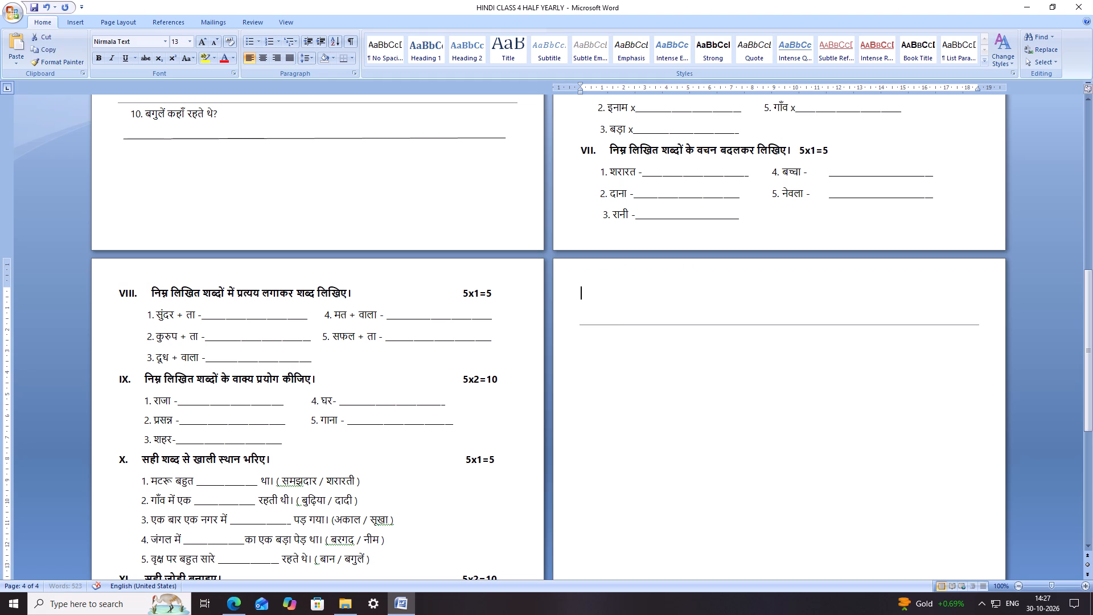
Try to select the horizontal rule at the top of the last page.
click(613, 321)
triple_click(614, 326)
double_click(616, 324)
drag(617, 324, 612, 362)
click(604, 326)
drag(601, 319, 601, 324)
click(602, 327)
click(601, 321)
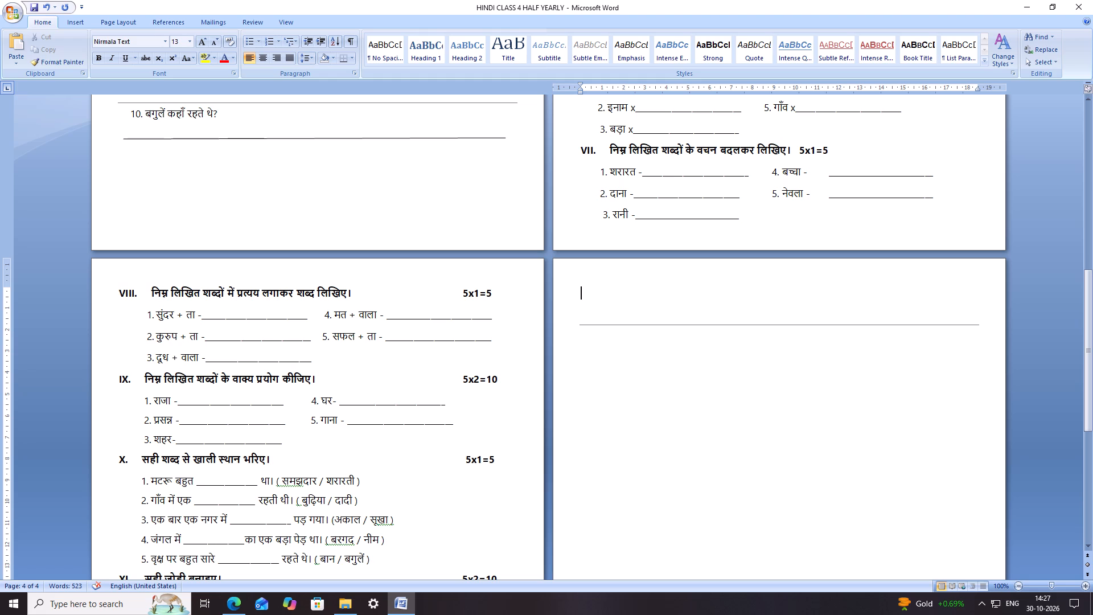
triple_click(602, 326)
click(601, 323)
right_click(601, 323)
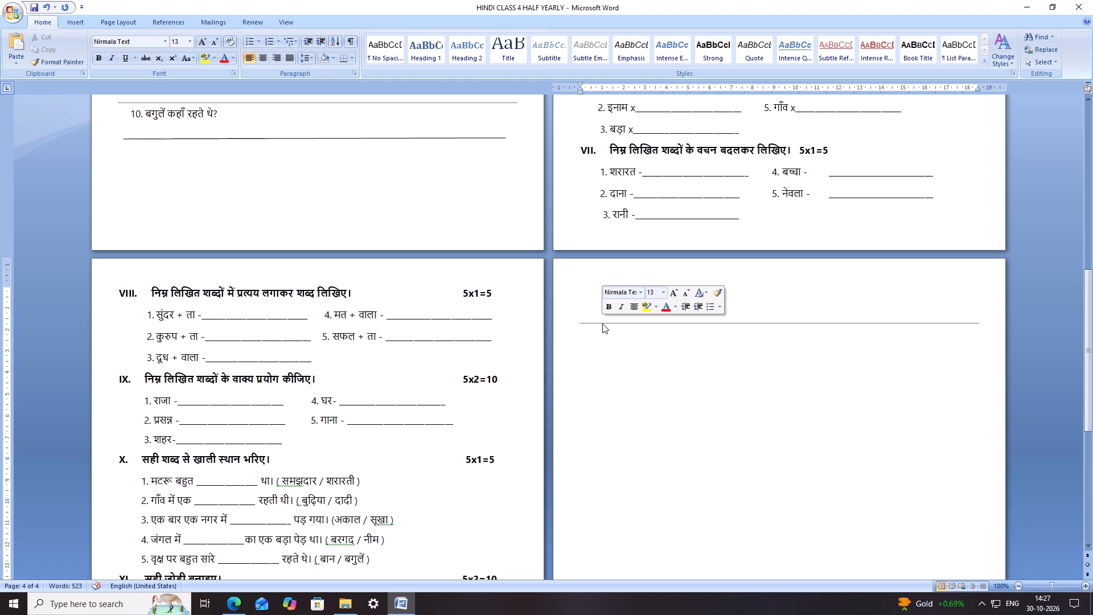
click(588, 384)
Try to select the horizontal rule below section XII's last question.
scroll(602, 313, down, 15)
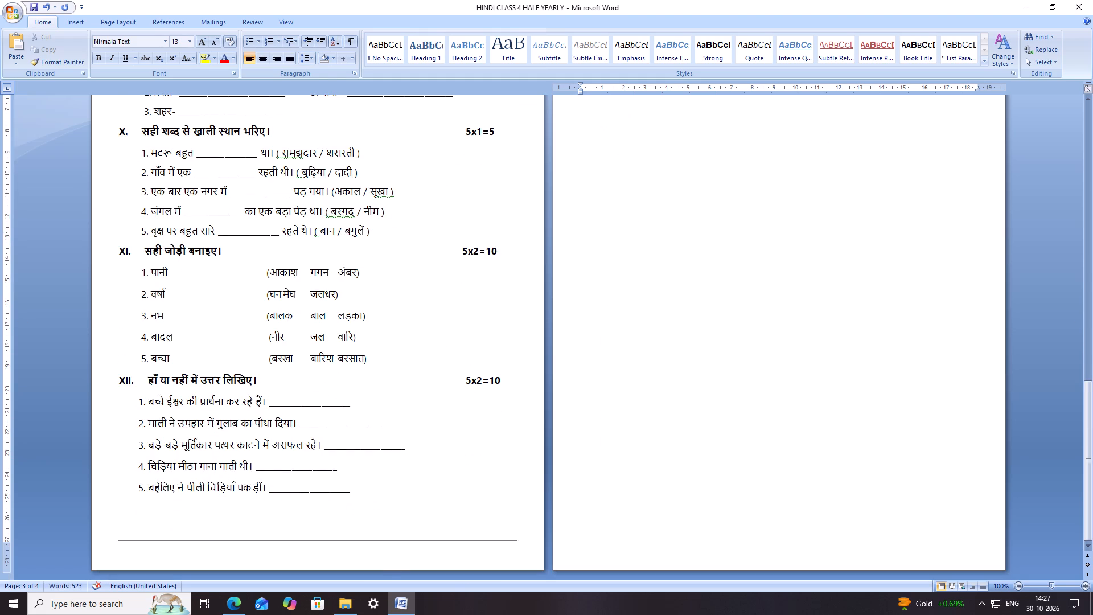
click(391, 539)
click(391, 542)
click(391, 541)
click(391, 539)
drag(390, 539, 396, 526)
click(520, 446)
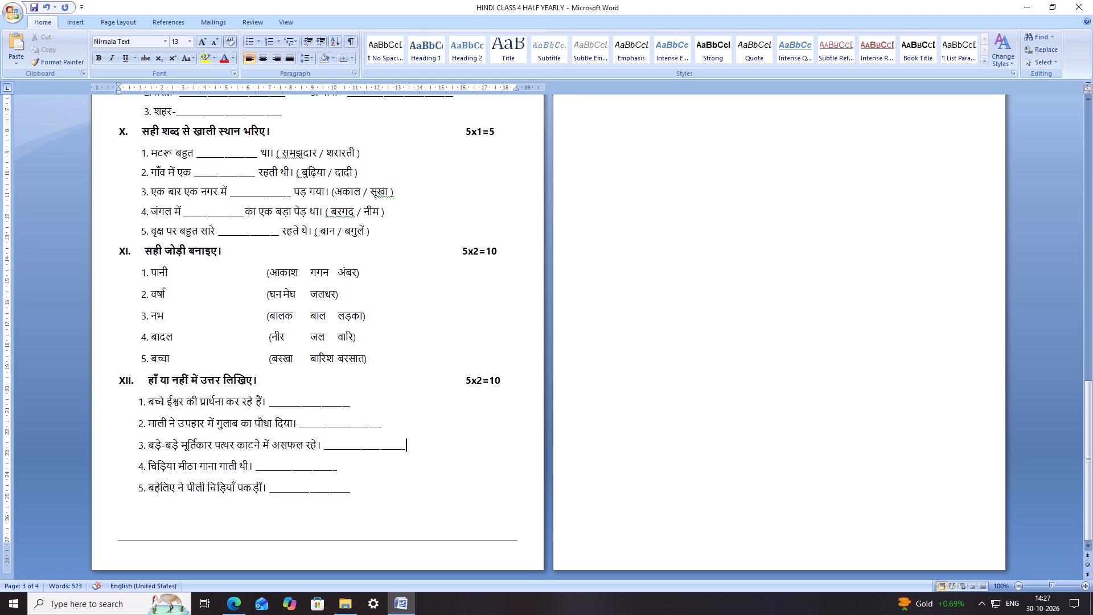
Insert spaces before the 5x1=5 marks in section VI's heading to bring them close to the column of section V's marks.
scroll(524, 392, up, 12)
scroll(523, 389, down, 7)
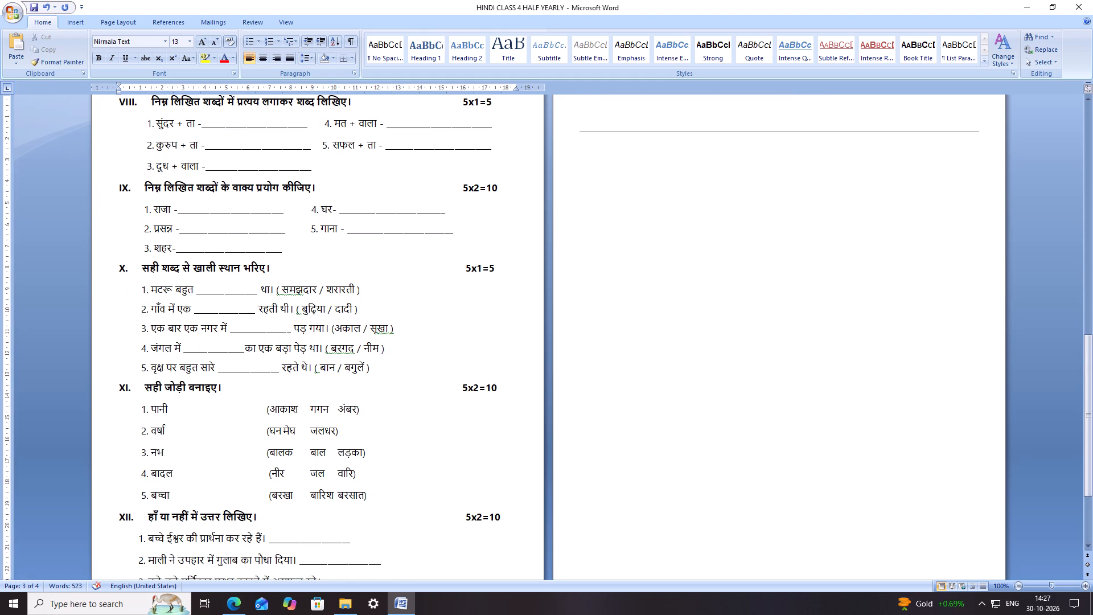
scroll(493, 370, up, 20)
scroll(493, 370, up, 9)
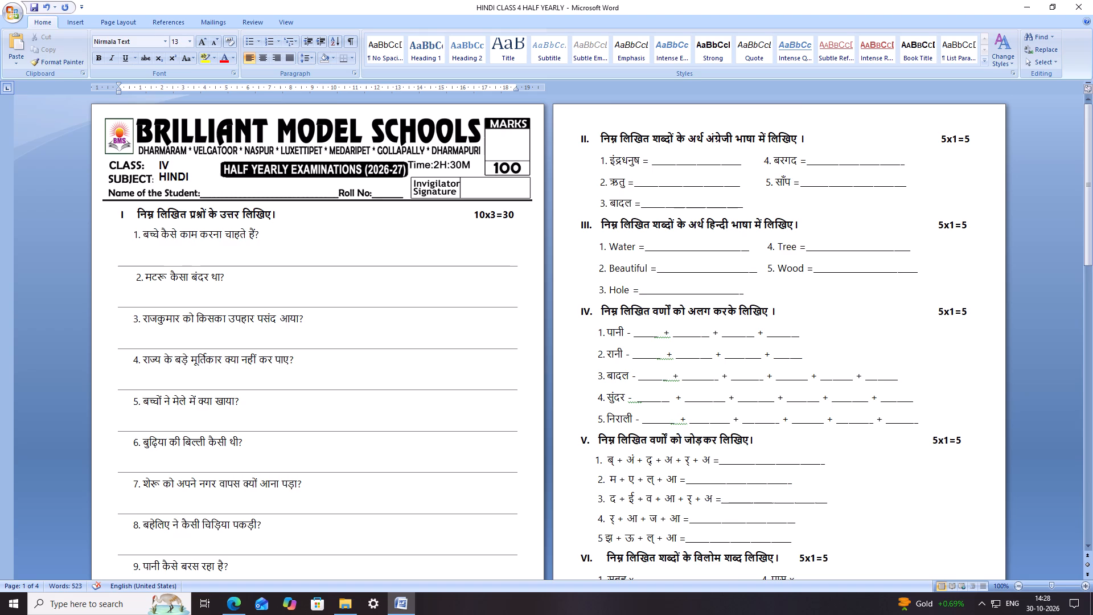
scroll(952, 188, down, 7)
scroll(943, 199, up, 7)
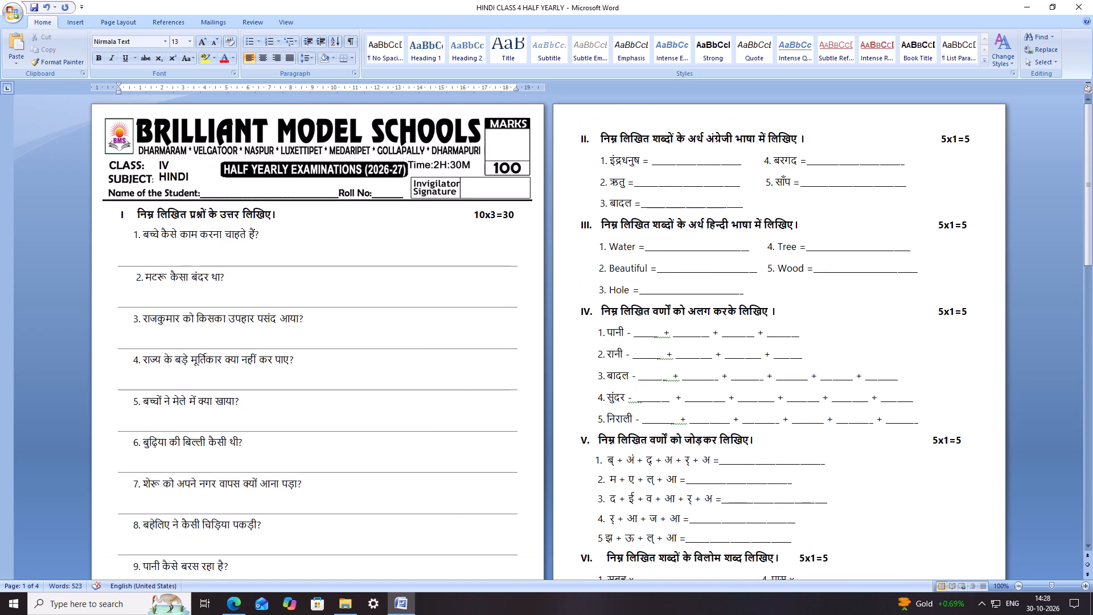
scroll(976, 305, down, 7)
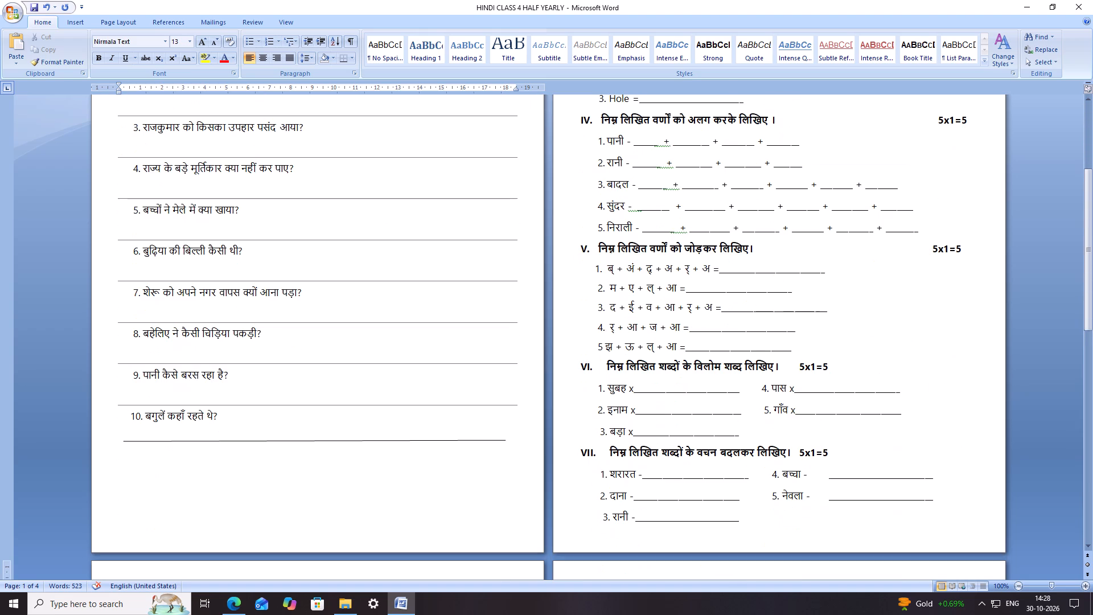
click(804, 363)
click(800, 367)
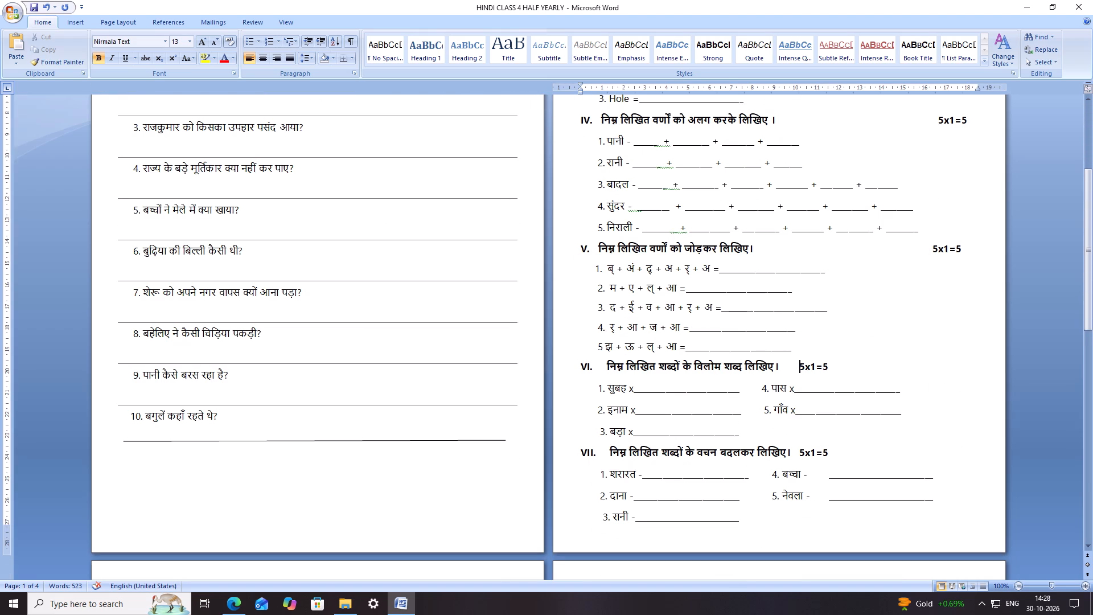
key(space)
key(space)
key(space)
key(space)
key(space)
key(space)
key(space)
key(space)
key(space)
key(space)
key(space)
key(space)
key(space)
key(space)
key(space)
key(space)
key(space)
key(space)
key(space)
key(space)
key(space)
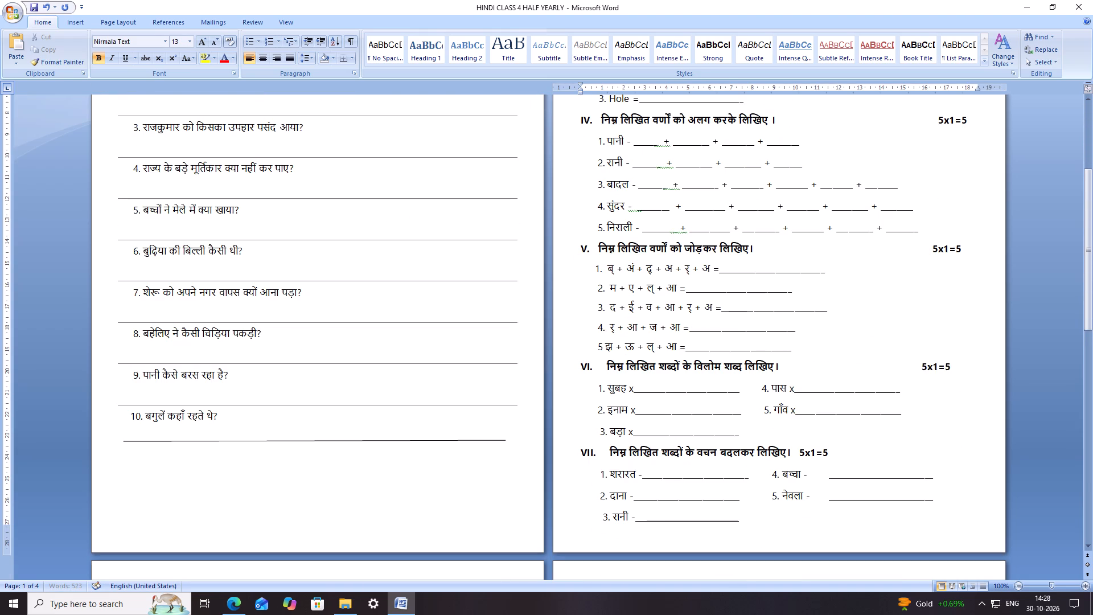
key(BackSpace)
key(BackSpace)
key(BackSpace)
key(BackSpace)
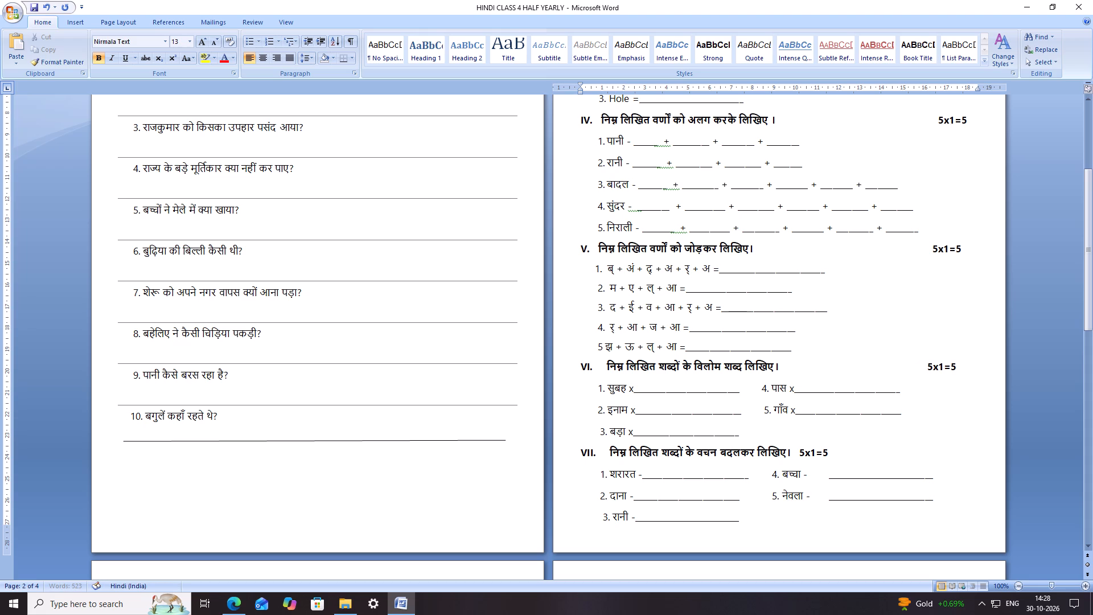
Insert spaces before the 5x1=5 marks in section VII's heading to move them towards the column of the marks above.
click(801, 452)
key(space)
key(space)
key(space)
key(space)
key(space)
key(space)
key(space)
key(space)
key(space)
key(space)
key(space)
key(space)
key(space)
key(space)
key(space)
key(space)
key(space)
key(space)
key(space)
key(space)
Save the Class 4 Hindi half-yearly paper.
key(ctrl+s)
key(ctrl+s)
Review the layout of the Class 4 paper's sections and marks through section XII, and return to the first page.
scroll(800, 427, down, 12)
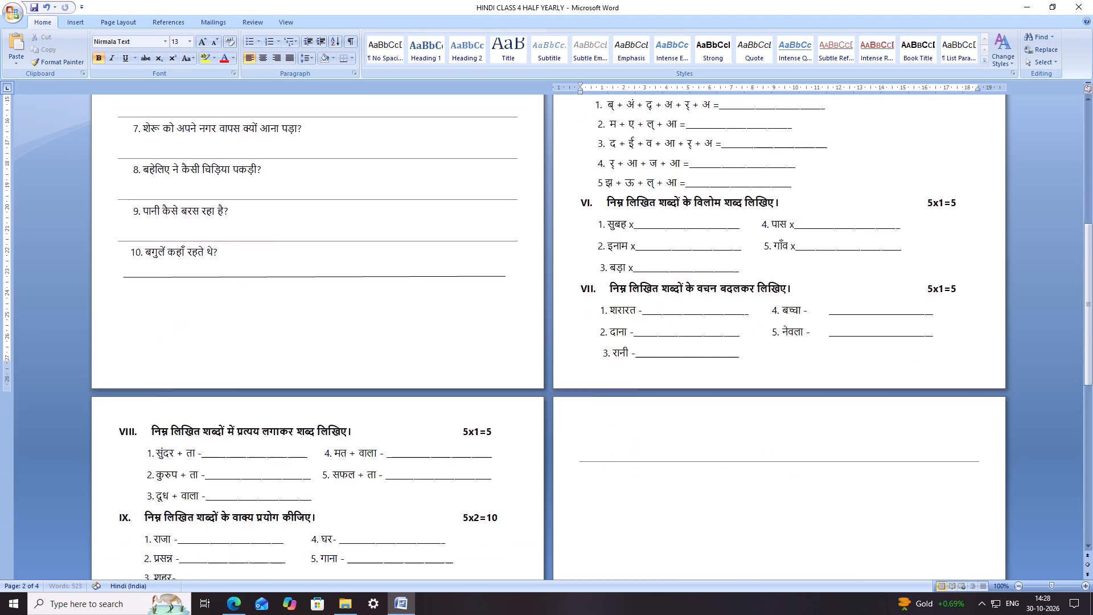
scroll(716, 423, down, 5)
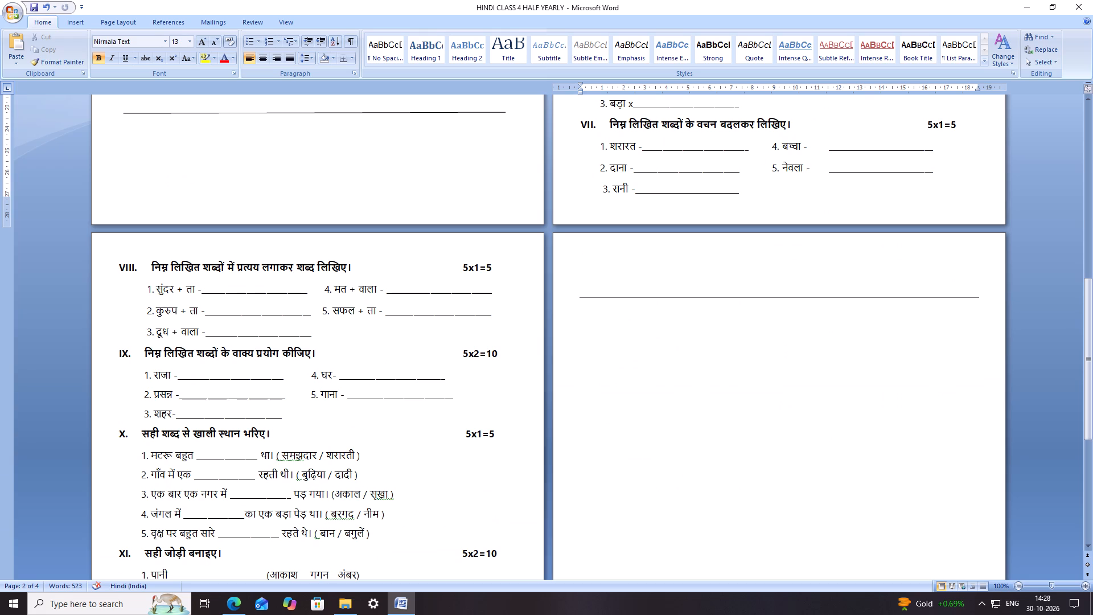
scroll(549, 498, down, 7)
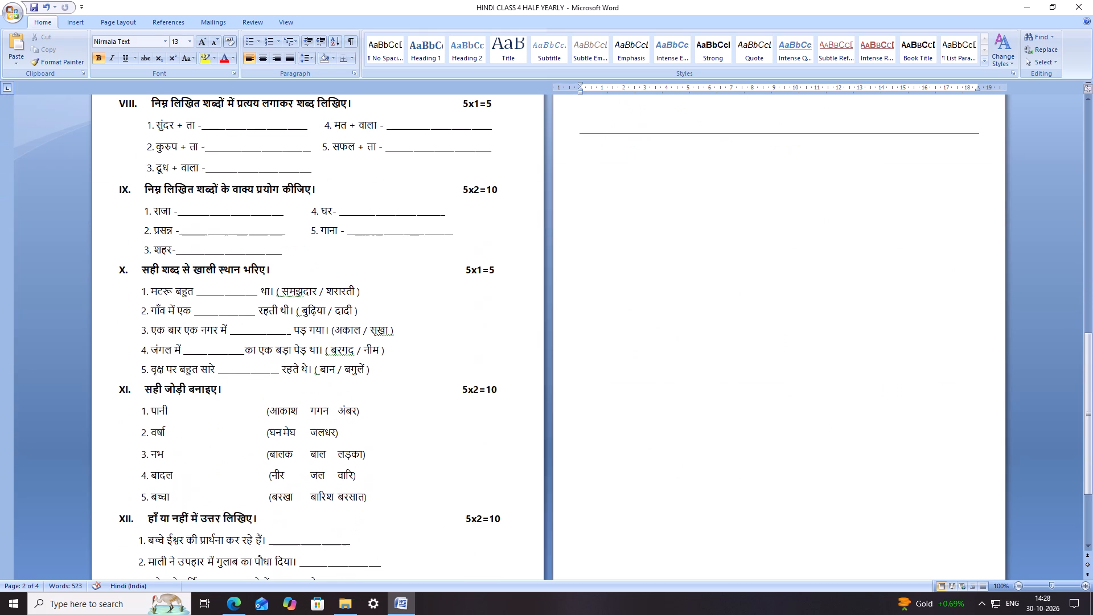
scroll(271, 412, down, 4)
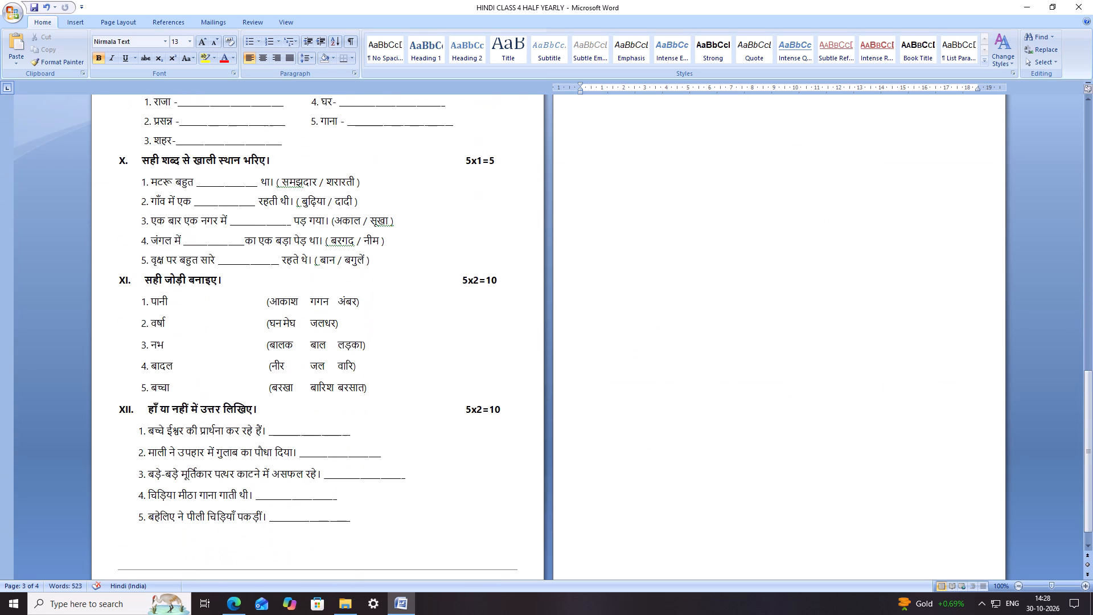
scroll(274, 414, up, 6)
scroll(255, 404, up, 20)
scroll(255, 404, up, 5)
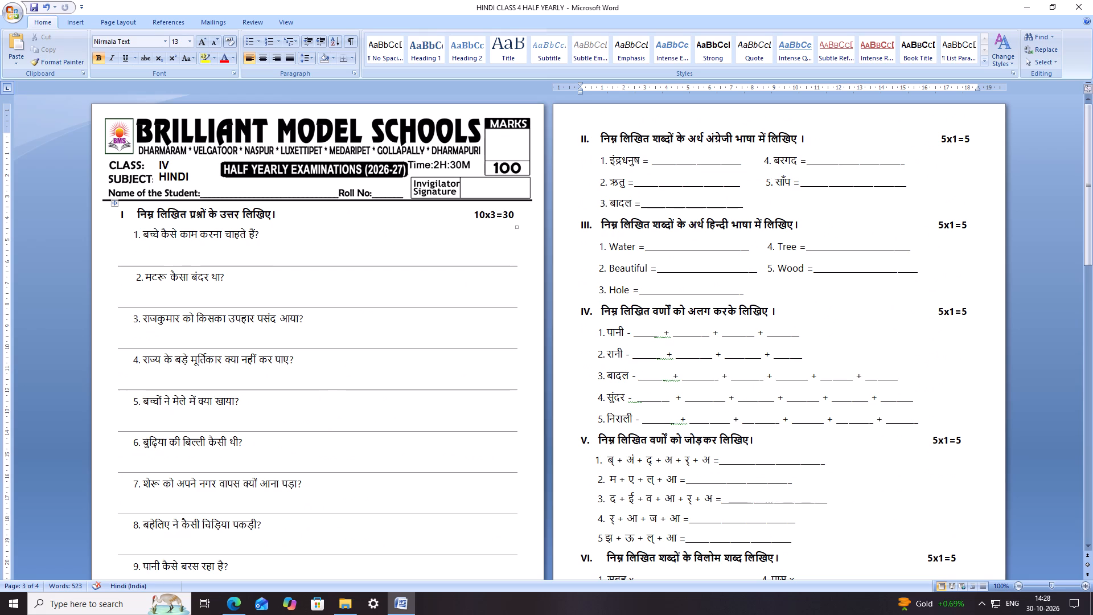
click(1092, 0)
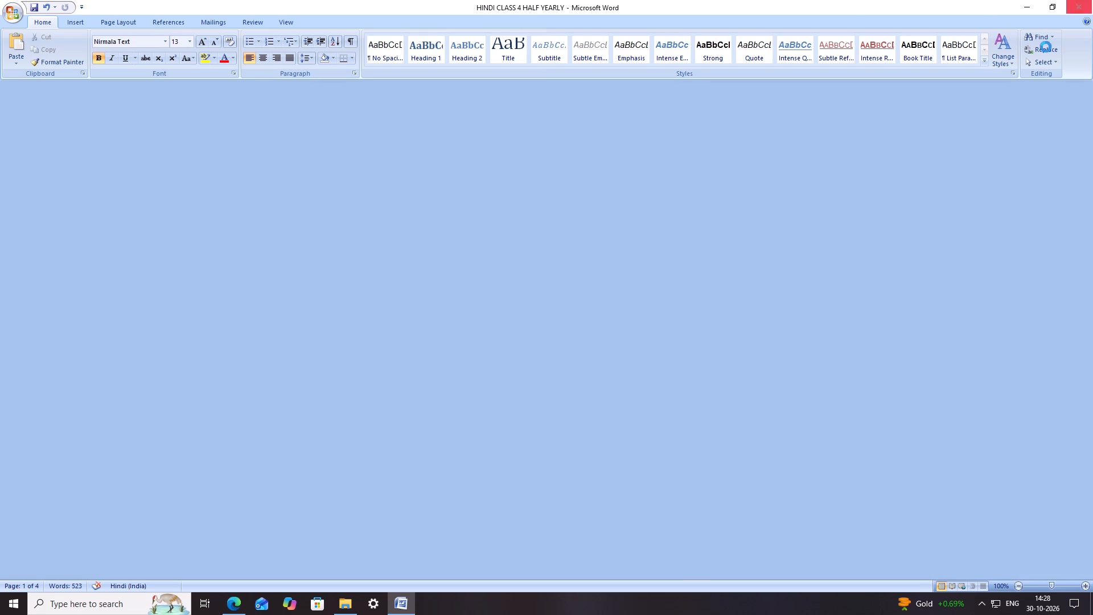
click(454, 292)
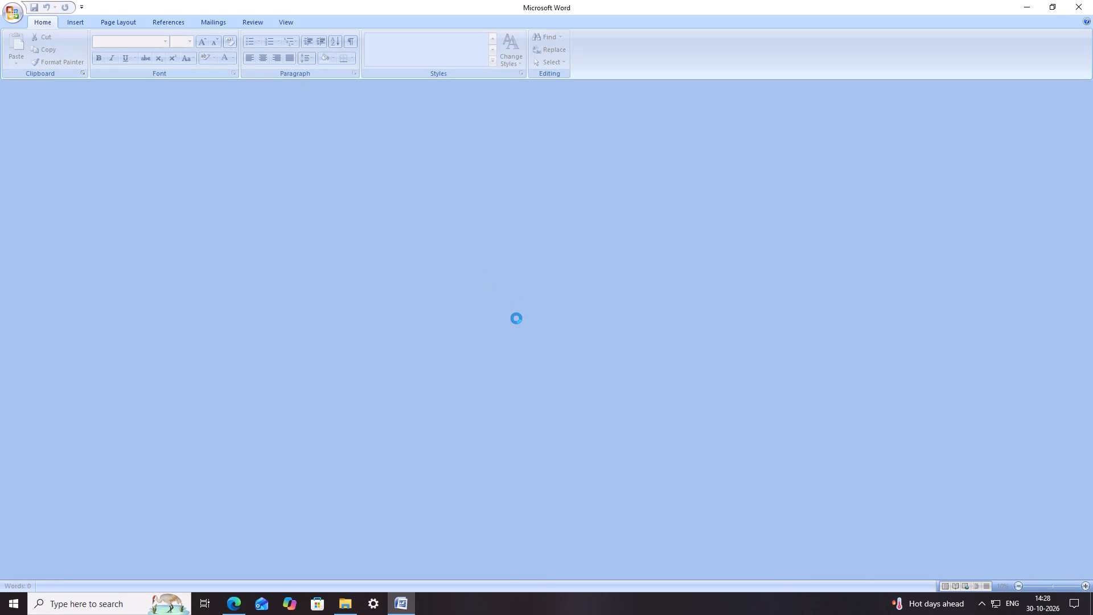
Examine the whole Class 5 paper for layout problems in its sections, marks, answer blanks and matching exercises.
scroll(347, 326, down, 10)
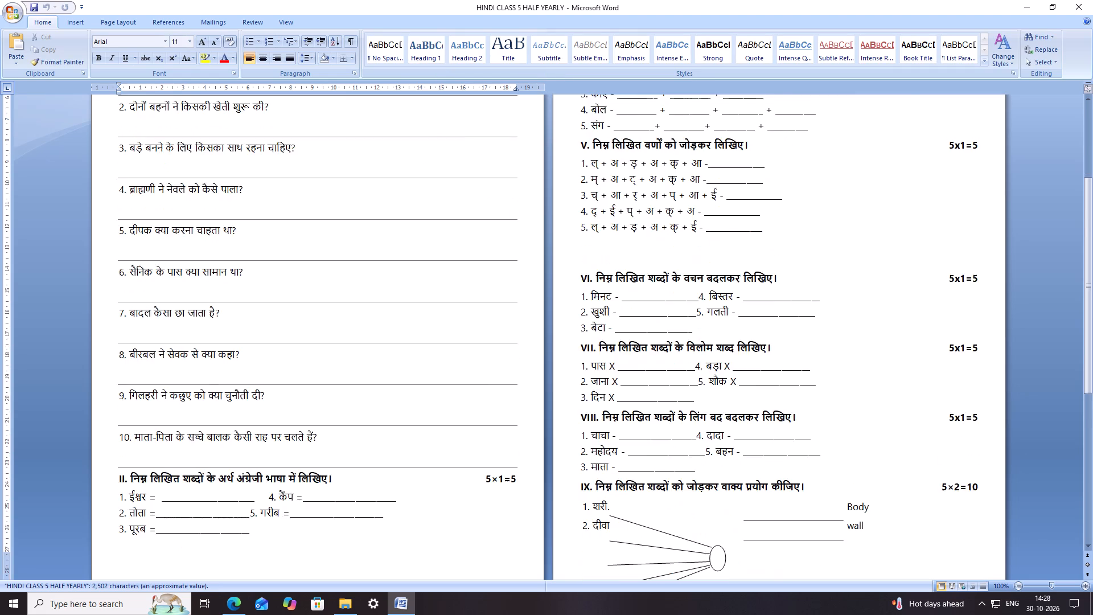
scroll(344, 325, down, 18)
scroll(347, 327, down, 13)
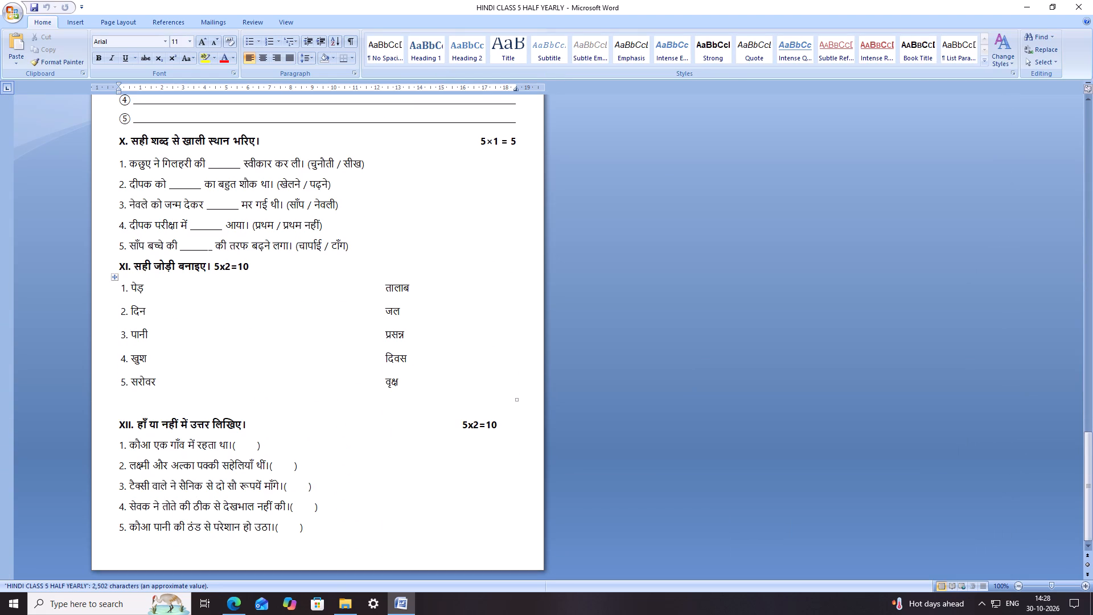
scroll(350, 323, up, 13)
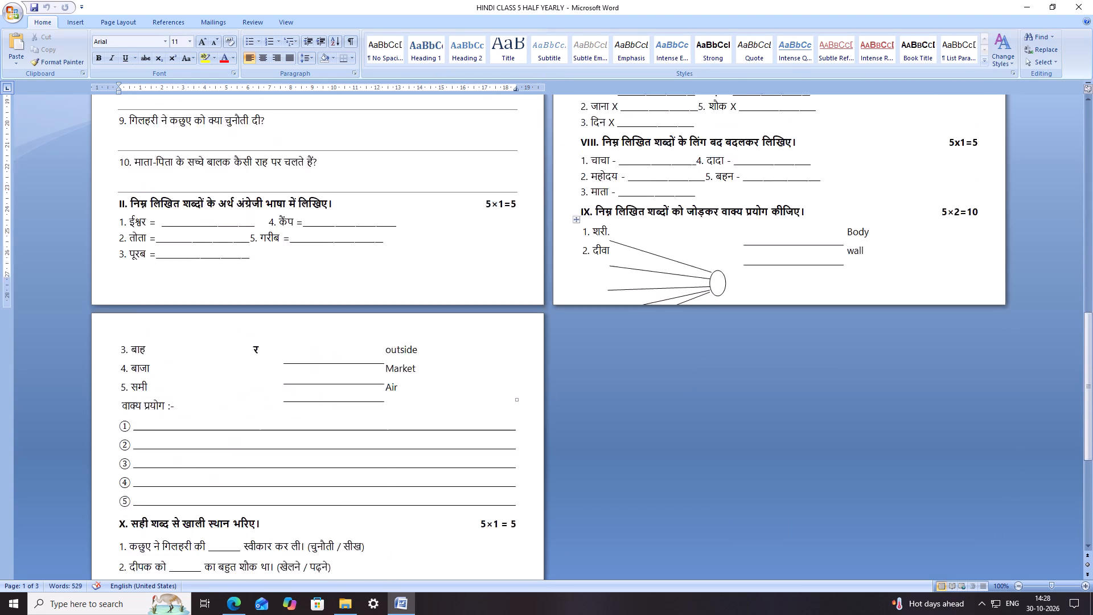
scroll(350, 321, up, 19)
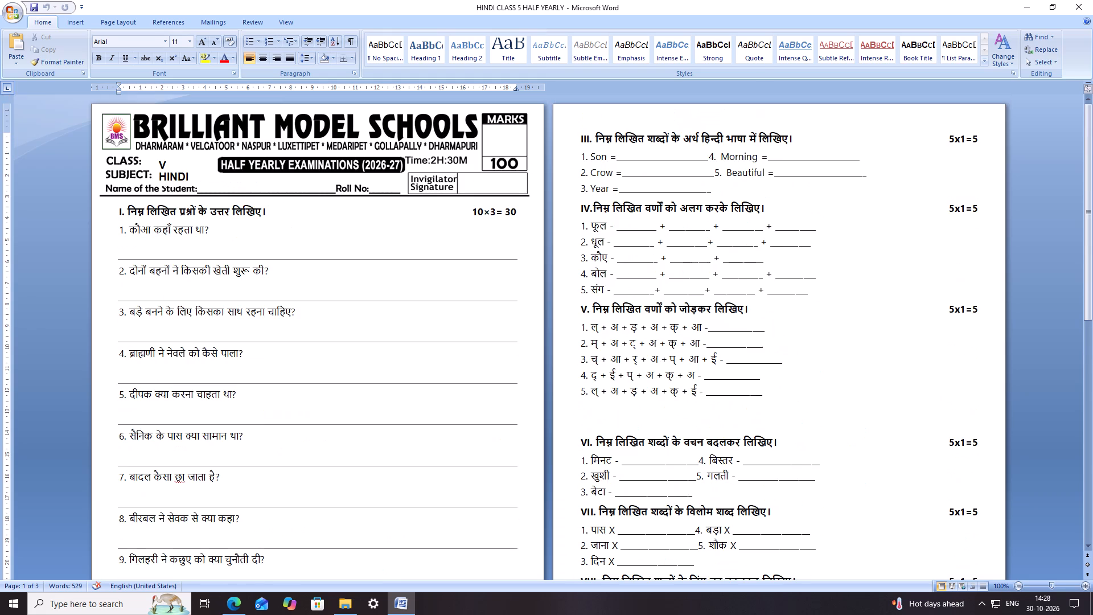
Delete the two blank lines between sections V and VI in the Class 5 paper.
click(578, 413)
key(BackSpace)
click(582, 414)
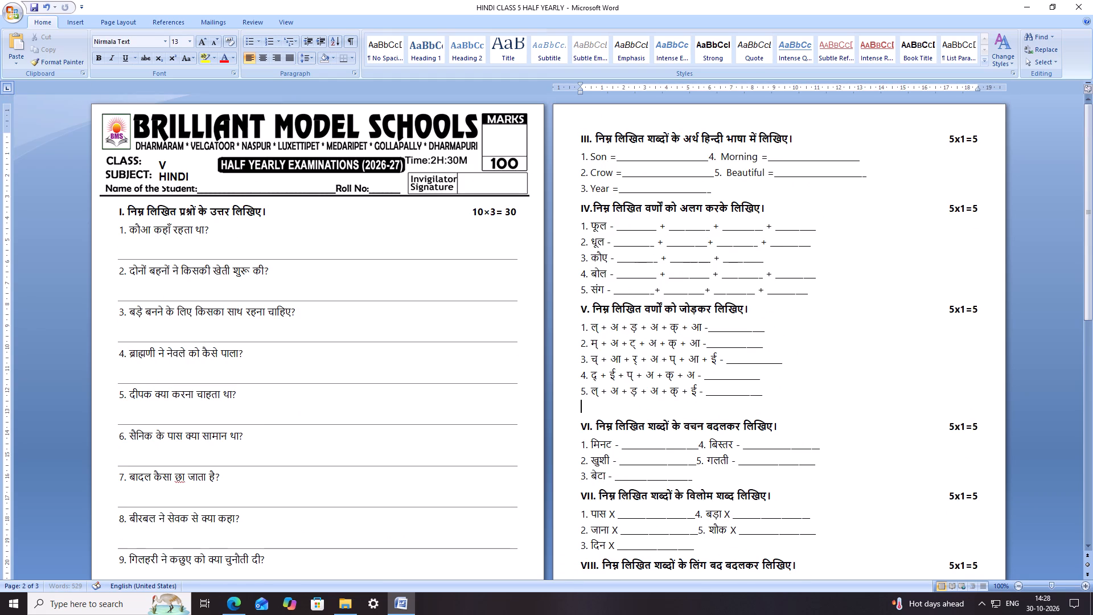
key(BackSpace)
Move section IX's grouped connector lines and oval up so that the oval encloses the letter र.
scroll(591, 429, down, 12)
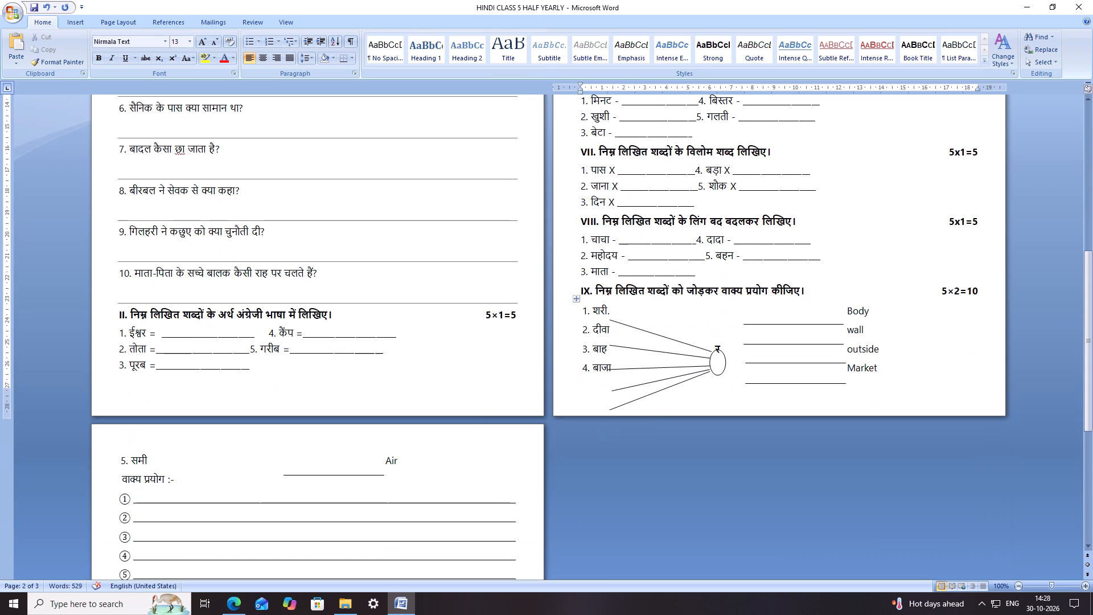
drag(713, 361, 712, 348)
click(710, 349)
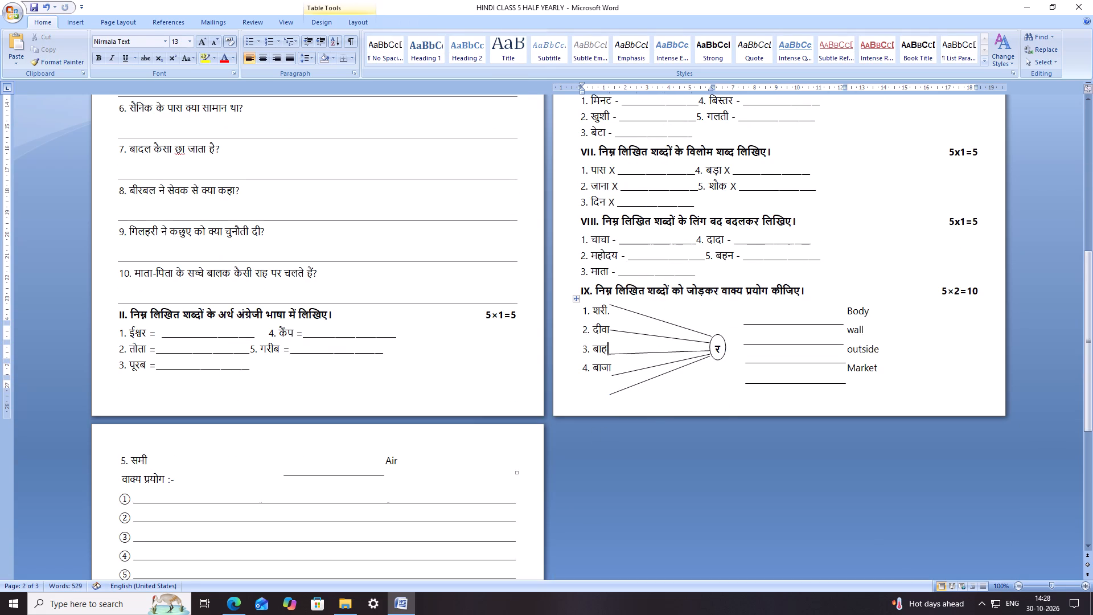
click(710, 350)
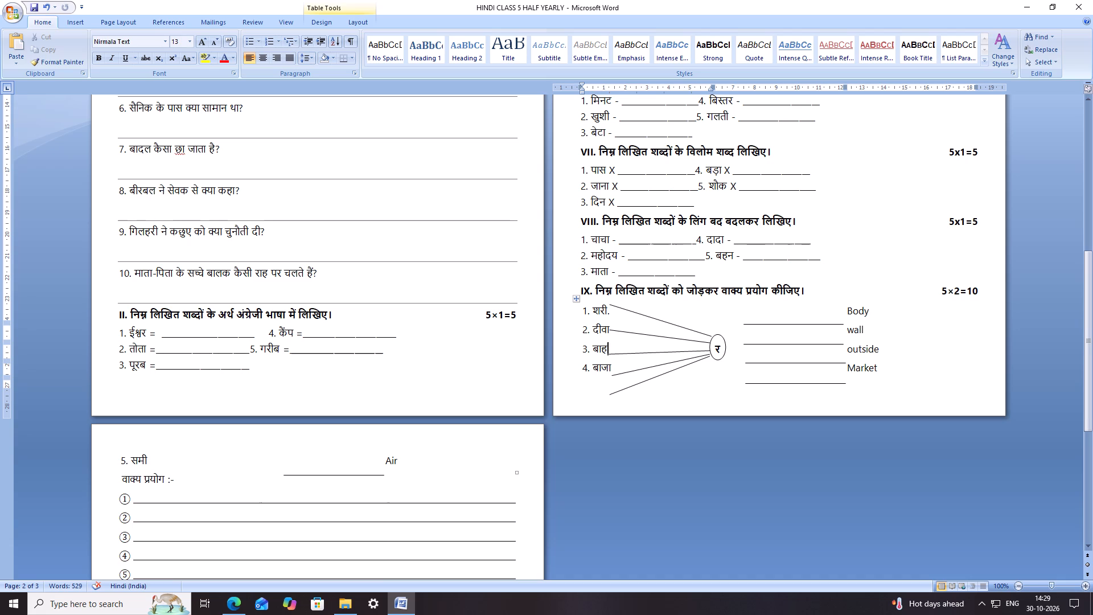
Nudge section IX's grouped connector lines and oval slightly down and to the right.
drag(631, 387, 632, 386)
drag(632, 386, 636, 391)
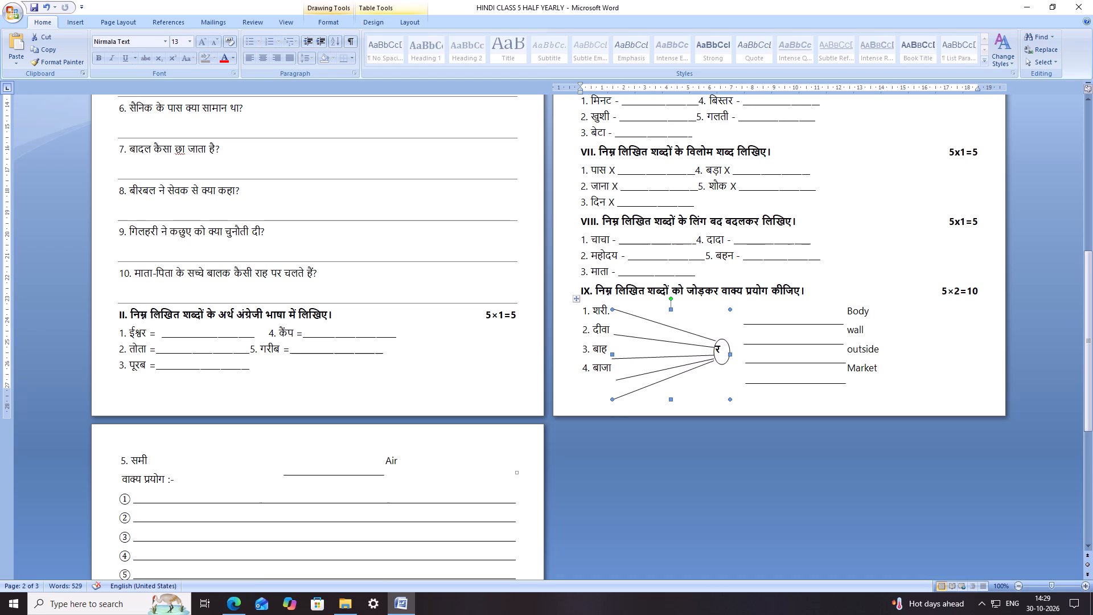
Examine the layout of the Class 5 paper from the first questions to section IX and the last page.
scroll(364, 474, down, 6)
scroll(294, 441, up, 8)
scroll(746, 293, up, 3)
scroll(677, 236, up, 2)
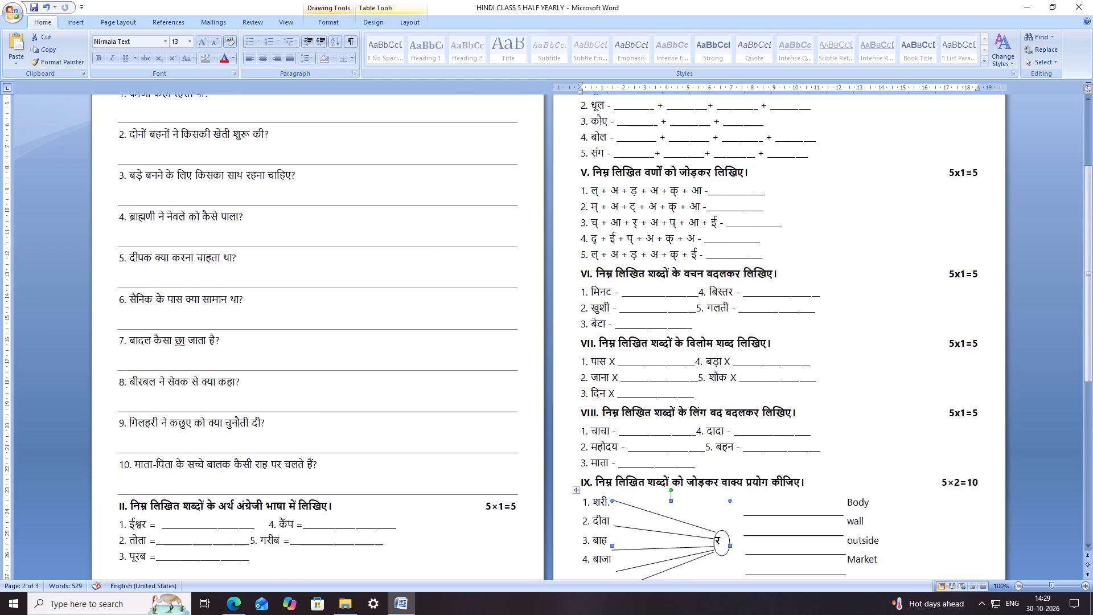
scroll(677, 236, up, 8)
click(578, 130)
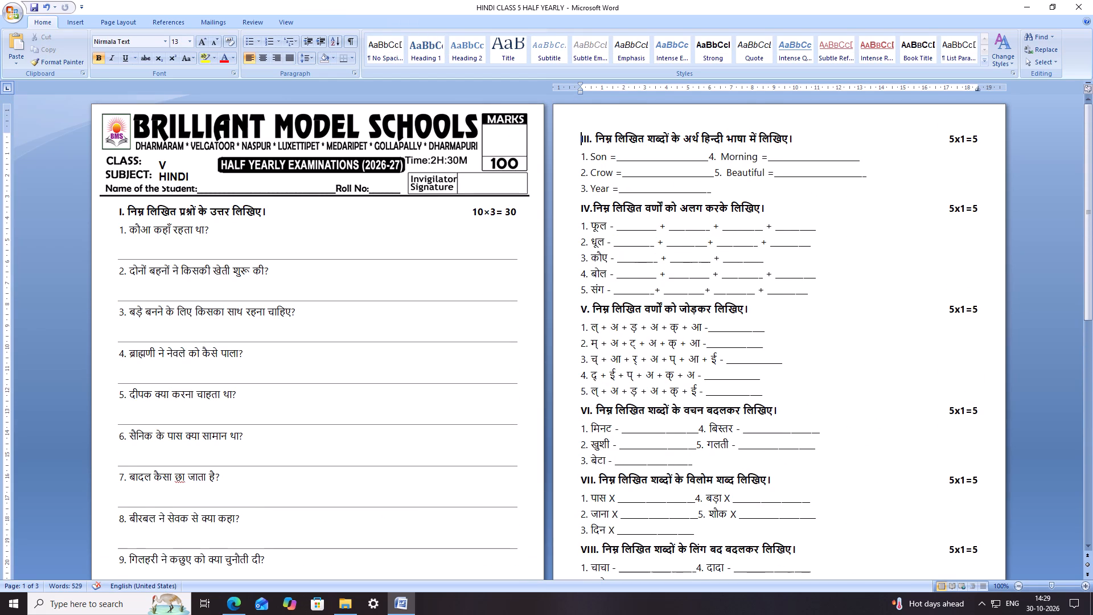
scroll(417, 427, down, 5)
scroll(317, 448, down, 5)
click(223, 440)
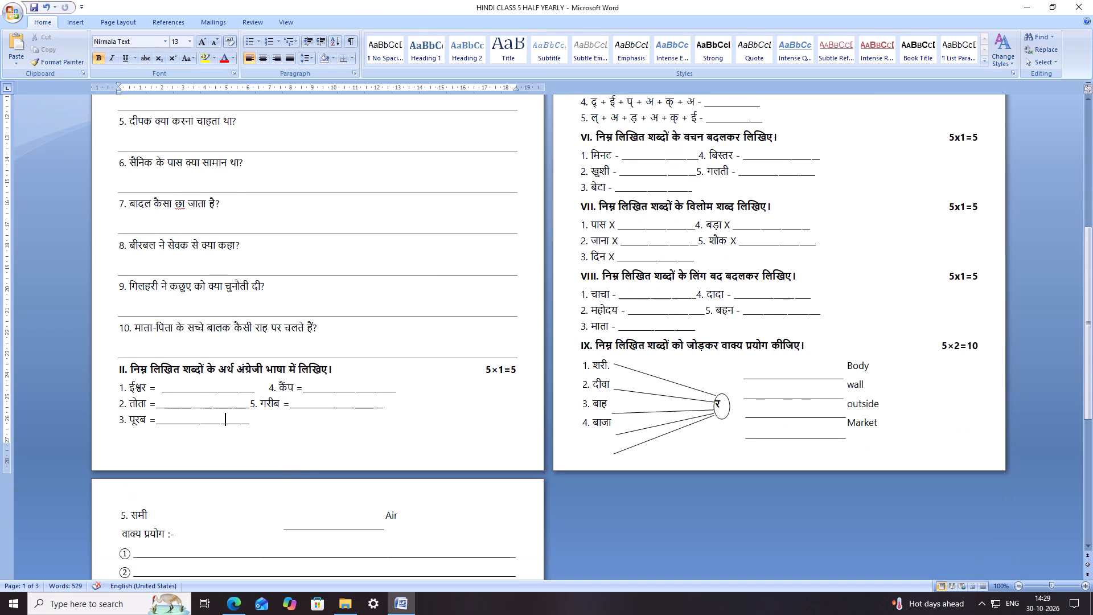
click(286, 435)
scroll(685, 362, up, 13)
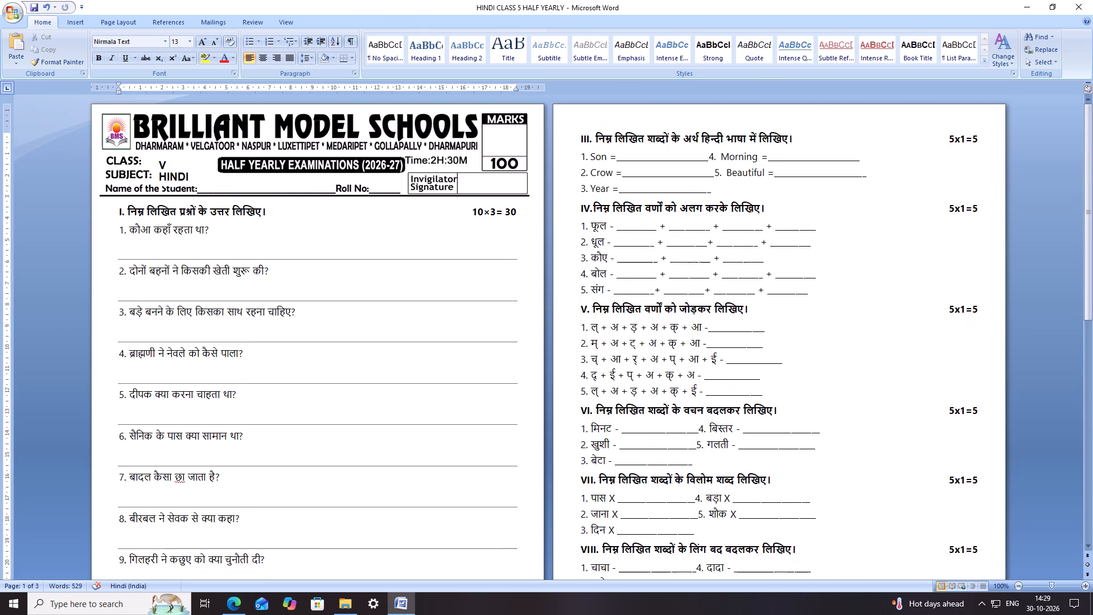
scroll(687, 362, up, 2)
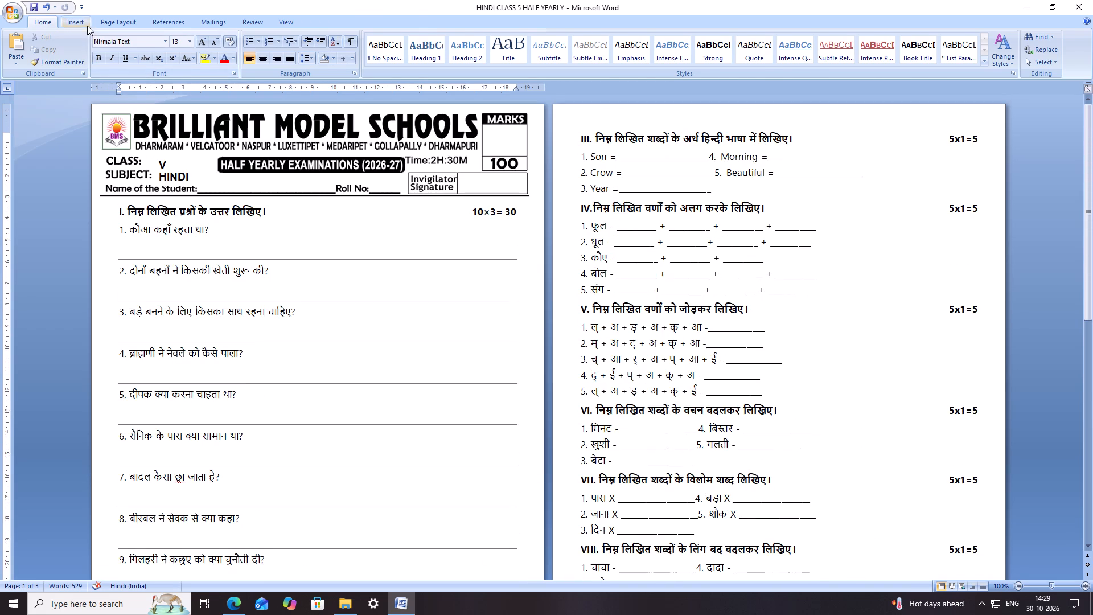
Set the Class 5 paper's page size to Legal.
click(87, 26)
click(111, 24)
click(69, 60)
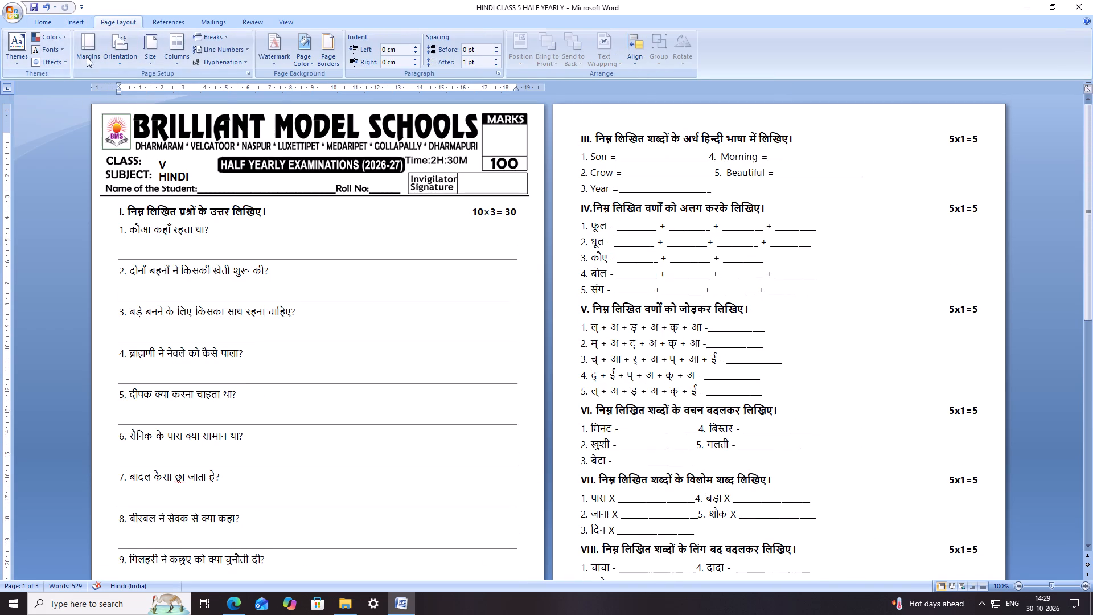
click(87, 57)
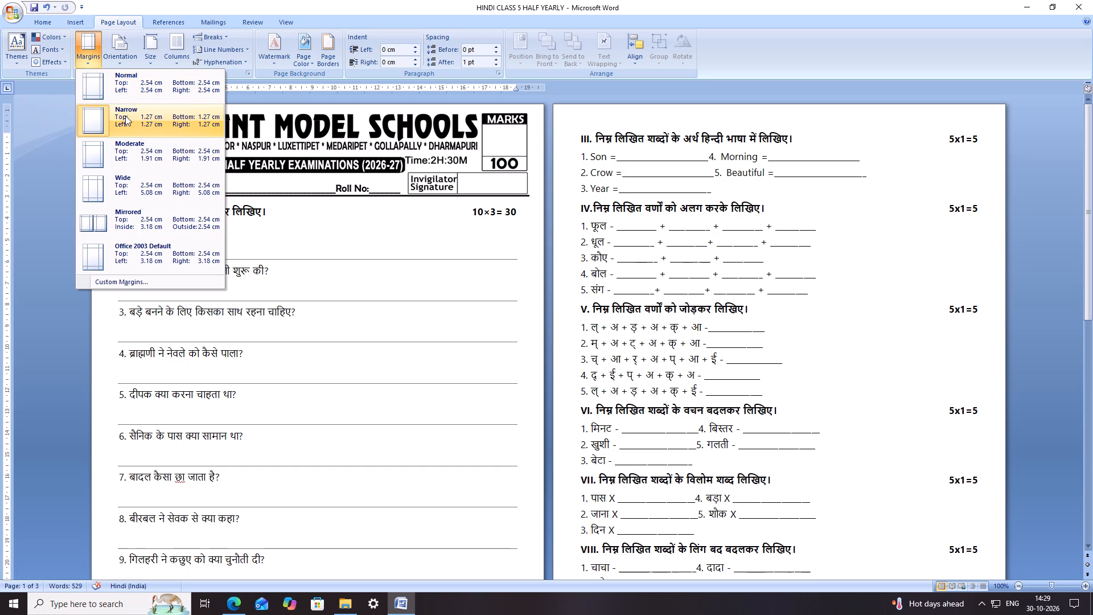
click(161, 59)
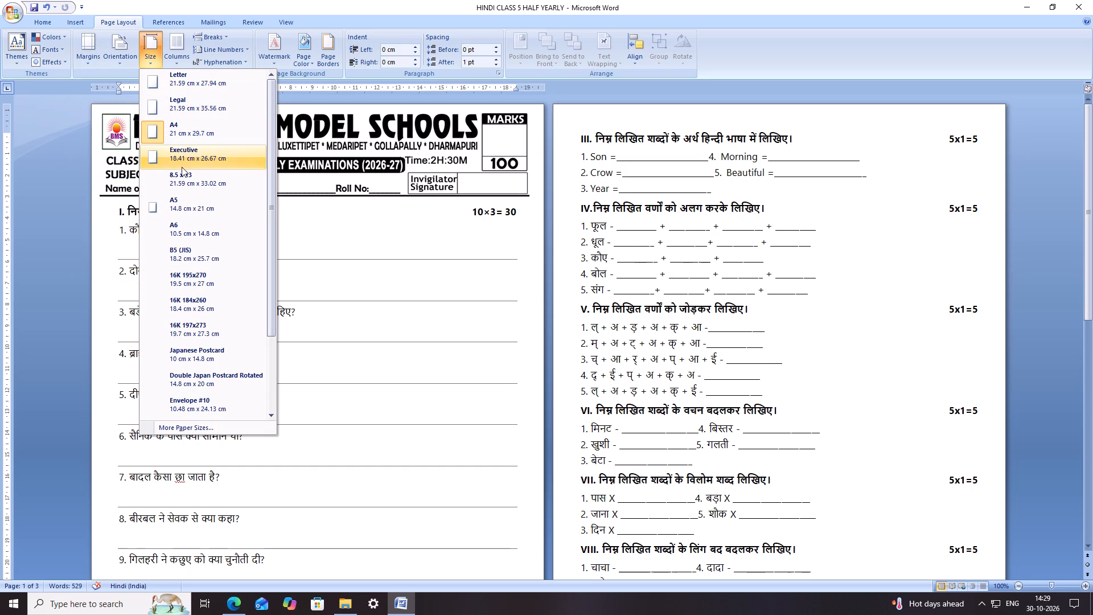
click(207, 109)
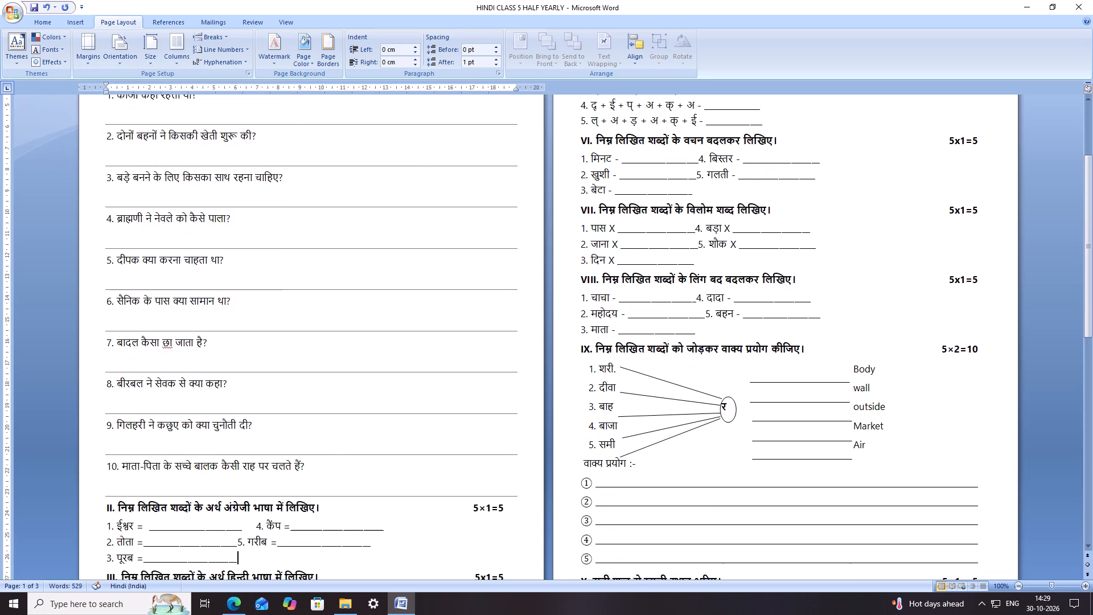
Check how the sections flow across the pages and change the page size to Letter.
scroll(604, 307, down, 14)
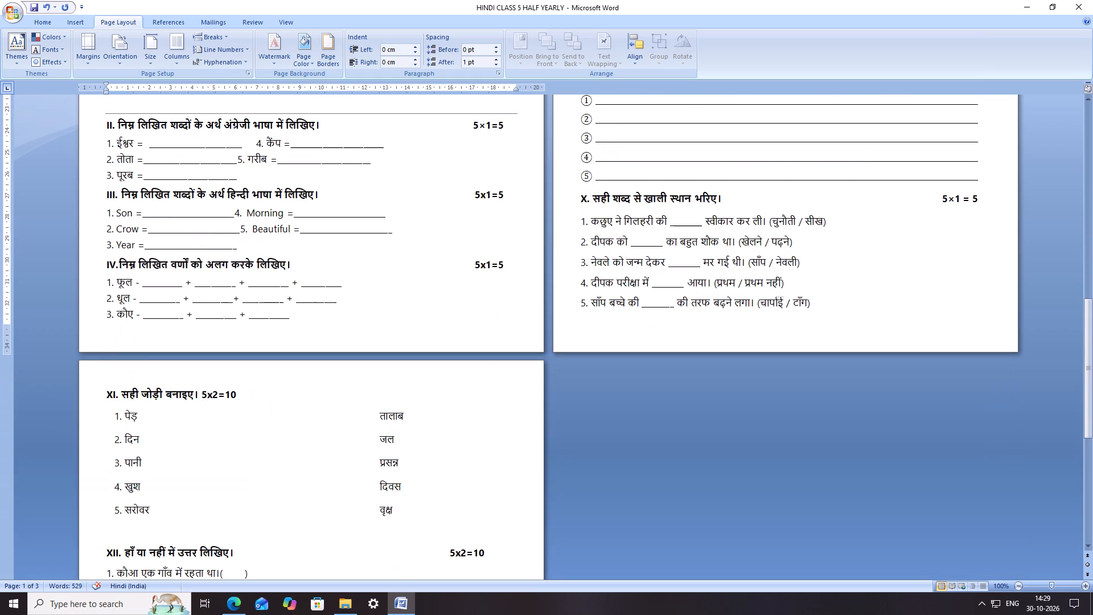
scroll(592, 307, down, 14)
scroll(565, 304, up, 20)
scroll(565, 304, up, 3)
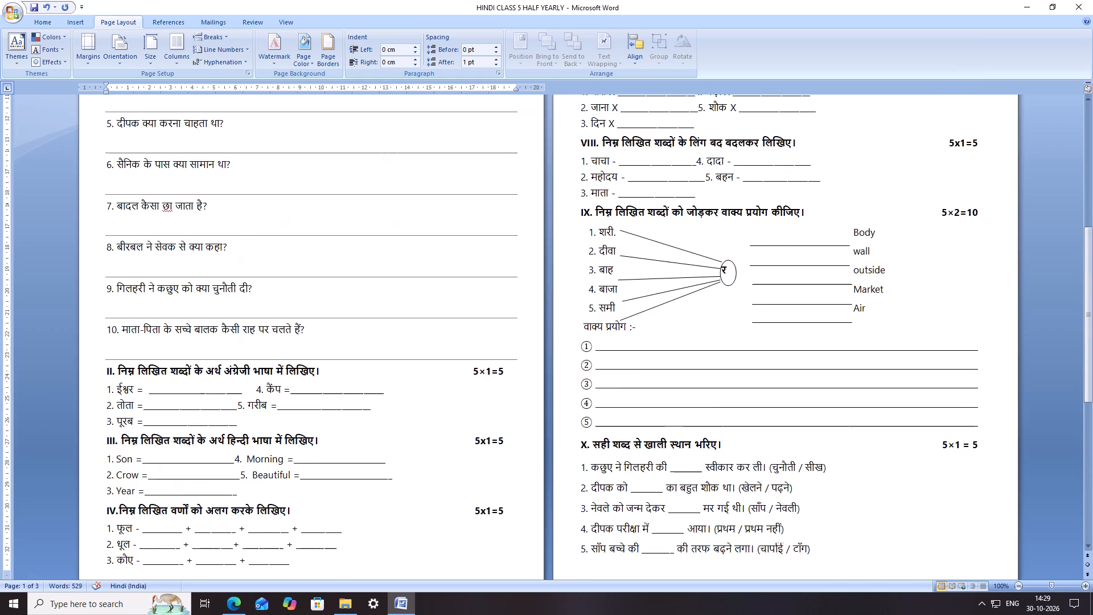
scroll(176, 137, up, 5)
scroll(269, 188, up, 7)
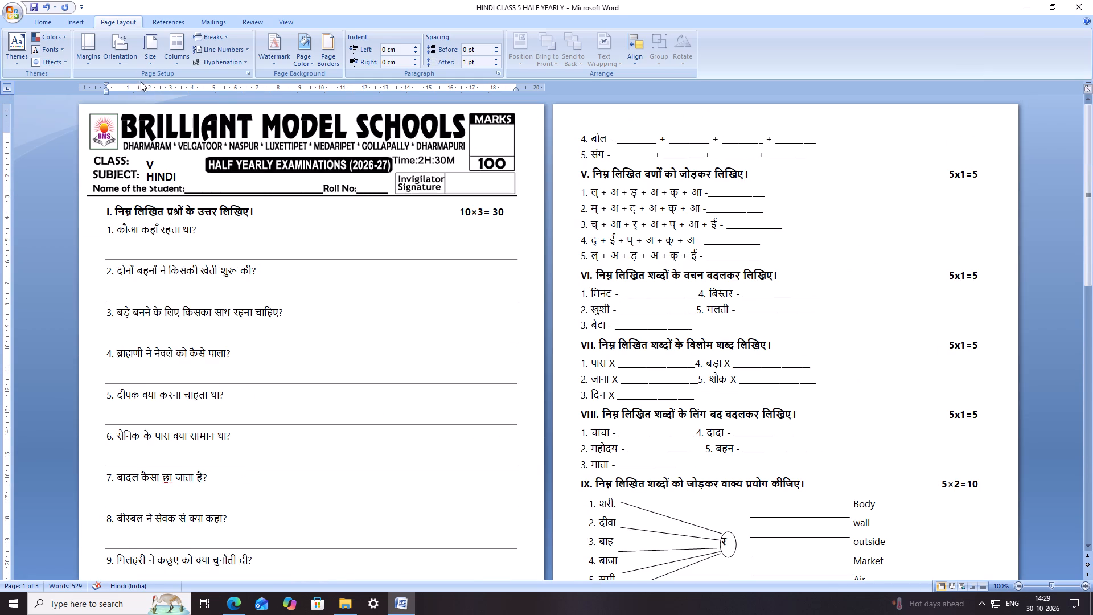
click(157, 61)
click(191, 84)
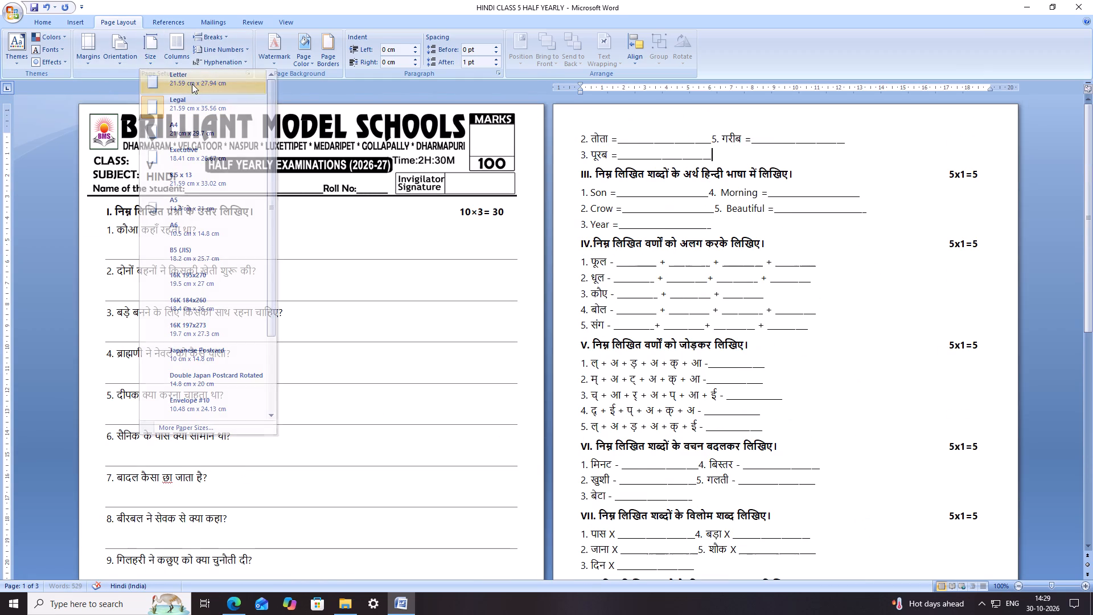
Examine the page breaks and the placement of sections II to XII across the Class 5 paper's pages.
scroll(591, 294, down, 7)
scroll(613, 314, up, 1)
scroll(618, 317, down, 10)
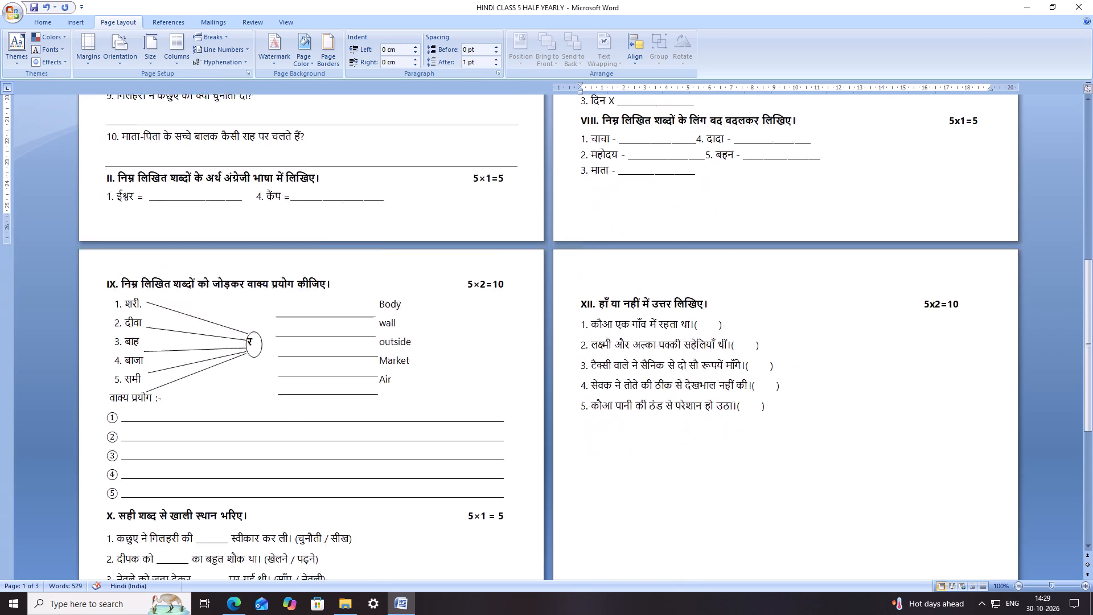
scroll(619, 323, down, 4)
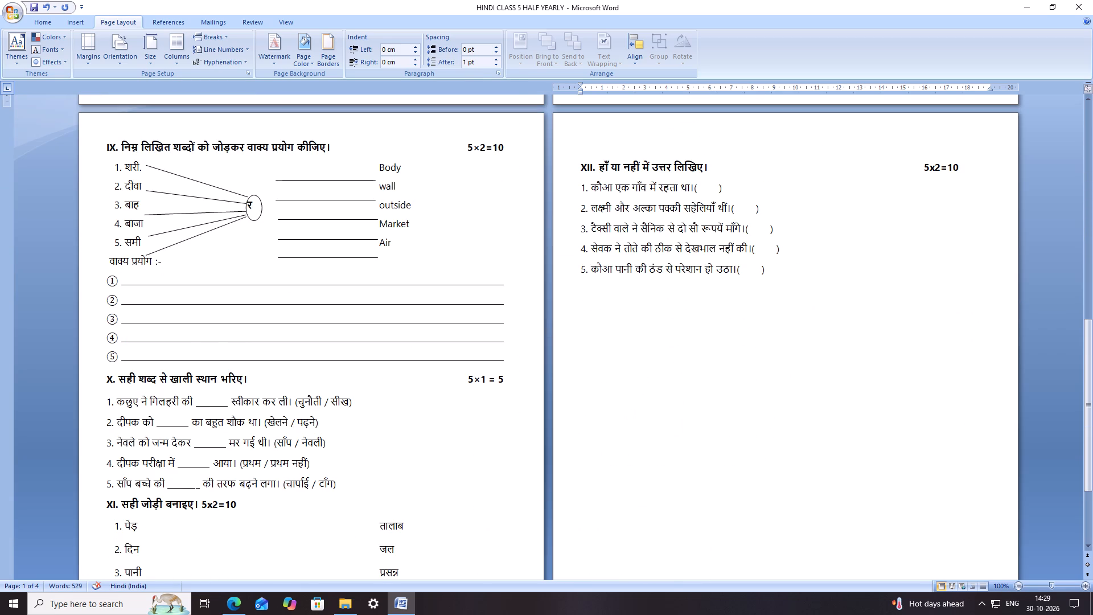
scroll(546, 319, up, 7)
scroll(550, 309, down, 2)
scroll(558, 306, up, 10)
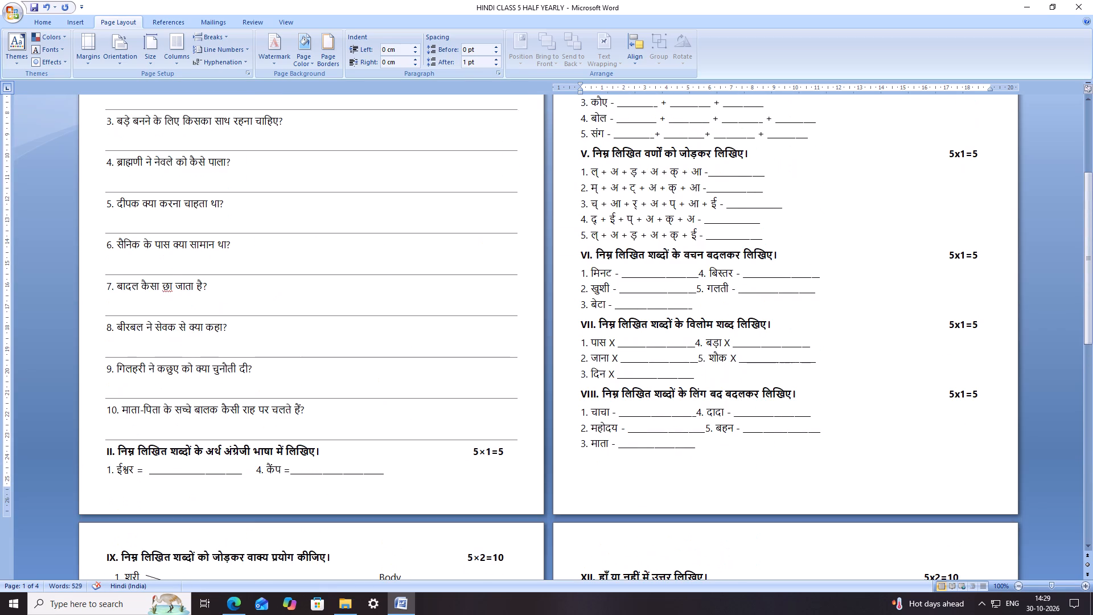
scroll(451, 347, up, 8)
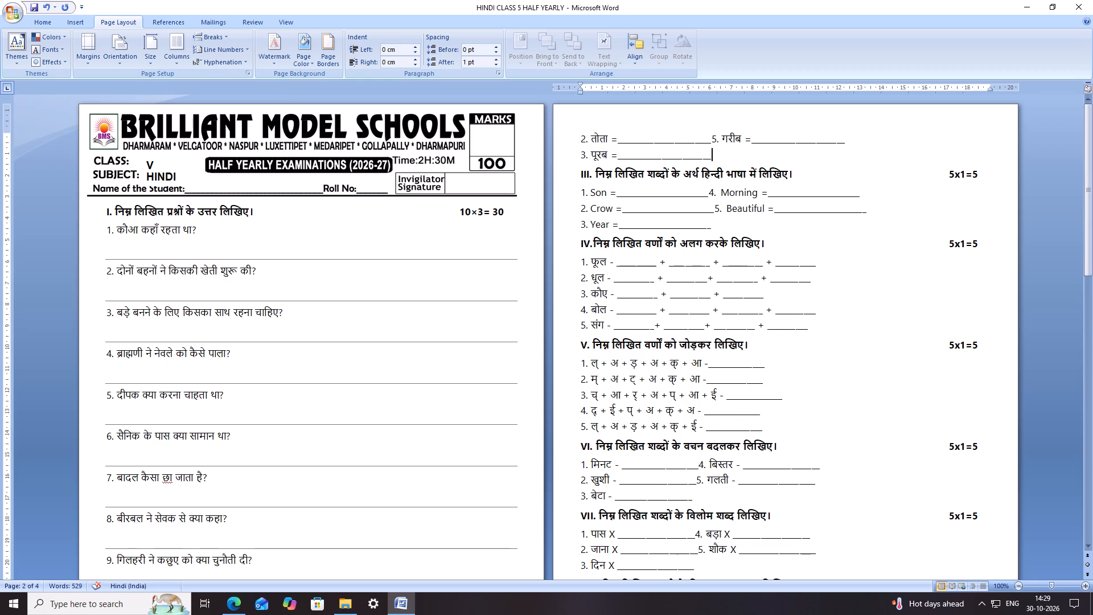
scroll(605, 325, down, 6)
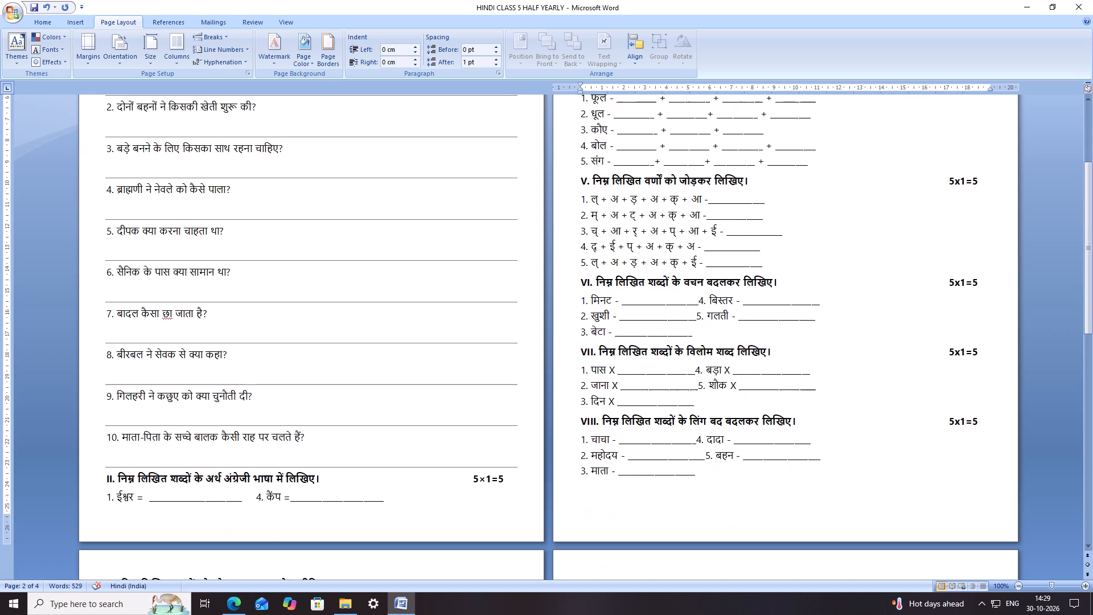
scroll(595, 333, down, 7)
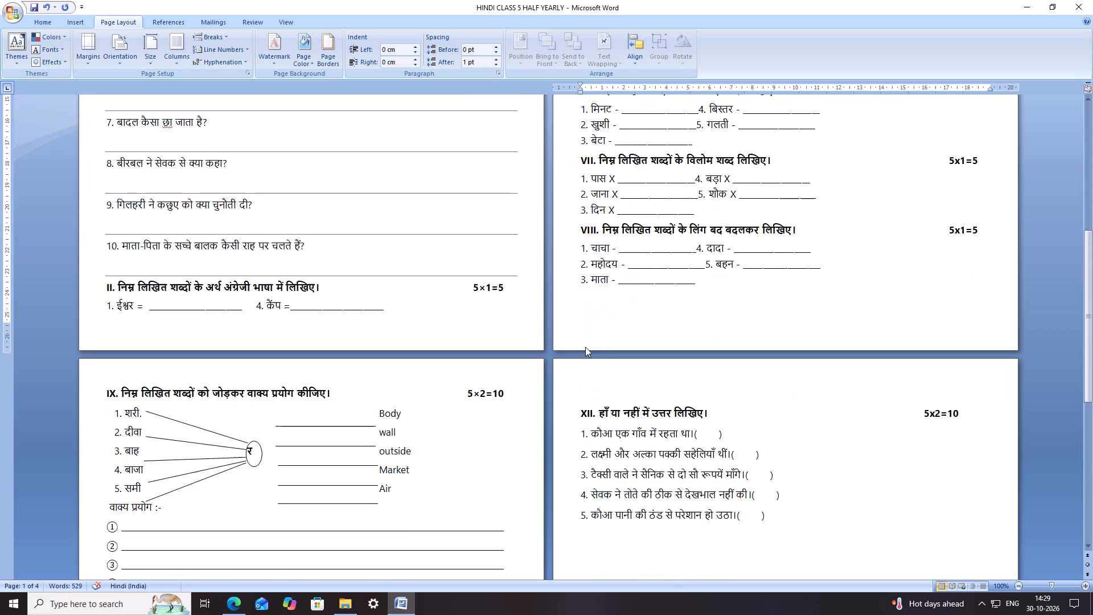
scroll(584, 348, down, 13)
scroll(413, 403, down, 6)
scroll(409, 408, up, 20)
scroll(409, 408, up, 11)
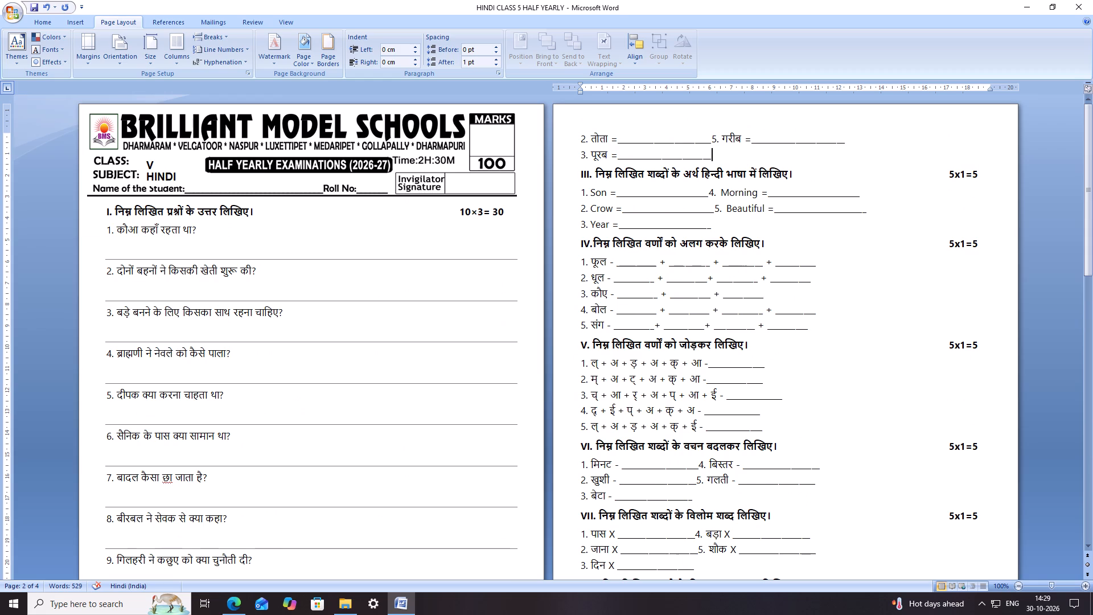
Insert three spaces after the numeral in the heading of section I.
click(114, 211)
key(space)
key(space)
key(space)
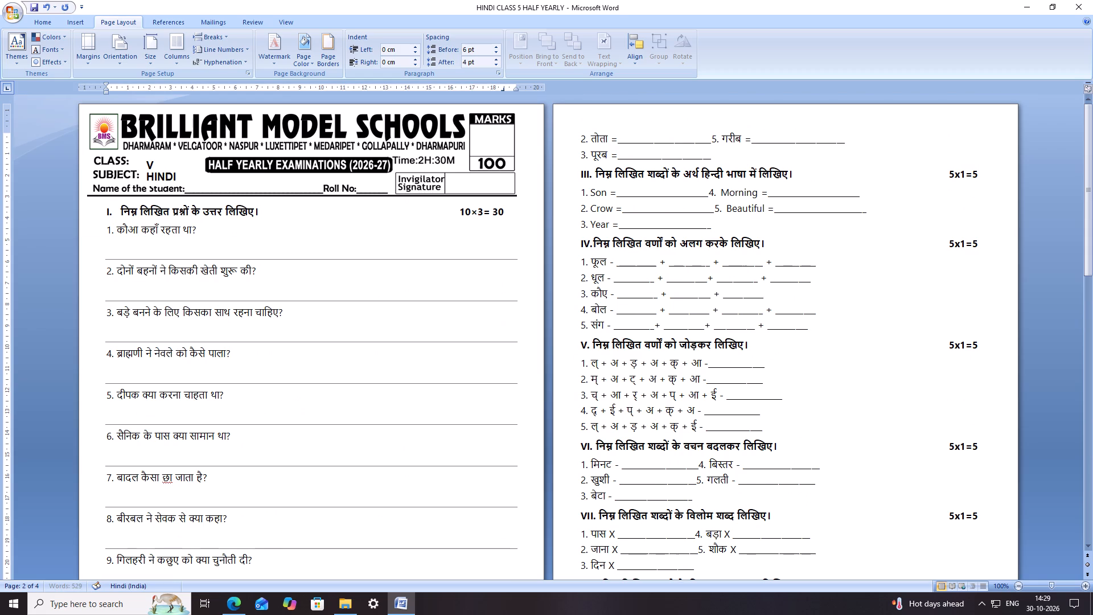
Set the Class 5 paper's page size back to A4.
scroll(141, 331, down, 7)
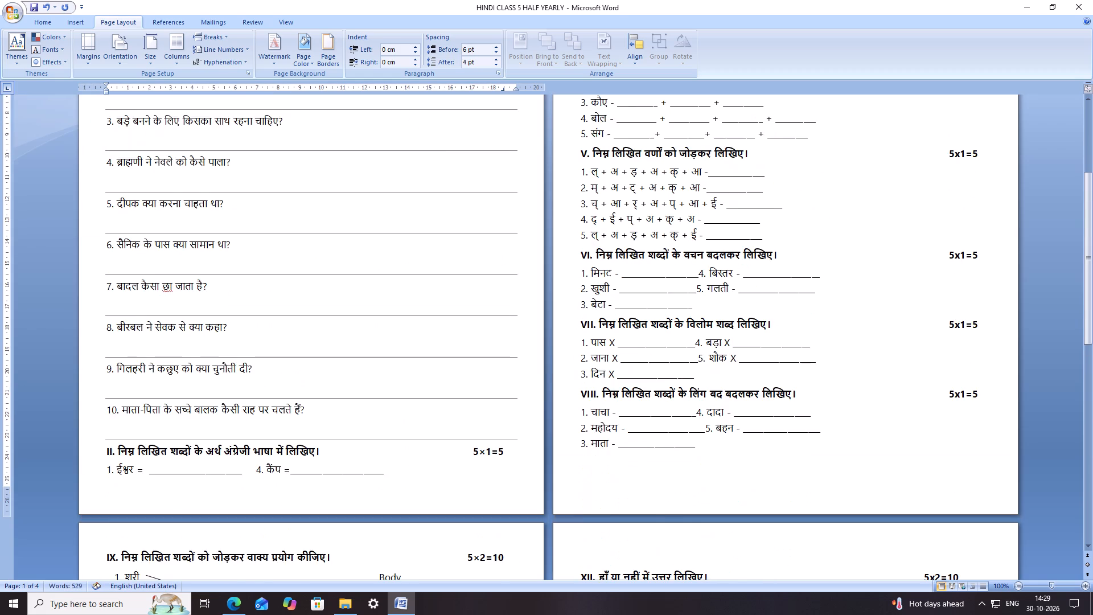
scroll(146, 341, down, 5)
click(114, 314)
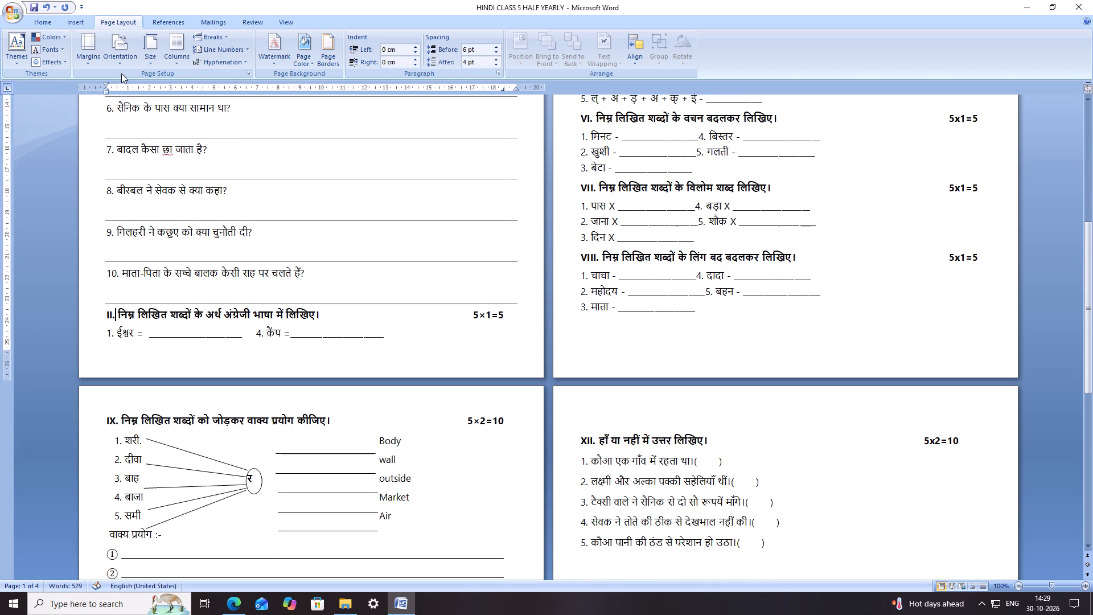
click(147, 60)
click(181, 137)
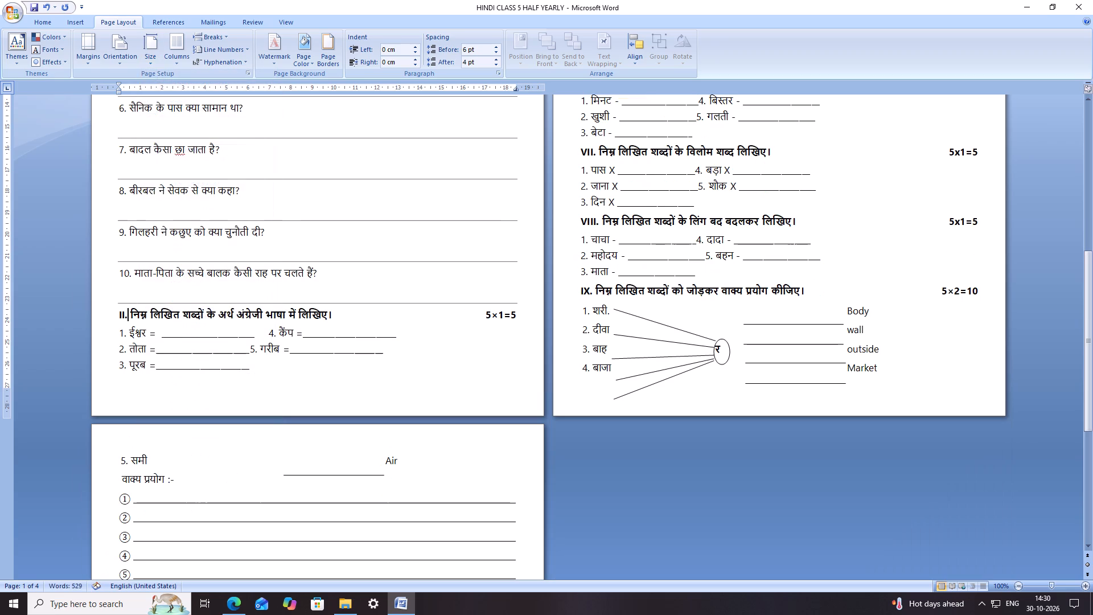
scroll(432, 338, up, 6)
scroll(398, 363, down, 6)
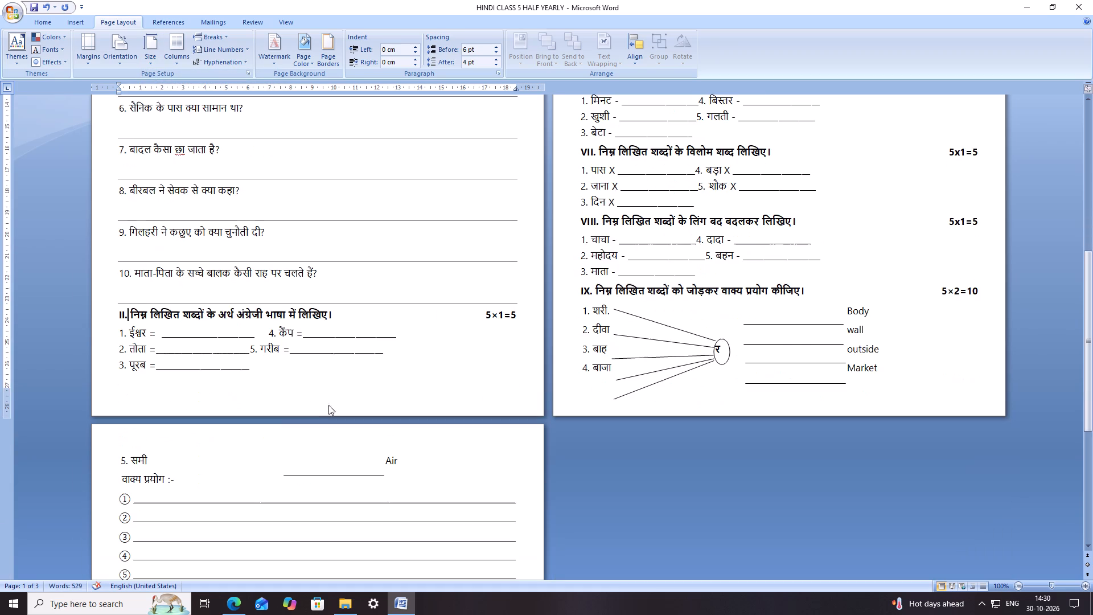
Insert eight spaces before item 5 (गरीब) in section II to separate it from item 2's blank.
click(252, 352)
key(space)
key(space)
key(space)
key(space)
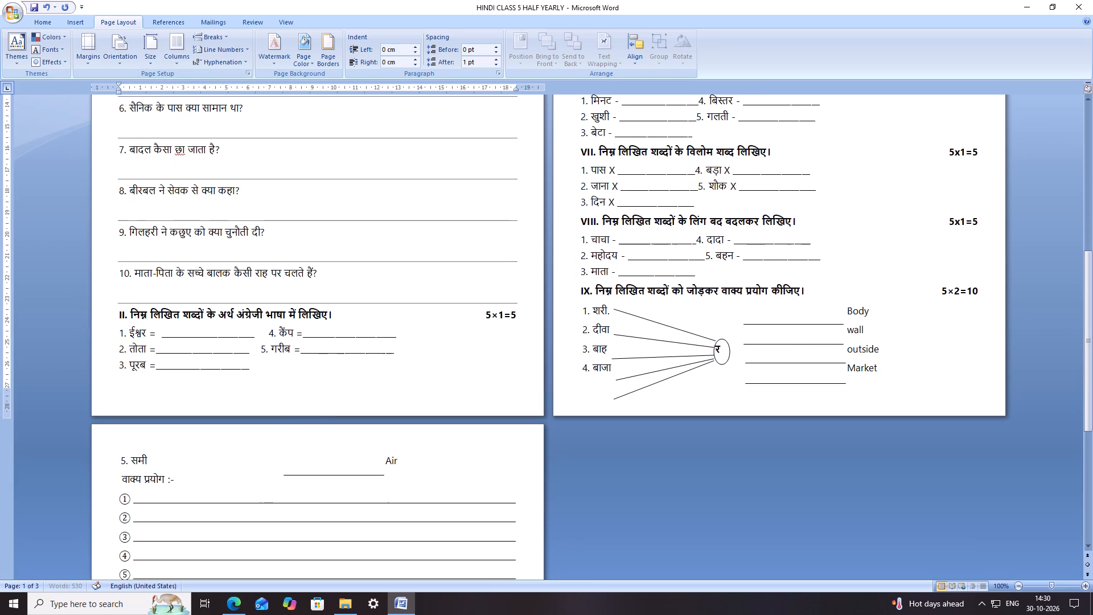
key(space)
key(space)
key(space)
key(space)
Insert one space before item 4 (Morning) in section III.
scroll(426, 326, up, 6)
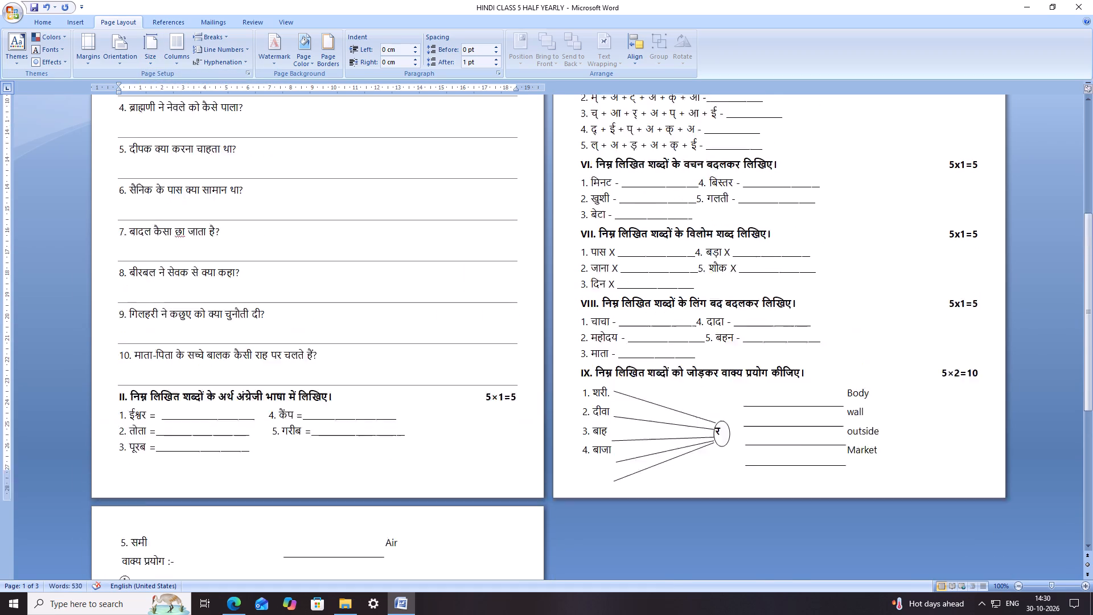
scroll(409, 297, up, 11)
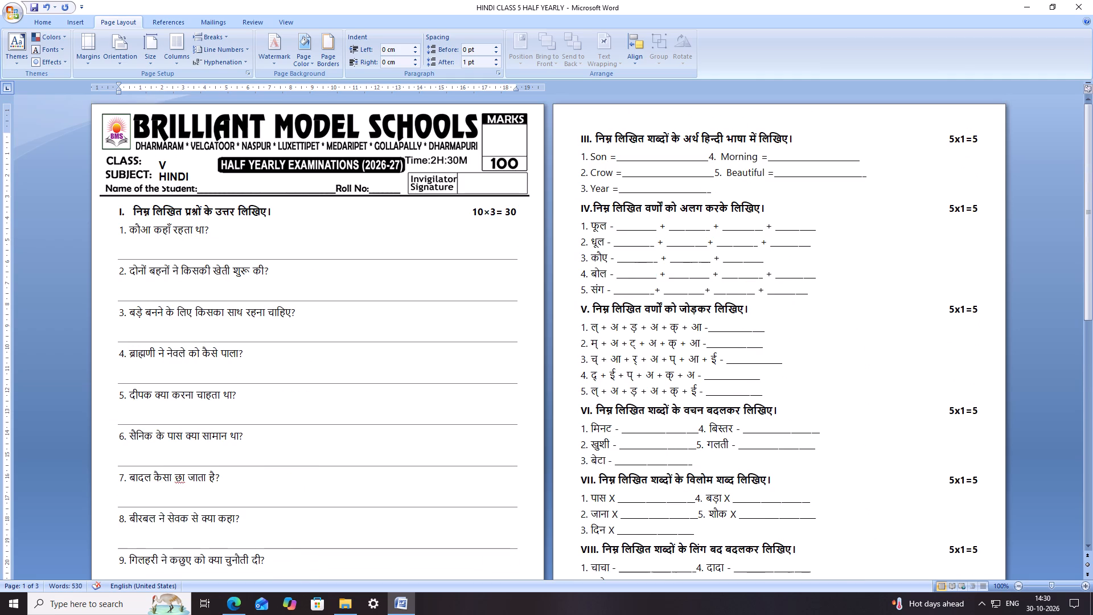
click(709, 158)
key(space)
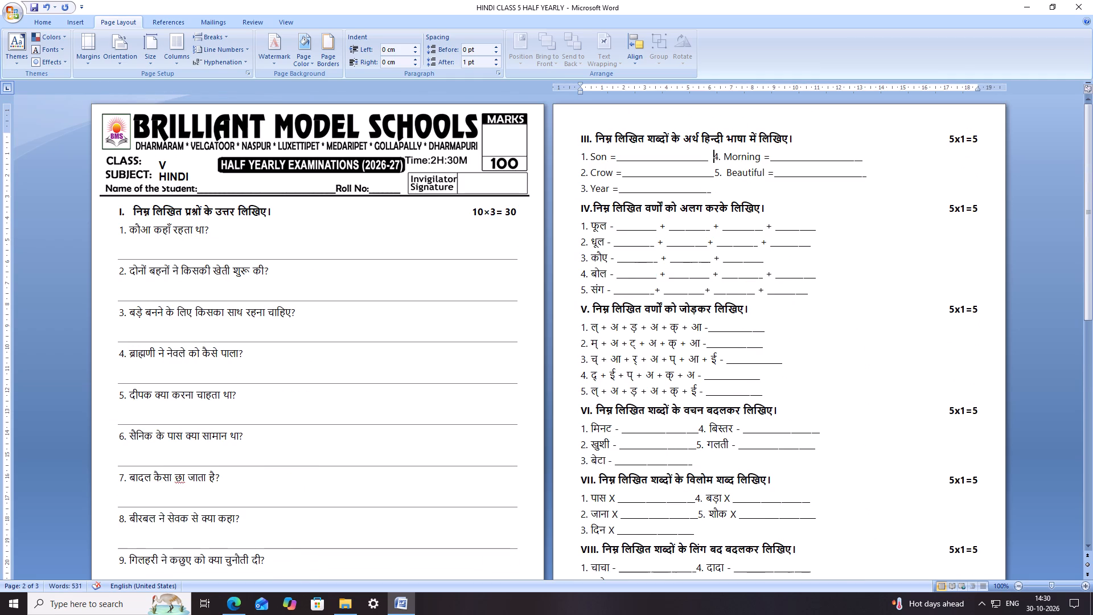
Insert two spaces after the numerals in the headings of sections III and IV.
click(594, 141)
key(space)
key(space)
click(592, 207)
key(space)
key(space)
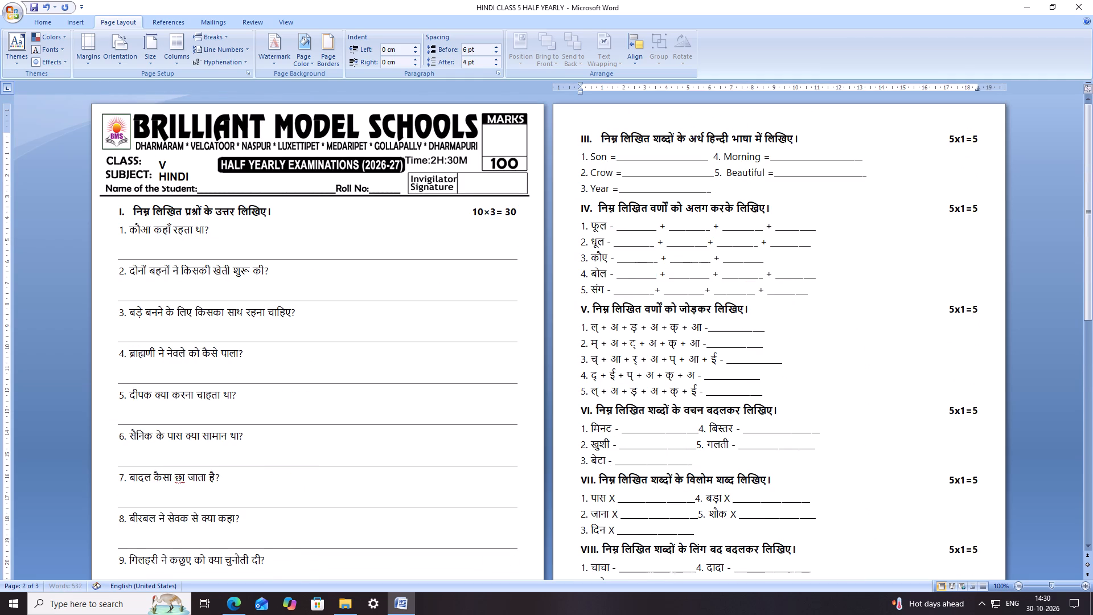
Indent the line of item 1 (Son) in section III with seven spaces.
click(576, 153)
key(space)
key(space)
key(space)
key(space)
key(space)
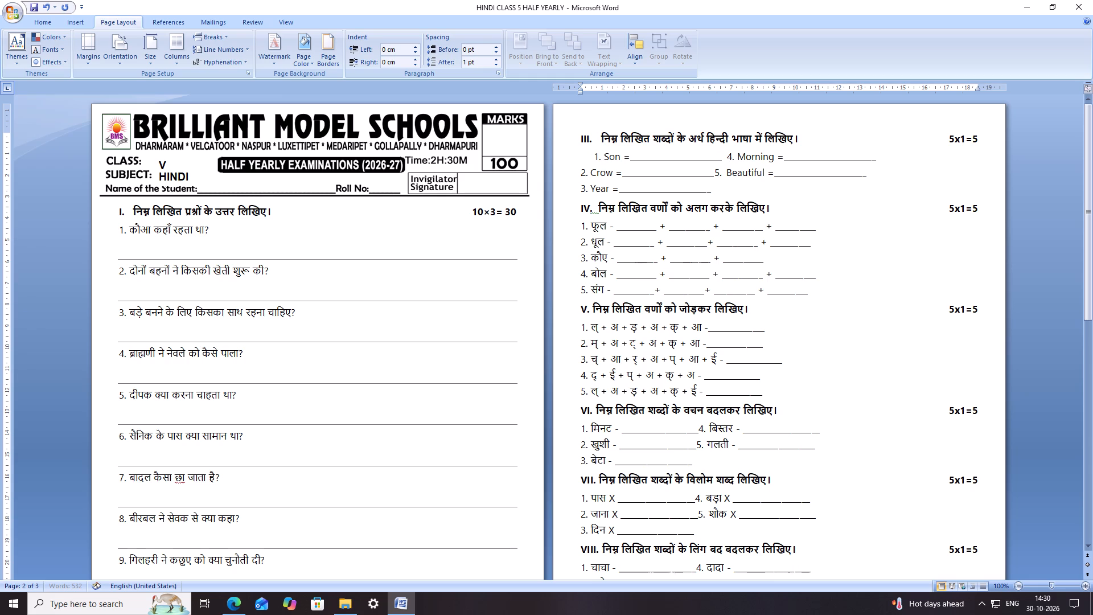
key(space)
key(space)
Indent the line of item 2 (Crow) in section III with seven spaces to align it with item 1.
click(582, 174)
key(space)
key(space)
key(space)
key(space)
key(space)
key(space)
key(space)
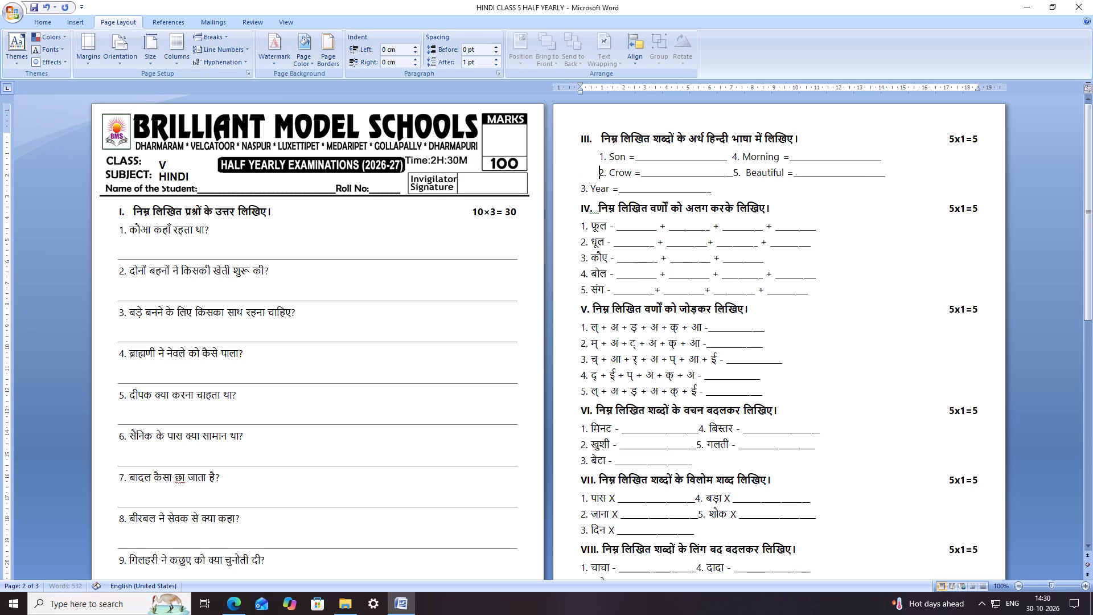
key(space)
key(BackSpace)
Indent the line of item 3 (Year) in section III with seven spaces to align it with items 1 and 2.
click(580, 184)
key(space)
key(space)
key(space)
key(space)
key(space)
key(space)
key(space)
Indent the line of item 1 (ईश्वर) in section II with four spaces.
scroll(296, 263, down, 7)
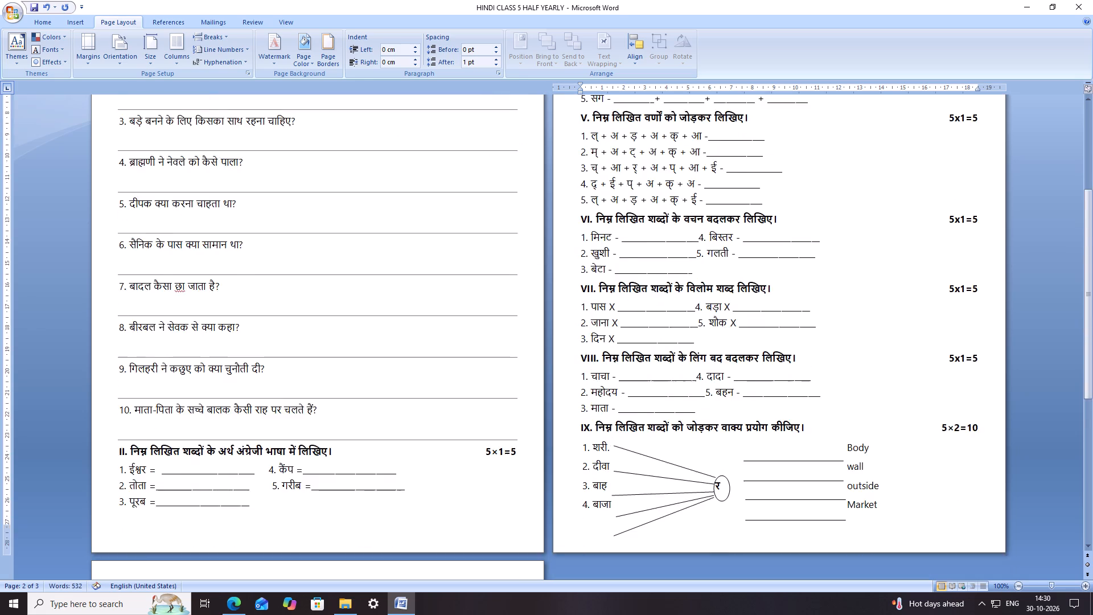
scroll(280, 286, down, 4)
click(117, 366)
key(space)
key(space)
key(space)
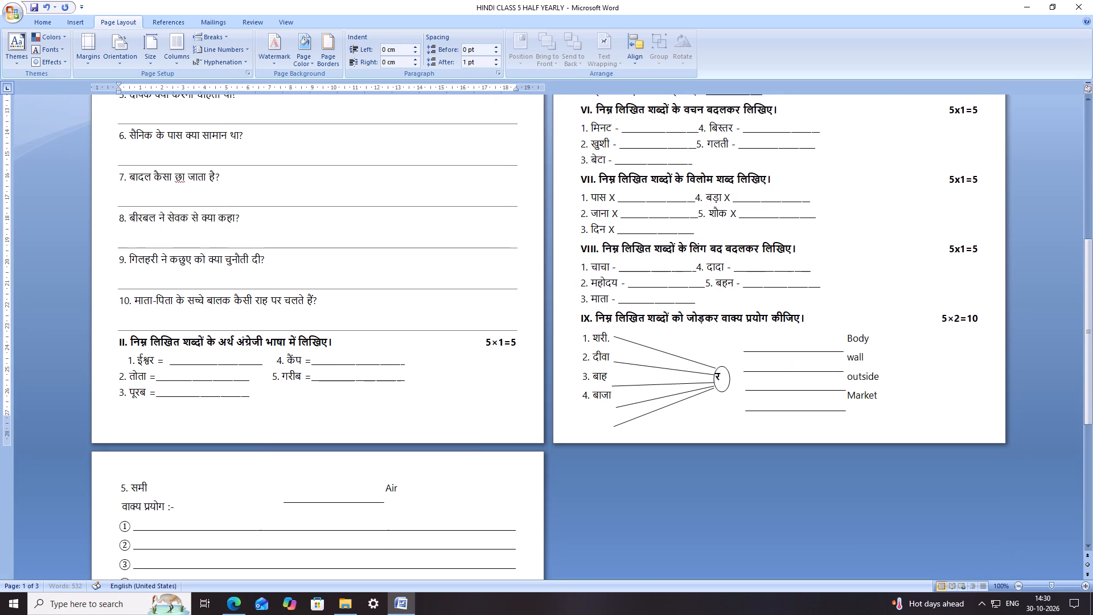
key(space)
Insert two spaces after the numeral in the heading of section II.
click(130, 343)
key(space)
key(space)
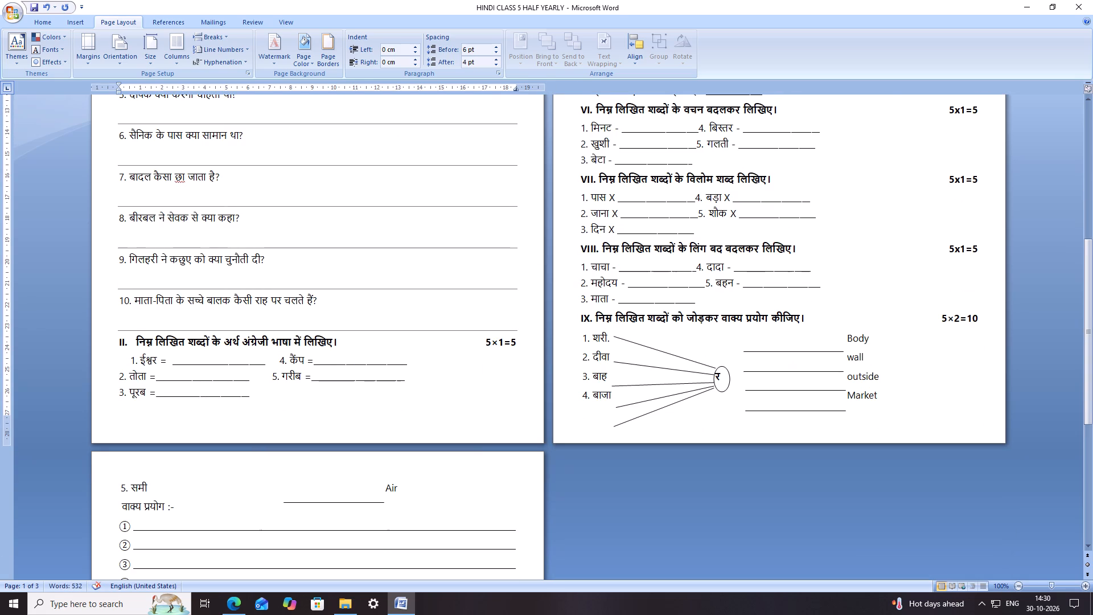
Indent the line of item 2 (तोता) in section II with leading spaces to bring it under item 1.
click(120, 377)
key(space)
key(space)
key(space)
key(space)
key(space)
key(space)
key(space)
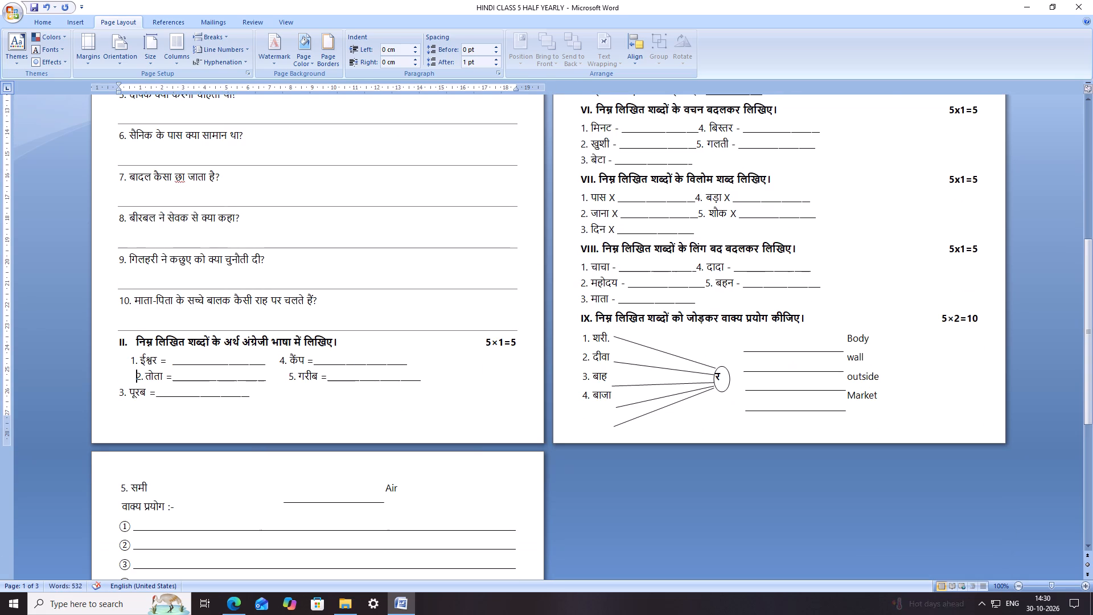
key(BackSpace)
key(BackSpace)
key(space)
Align items 2 and 3 of section II under item 1, adding four spaces before पूरब and removing one before तोता.
click(119, 393)
key(space)
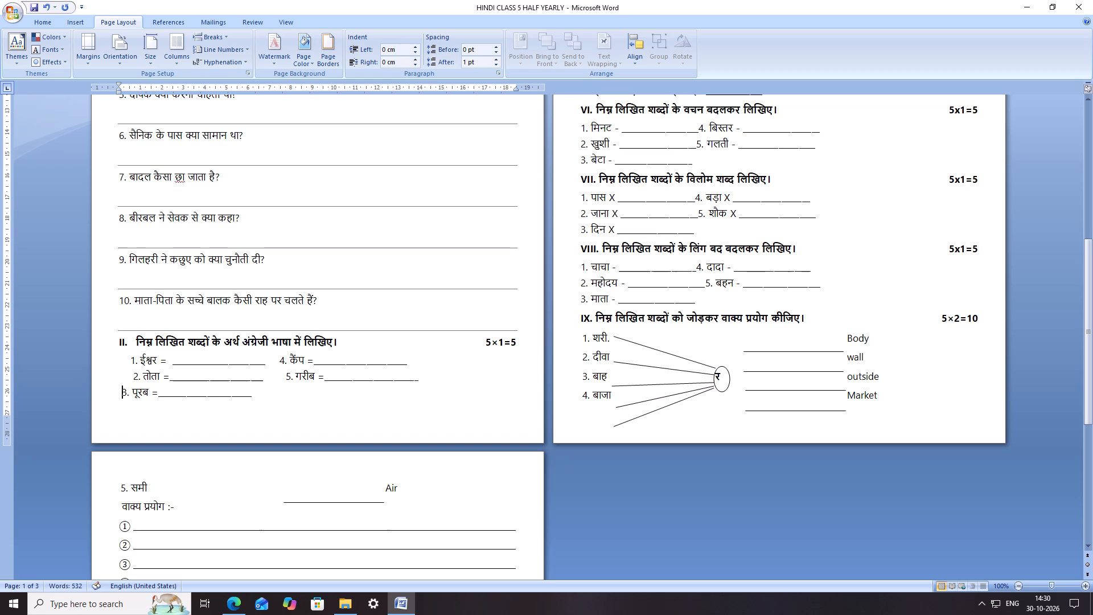
key(space)
key(space)
key(space)
click(133, 380)
key(BackSpace)
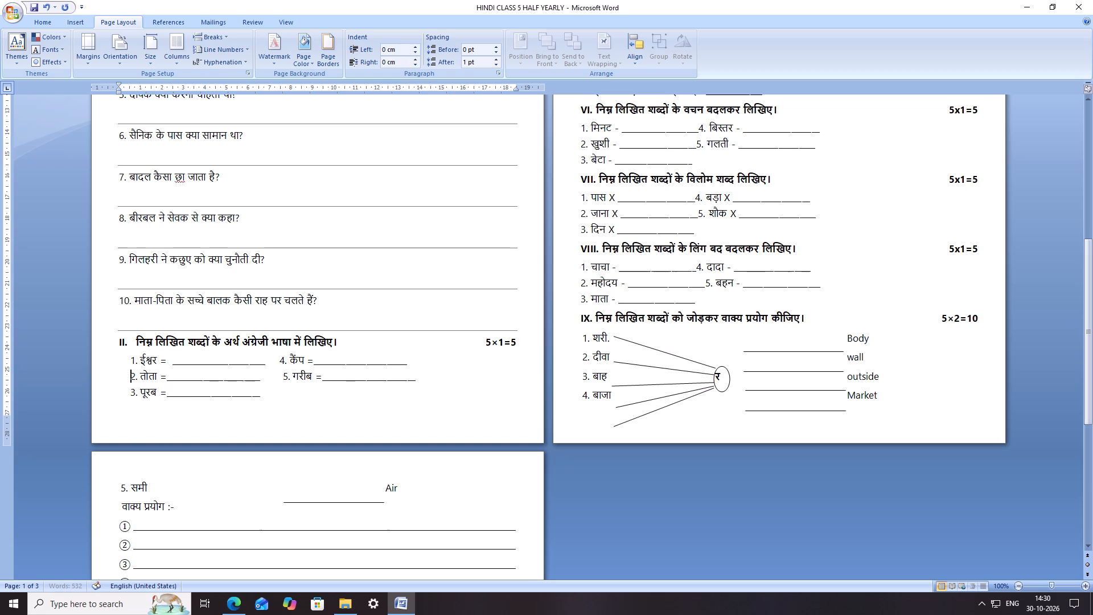
Insert one space before item 4 (केंप) in section II to line it up with item 5, and save the paper.
click(280, 365)
key(space)
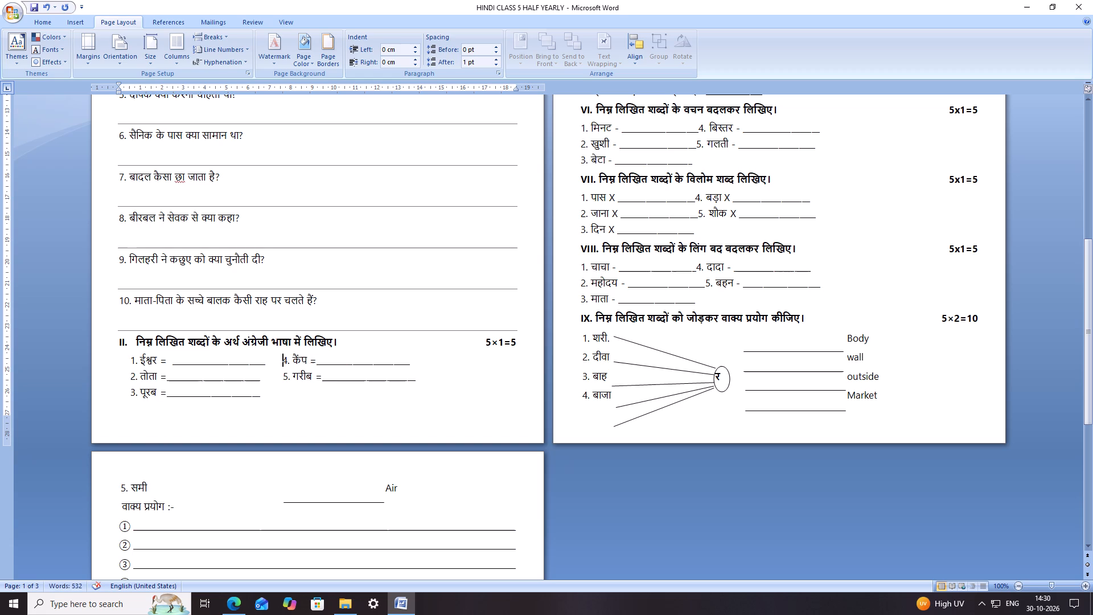
key(ctrl+s)
key(ctrl+s)
key(ctrl+s)
Indent items 1 (फूल) and 2 (धूल) of section IV with six leading spaces each.
scroll(618, 278, up, 5)
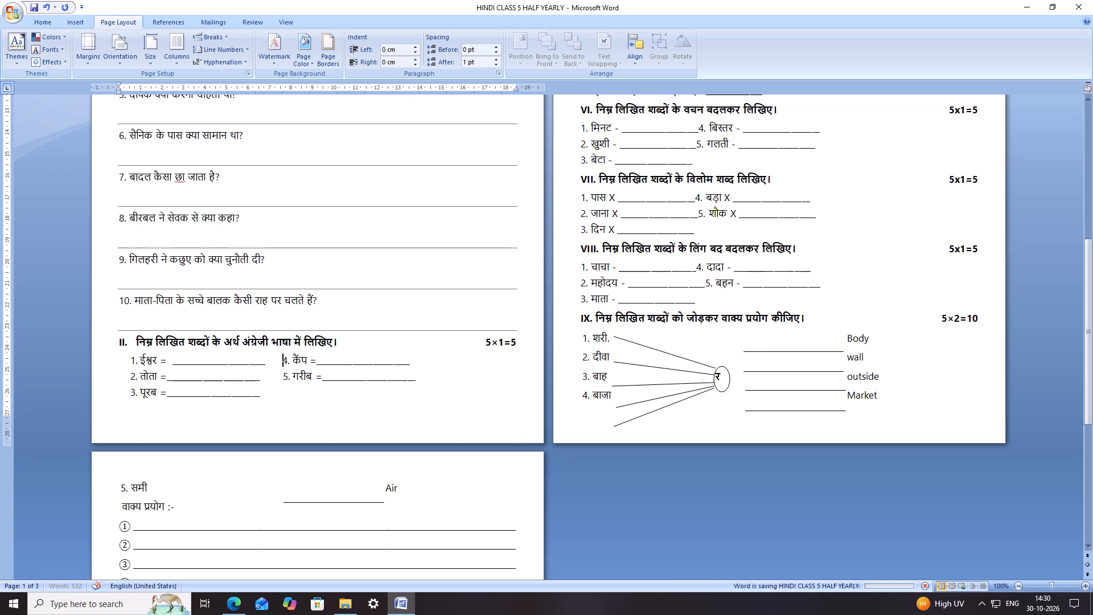
scroll(614, 246, up, 5)
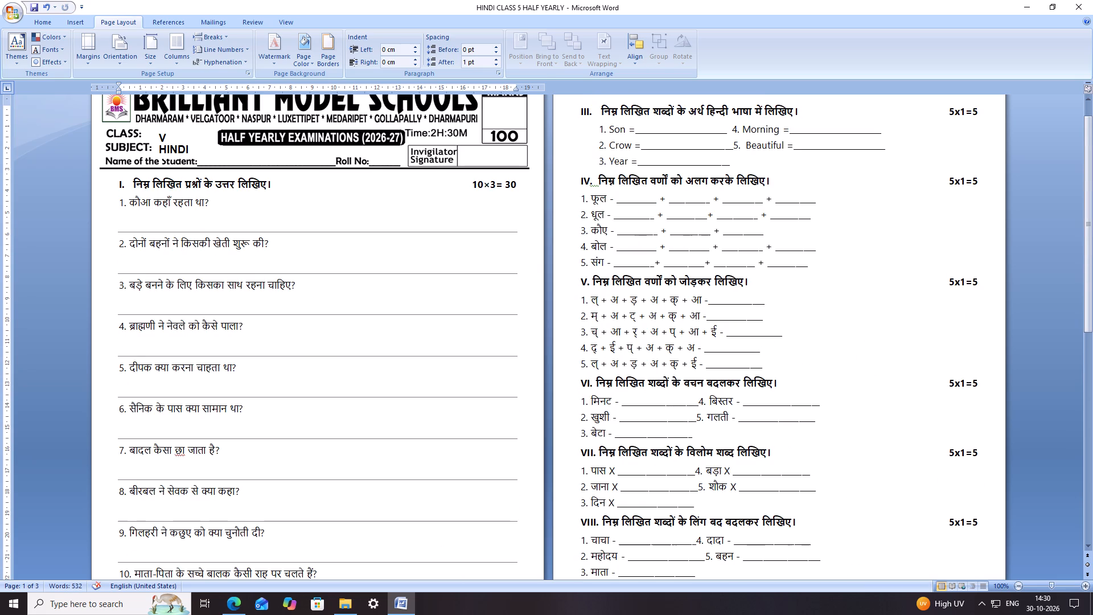
click(579, 201)
key(space)
key(space)
key(space)
key(space)
key(space)
key(space)
click(577, 215)
key(space)
key(space)
key(space)
key(space)
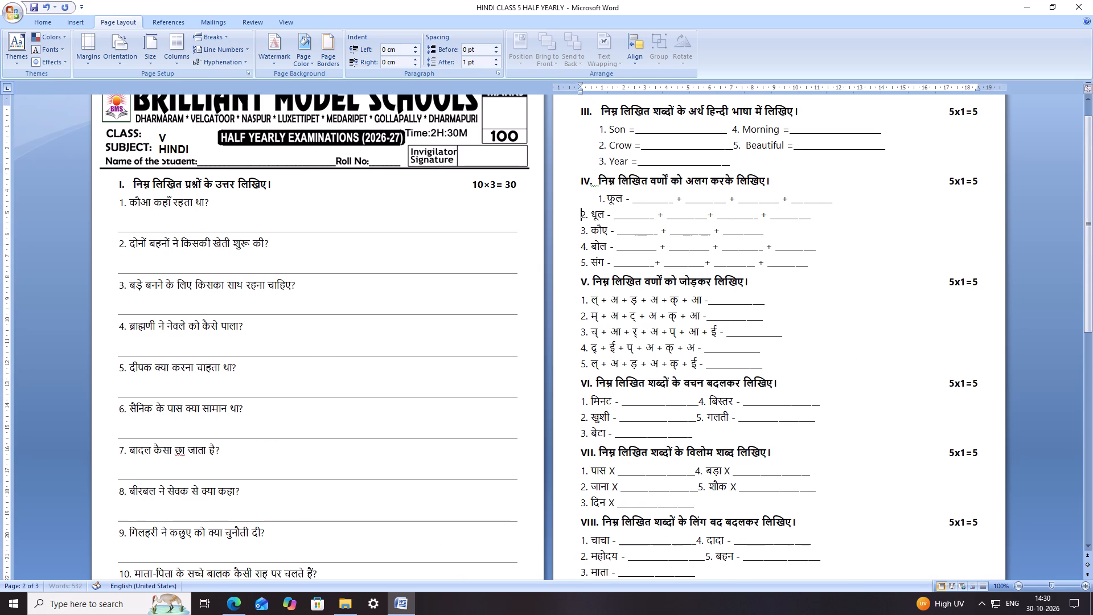
key(space)
key(space)
Indent item 3 (कौए) of section IV with leading spaces to align it under item 2.
click(580, 235)
key(space)
key(space)
key(space)
key(space)
key(space)
key(space)
key(space)
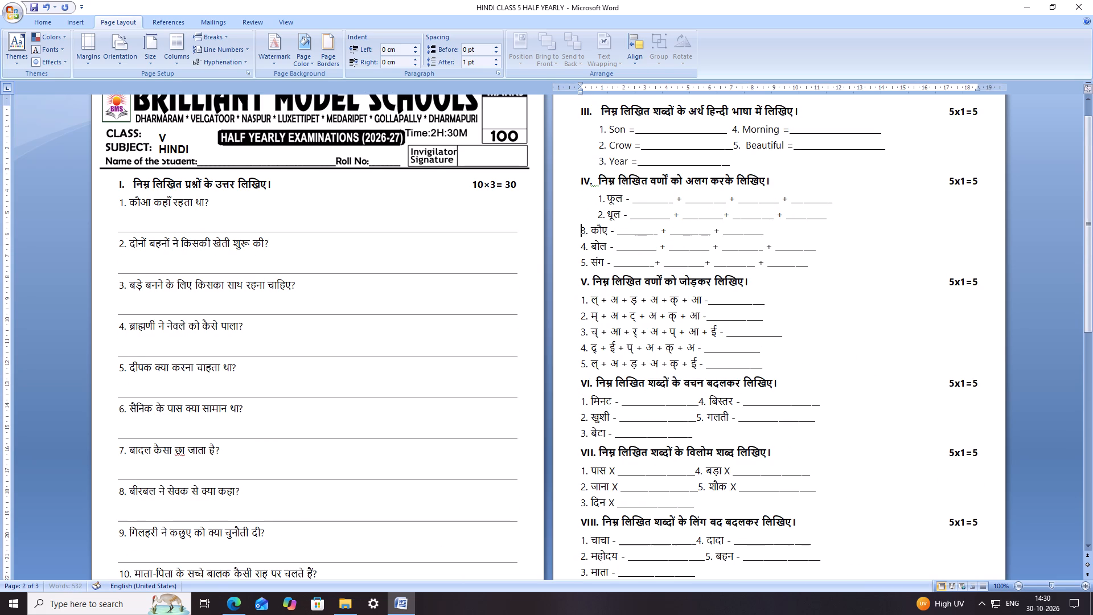
Indent item 4 (बोल) of section IV with leading spaces to align it under item 3.
click(584, 246)
key(space)
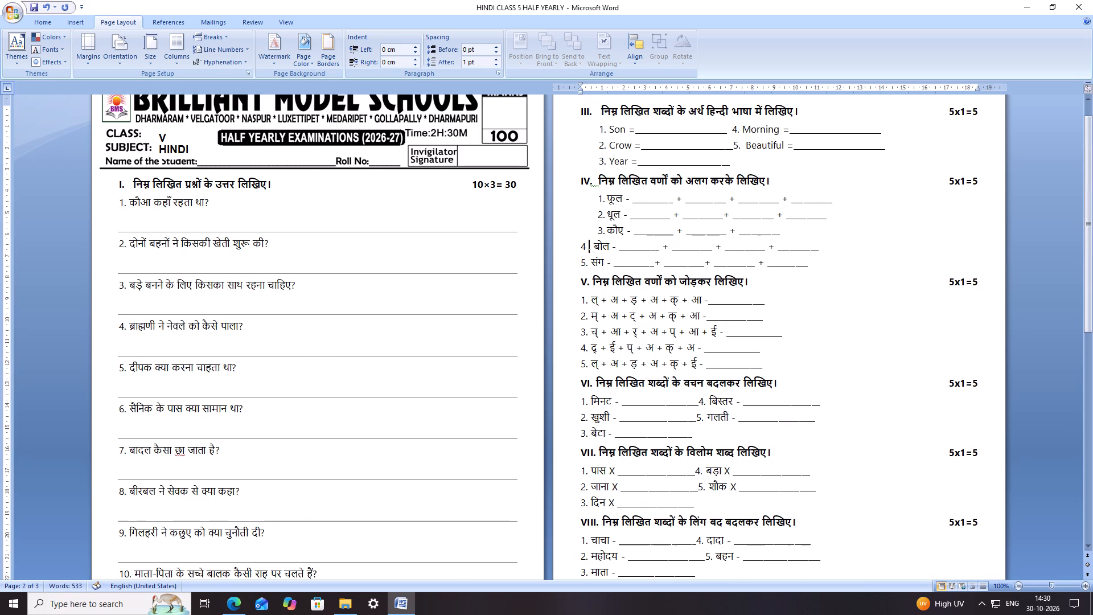
key(ctrl+z)
click(582, 247)
key(space)
key(space)
key(space)
key(space)
key(space)
key(space)
key(space)
key(space)
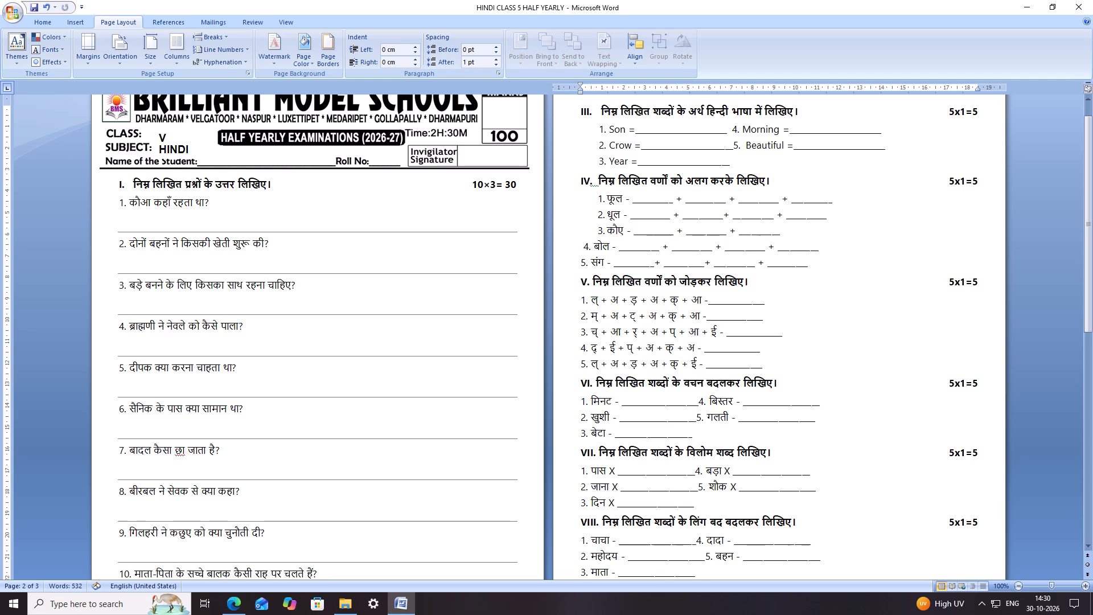
key(BackSpace)
key(BackSpace)
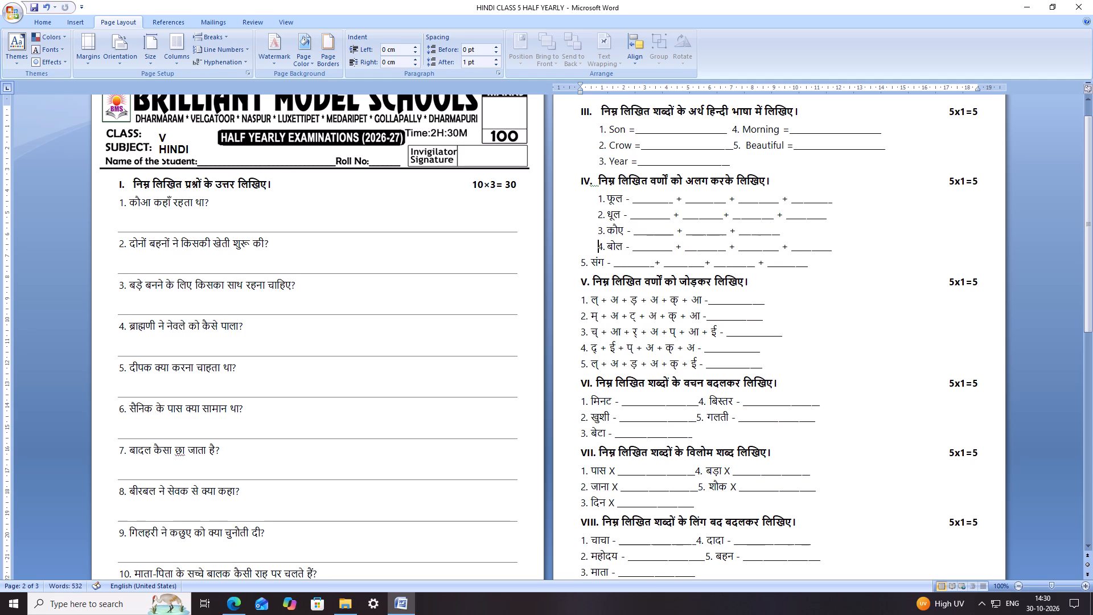
Indent item 5 (संग) of section IV with seven leading spaces and save the paper.
click(583, 259)
key(space)
key(space)
key(space)
key(space)
key(space)
key(space)
key(space)
key(ctrl+s)
key(ctrl+s)
key(ctrl+s)
key(ctrl+s)
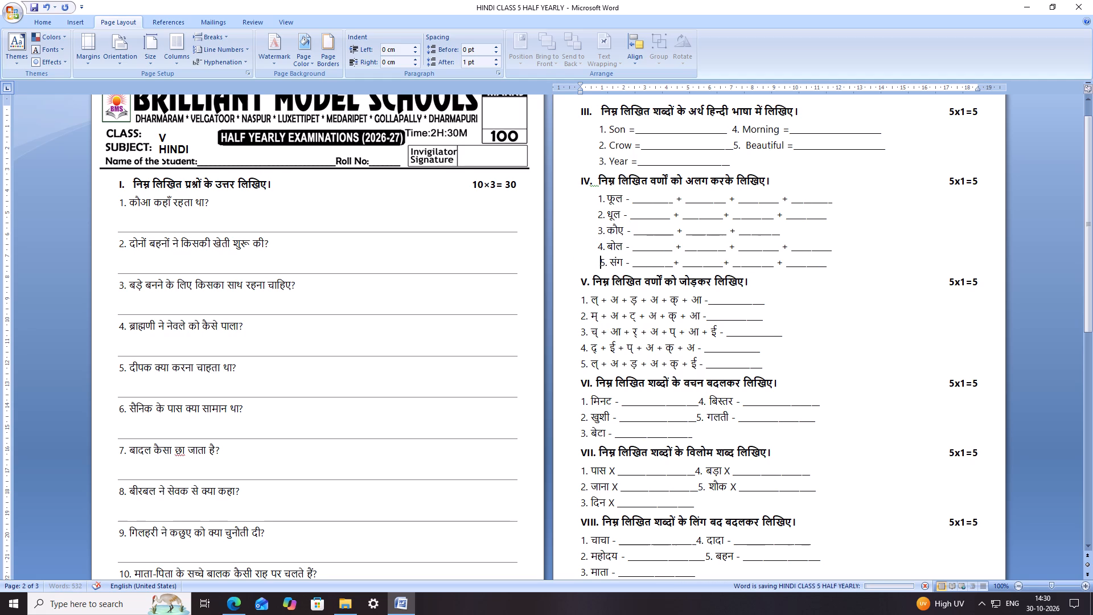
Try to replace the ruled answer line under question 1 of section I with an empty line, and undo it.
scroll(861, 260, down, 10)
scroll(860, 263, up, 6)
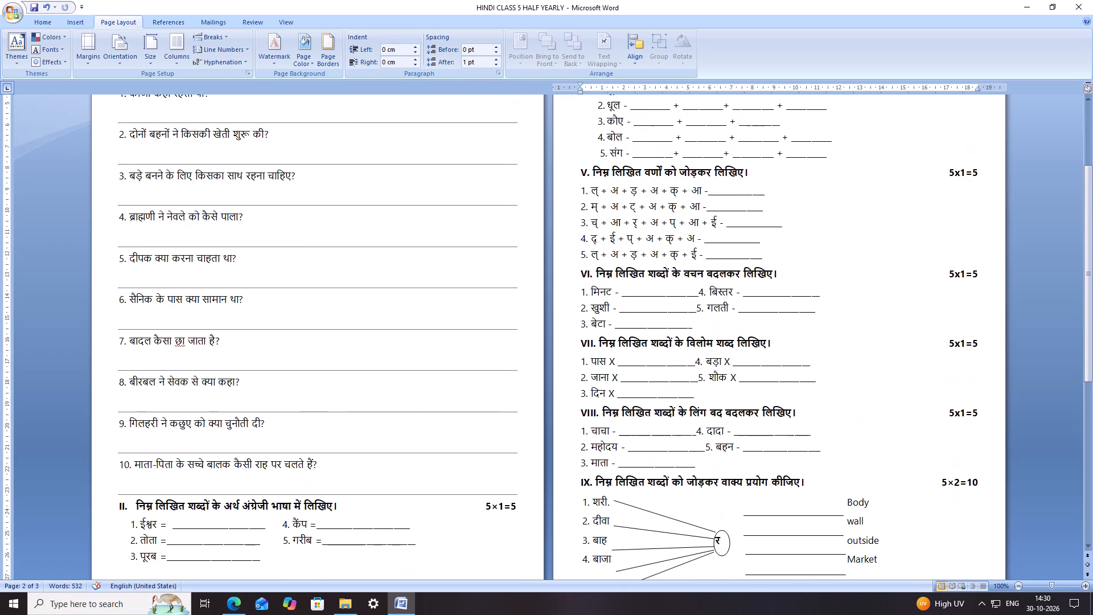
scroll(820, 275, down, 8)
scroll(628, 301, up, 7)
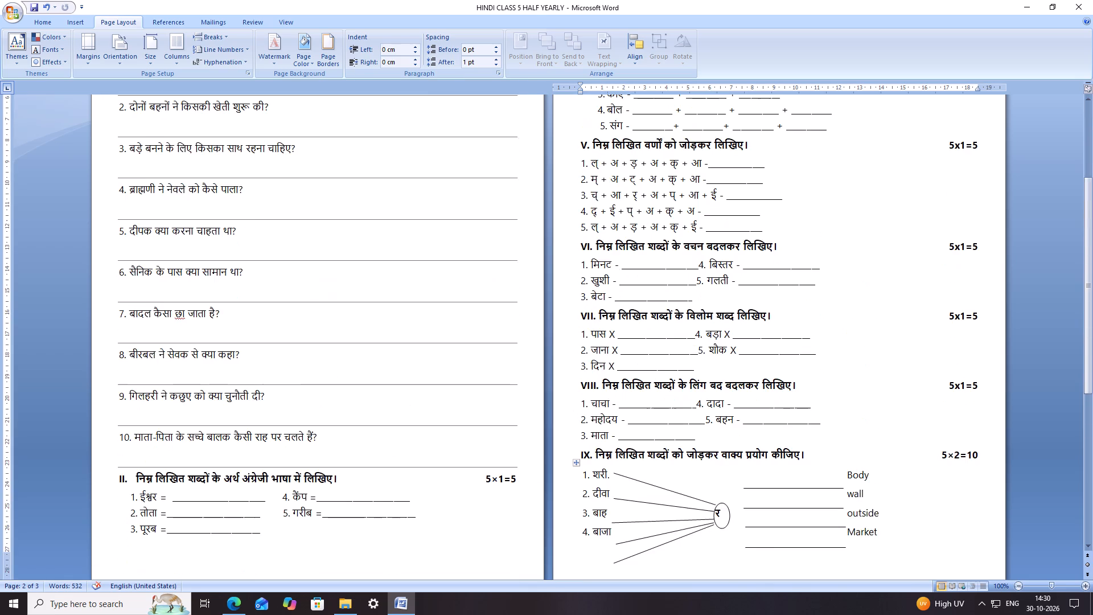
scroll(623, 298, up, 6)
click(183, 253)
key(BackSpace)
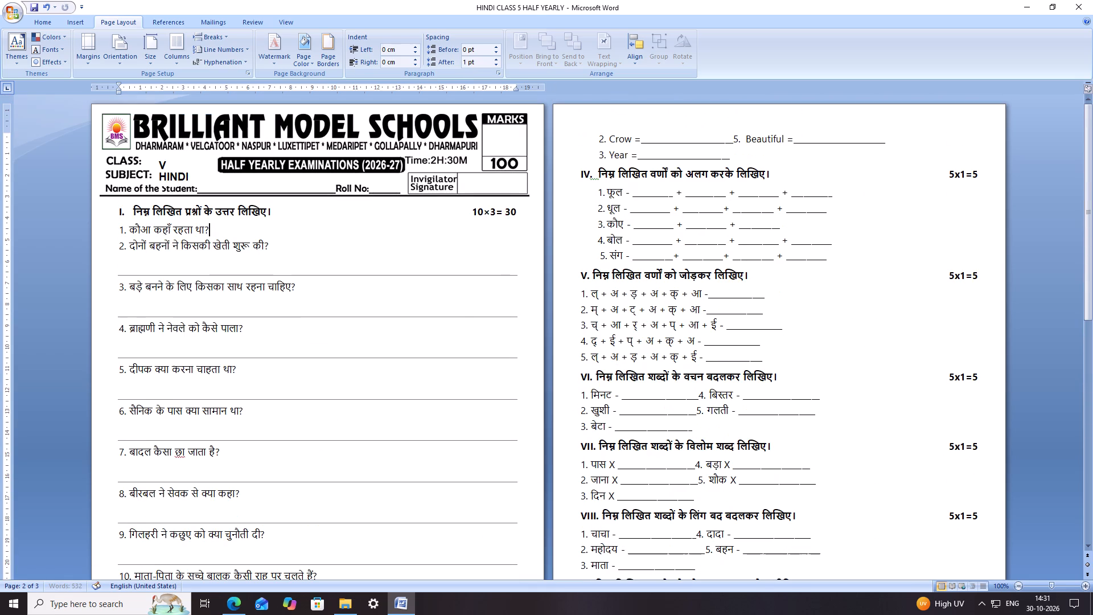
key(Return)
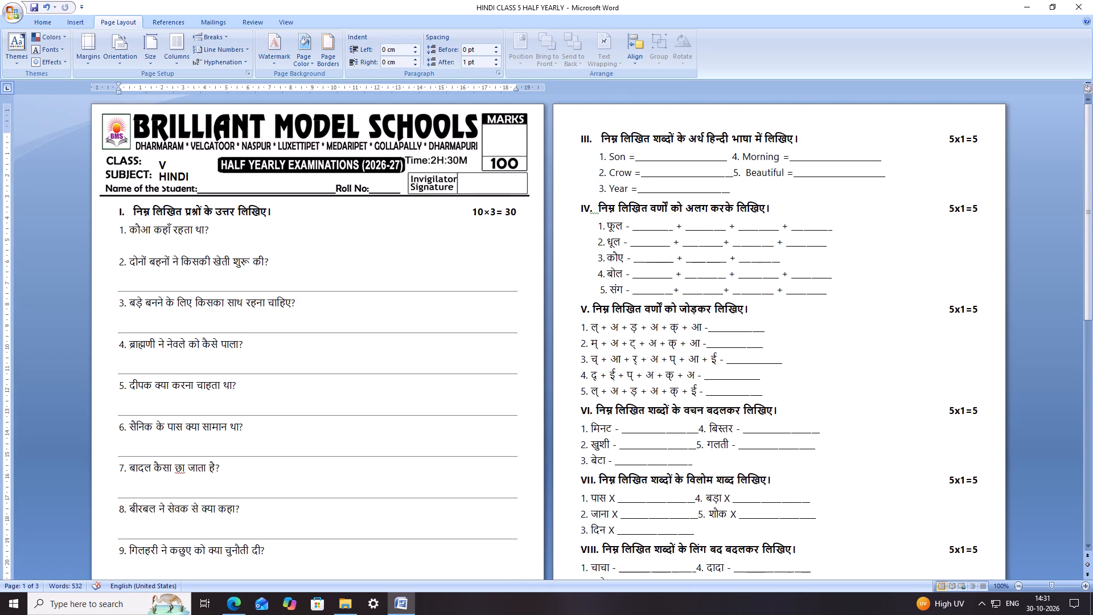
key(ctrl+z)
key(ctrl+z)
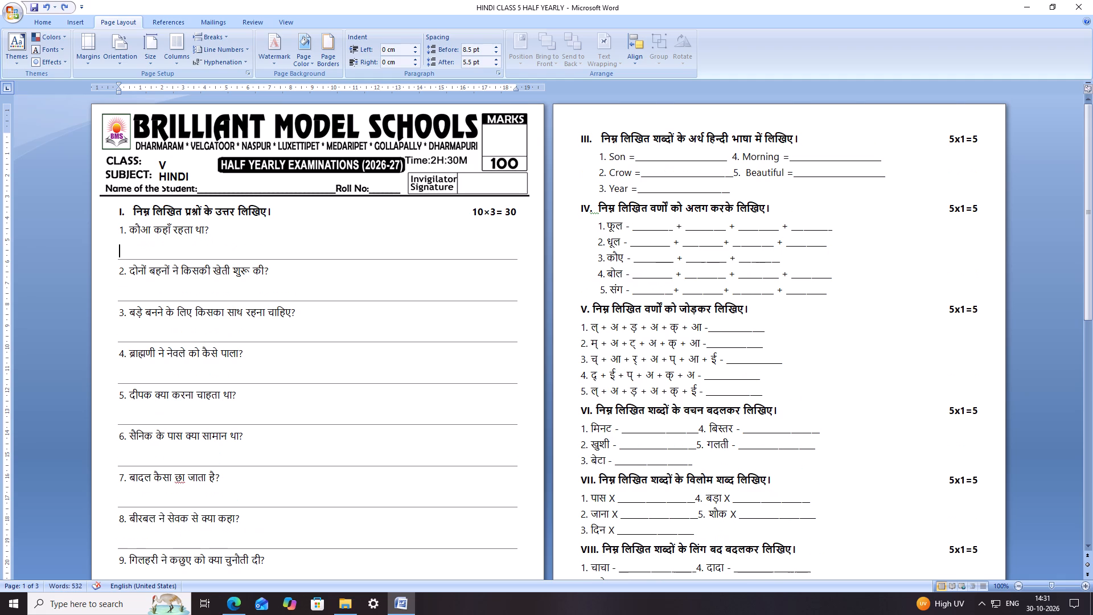
Review all pages of the paper, checking the spacing and how the sections break across pages.
scroll(379, 264, down, 11)
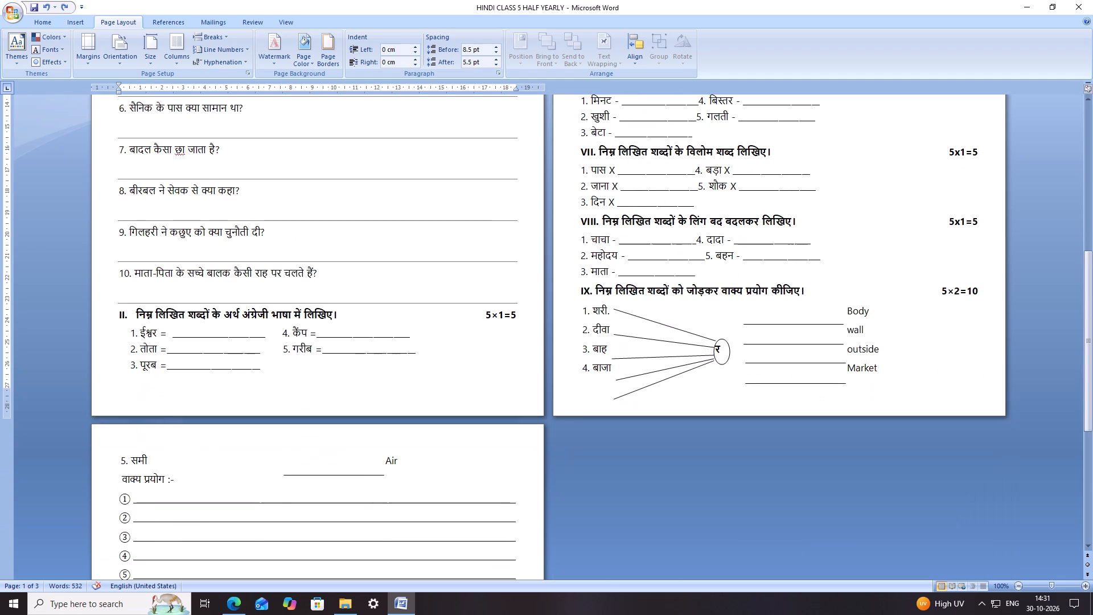
scroll(275, 306, down, 14)
scroll(272, 311, down, 7)
scroll(273, 312, up, 3)
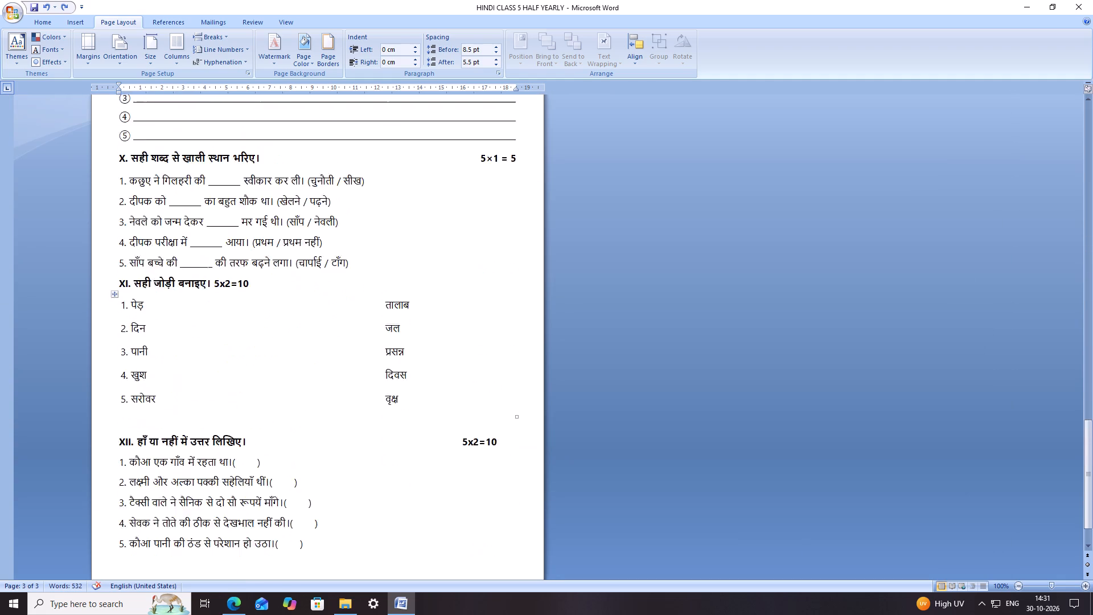
scroll(273, 312, up, 11)
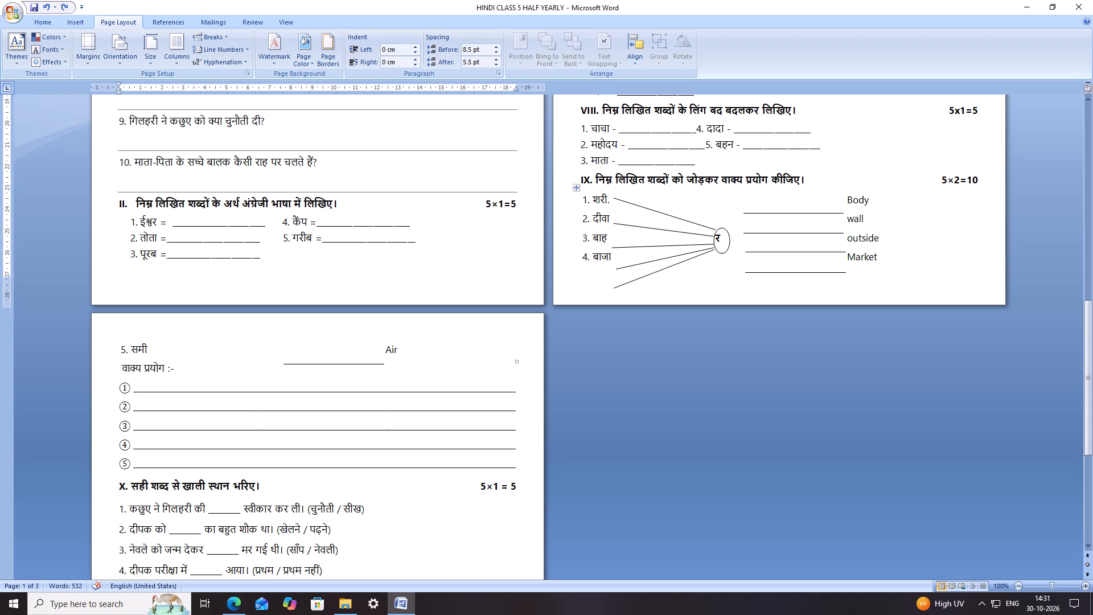
scroll(462, 346, down, 4)
scroll(460, 345, up, 3)
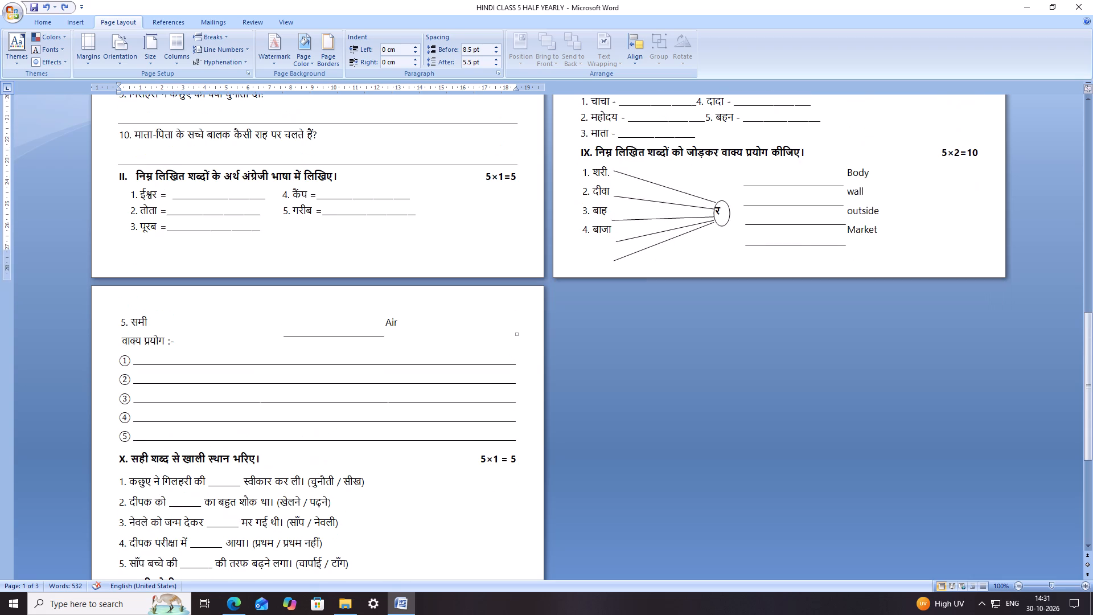
scroll(432, 335, down, 3)
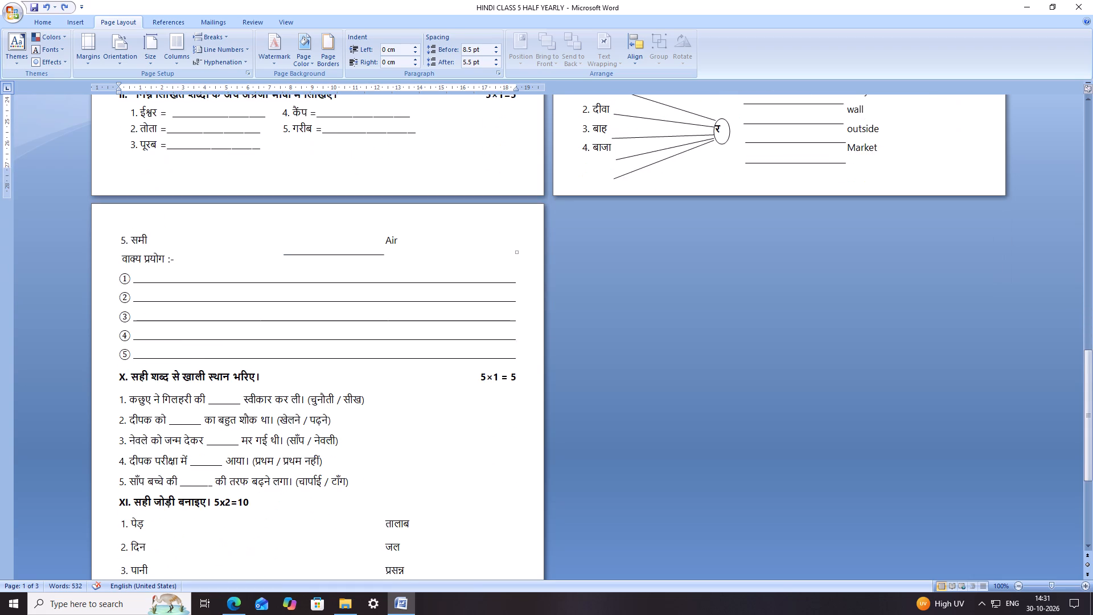
scroll(422, 336, down, 3)
scroll(420, 336, up, 2)
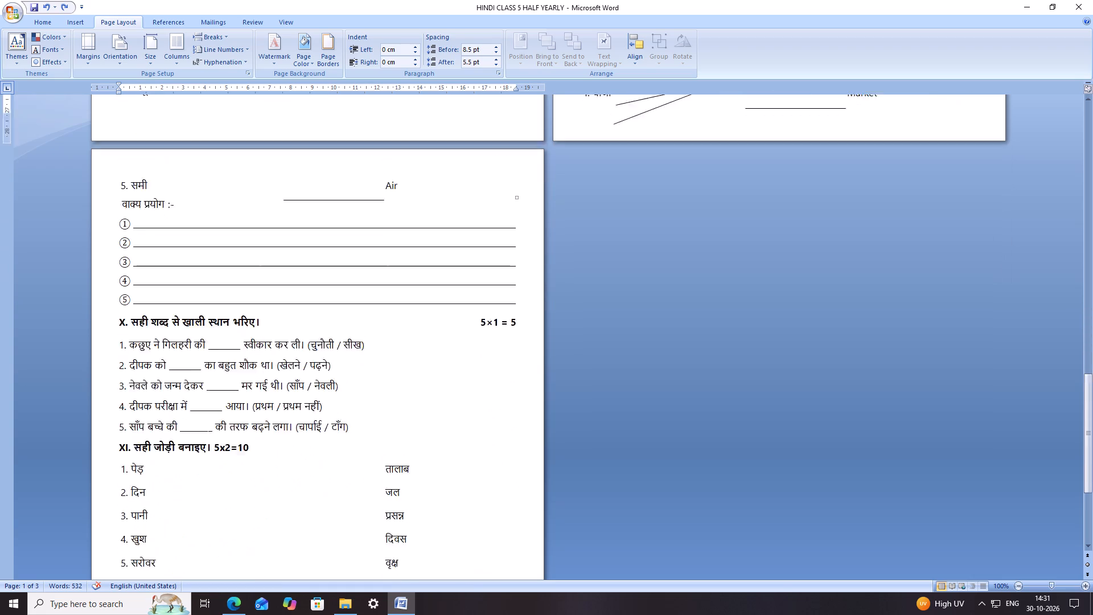
scroll(420, 336, up, 1)
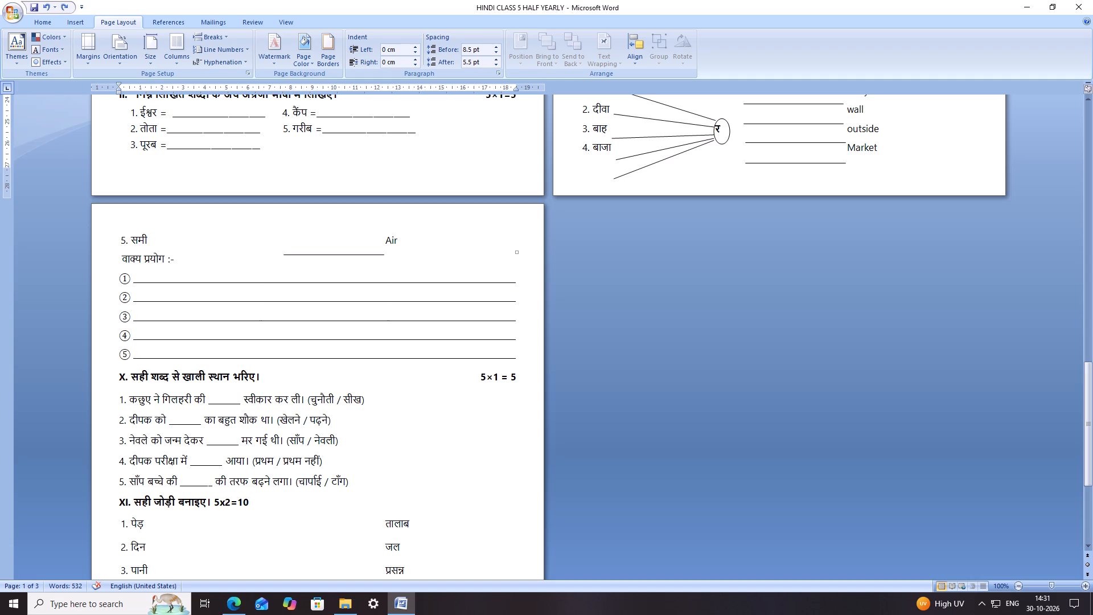
scroll(502, 241, up, 3)
scroll(659, 261, up, 2)
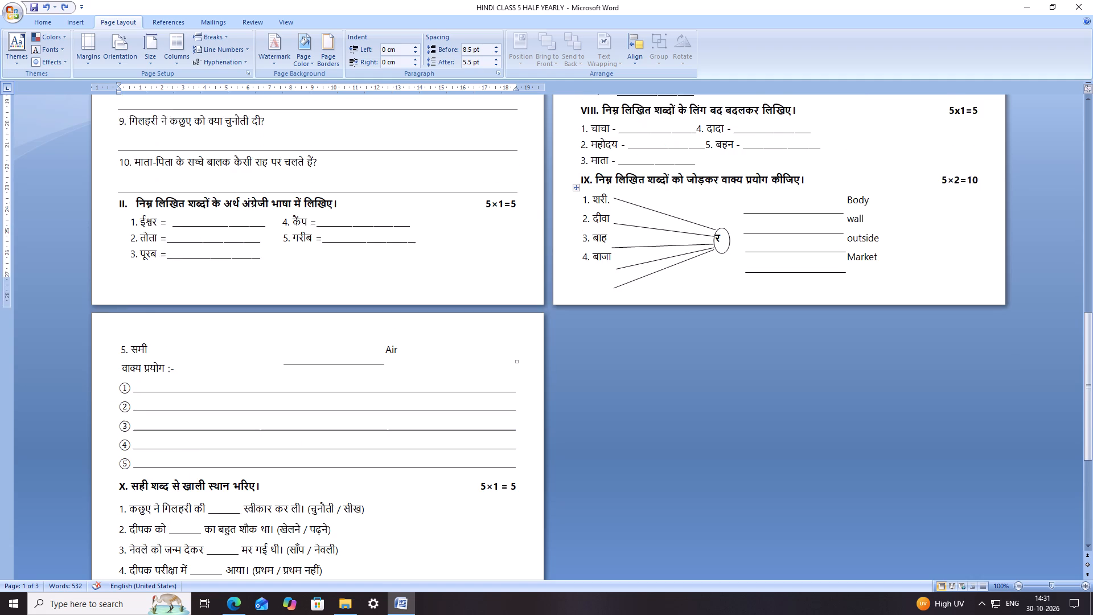
scroll(659, 261, up, 8)
scroll(754, 248, up, 9)
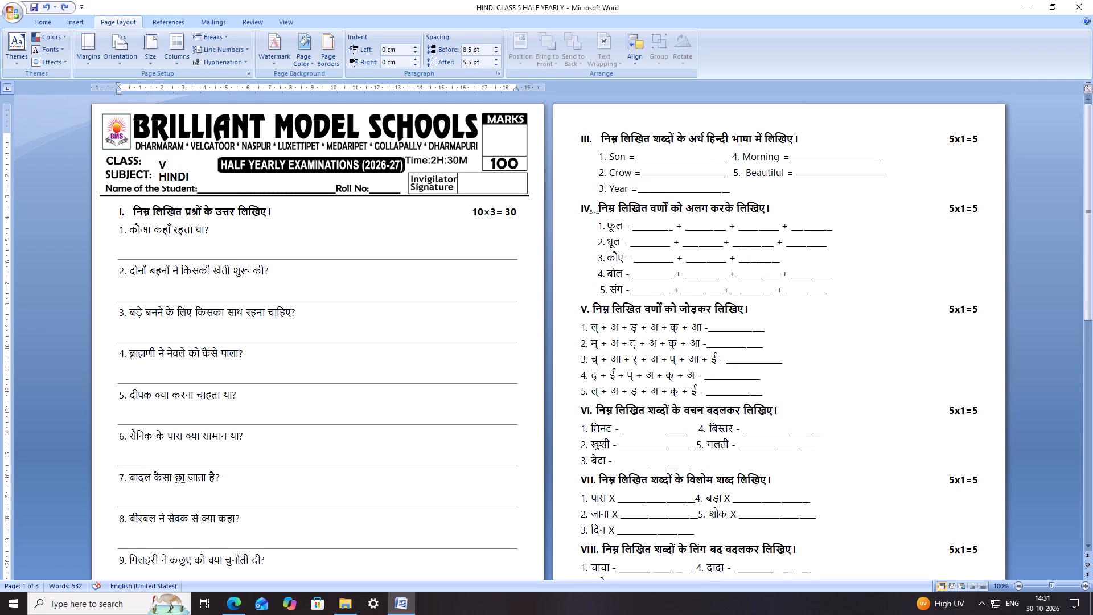
scroll(716, 267, down, 11)
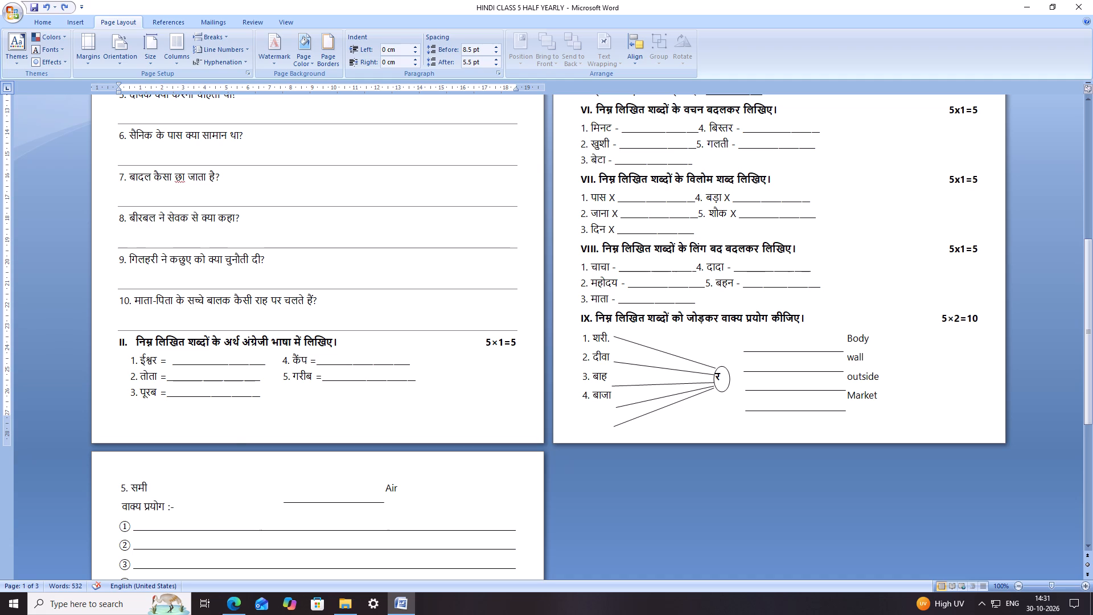
scroll(782, 288, down, 7)
scroll(663, 334, down, 5)
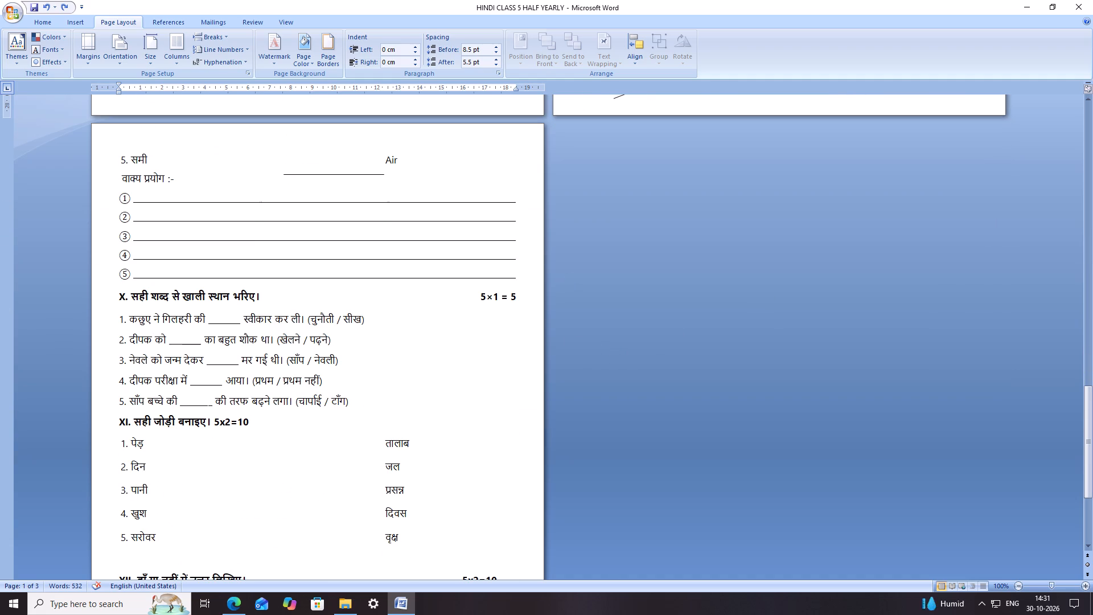
scroll(270, 218, up, 6)
scroll(244, 271, up, 7)
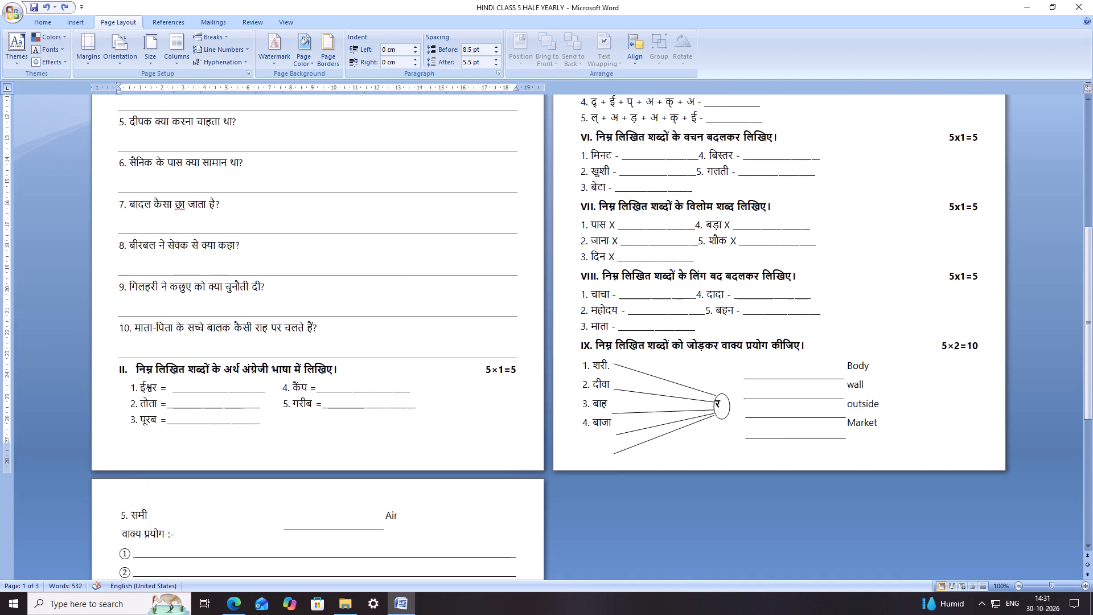
scroll(241, 252, up, 6)
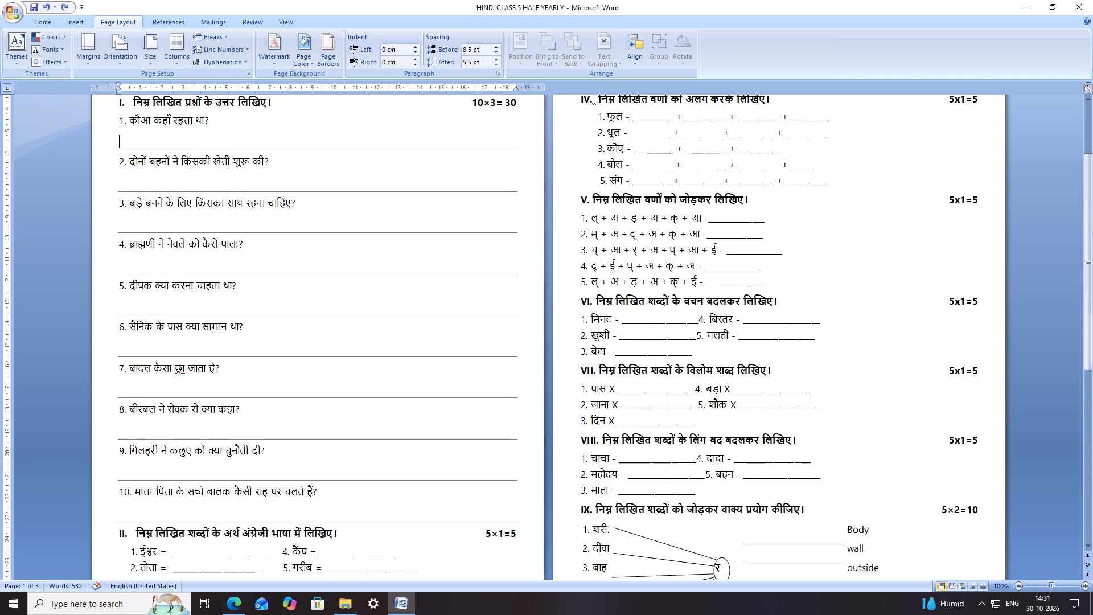
Insert four blank lines above the heading of section II to move the section onto page 2.
scroll(305, 366, down, 5)
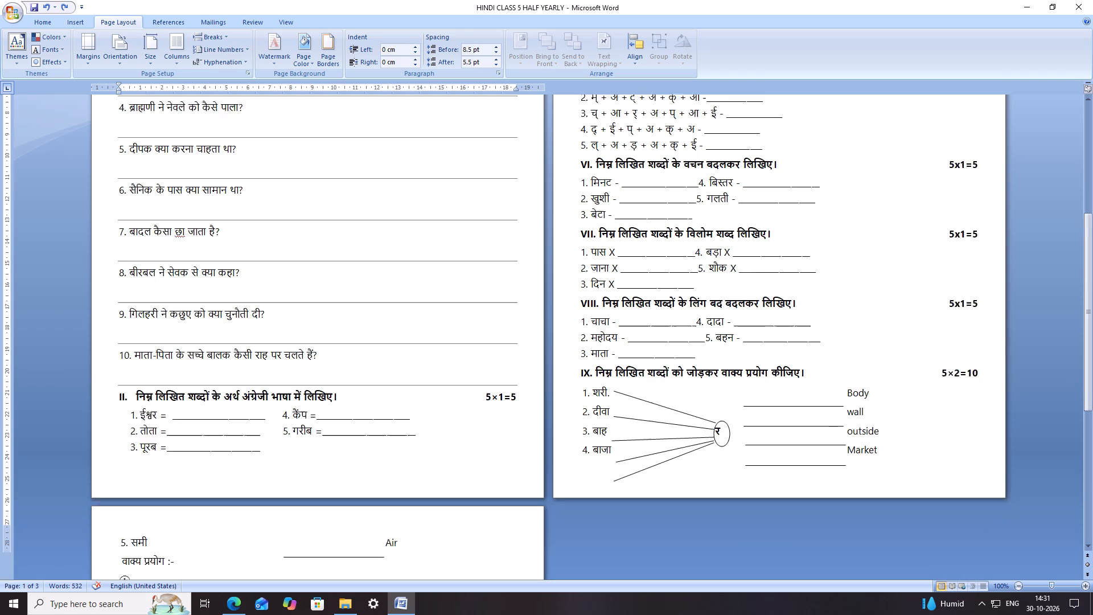
scroll(307, 377, down, 1)
click(118, 367)
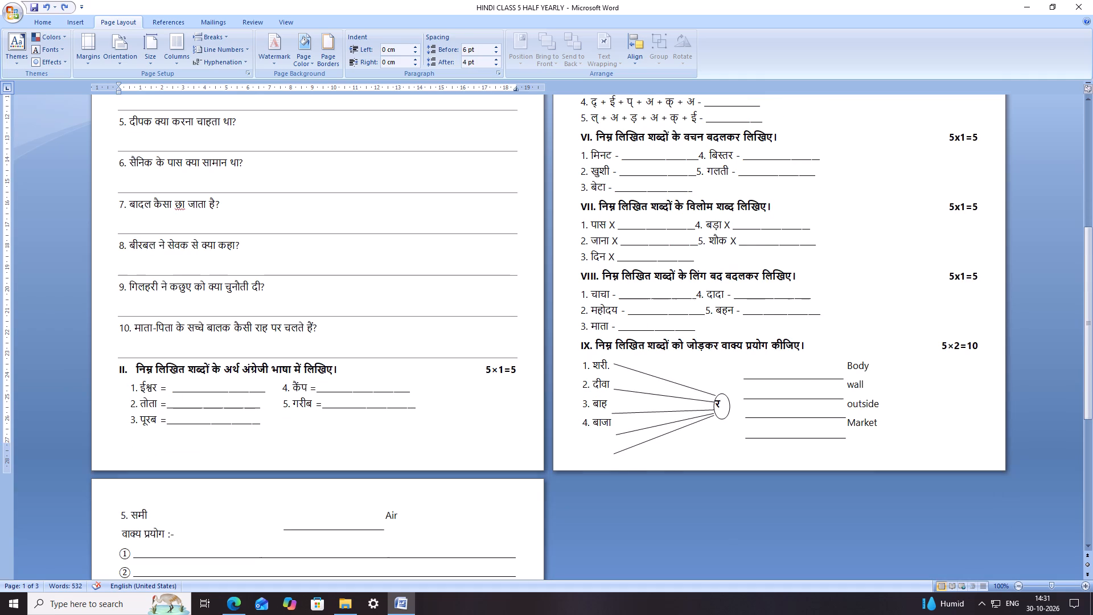
key(Return)
key(Return)
key(Return)
key(Return)
scroll(476, 330, down, 7)
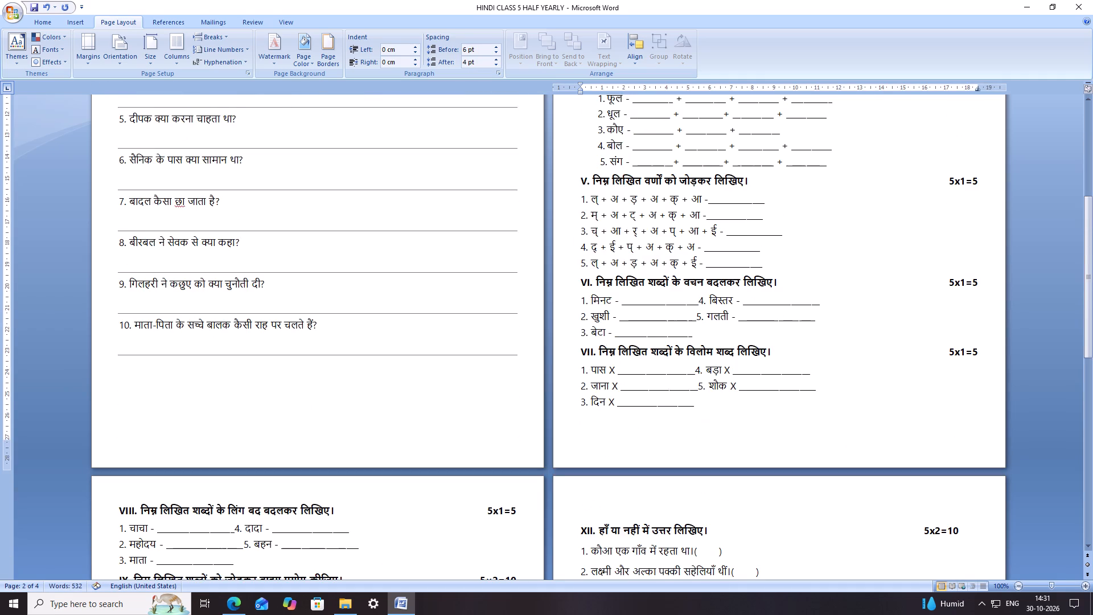
Remove the surplus blank lines above the heading of section II, keeping one.
scroll(432, 337, up, 13)
key(BackSpace)
key(BackSpace)
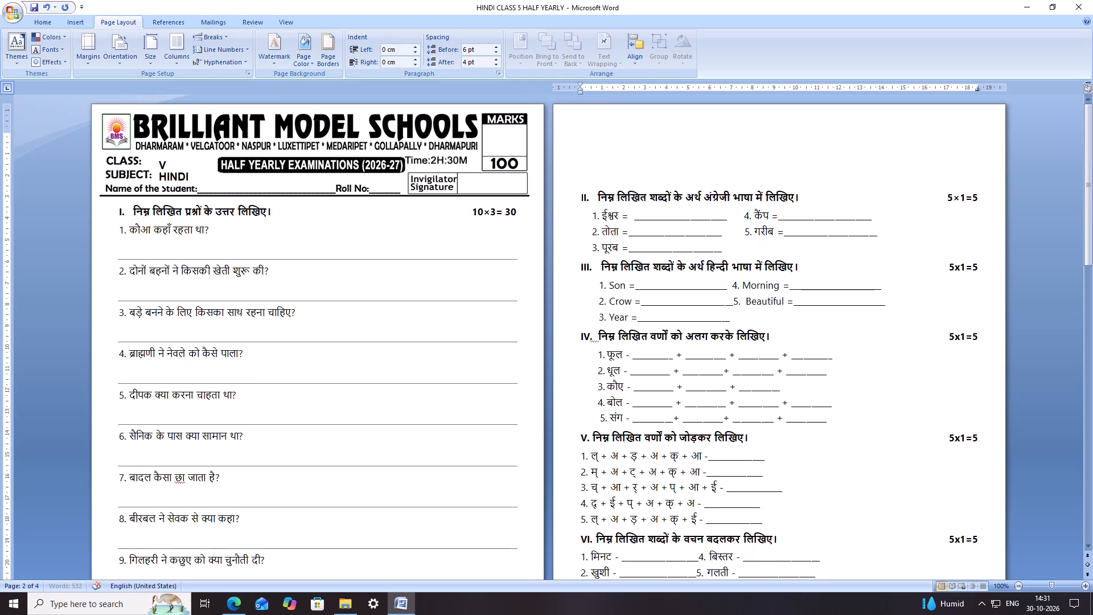
scroll(594, 181, up, 4)
key(Return)
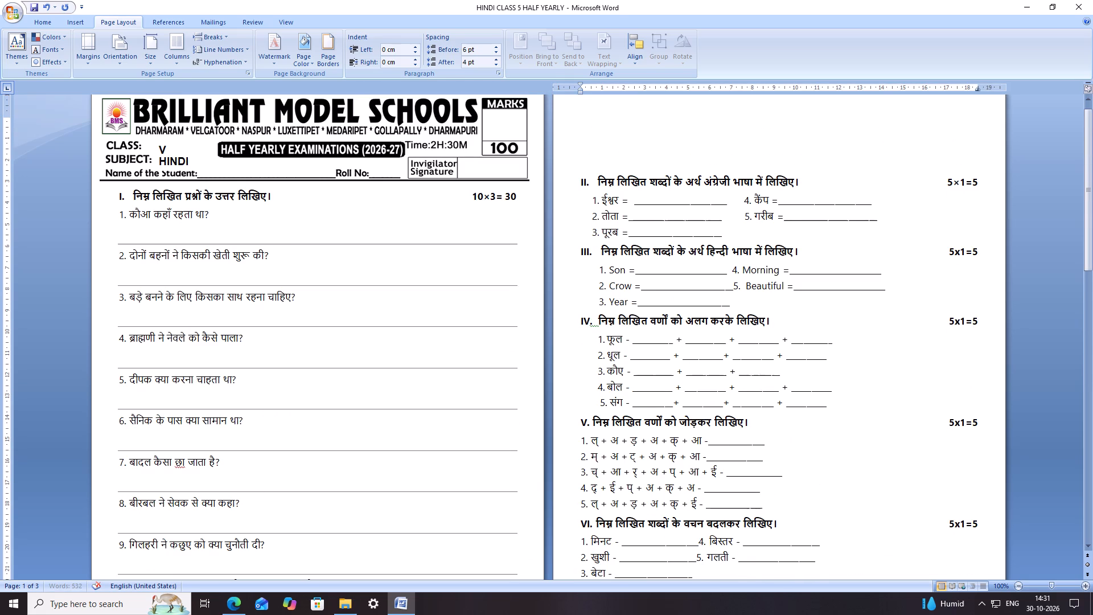
drag(598, 145, 587, 121)
key(BackSpace)
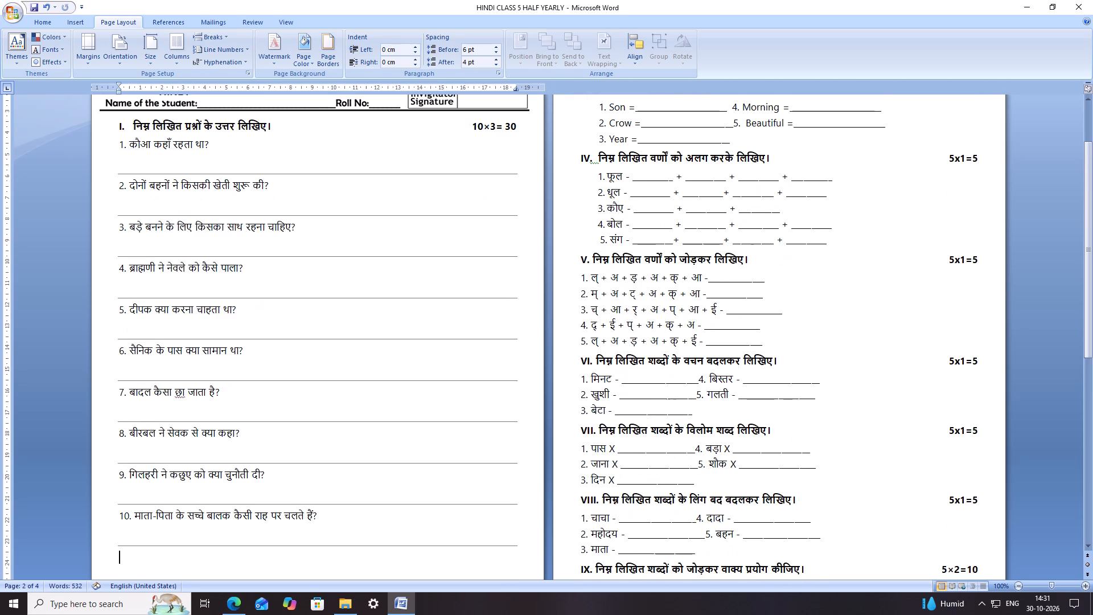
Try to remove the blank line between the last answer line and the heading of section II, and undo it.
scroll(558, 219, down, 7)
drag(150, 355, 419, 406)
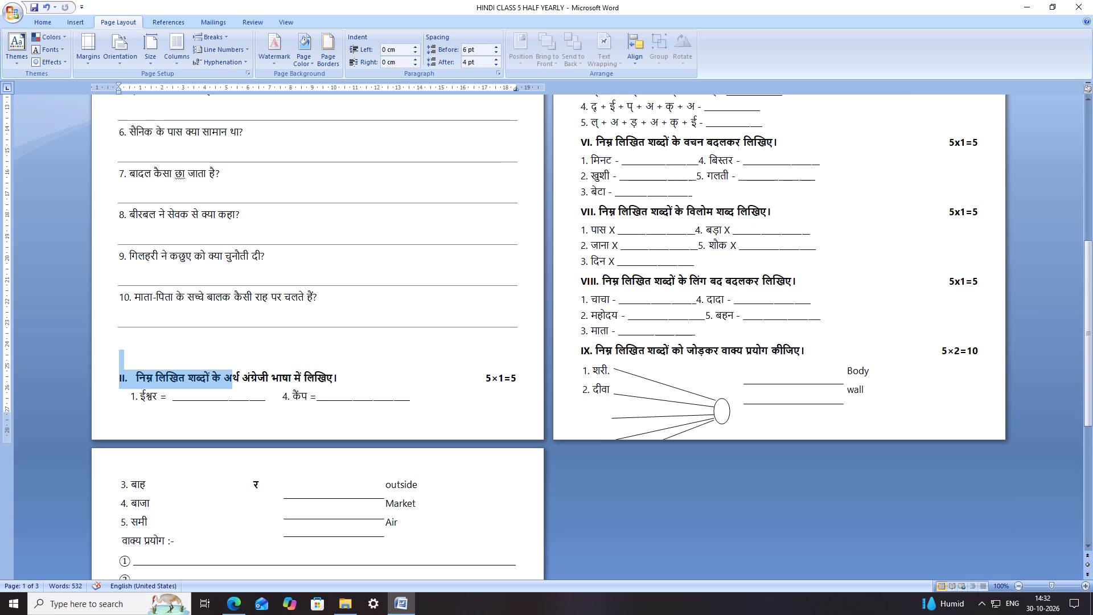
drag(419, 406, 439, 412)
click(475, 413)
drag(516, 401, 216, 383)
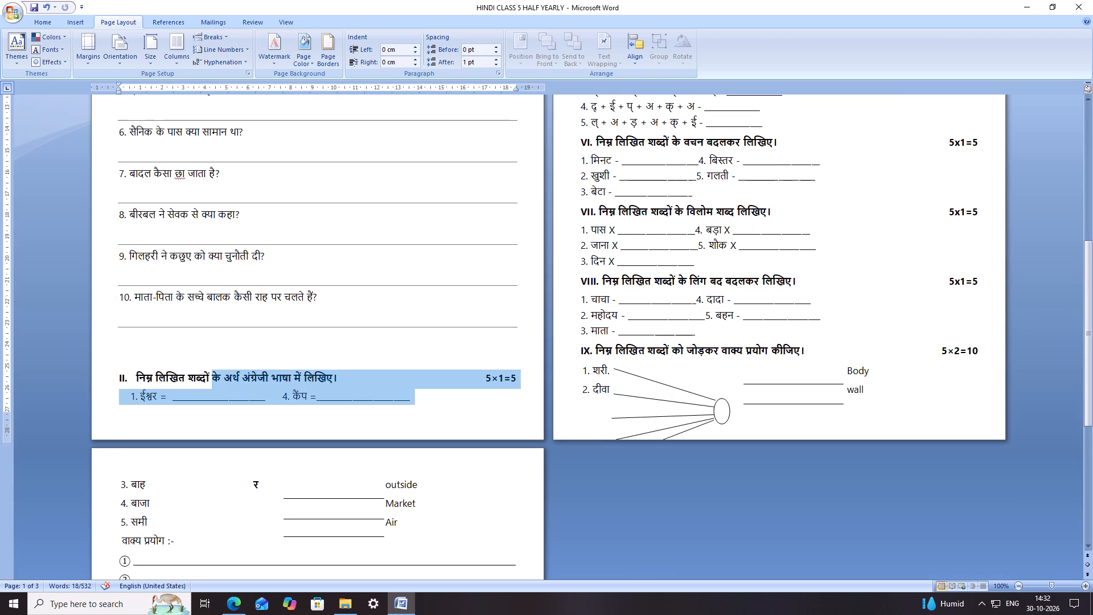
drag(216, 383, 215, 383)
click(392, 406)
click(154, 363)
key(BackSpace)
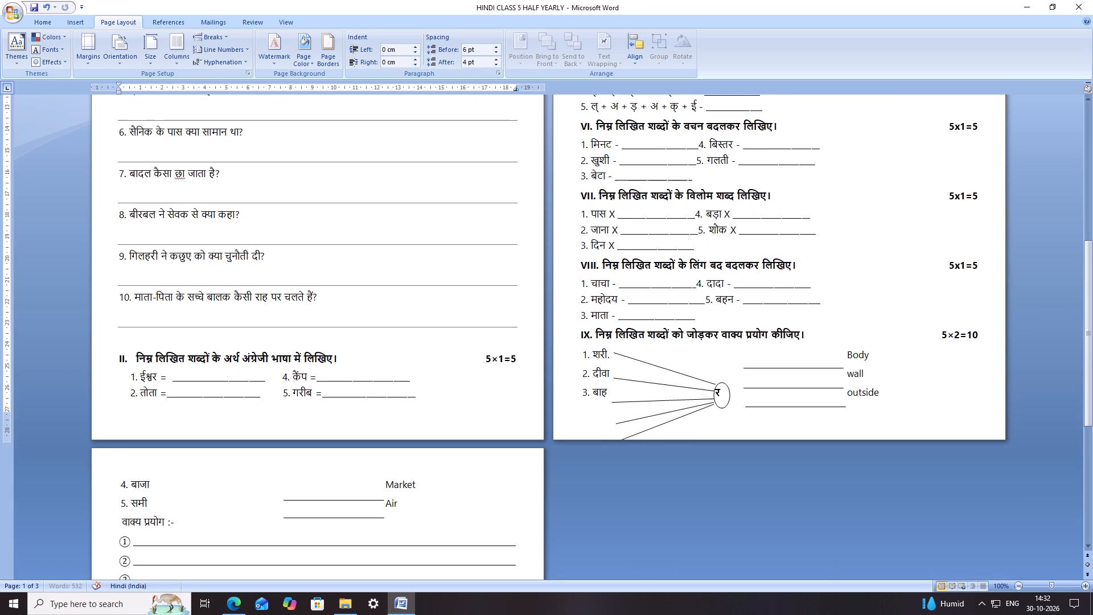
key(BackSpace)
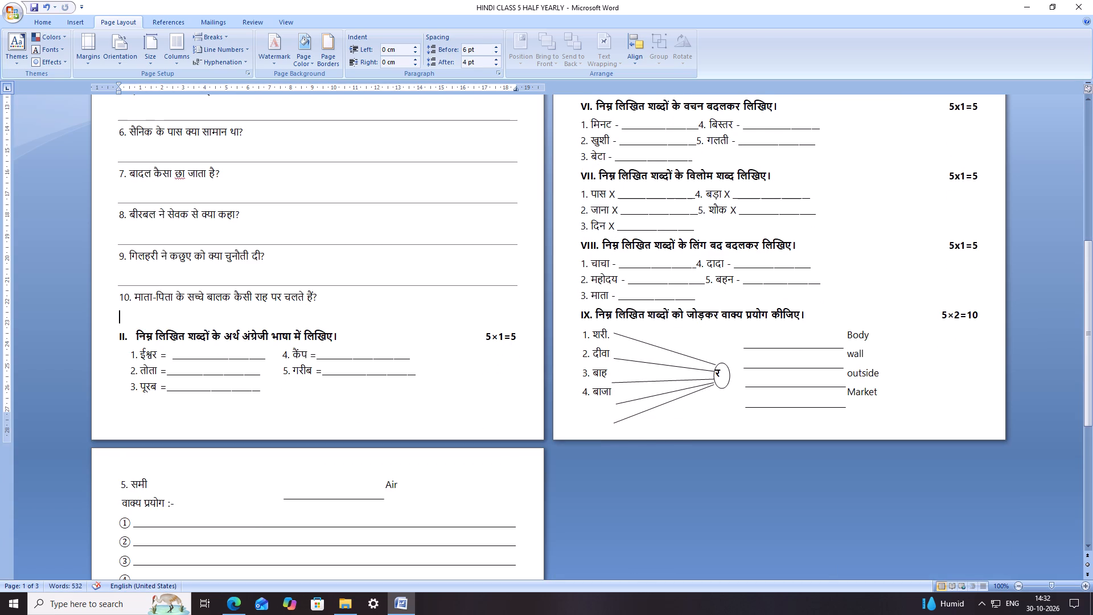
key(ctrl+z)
Remove the blank line above the heading of section II, keeping the ruled answer line under question 10.
click(124, 372)
click(116, 377)
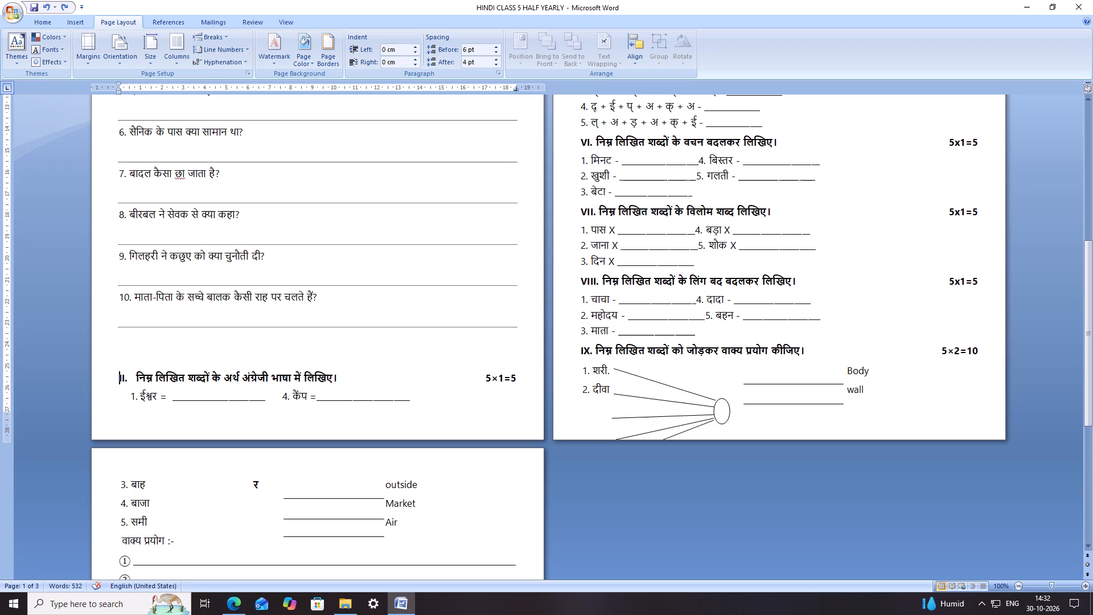
key(BackSpace)
key(BackSpace)
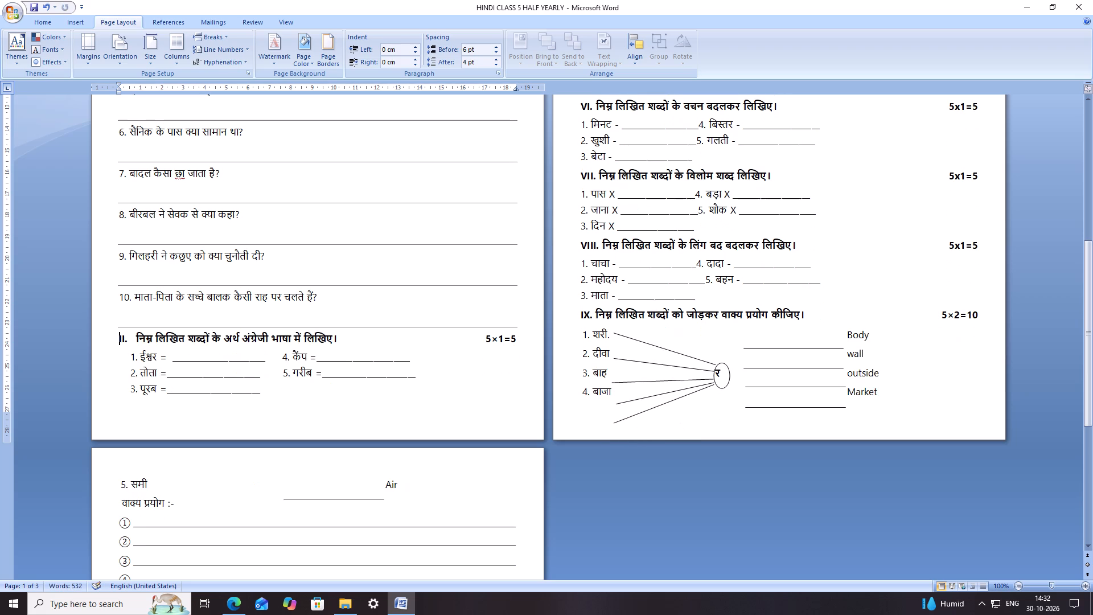
Insert five blank lines after item 3 of section VIII to move section IX onto page 3.
scroll(375, 401, up, 11)
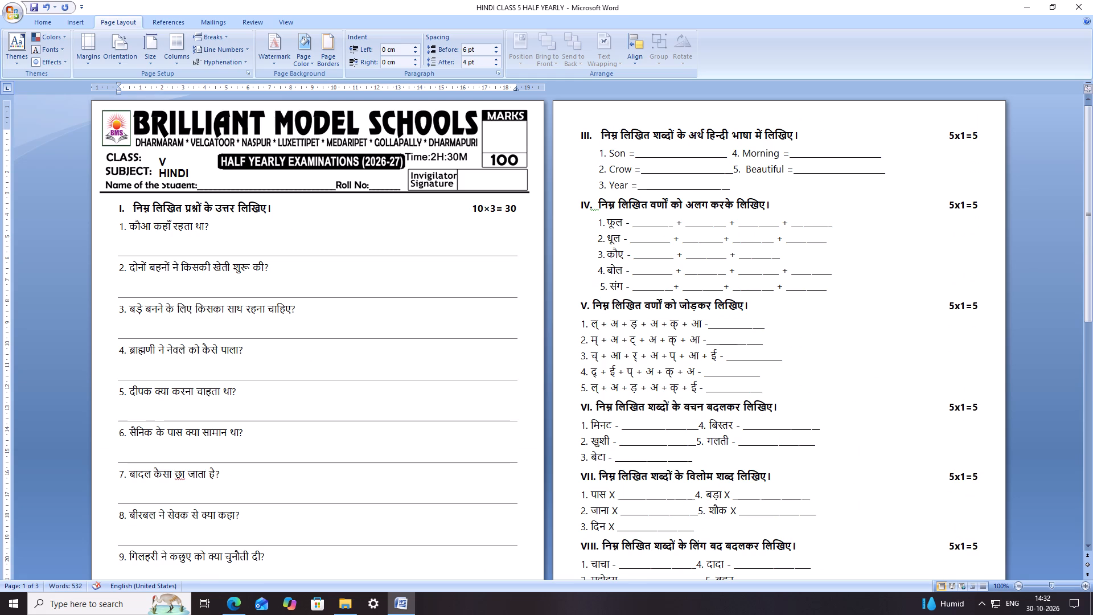
scroll(677, 229, down, 7)
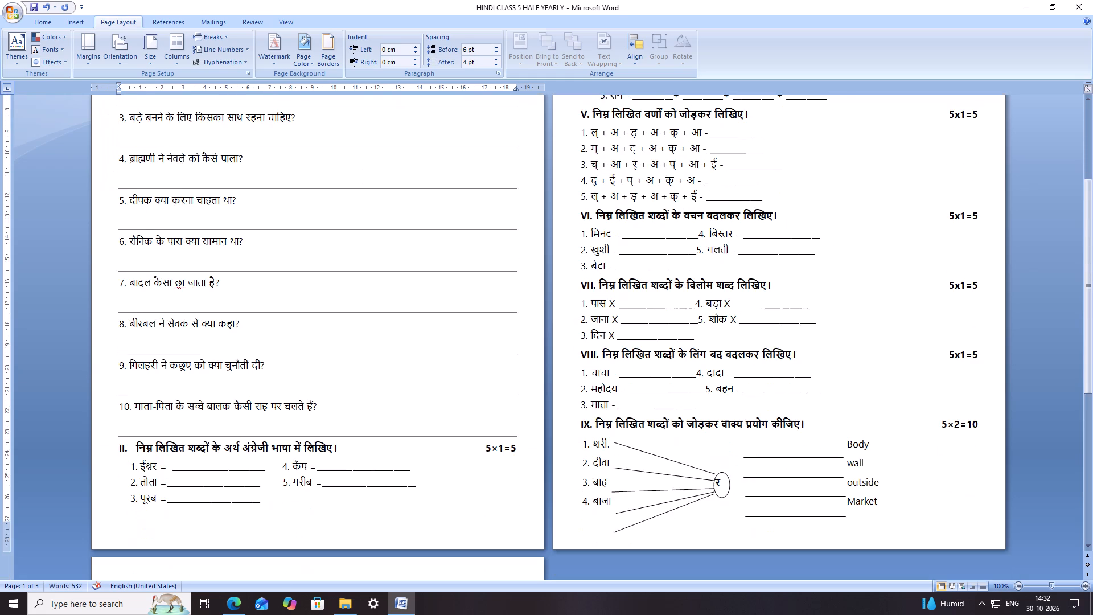
click(727, 410)
key(apostrophe)
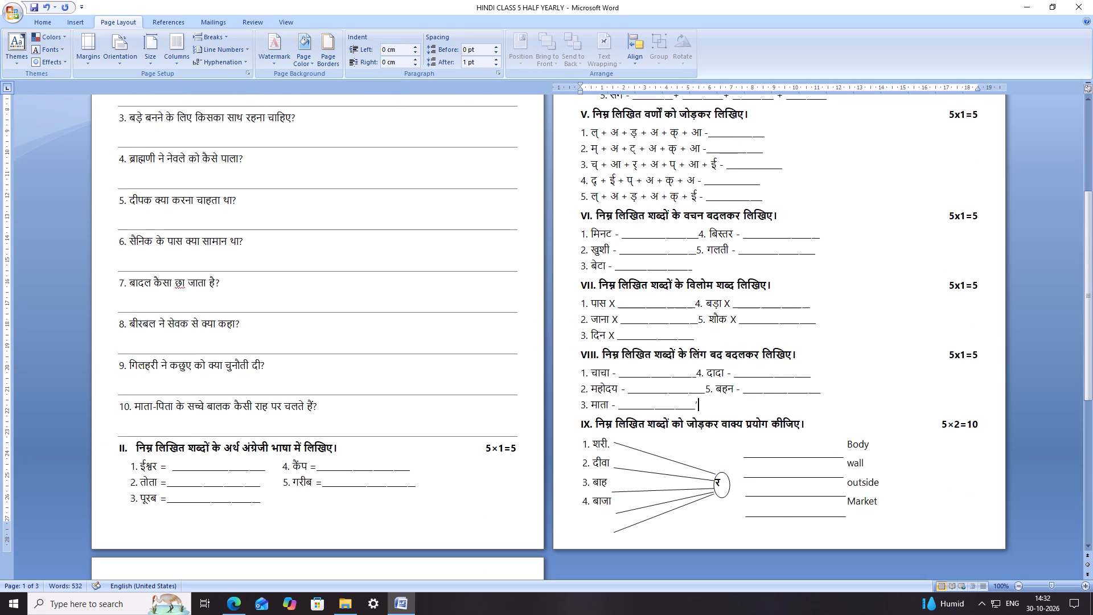
key(BackSpace)
key(Return)
key(Return)
key(Return)
key(Return)
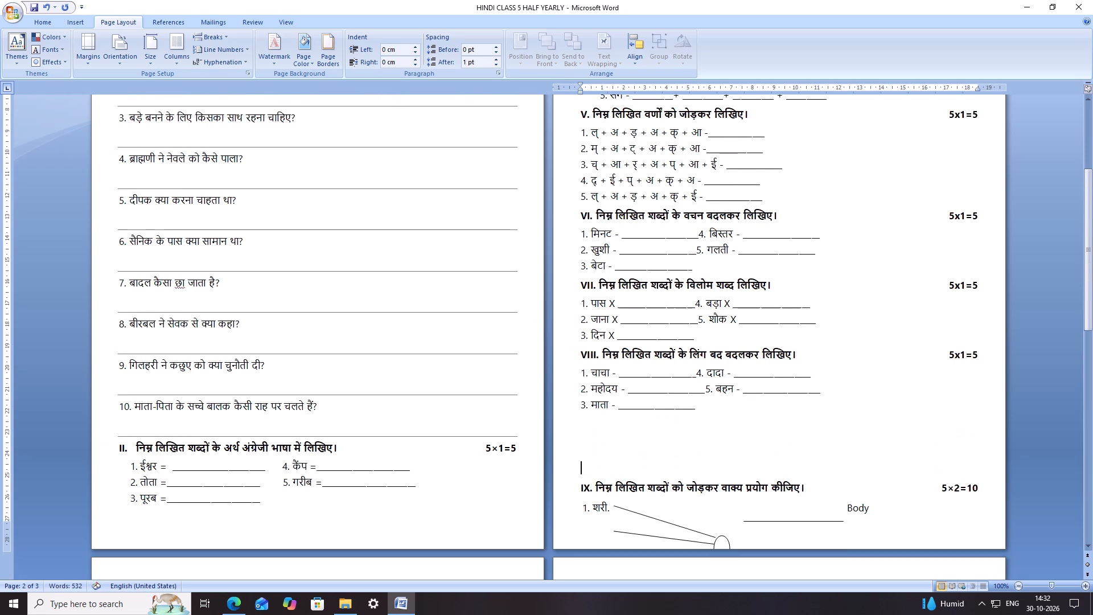
key(Return)
scroll(670, 405, down, 8)
scroll(610, 407, down, 7)
scroll(525, 387, down, 7)
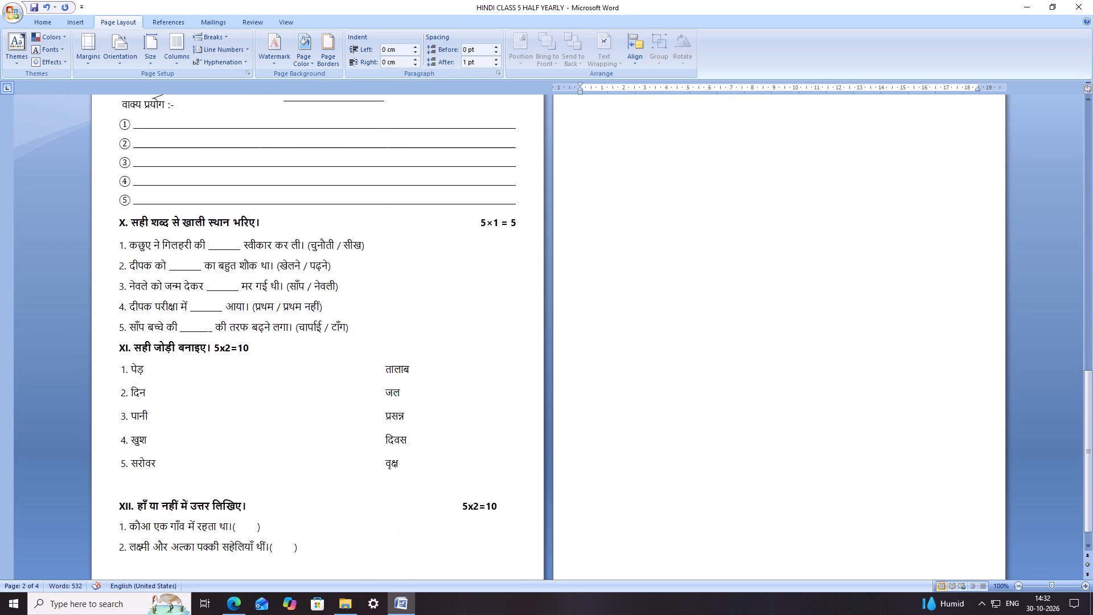
scroll(518, 386, down, 7)
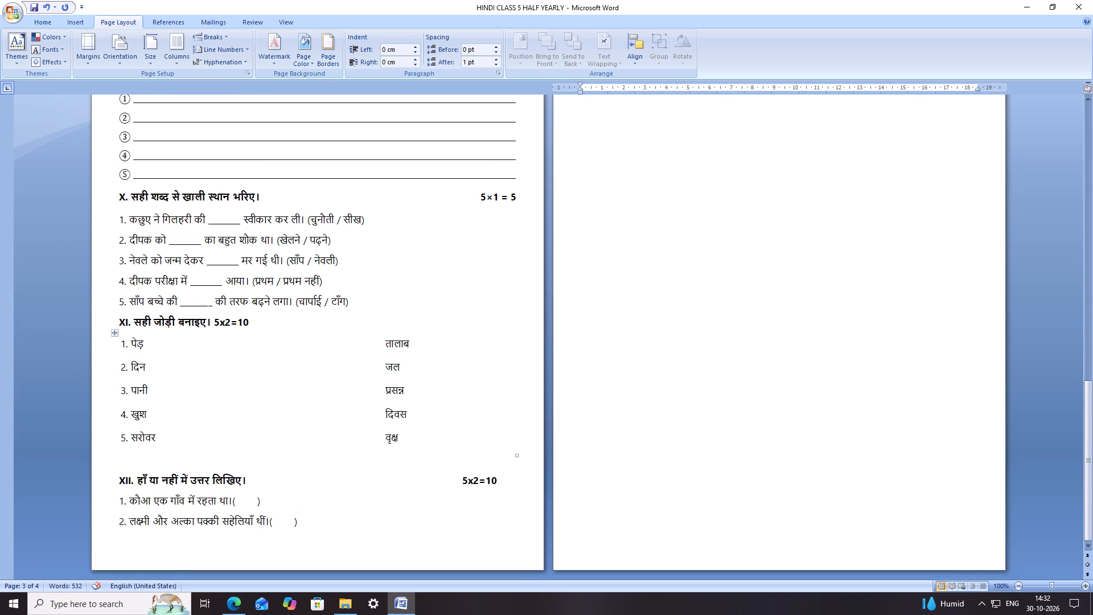
Indent item 1 of section V with six leading spaces to line up with the items of section IV.
scroll(457, 408, up, 20)
scroll(457, 408, up, 9)
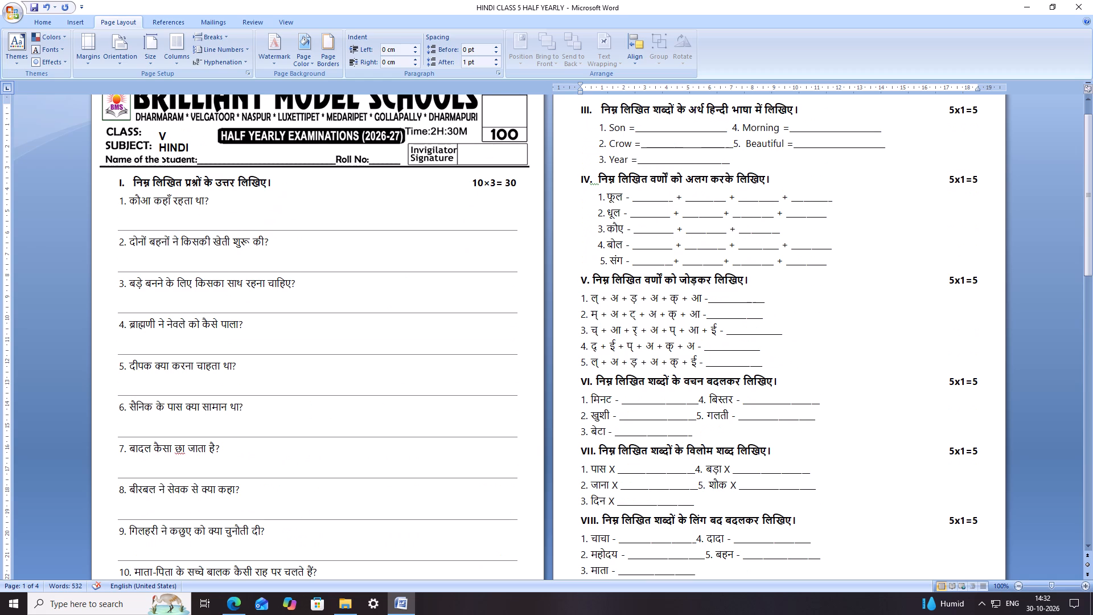
click(580, 296)
key(space)
key(space)
key(space)
key(space)
key(space)
key(space)
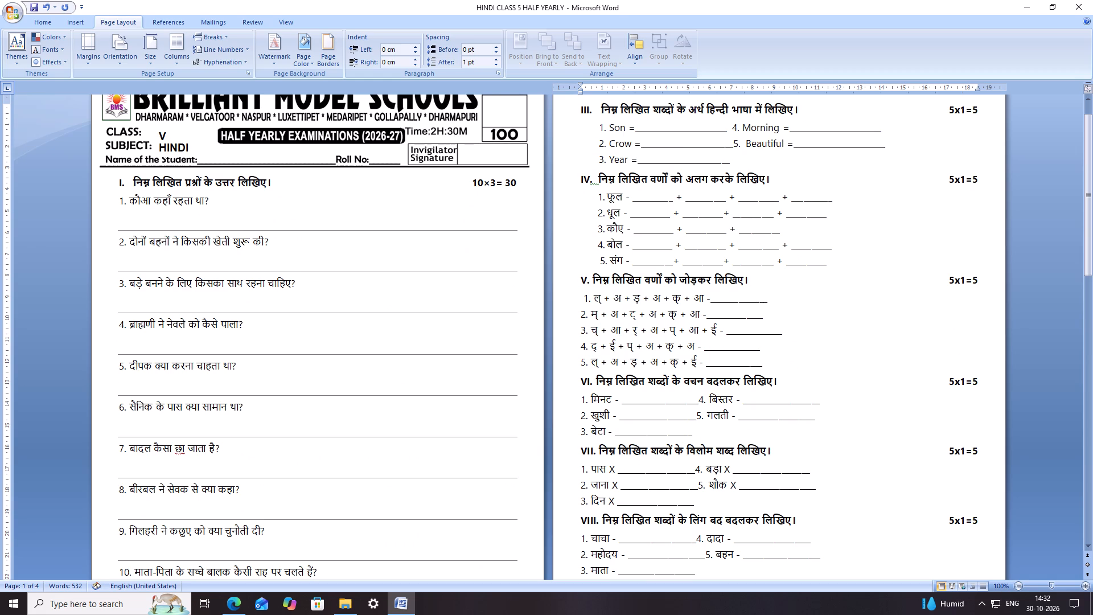
Add two spaces between the numeral V. and the text of the section V heading.
click(592, 280)
key(space)
key(space)
Indent items 2 and 4 of section V with seven leading spaces each.
click(577, 314)
key(space)
key(space)
key(space)
key(space)
key(space)
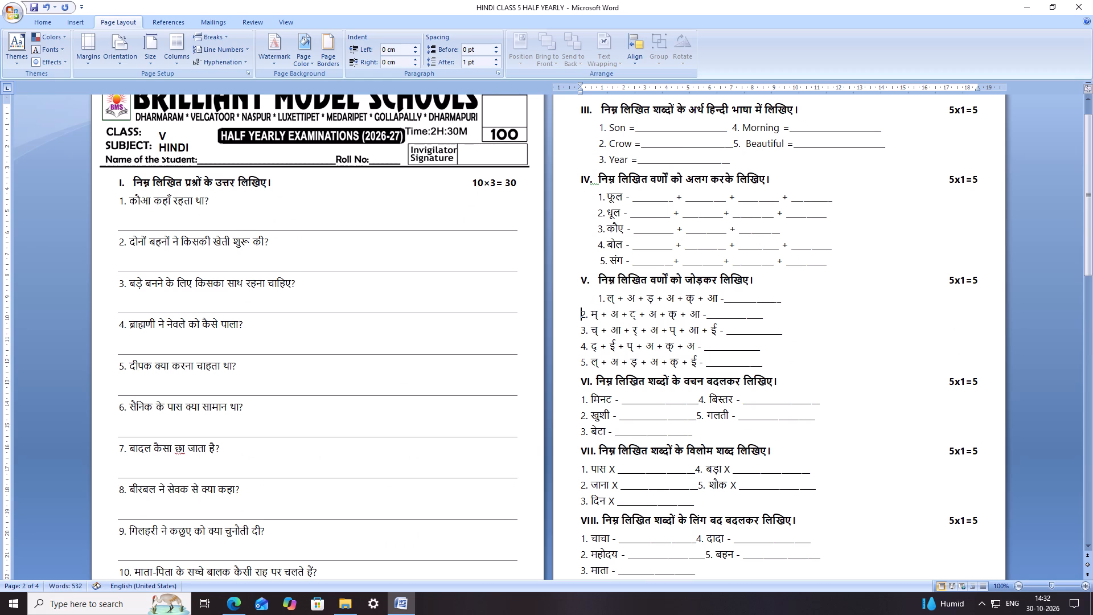
key(space)
key(space)
click(575, 339)
key(space)
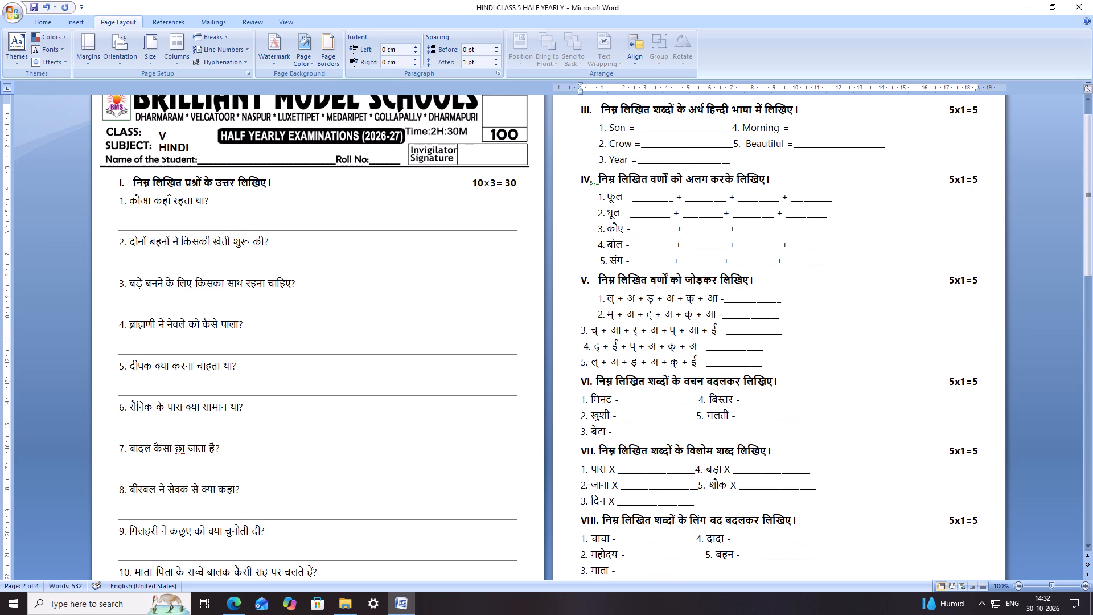
key(space)
key(space)
key(space)
key(space)
key(space)
key(space)
Indent item 3 of section V with six leading spaces and item 5 with seven.
click(578, 333)
key(space)
key(space)
key(space)
key(space)
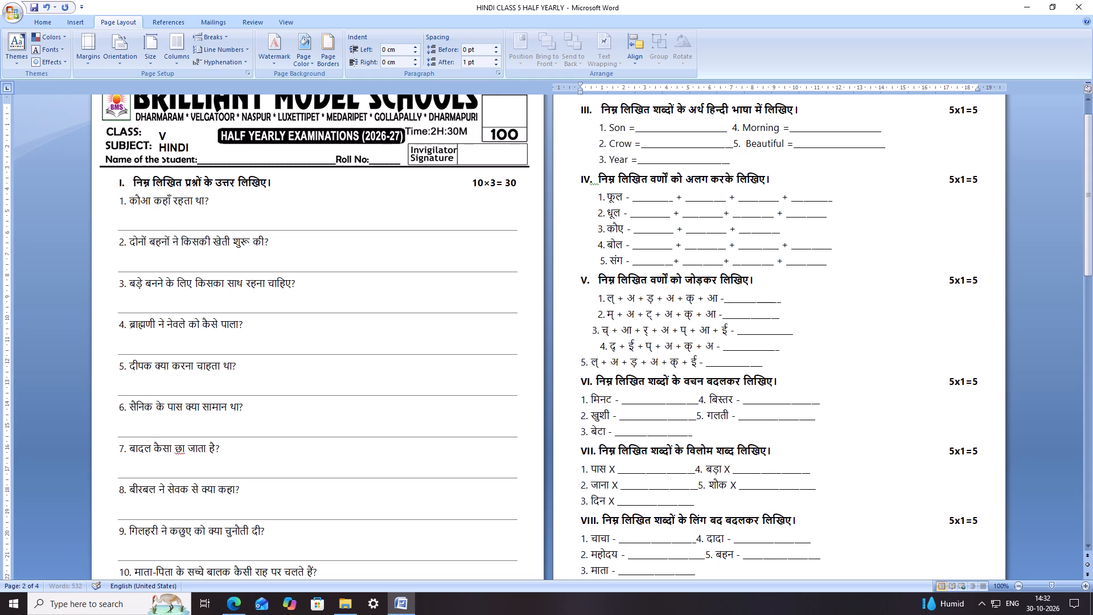
key(space)
key(space)
click(580, 360)
key(space)
key(space)
key(space)
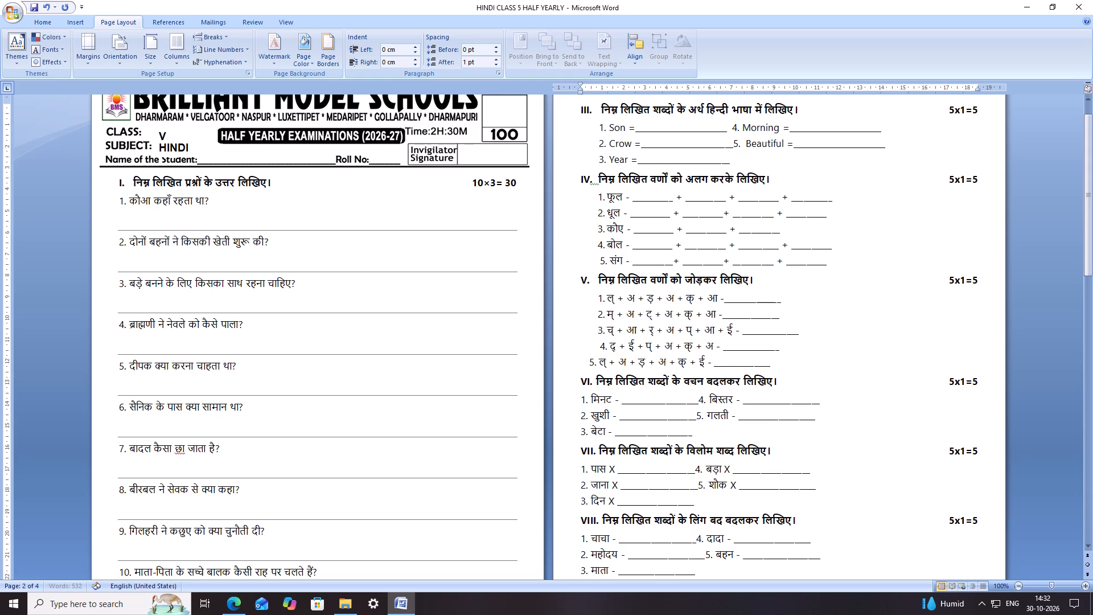
key(space)
key(space)
key(space)
key(space)
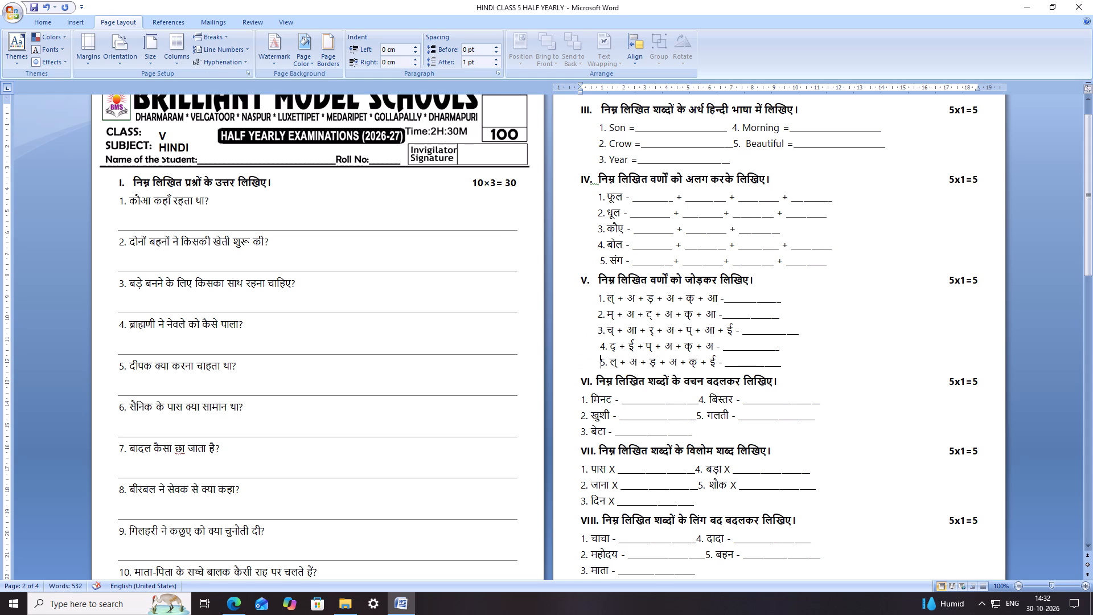
Save the Class 5 paper.
key(ctrl+s)
key(ctrl+s)
key(ctrl+s)
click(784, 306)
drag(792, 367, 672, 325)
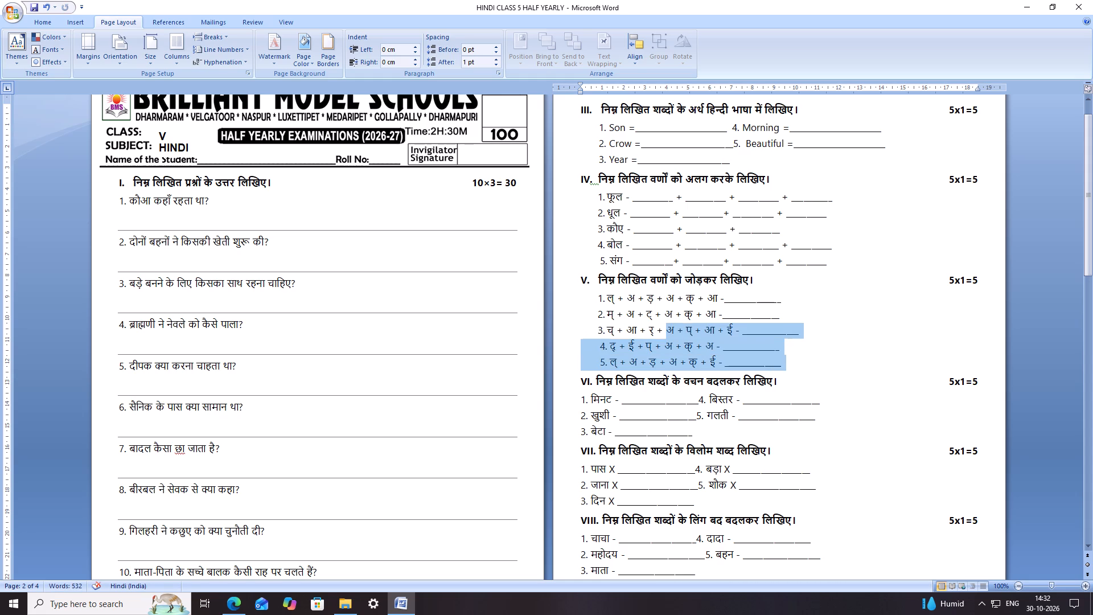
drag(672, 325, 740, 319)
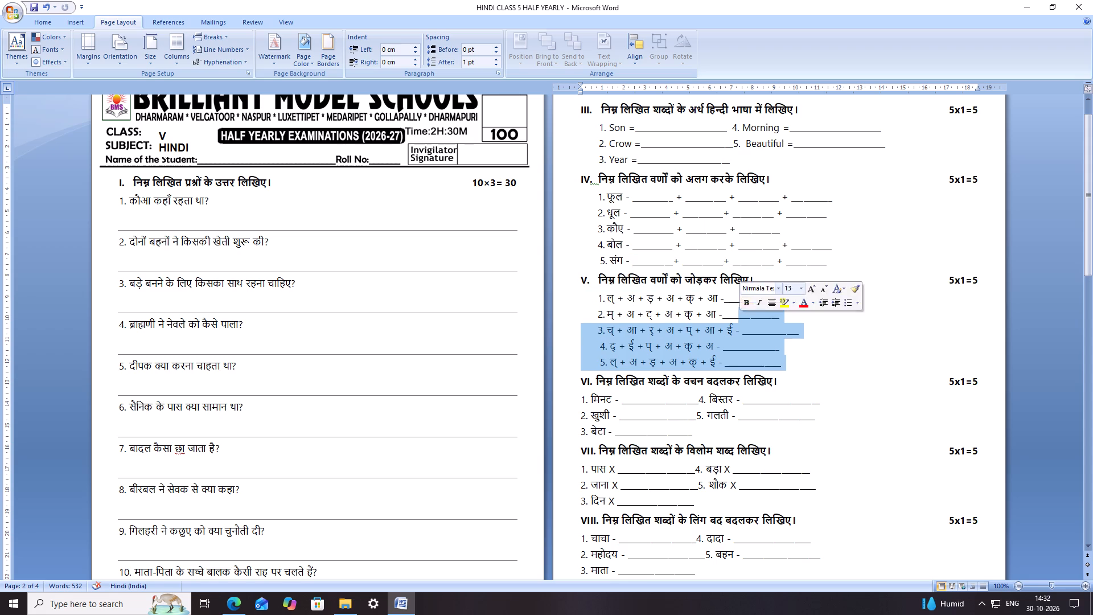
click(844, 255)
Set the line spacing of the three item lines in section III to 1.5.
drag(746, 165, 603, 154)
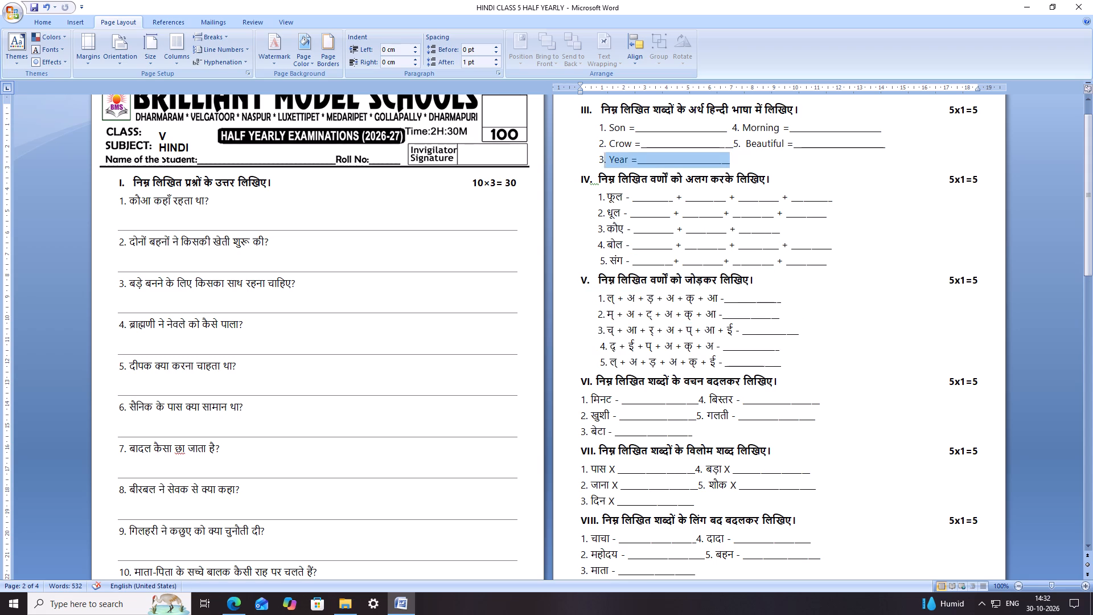
drag(603, 154, 583, 134)
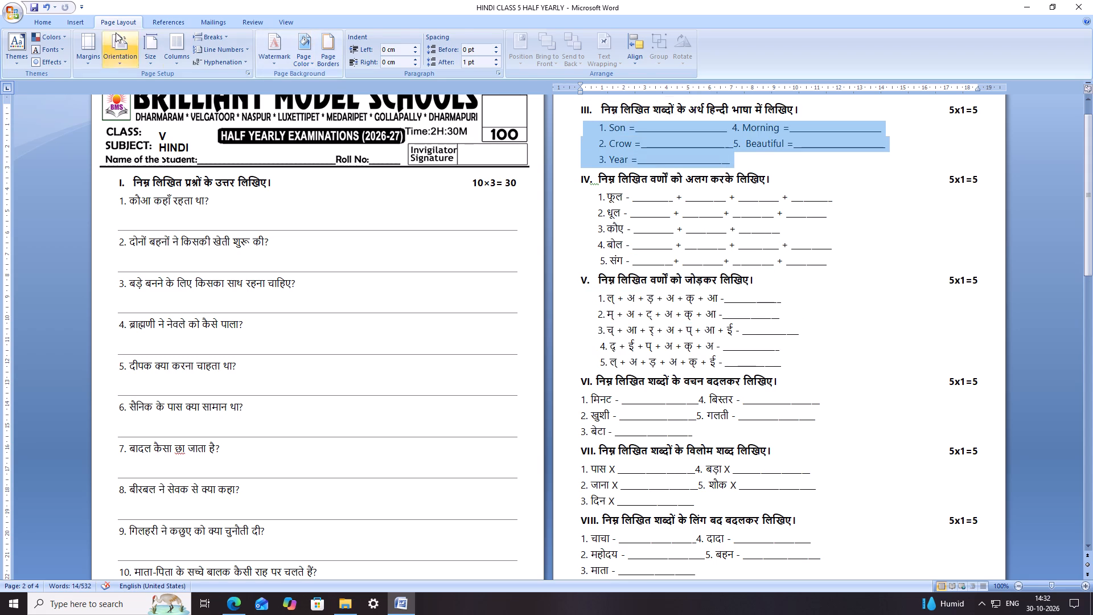
click(79, 18)
click(47, 26)
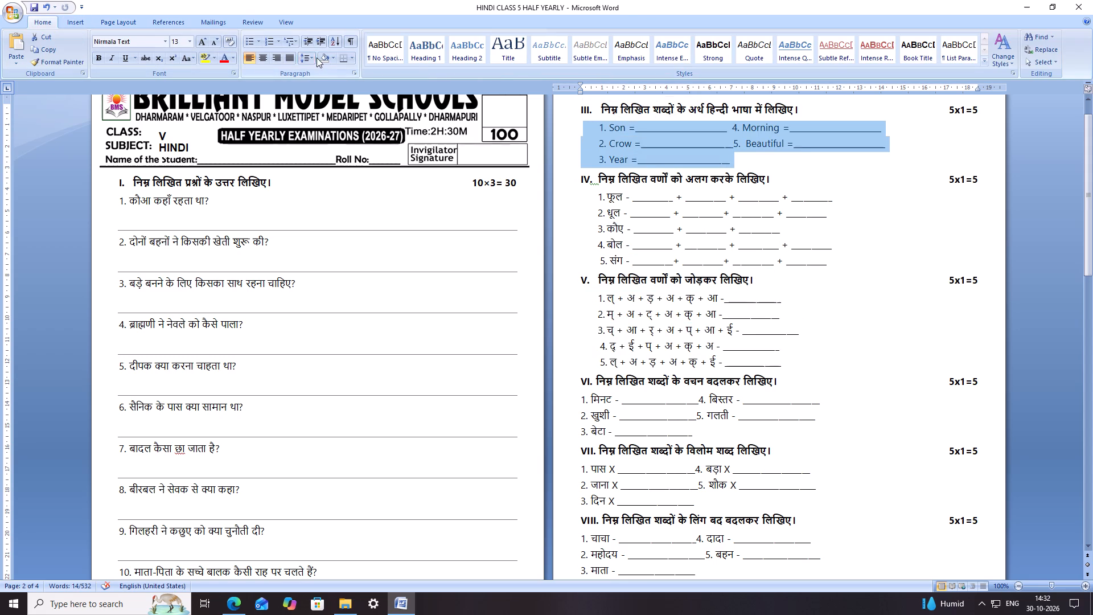
click(314, 57)
click(318, 98)
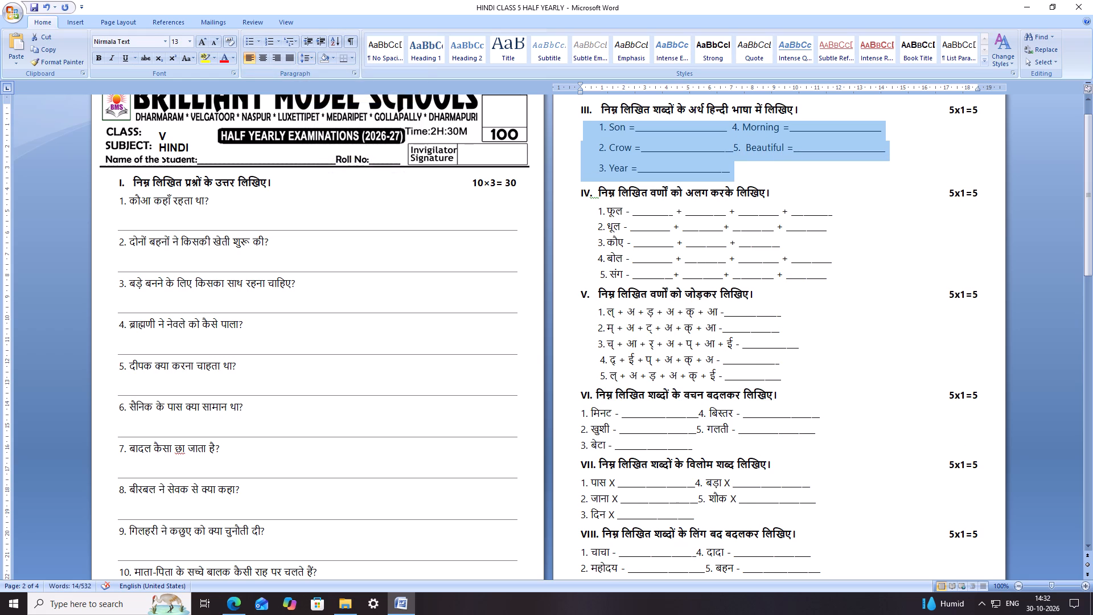
Set the line spacing of the five items in section IV to 1.5.
click(823, 278)
click(830, 276)
drag(831, 276, 643, 230)
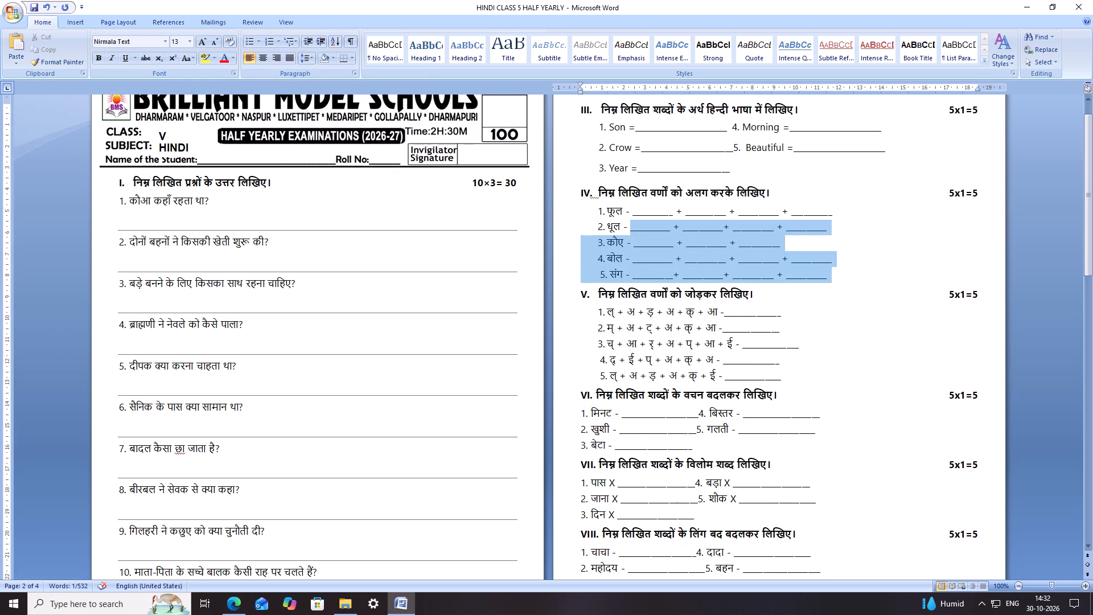
drag(643, 230, 580, 216)
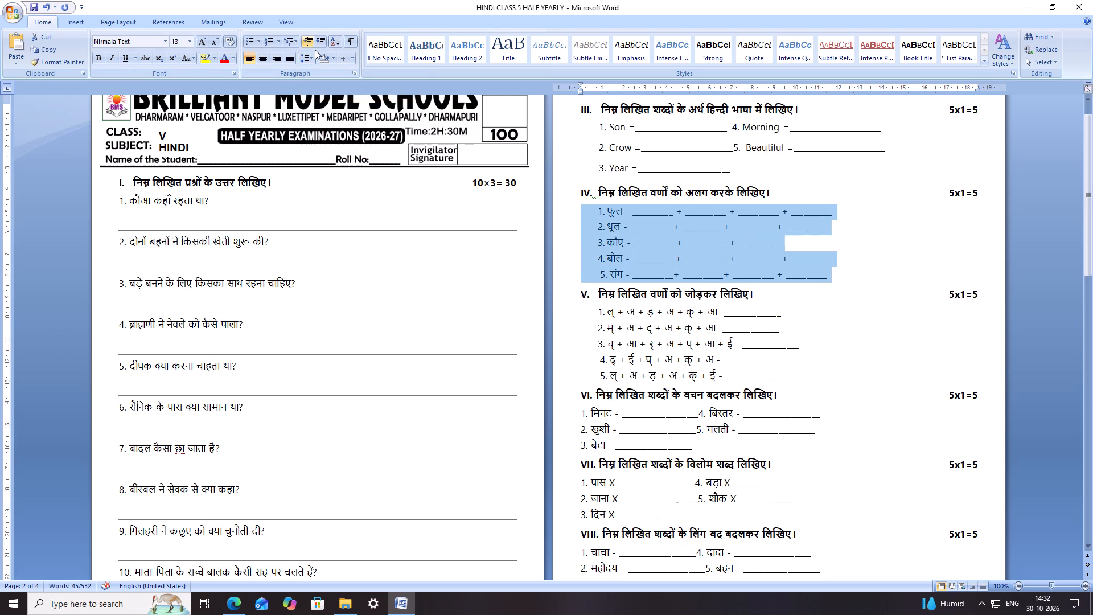
click(309, 55)
click(329, 100)
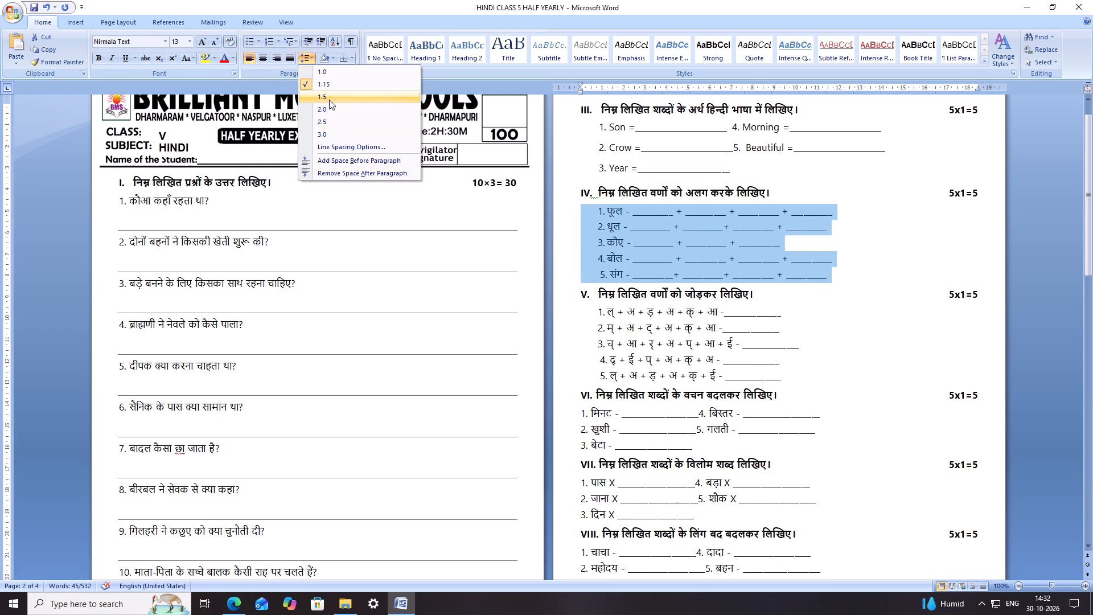
click(917, 396)
Set the line spacing of the five items in section V to 1.5.
scroll(840, 395, down, 4)
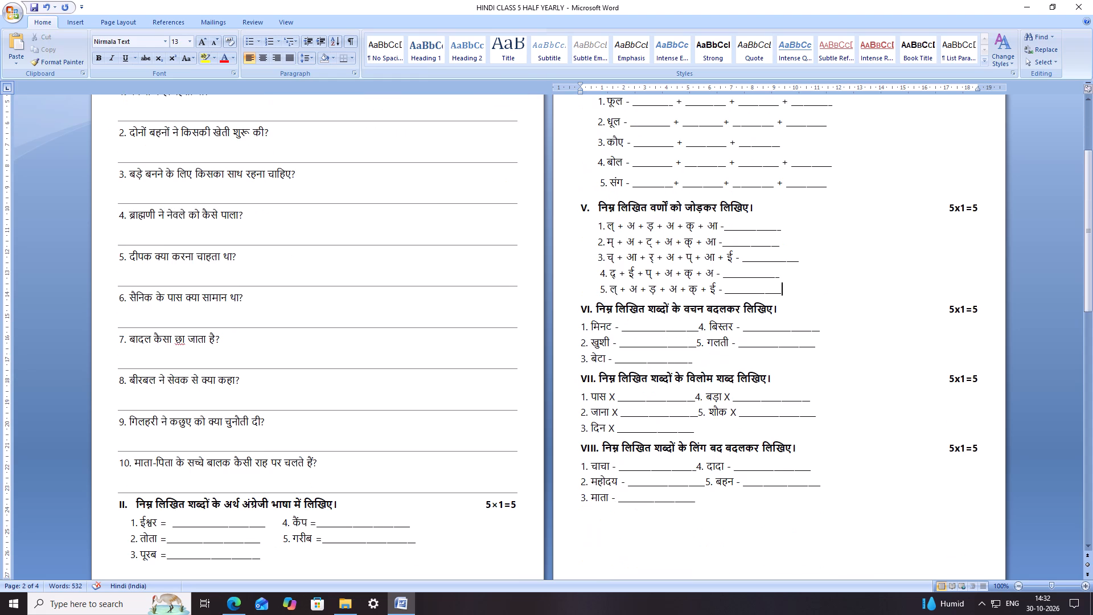
drag(801, 293, 567, 224)
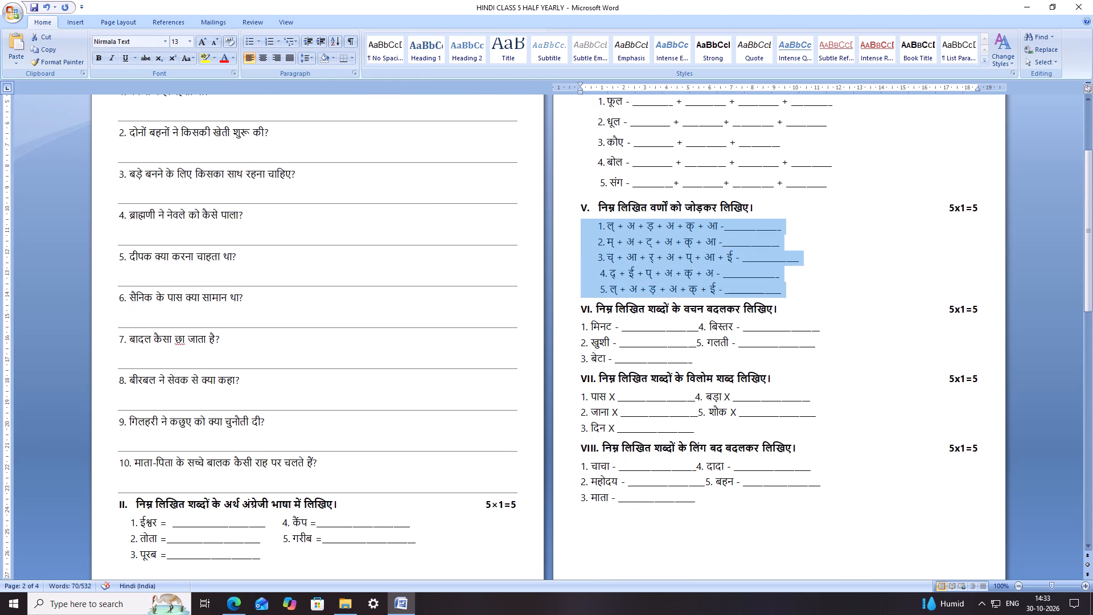
click(310, 58)
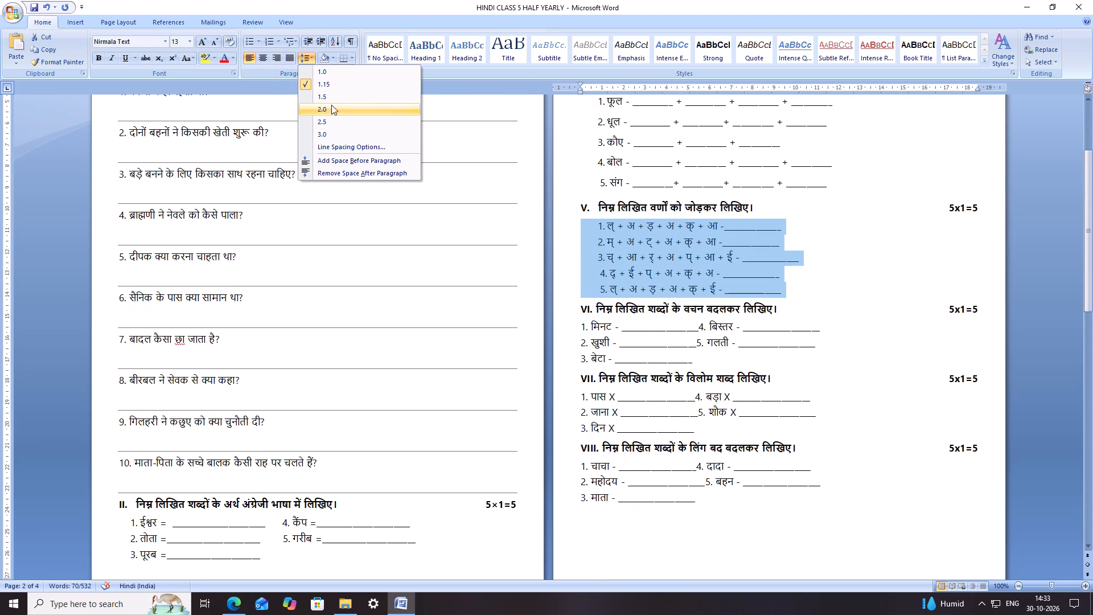
click(332, 97)
click(865, 335)
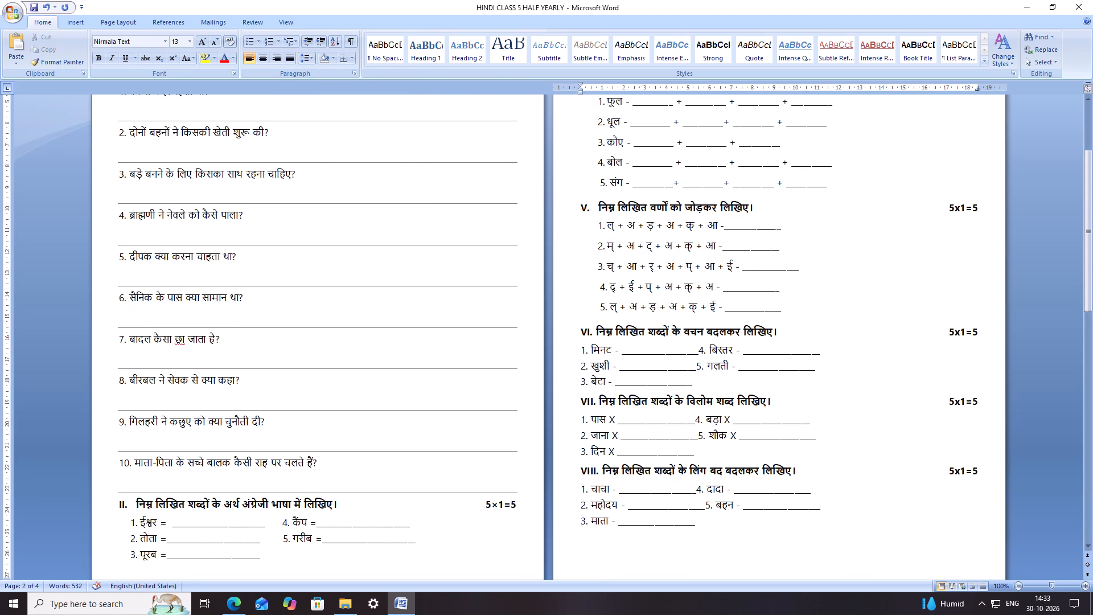
Set the line spacing of the three item lines in section VI to 1.5.
drag(831, 368, 536, 369)
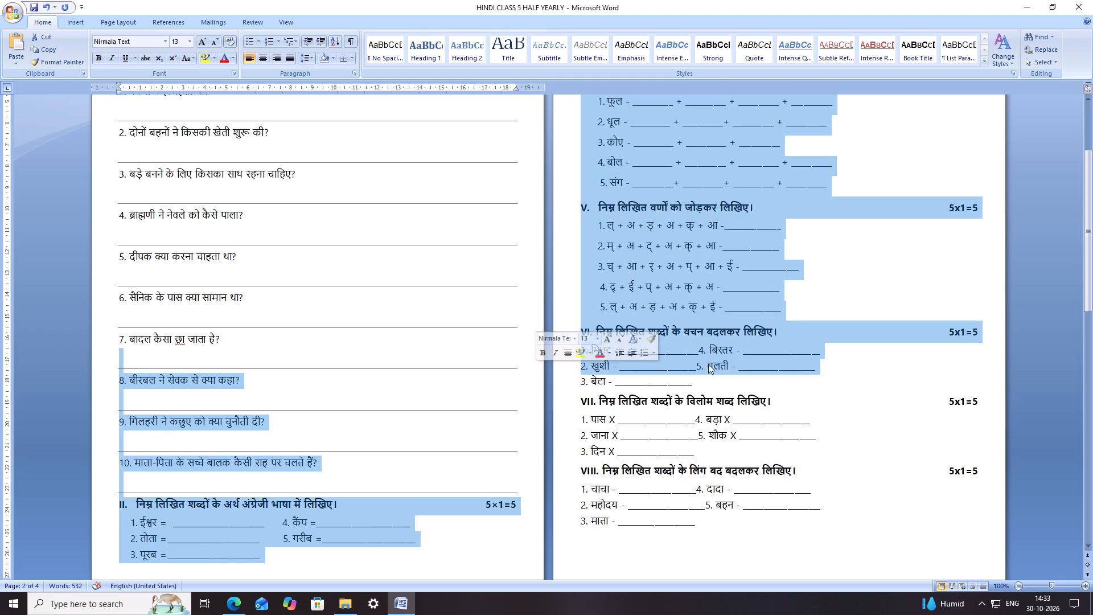
click(729, 384)
drag(722, 386, 563, 351)
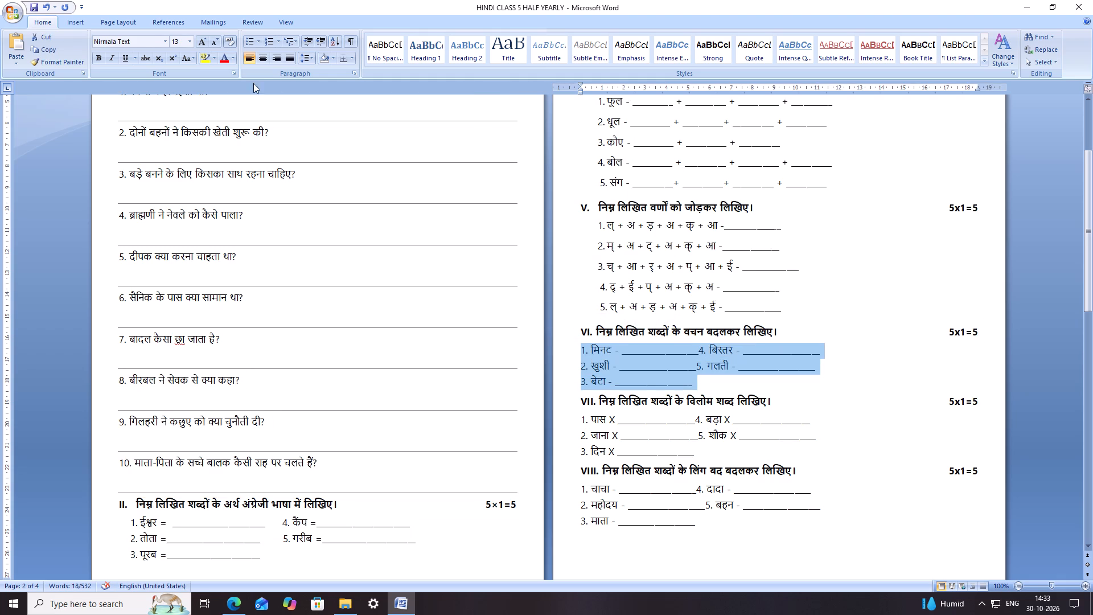
click(314, 54)
click(323, 99)
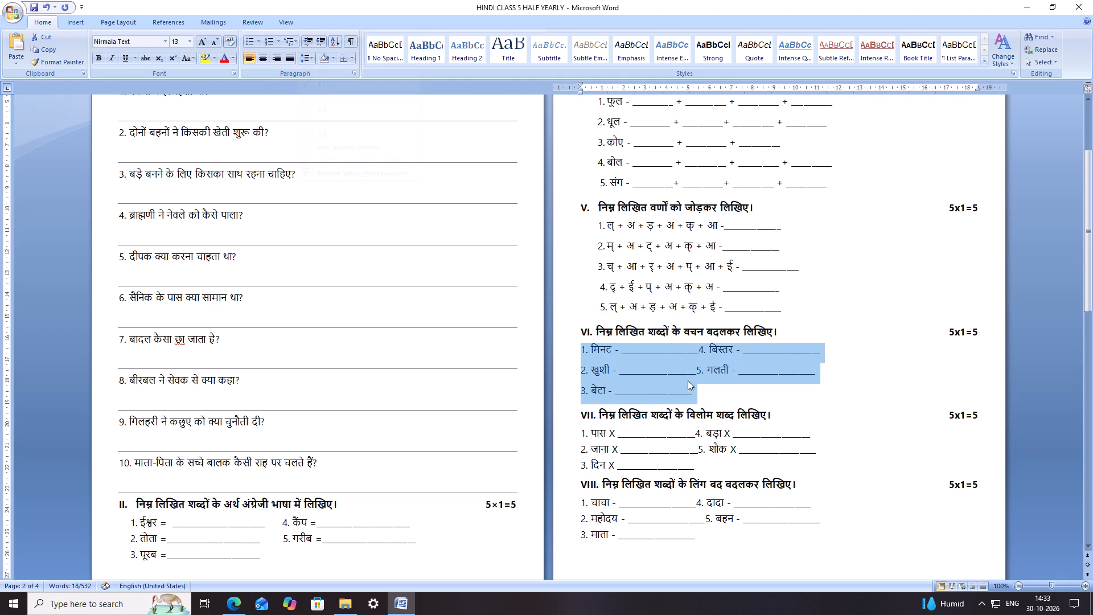
Indent each of the three item lines in section VI with seven leading spaces.
click(583, 353)
key(space)
key(space)
key(space)
key(space)
key(space)
key(space)
key(space)
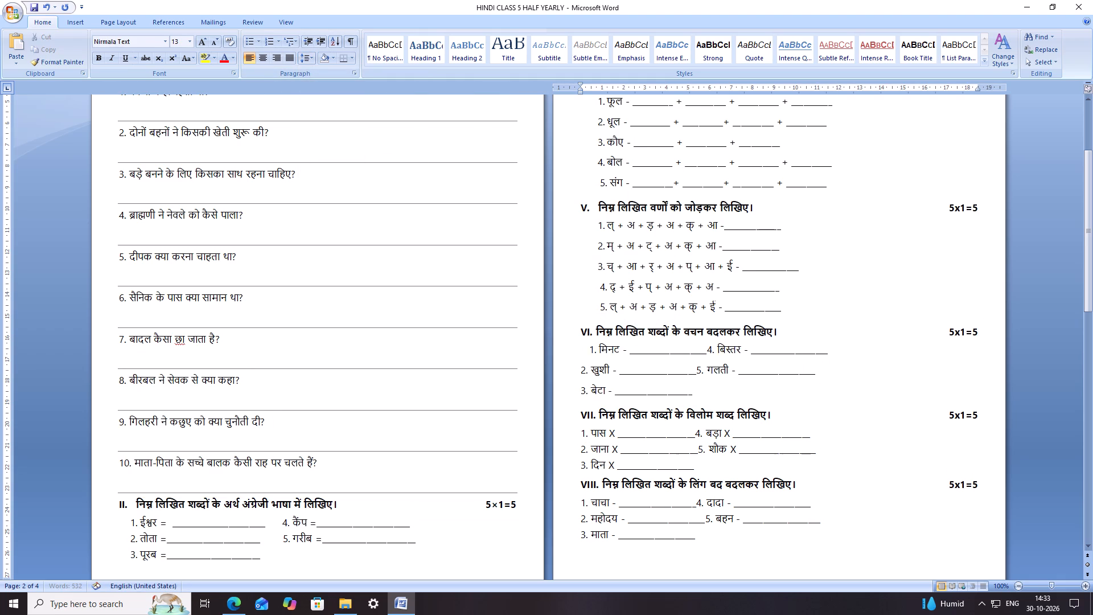
click(574, 380)
key(space)
key(space)
key(space)
key(space)
key(space)
key(space)
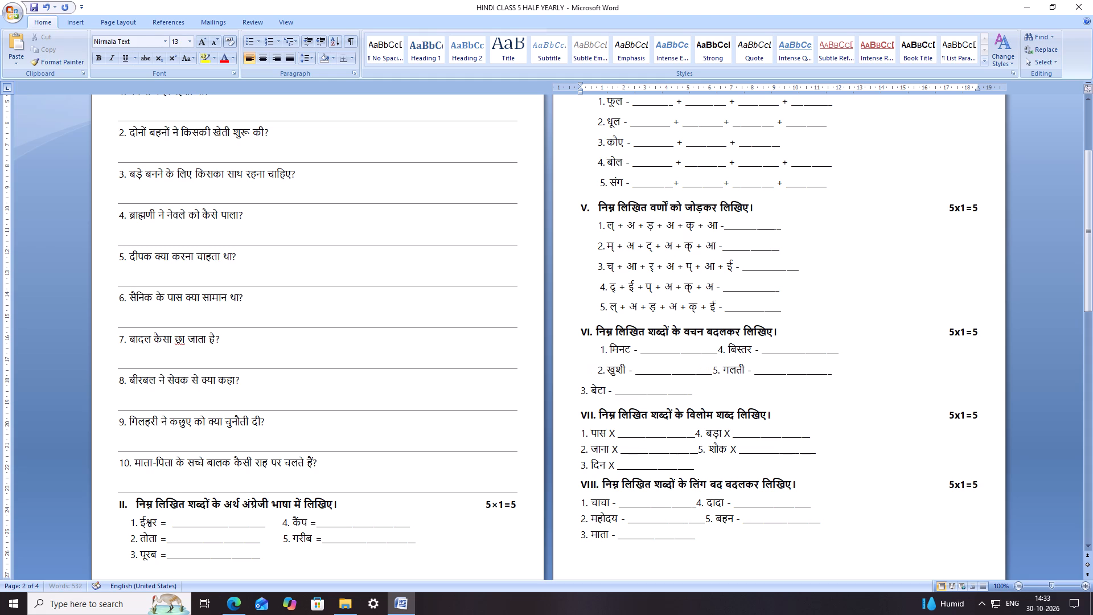
key(space)
click(578, 393)
key(space)
key(space)
key(space)
key(space)
key(space)
key(space)
key(space)
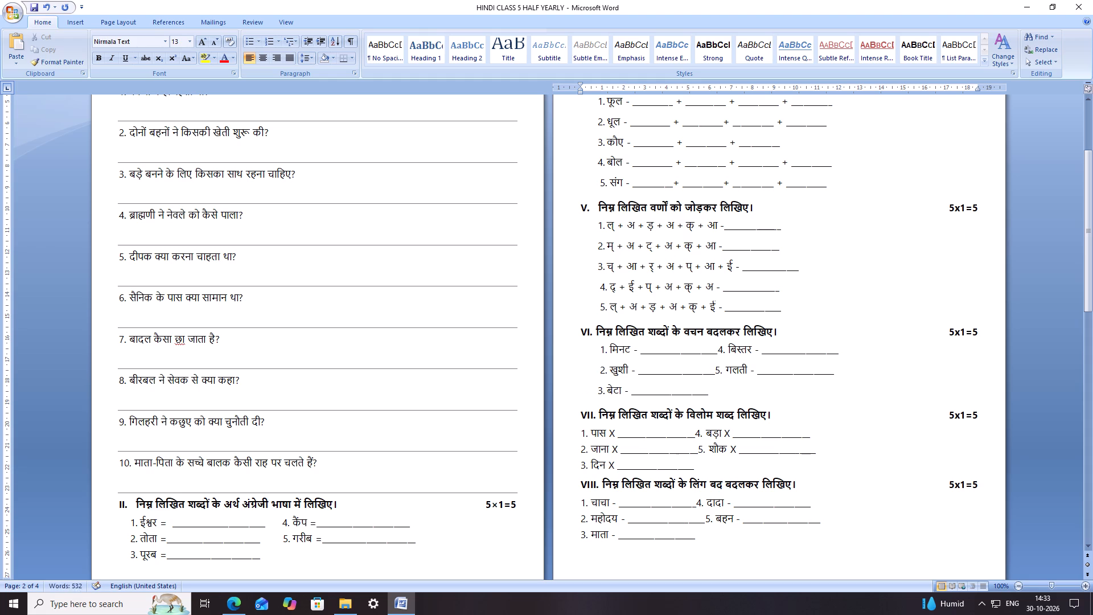
Save the Class 5 paper.
key(ctrl+s)
key(ctrl+s)
key(ctrl+s)
key(ctrl+s)
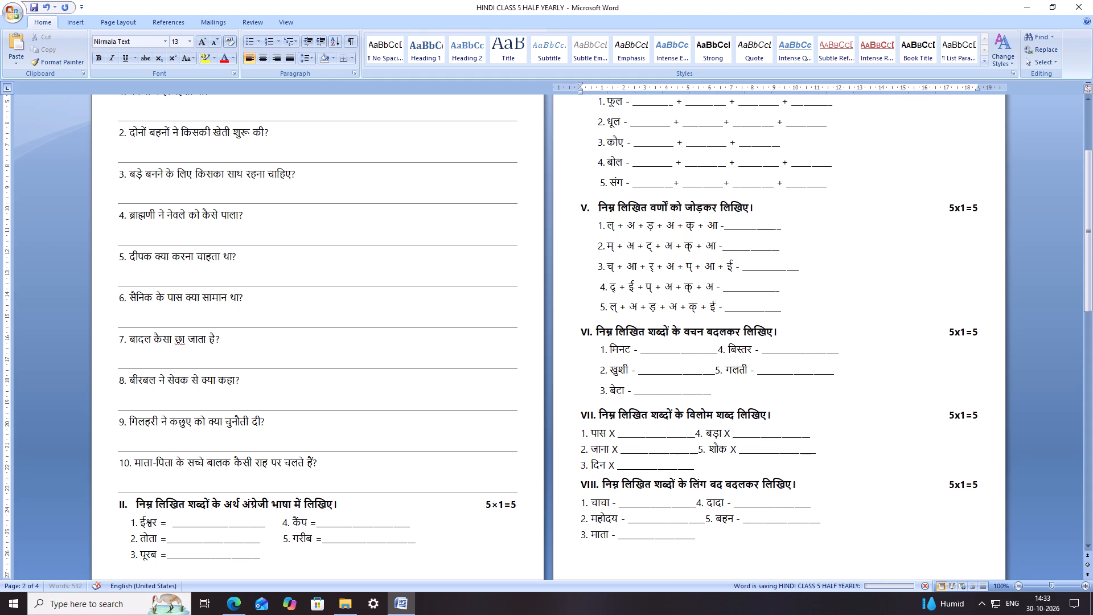
Insert spaces before items 4 and 5 in section VI, four and five respectively, to line them up as a second column.
click(717, 357)
key(space)
key(space)
key(space)
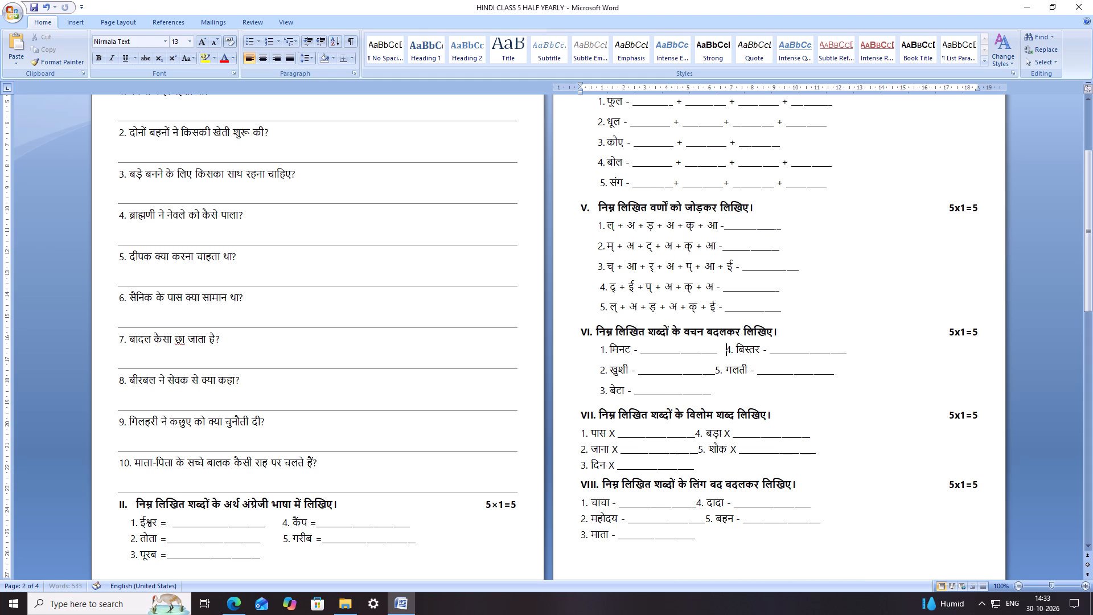
key(space)
click(718, 370)
key(space)
key(ctrl+z)
key(Left)
key(space)
key(space)
key(space)
key(space)
key(space)
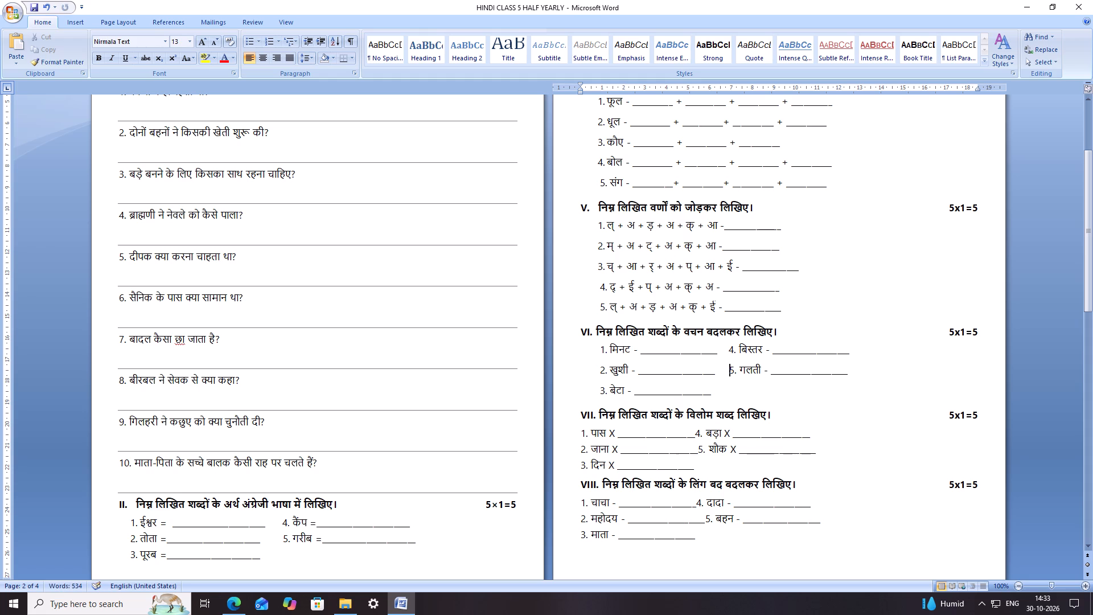
Save the Class 5 paper.
key(ctrl+s)
key(ctrl+s)
key(ctrl+s)
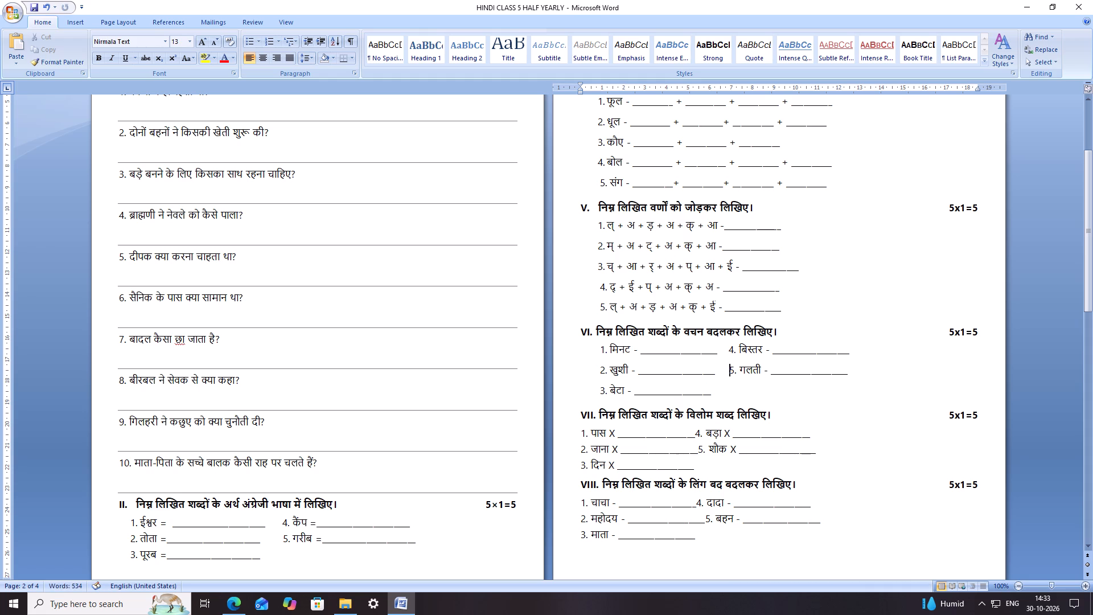
Indent each of the three item lines in section VII with six leading spaces.
click(578, 433)
key(space)
key(space)
key(space)
key(space)
key(space)
key(space)
click(578, 444)
key(space)
key(space)
key(space)
key(space)
key(space)
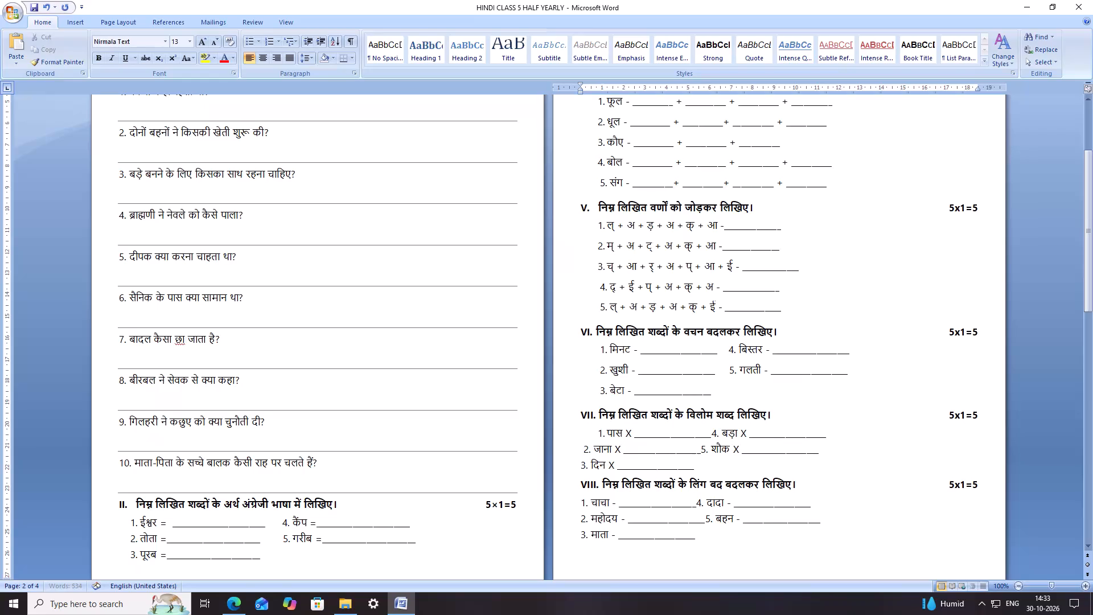
key(space)
click(581, 466)
key(space)
key(space)
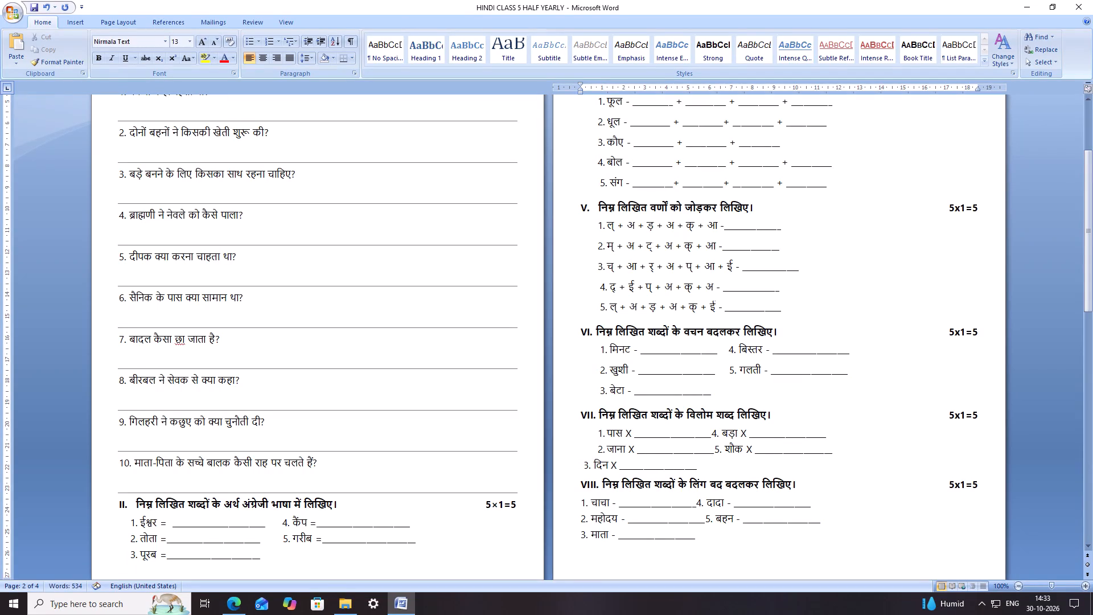
key(space)
key(space)
key(space)
key(space)
Save the Class 5 paper.
key(ctrl+s)
key(ctrl+s)
Set the line spacing of the three item lines in section VII to 1.5.
drag(716, 466, 550, 432)
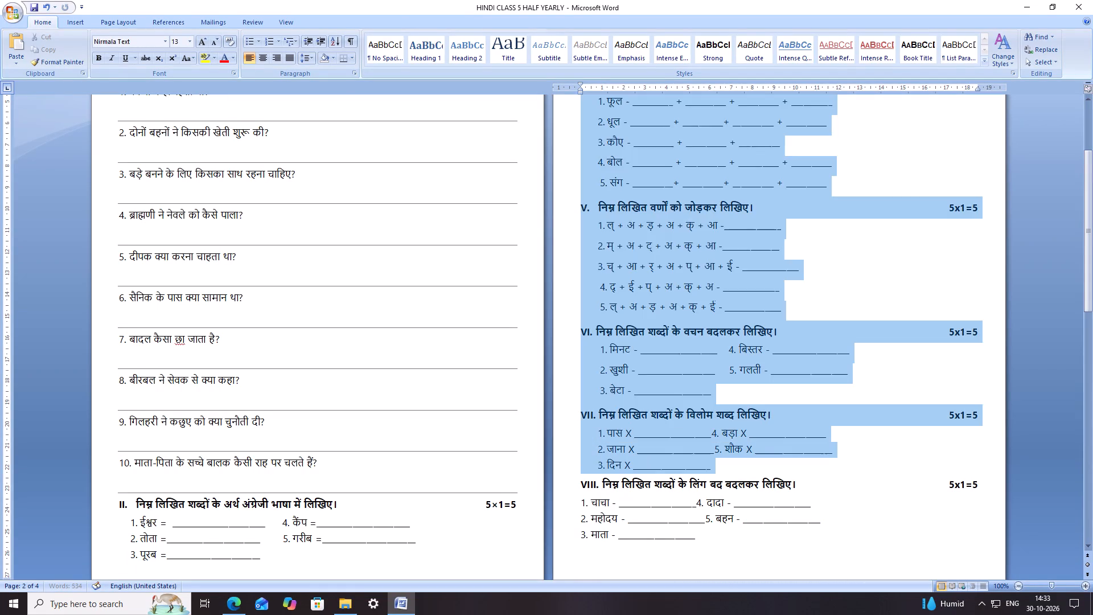
drag(550, 432, 573, 436)
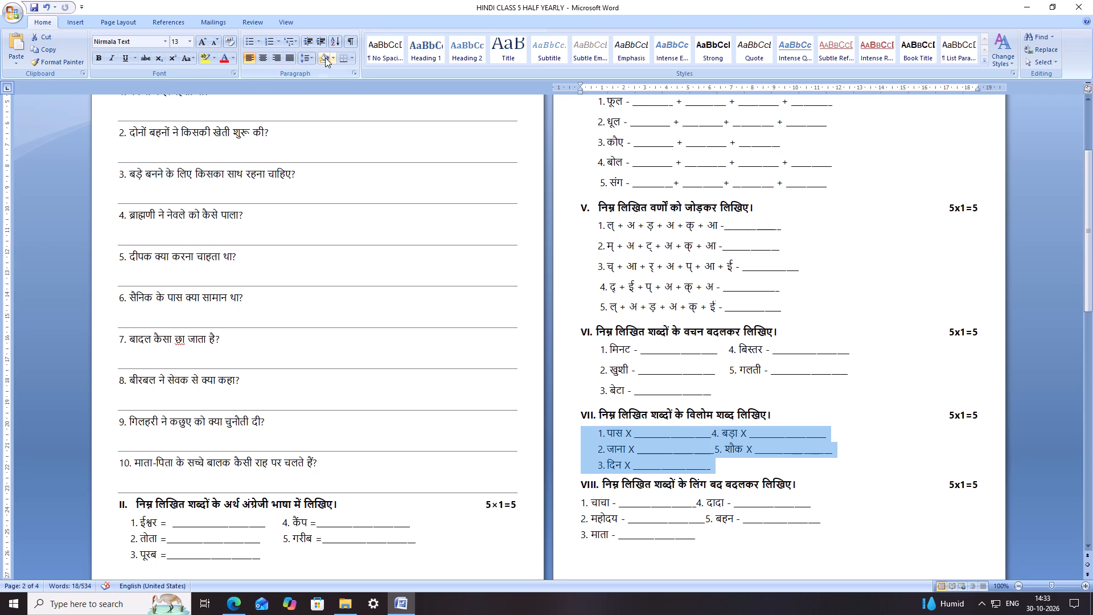
click(312, 59)
click(320, 99)
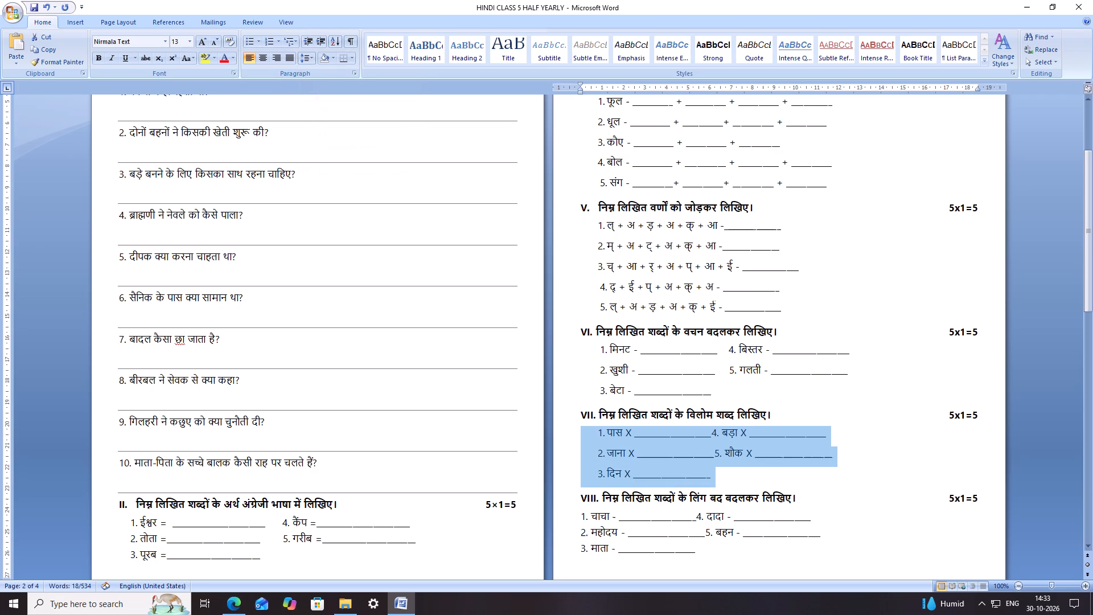
Widen the gap after the numerals in the section headings, adding three spaces in VIII, three in VI and two in VII.
scroll(628, 317, down, 7)
click(699, 362)
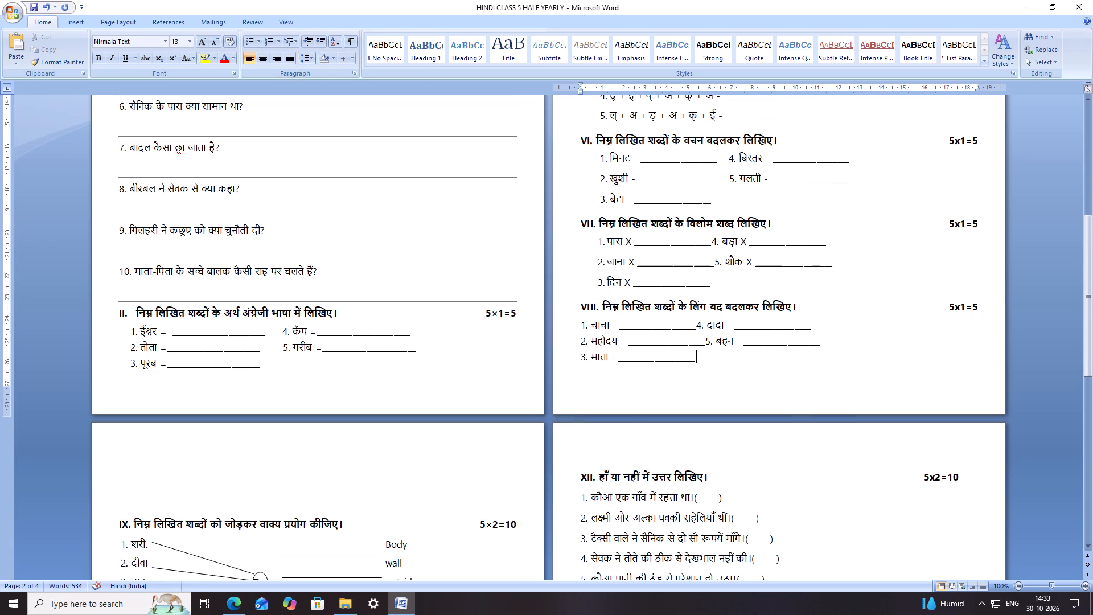
click(603, 309)
key(space)
key(space)
key(space)
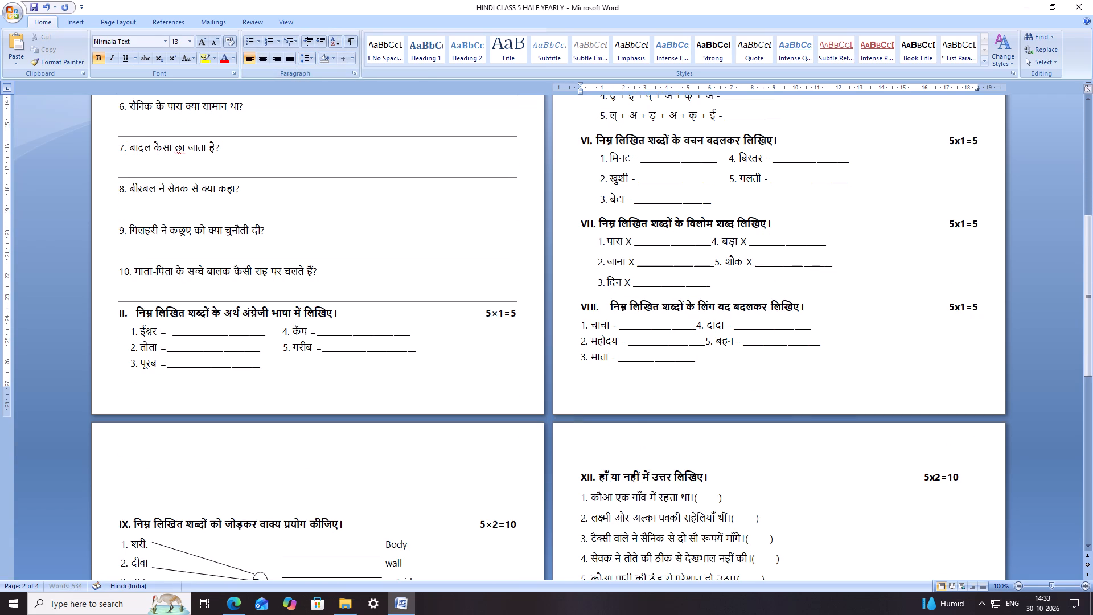
scroll(609, 187, up, 5)
click(599, 279)
key(space)
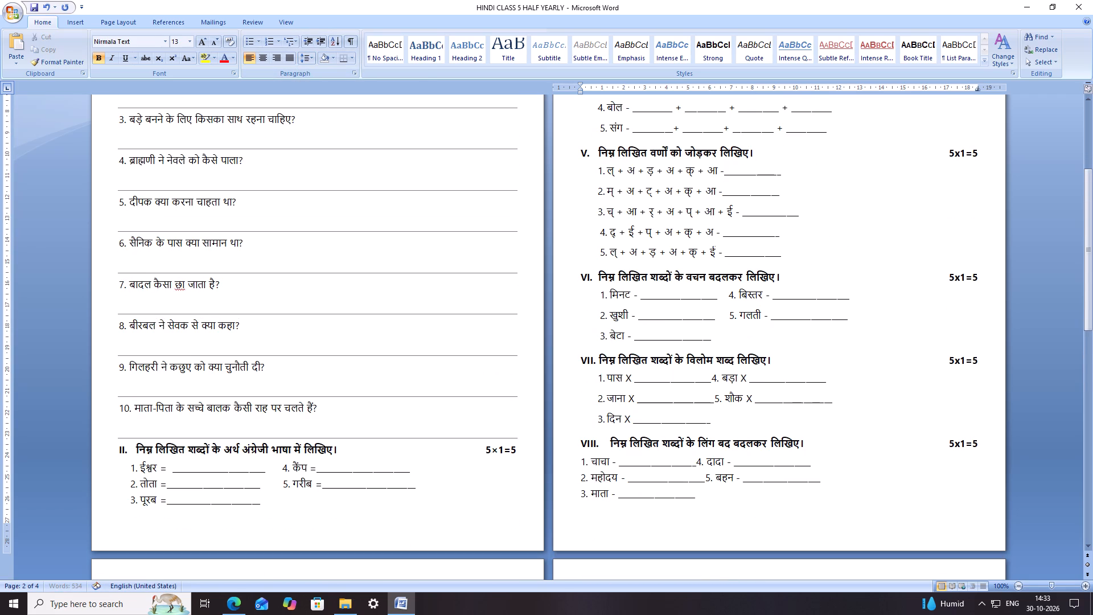
key(space)
key(space)
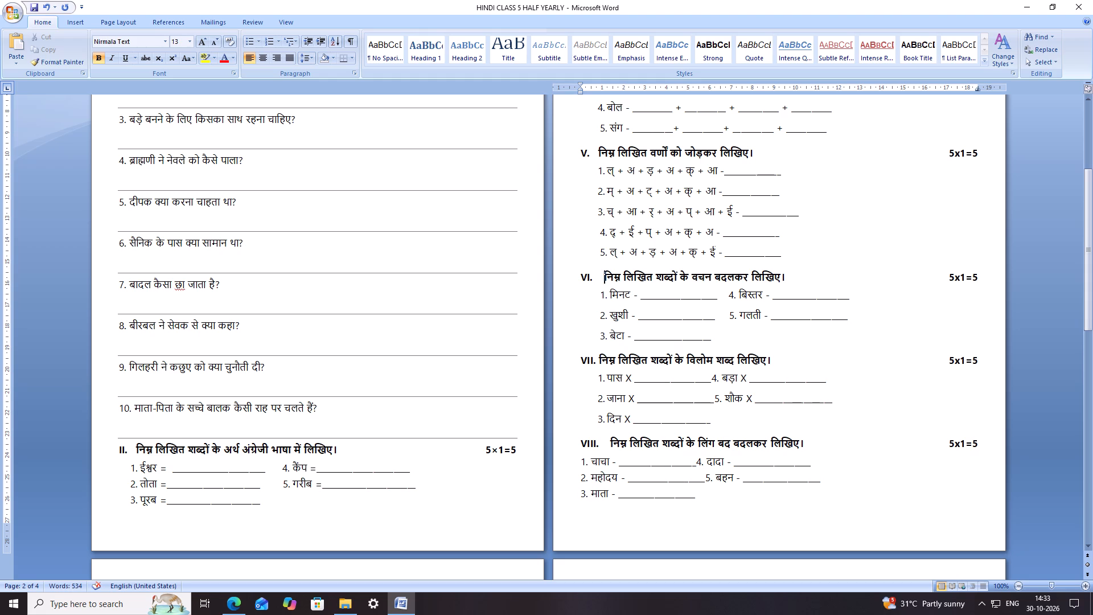
click(598, 363)
key(space)
key(space)
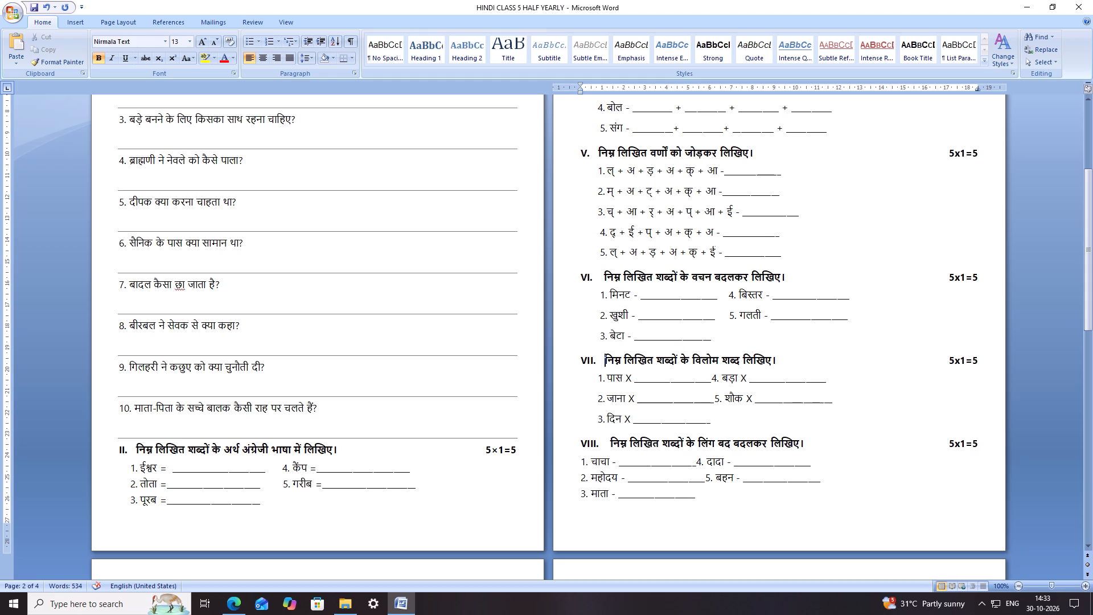
Add one more leading space to each of the three item lines in section VII.
click(601, 382)
click(601, 382)
click(599, 383)
click(599, 380)
key(space)
click(598, 398)
key(space)
click(598, 417)
key(space)
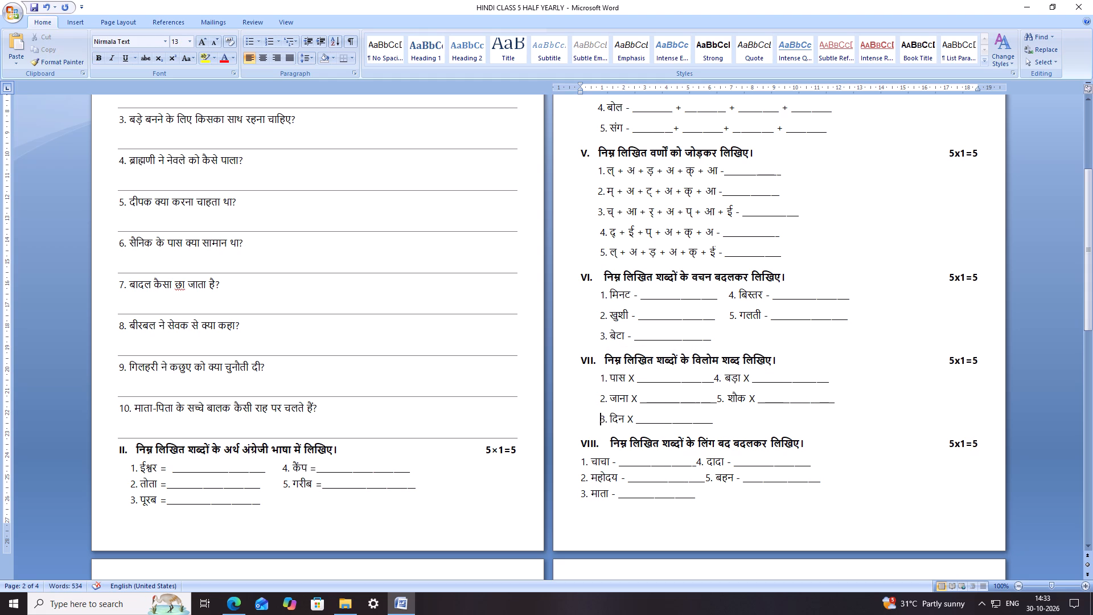
Remove one space between the numeral and the text of the section VIII heading.
click(609, 448)
key(BackSpace)
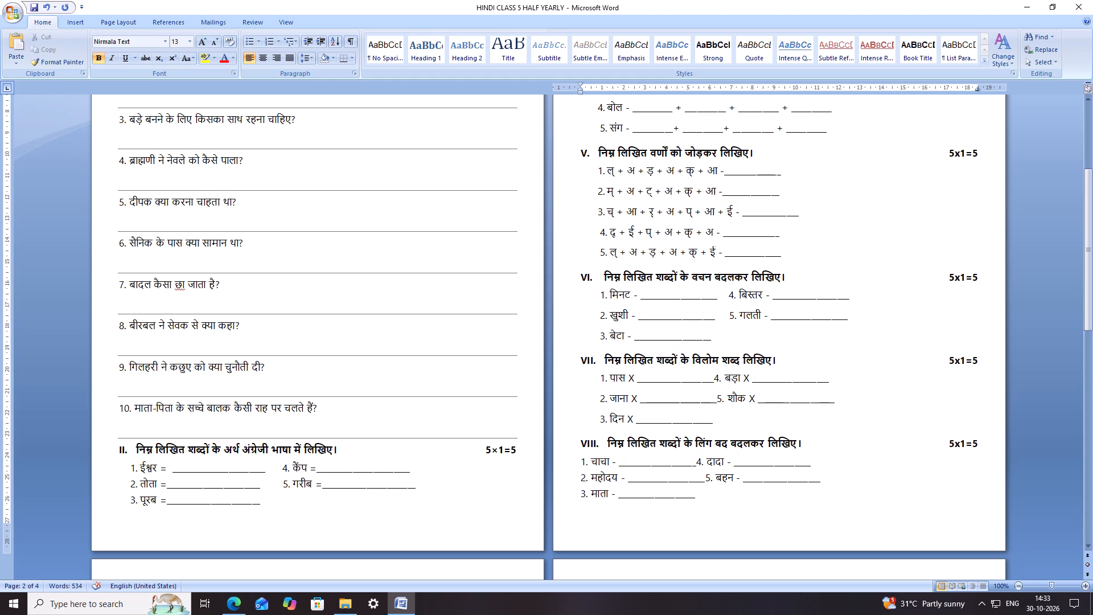
Indent the three item lines in section VIII with leading spaces so their numbers line up beneath the heading text.
click(581, 464)
key(space)
key(space)
key(space)
key(space)
key(space)
key(space)
key(space)
key(space)
key(space)
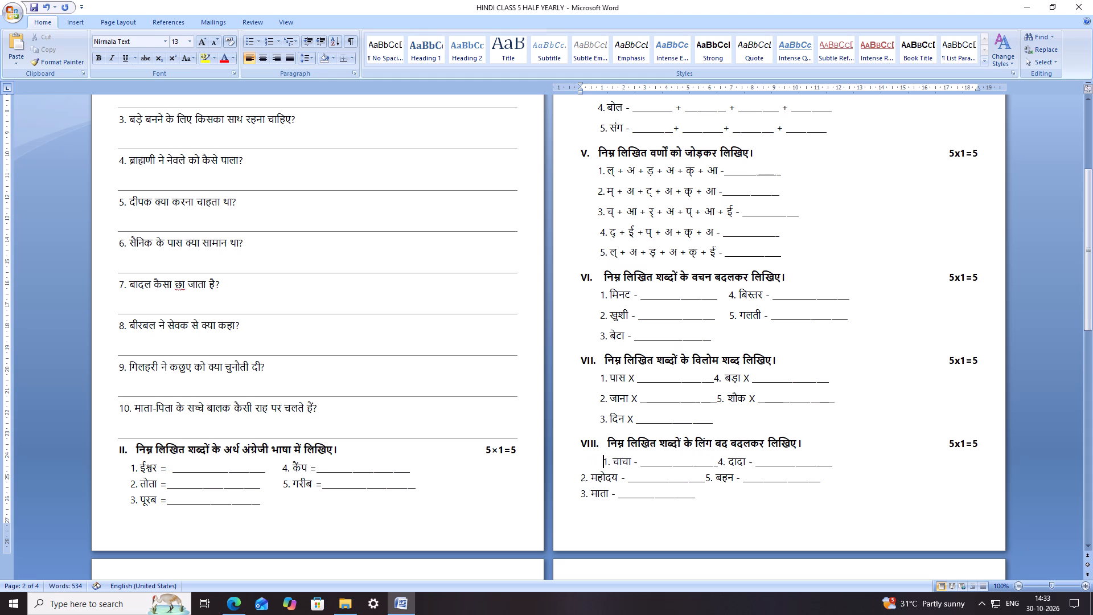
click(581, 483)
key(space)
key(space)
key(space)
key(space)
key(space)
key(space)
key(space)
key(space)
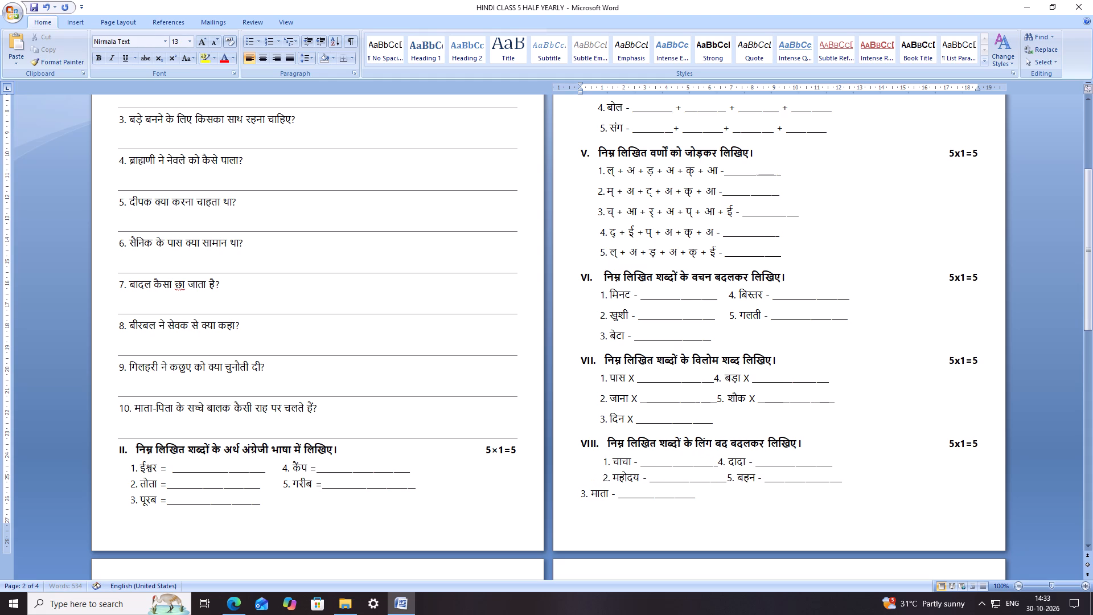
click(576, 500)
key(space)
key(space)
key(space)
key(space)
key(space)
key(space)
key(space)
key(space)
Save the Class 5 paper.
key(ctrl+s)
key(ctrl+s)
key(ctrl+s)
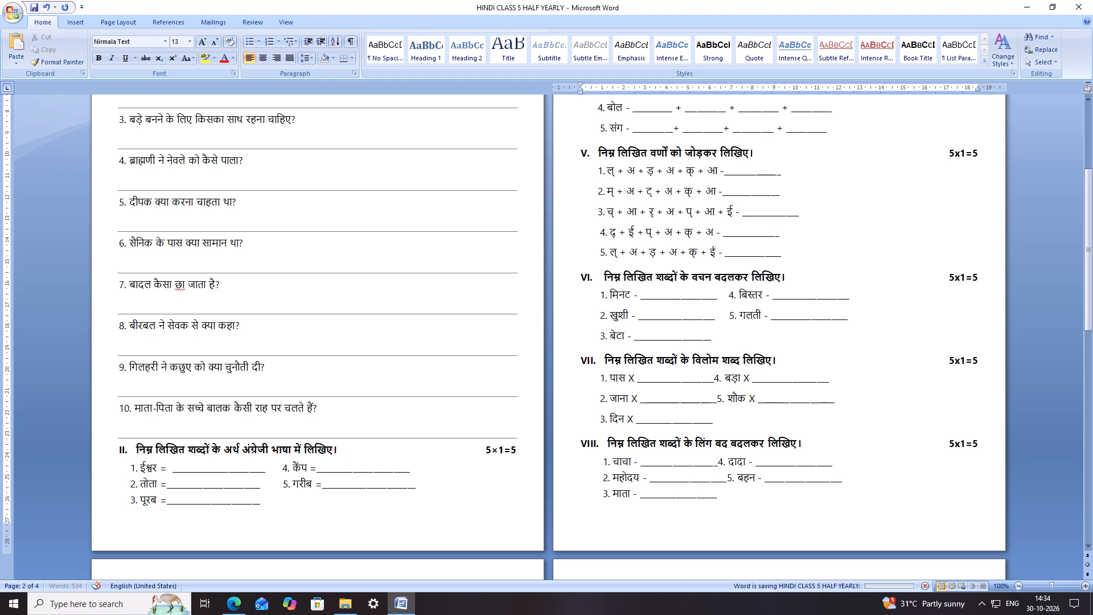
Insert three spaces before item 4 in section VIII to line it up with item 5.
click(719, 465)
key(space)
key(space)
key(space)
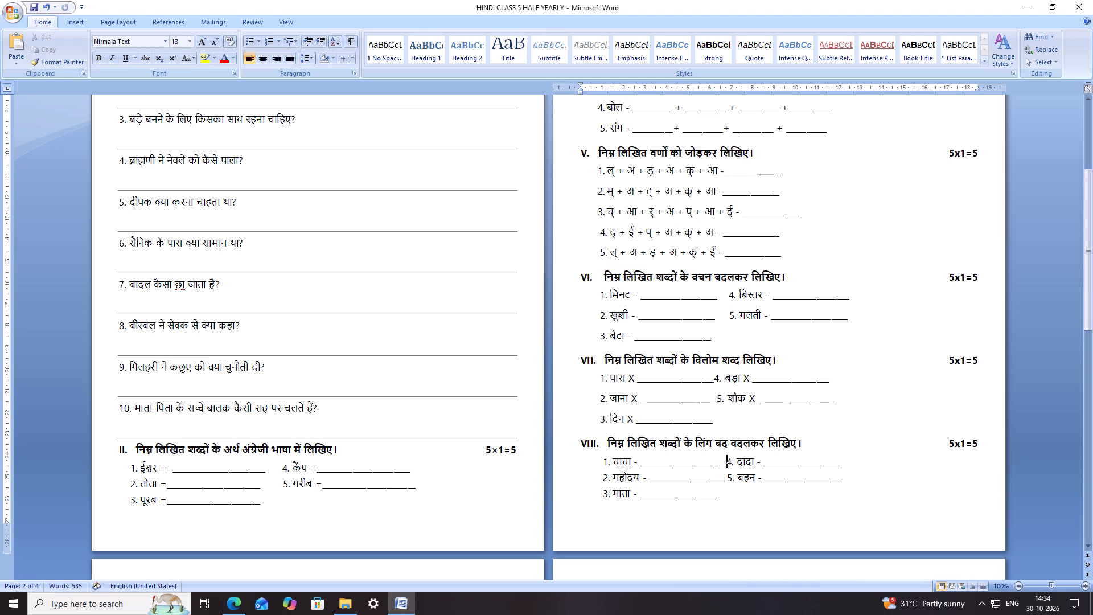
Insert four spaces before item 4 and three before item 5 in section VII to align them as a second column.
click(716, 382)
key(space)
key(space)
key(space)
key(space)
click(717, 400)
key(space)
key(space)
key(space)
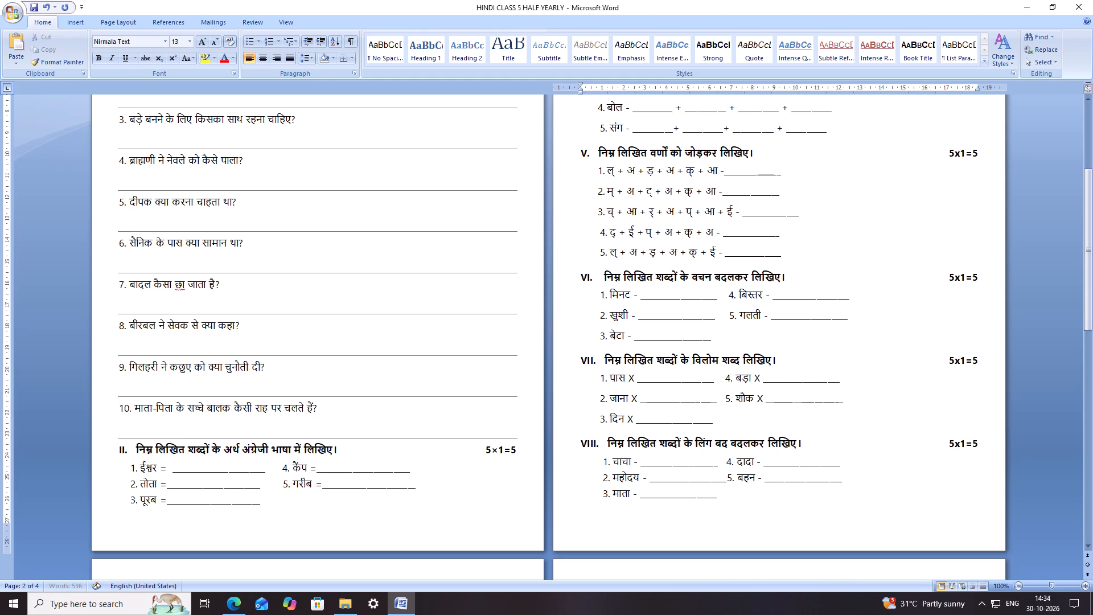
Delete the blank lines above the section IX heading so that it starts at the top of page 3.
scroll(766, 451, down, 2)
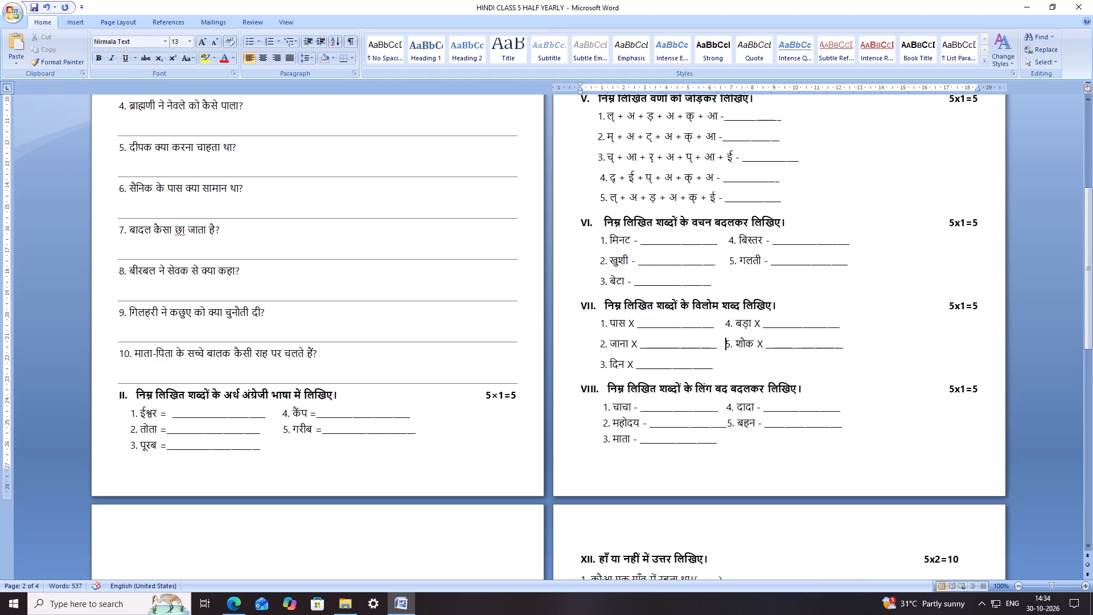
scroll(555, 449, down, 7)
click(165, 399)
key(BackSpace)
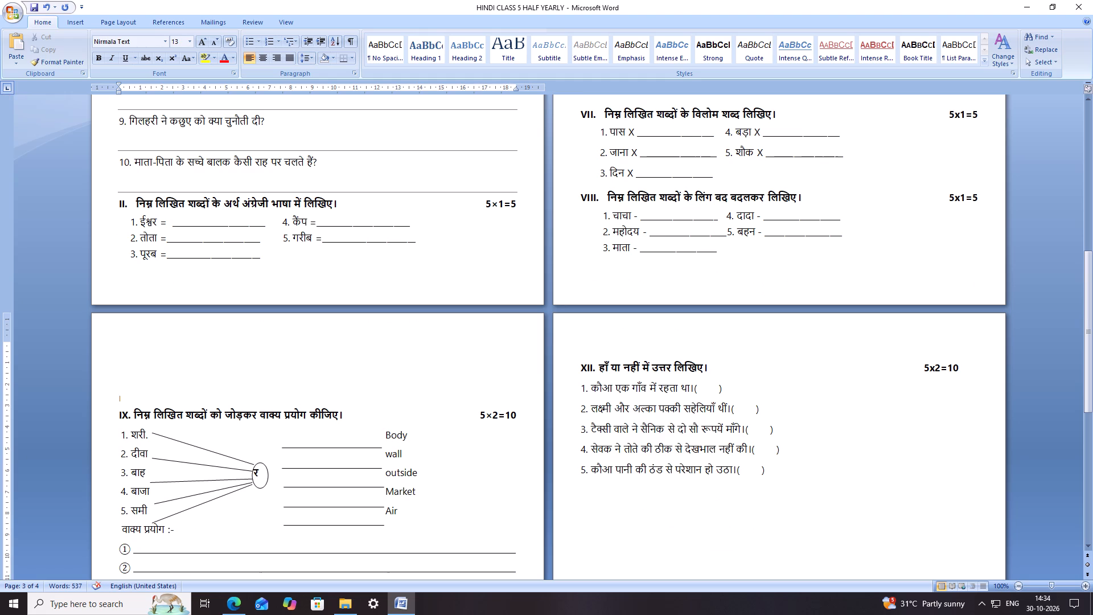
key(BackSpace)
key(BackSpace)
key(BackSpace)
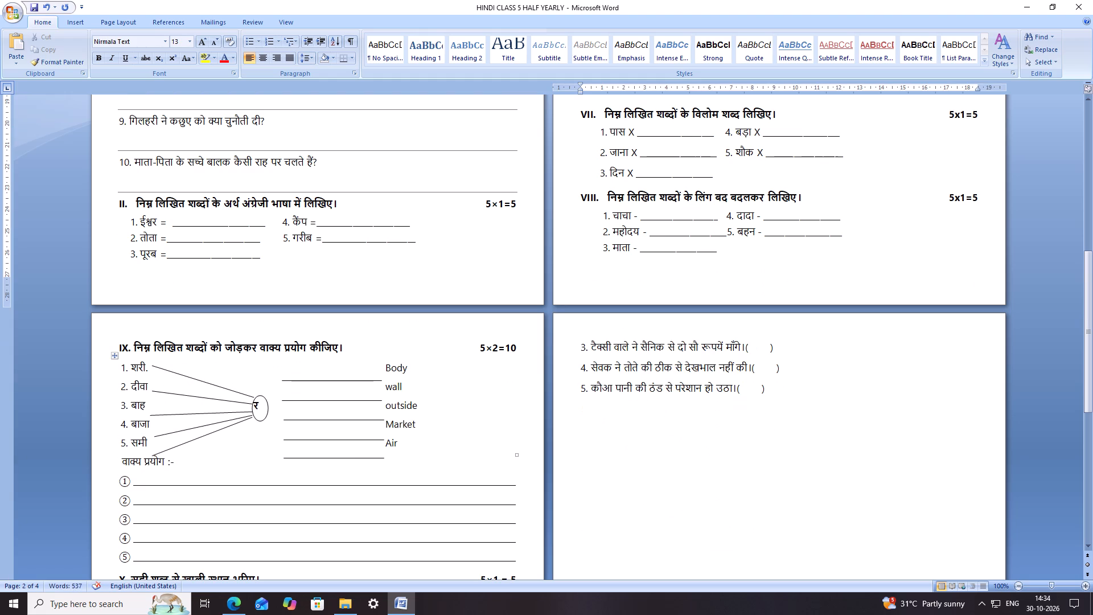
scroll(278, 355, down, 18)
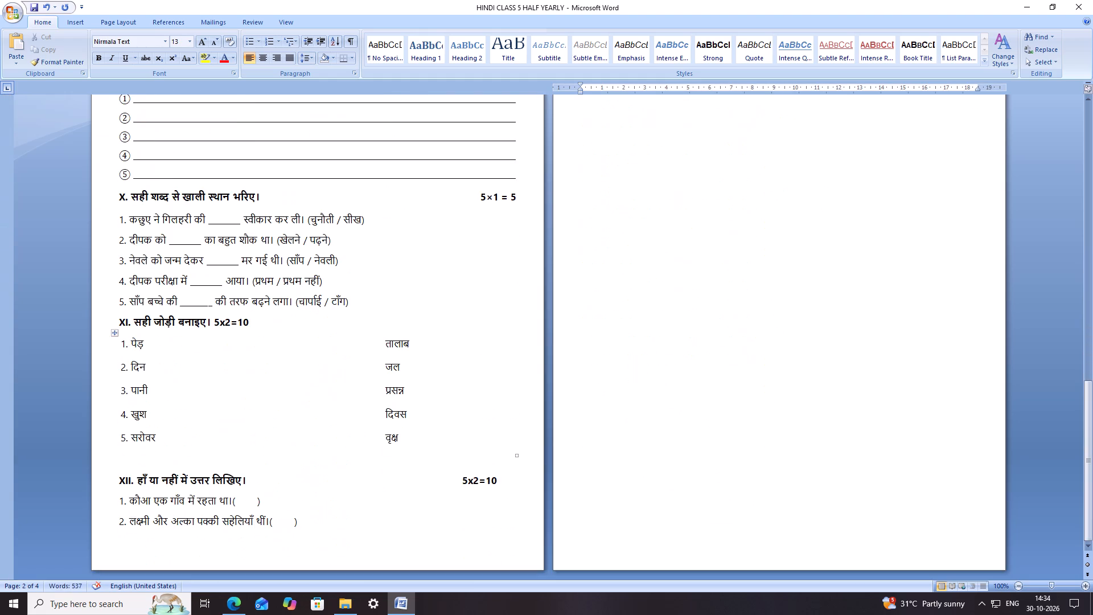
Delete the blank line between the section XI matching table and the section XII heading.
scroll(284, 388, up, 8)
scroll(246, 430, down, 6)
click(130, 517)
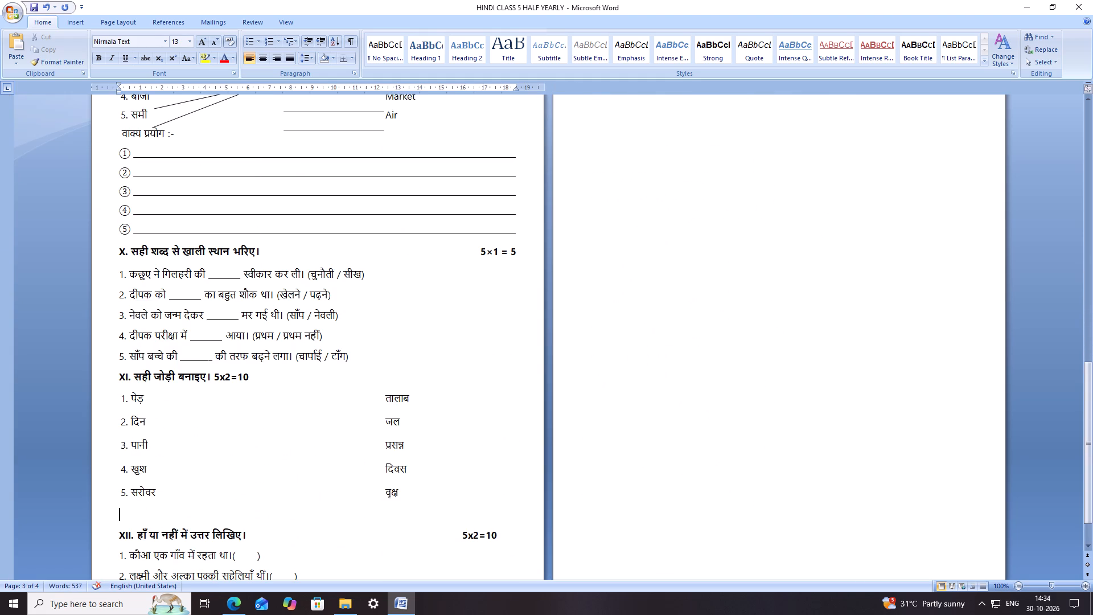
key(BackSpace)
key(BackSpace)
click(120, 532)
key(BackSpace)
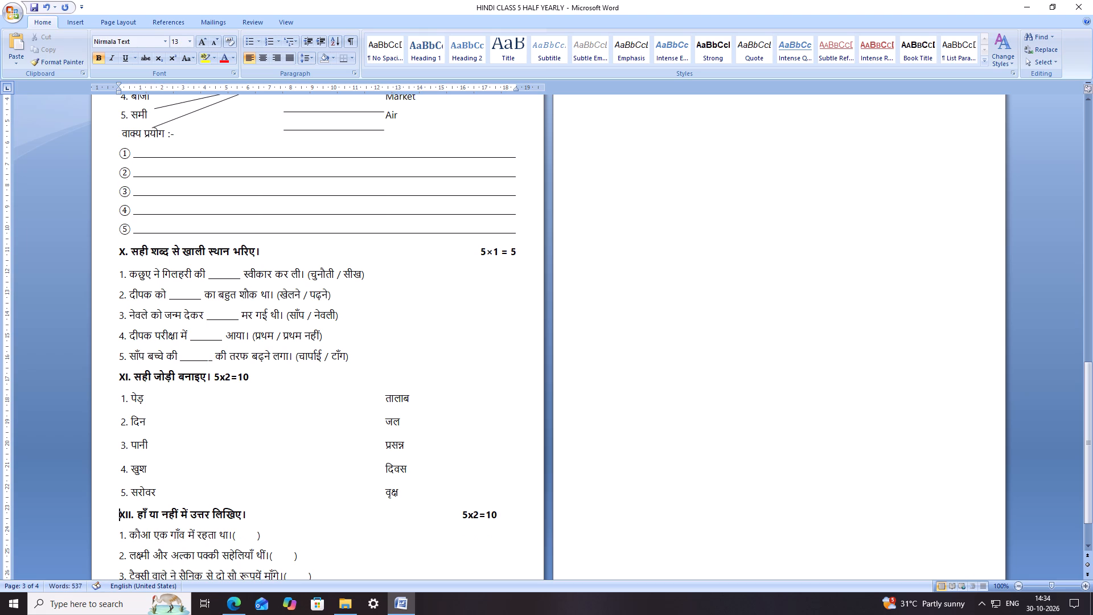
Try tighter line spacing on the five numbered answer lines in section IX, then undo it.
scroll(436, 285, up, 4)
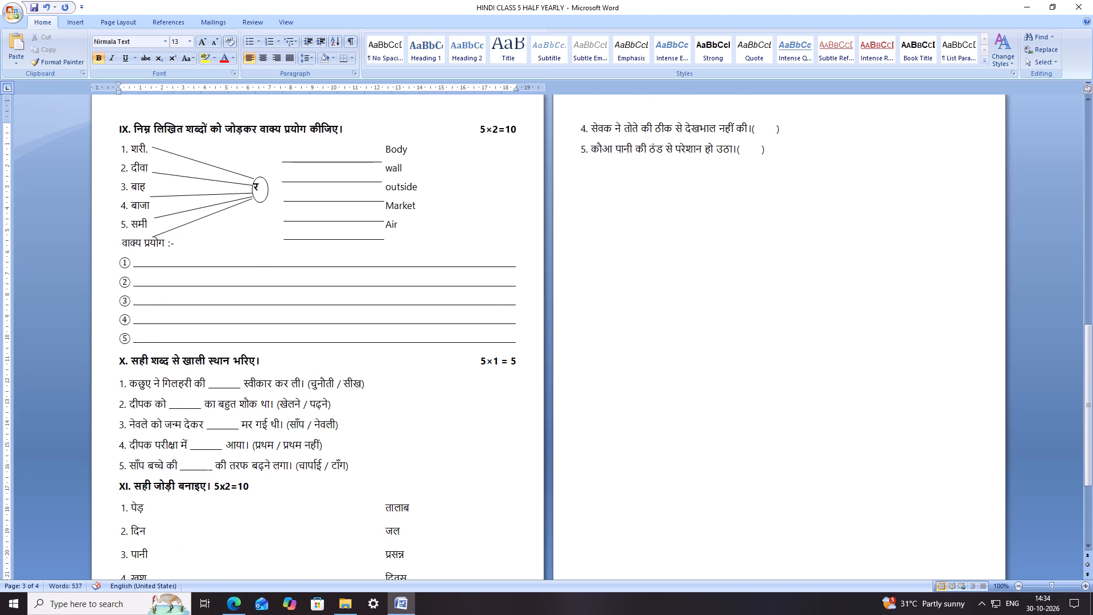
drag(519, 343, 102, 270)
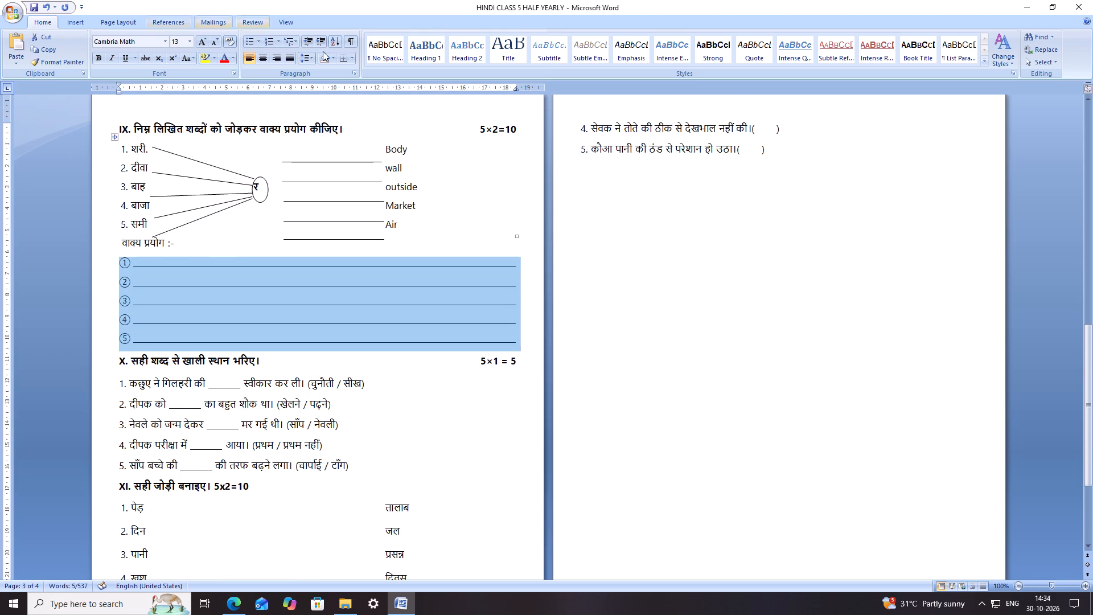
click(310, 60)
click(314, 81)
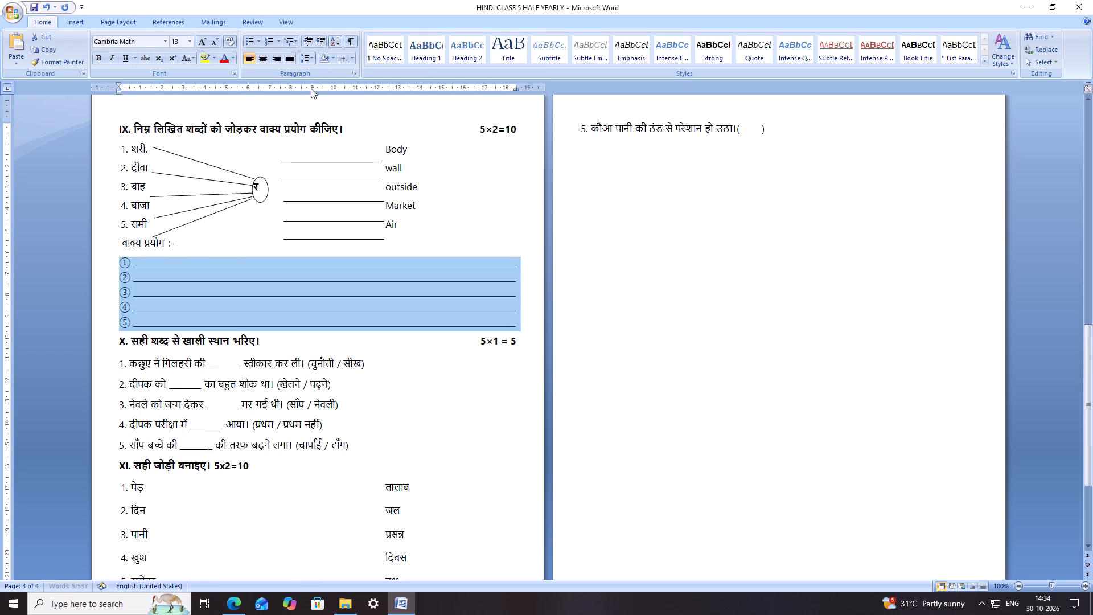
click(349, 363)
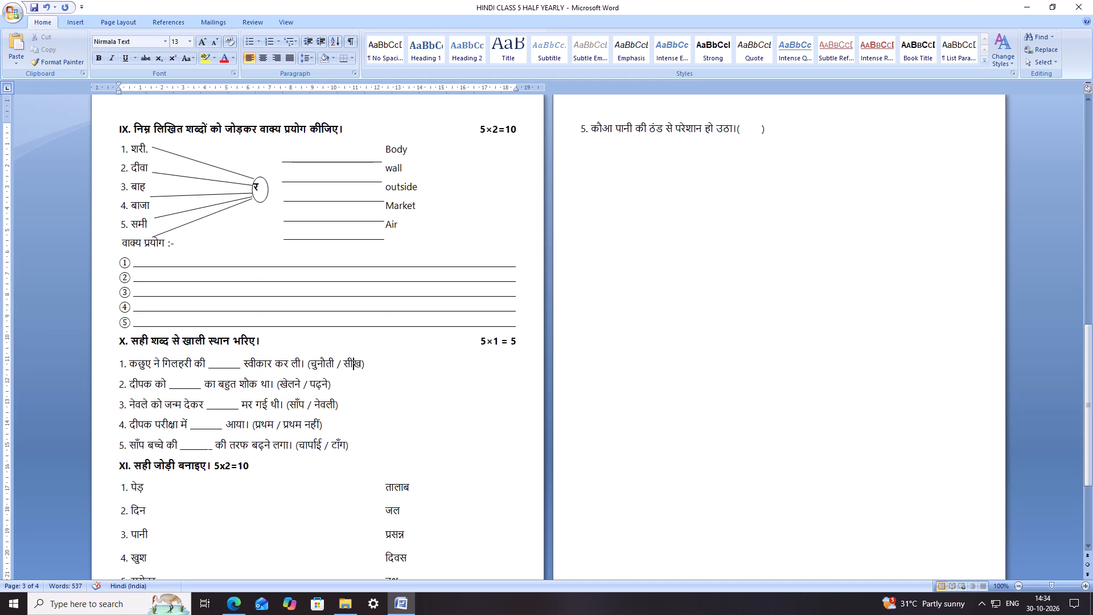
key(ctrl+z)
Save the Class 5 paper.
key(ctrl+s)
key(ctrl+s)
drag(412, 415, 413, 420)
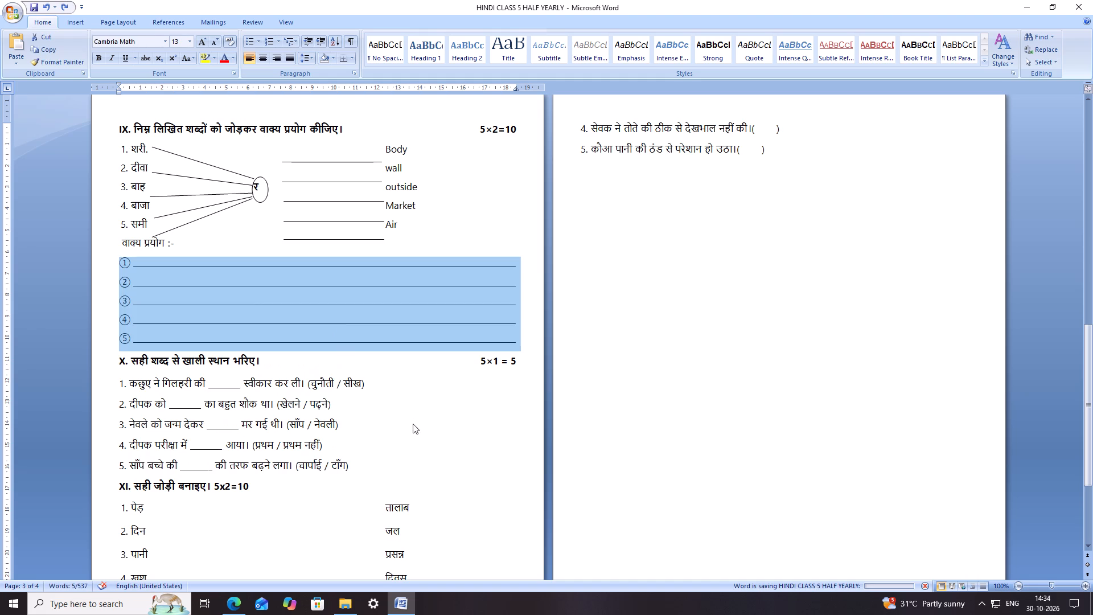
click(437, 436)
Tighten the line spacing of all five rows in the section XI matching table.
scroll(438, 437, down, 7)
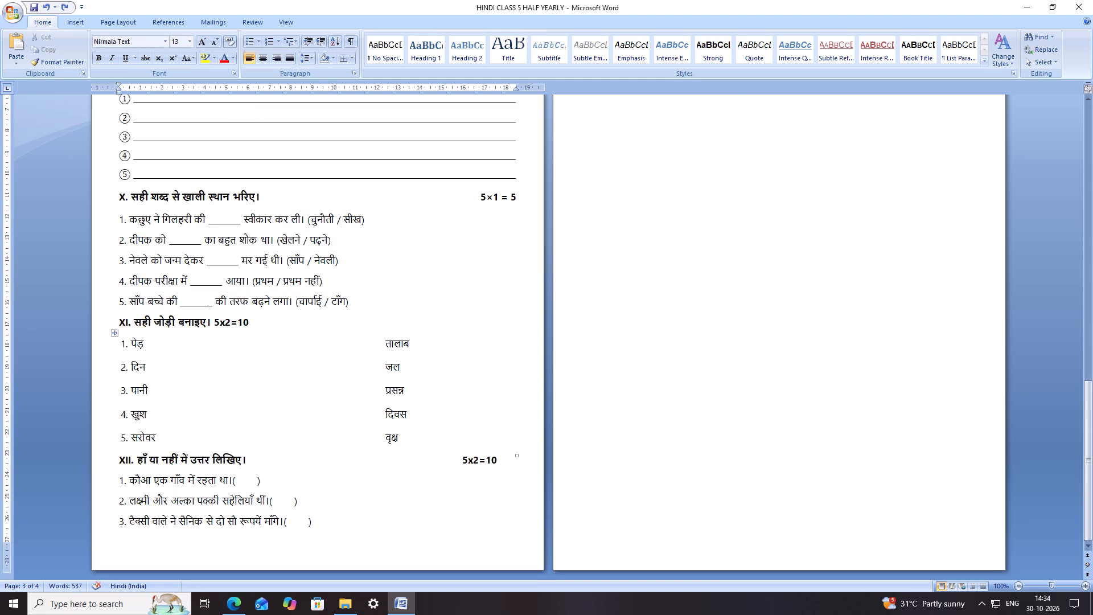
drag(411, 439, 84, 320)
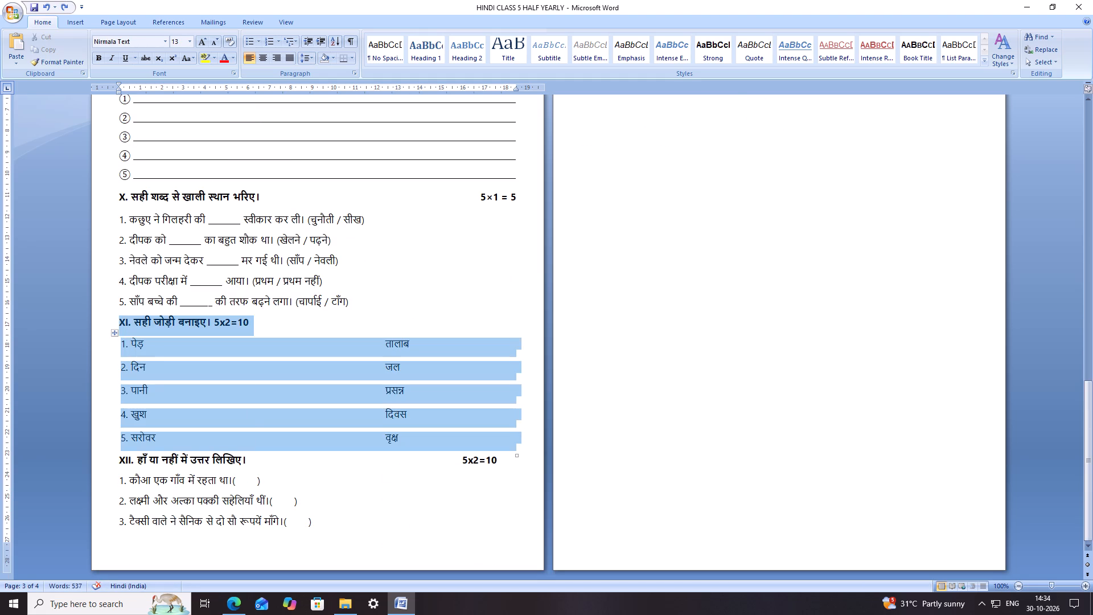
drag(84, 320, 92, 337)
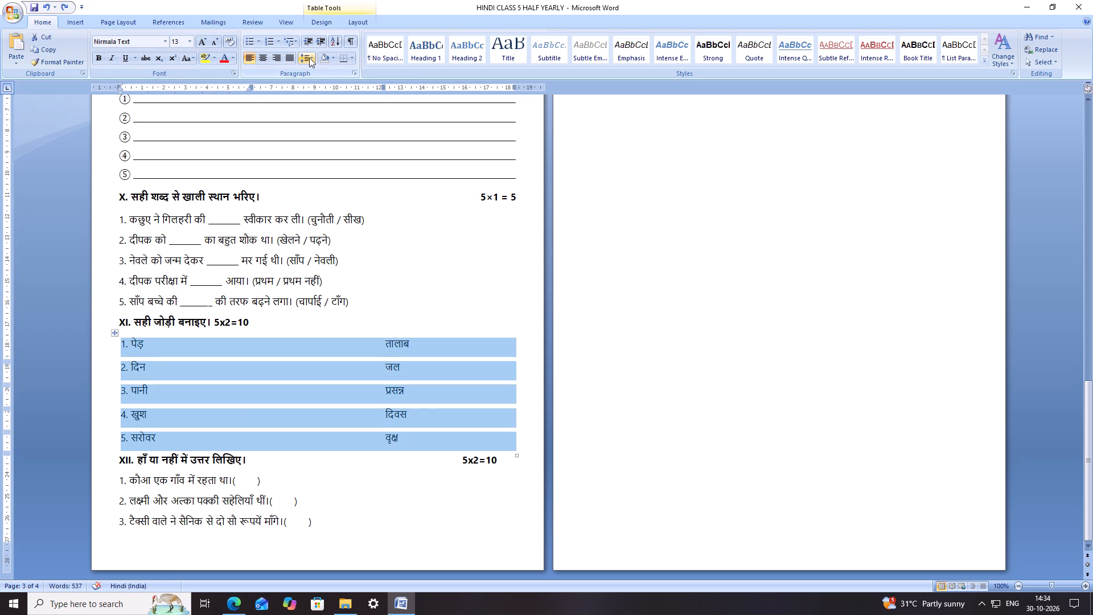
click(310, 58)
click(320, 81)
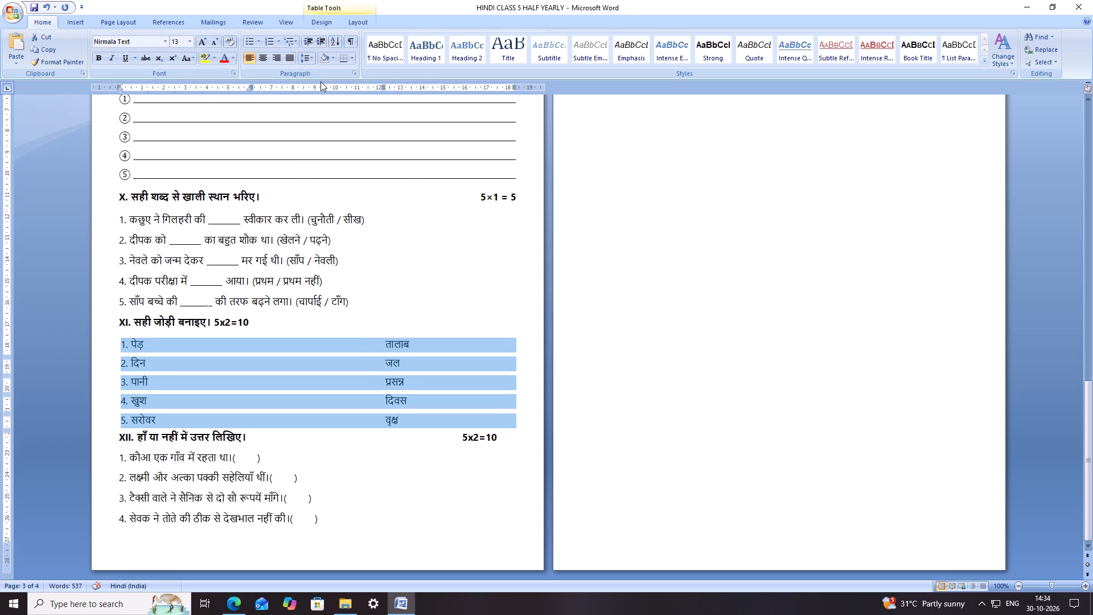
Tighten the line spacing of fill-in-the-blank items 1 to 5 in section X.
drag(350, 301, 273, 281)
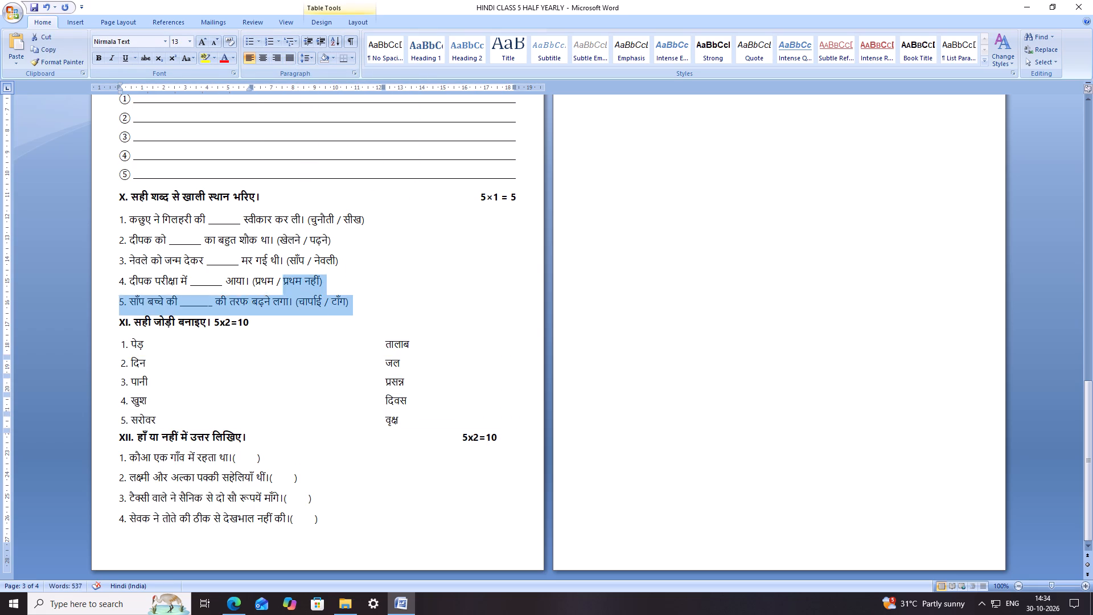
drag(273, 281, 121, 216)
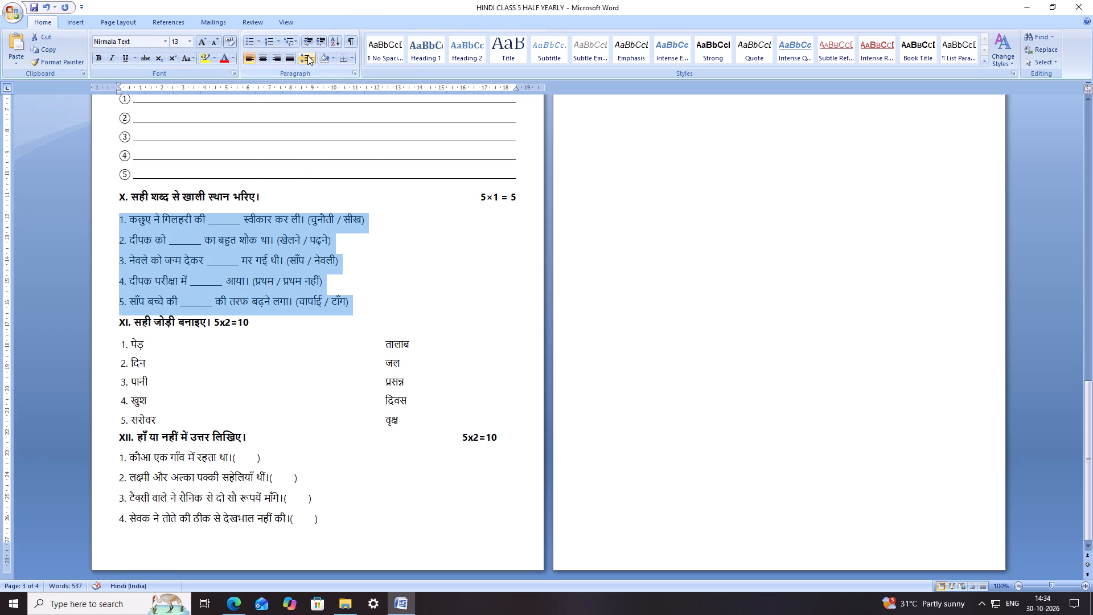
click(307, 55)
click(314, 84)
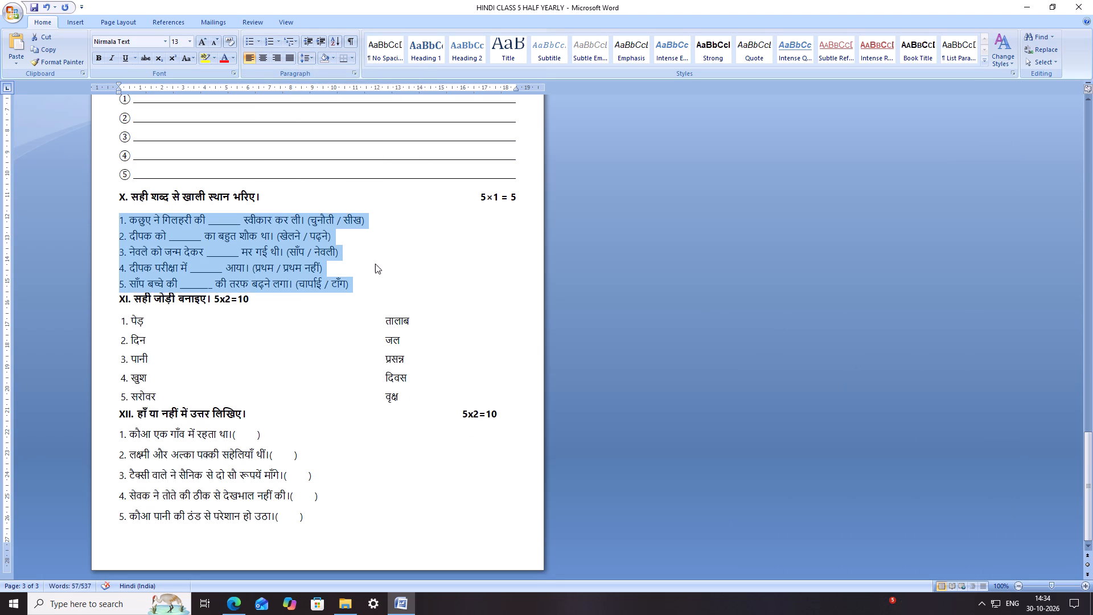
click(375, 264)
Lengthen the answer blank in section X item 1 by 15 underscores.
click(240, 222)
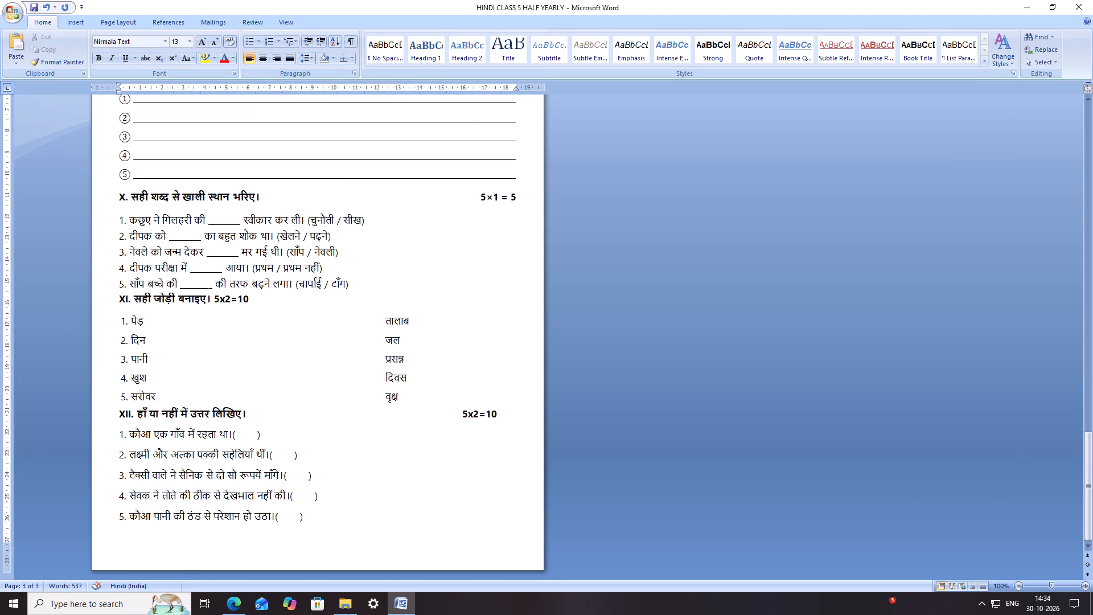
key(shift+underscore)
key(shift+underscore)
key(shift+underscore)
key(shift+underscore)
key(shift+underscore)
key(shift+underscore)
key(shift+underscore)
key(shift+underscore)
key(shift+underscore)
key(shift+underscore)
key(shift+underscore)
key(shift+underscore)
key(shift+underscore)
key(shift+underscore)
key(shift+underscore)
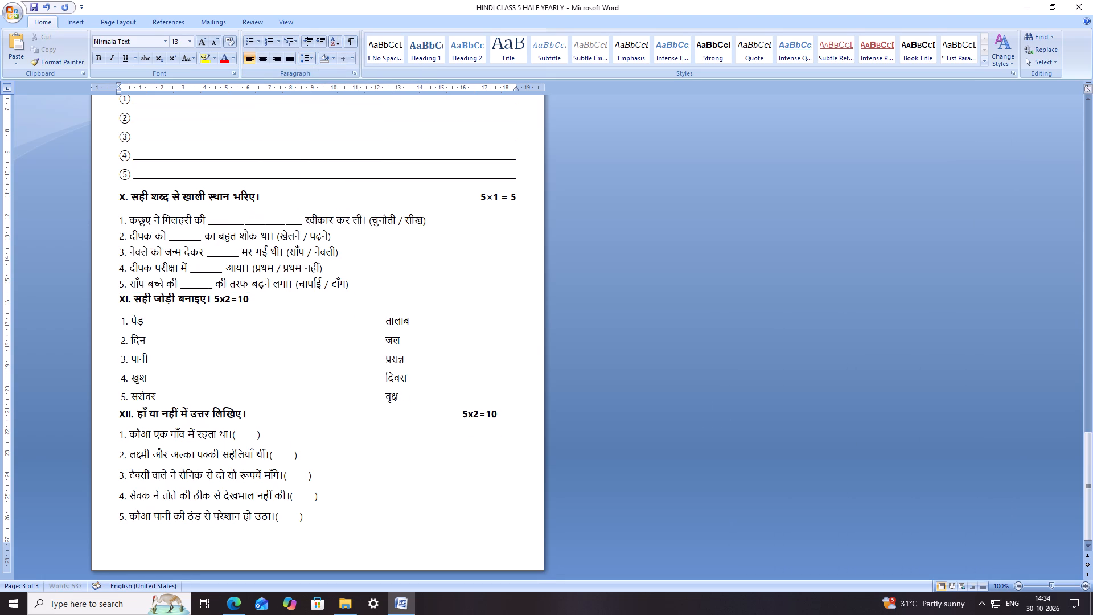
Copy the lengthened blank from section X item 1 and replace the short blanks in items 2 to 5 with it.
key(shift+Left)
key(shift+Left)
key(shift+Left)
key(shift+Left)
key(shift+Left)
key(shift+Left)
key(shift+Left)
key(shift+Left)
key(shift+Left)
key(shift+Left)
key(shift+Left)
key(shift+Left)
key(shift+Left)
key(shift+Left)
key(shift+Left)
key(shift+Left)
key(shift+Left)
key(shift+Left)
key(shift+Left)
key(shift+Left)
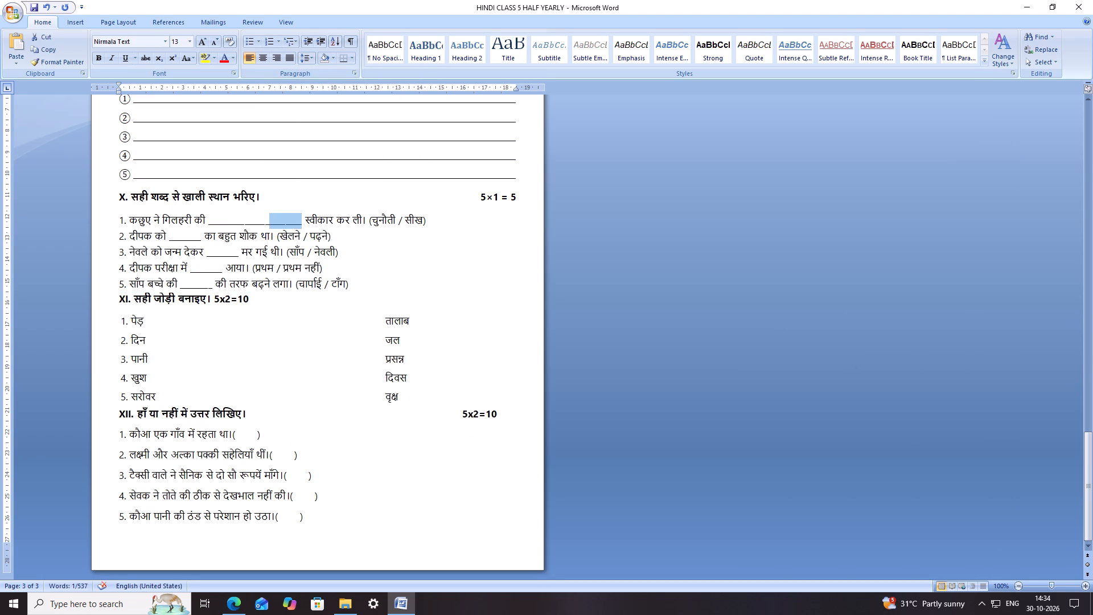
key(ctrl+c)
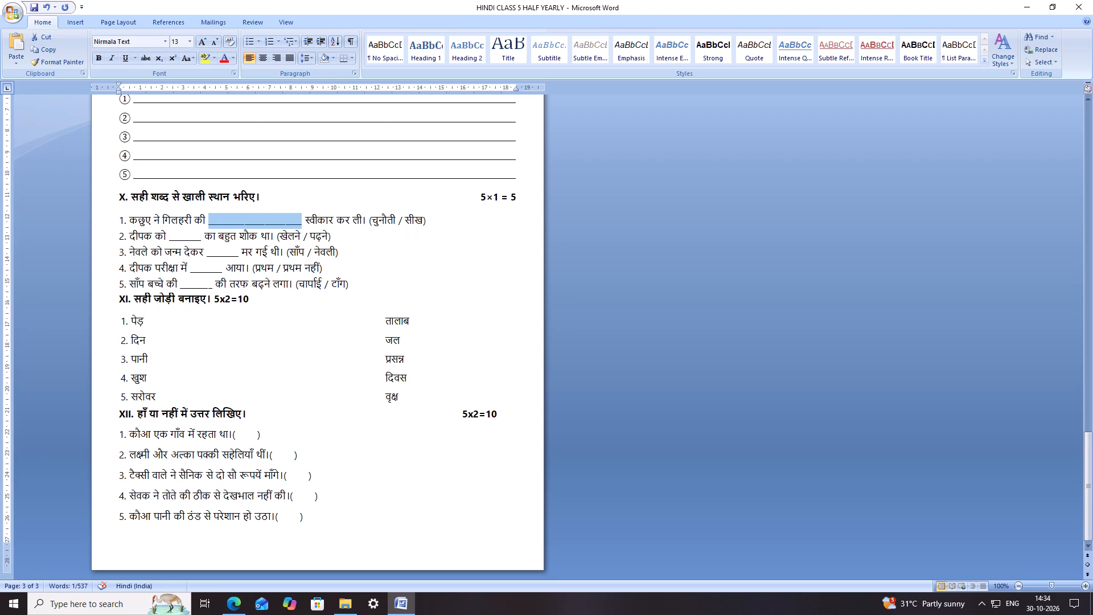
drag(200, 237, 178, 237)
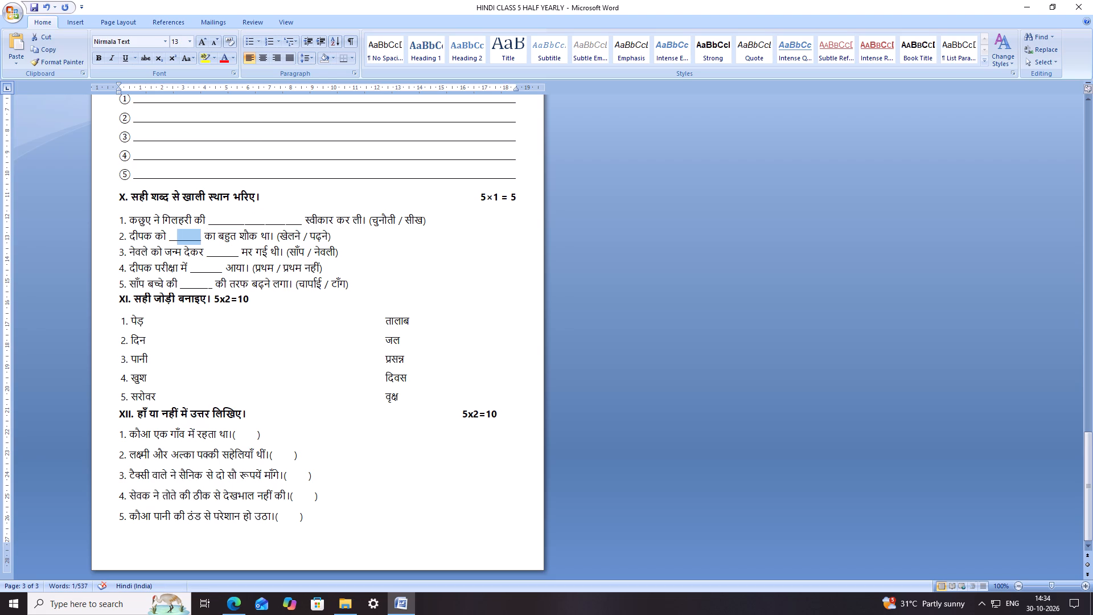
drag(178, 237, 170, 237)
key(ctrl+v)
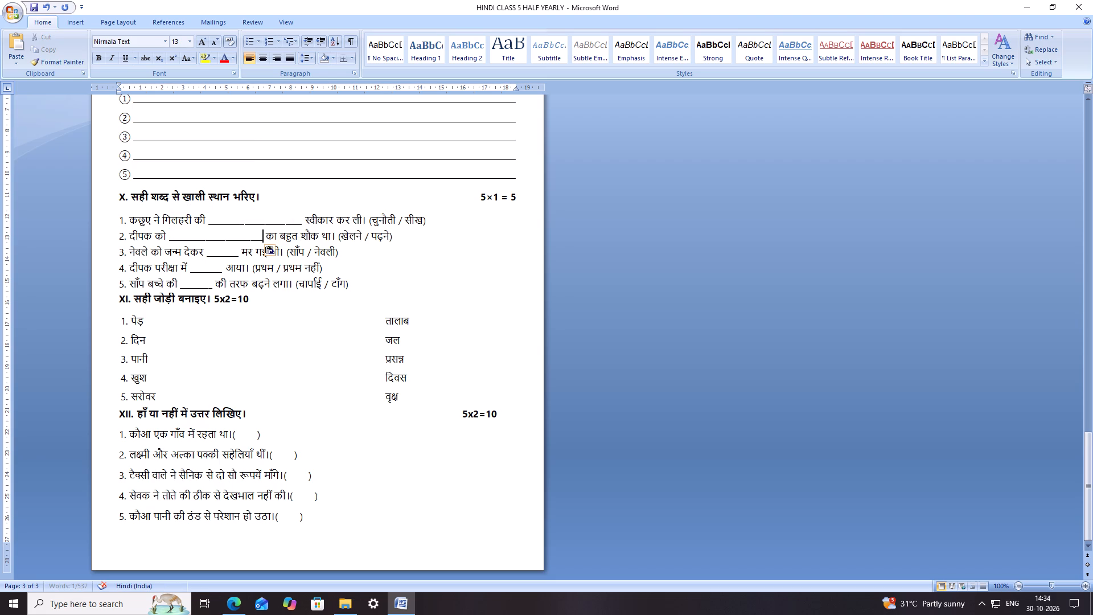
drag(240, 256, 209, 257)
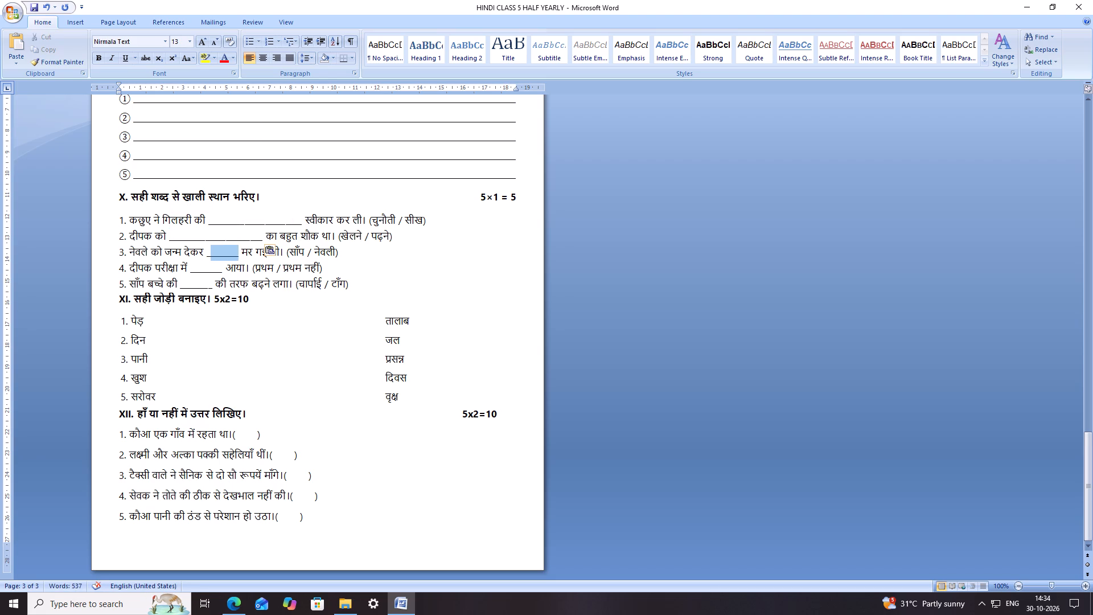
drag(209, 257, 207, 258)
key(ctrl+v)
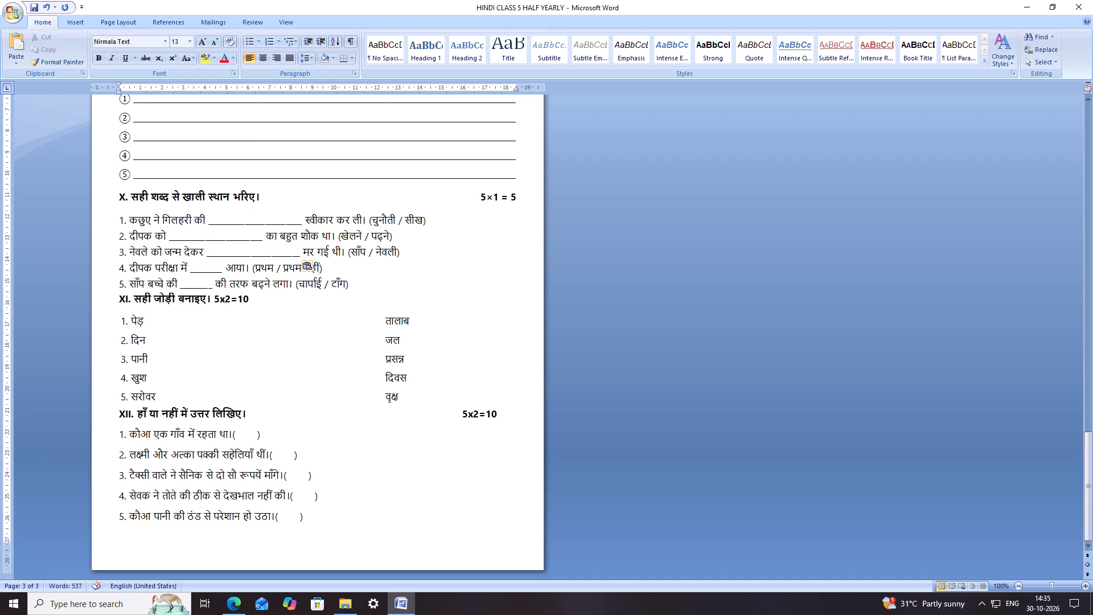
drag(223, 268, 191, 268)
key(ctrl+v)
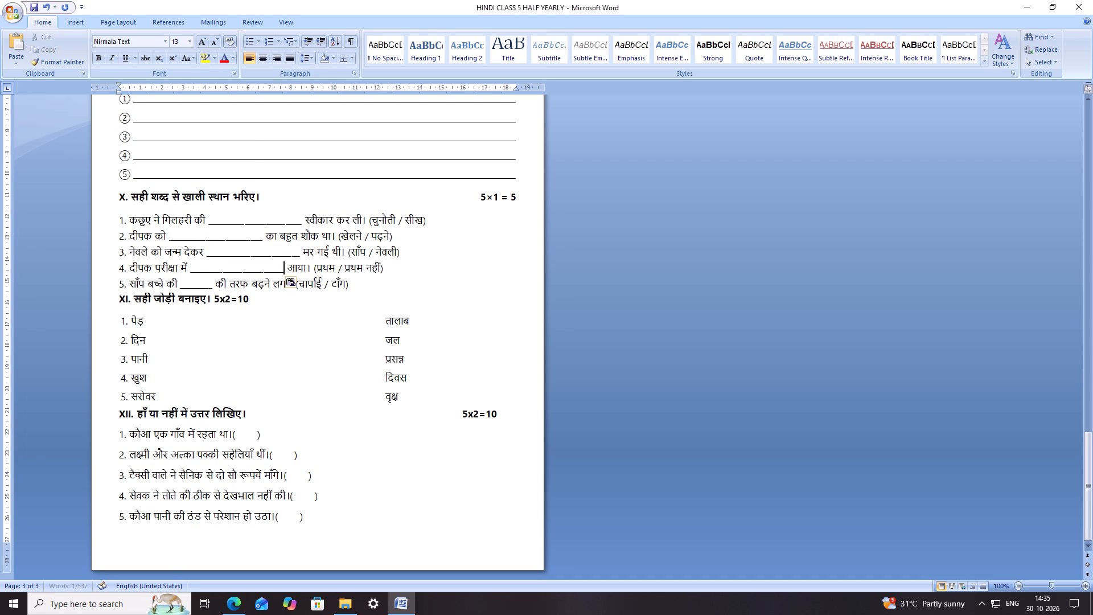
drag(213, 284, 182, 283)
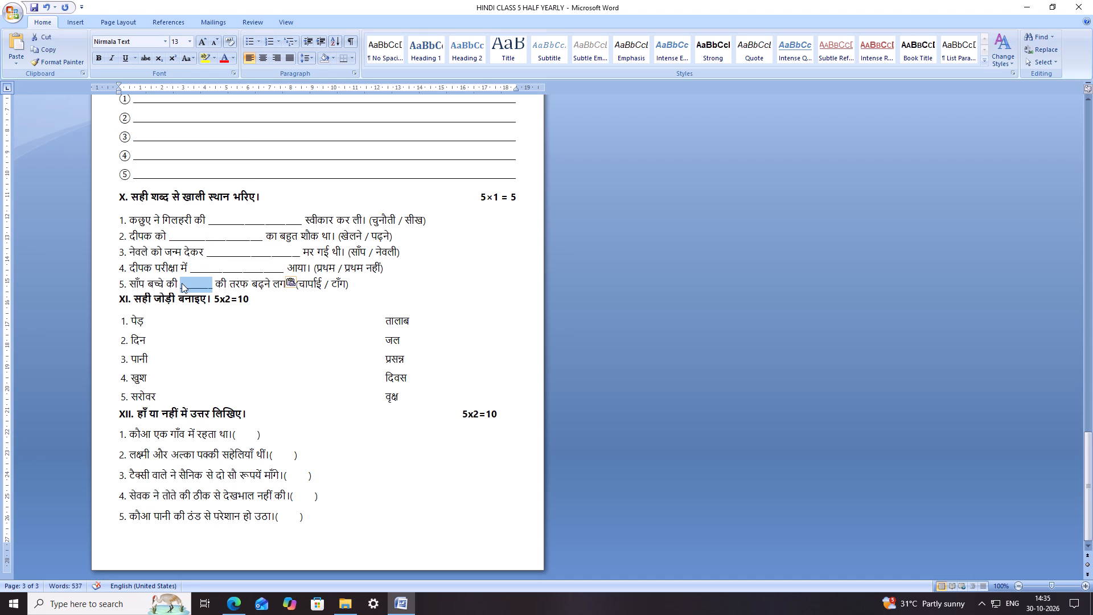
key(ctrl+v)
Save the Class 5 paper.
key(ctrl+s)
key(ctrl+s)
click(328, 258)
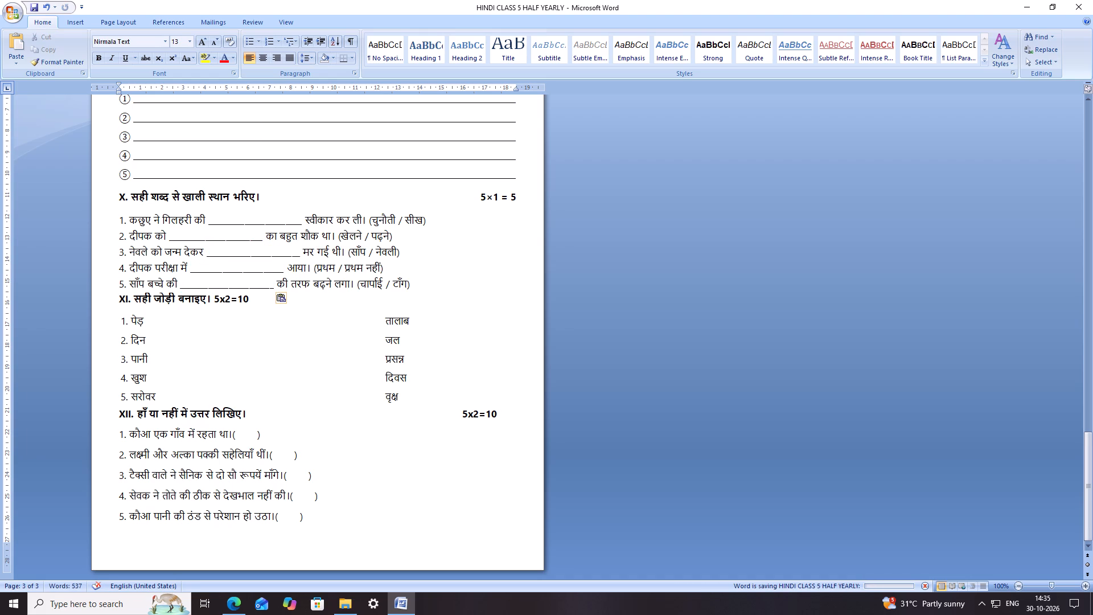
Indent items 1 to 5 of section X with four leading spaces each.
click(118, 222)
key(space)
key(space)
key(space)
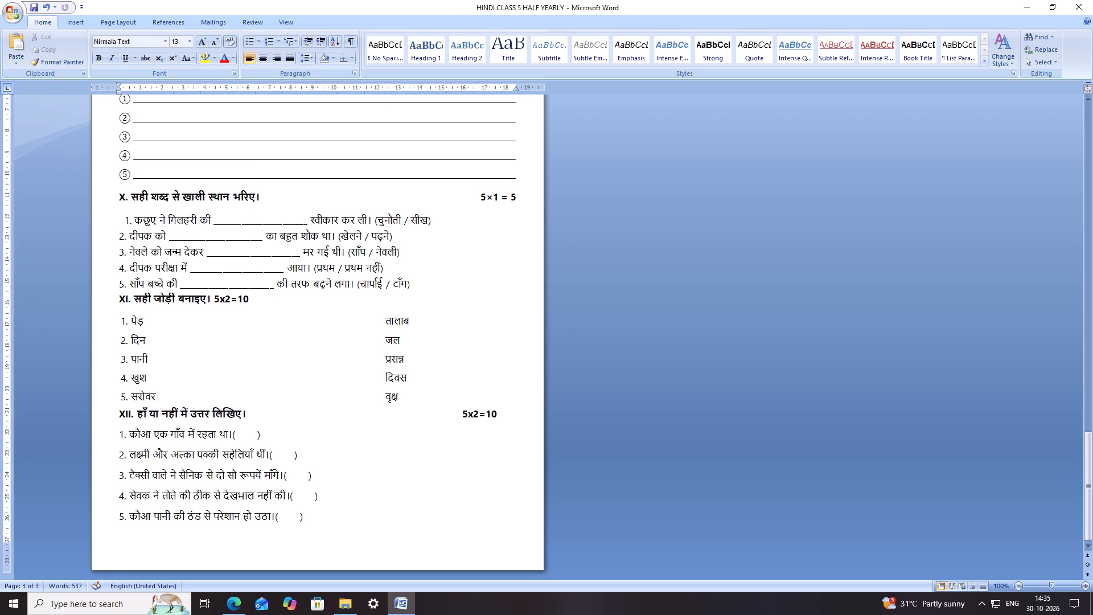
key(space)
click(117, 238)
key(space)
key(space)
key(space)
key(space)
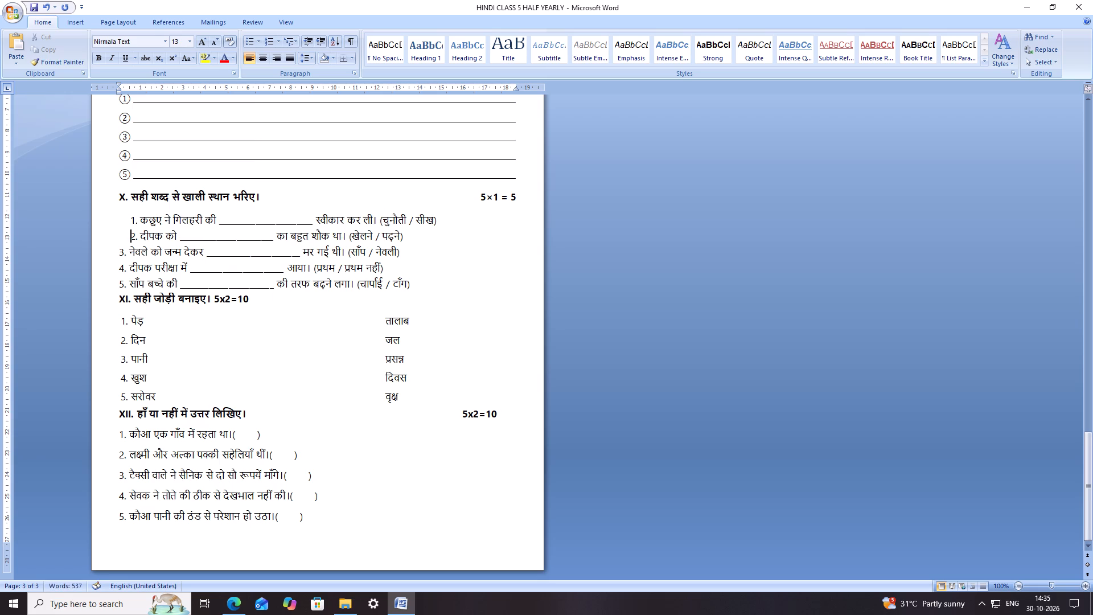
click(115, 257)
key(space)
key(space)
key(space)
key(space)
click(116, 268)
key(space)
key(space)
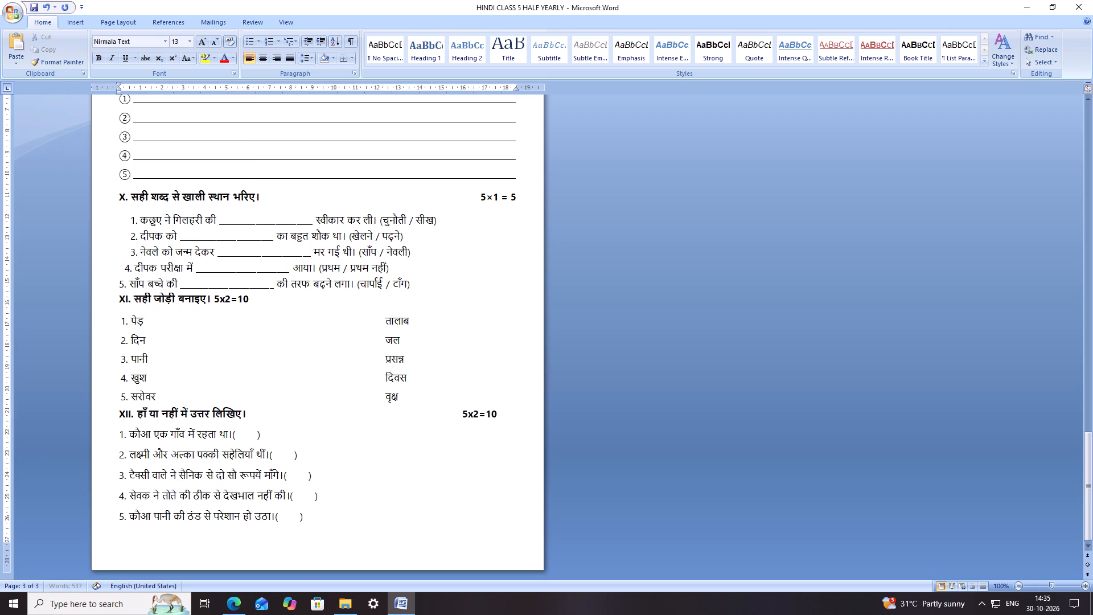
key(space)
key(space)
click(116, 284)
key(space)
key(space)
key(space)
key(space)
key(space)
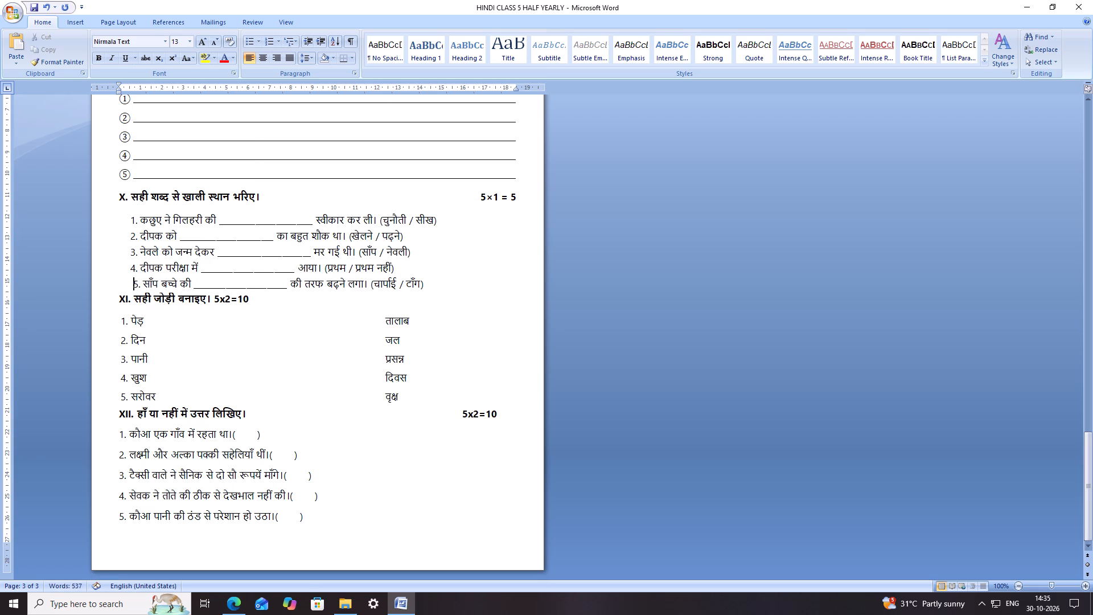
key(BackSpace)
Save the Class 5 paper.
key(ctrl+s)
key(ctrl+s)
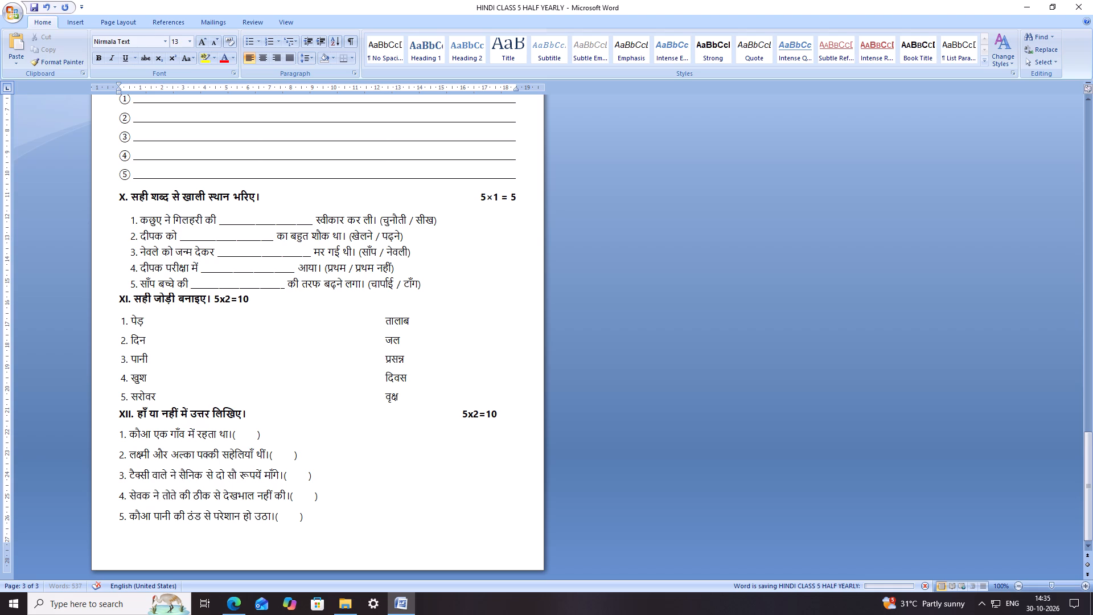
Insert two extra spaces after the numerals XI and X in their section headings.
click(135, 301)
key(space)
key(space)
click(128, 196)
key(space)
key(space)
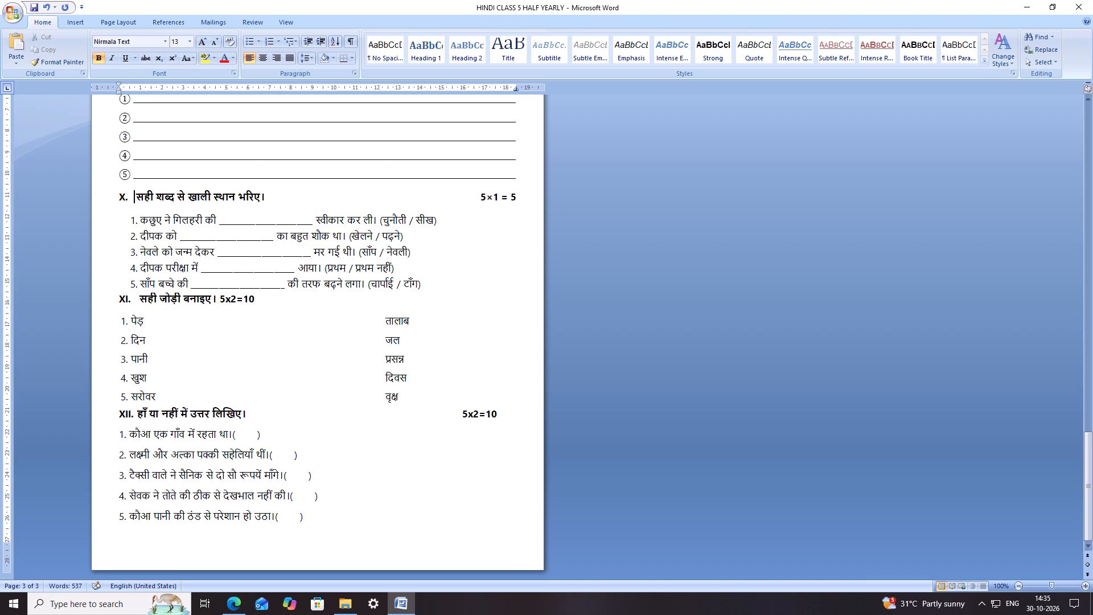
Indent items 1 and 2 of the section XI matching list with about six leading spaces each.
click(122, 324)
key(space)
key(space)
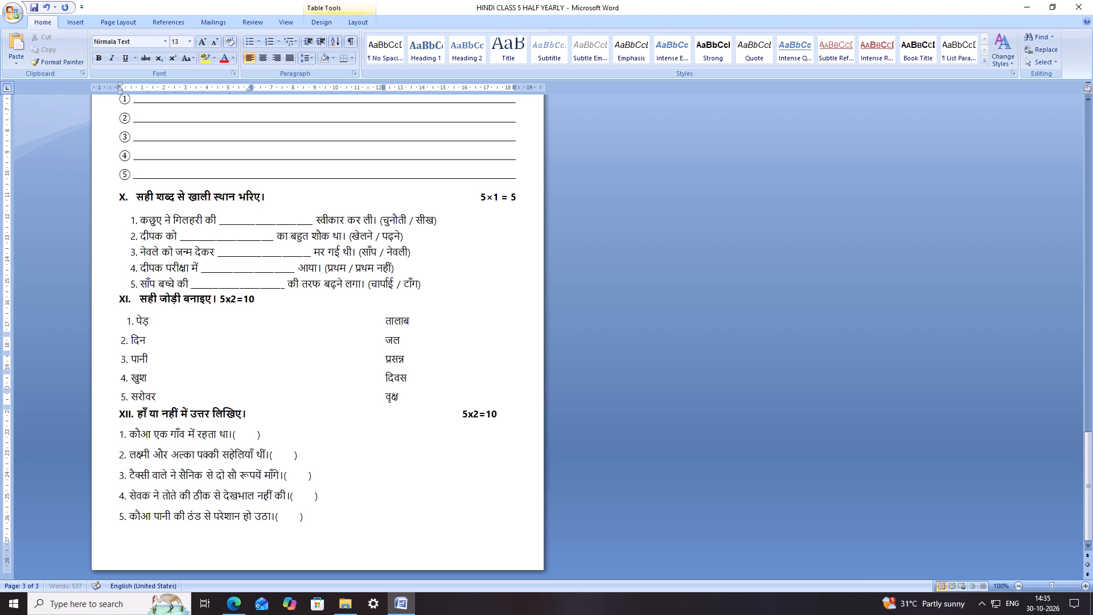
key(space)
key(space)
key(space)
key(space)
click(121, 342)
key(space)
key(space)
key(space)
key(space)
key(space)
key(space)
key(space)
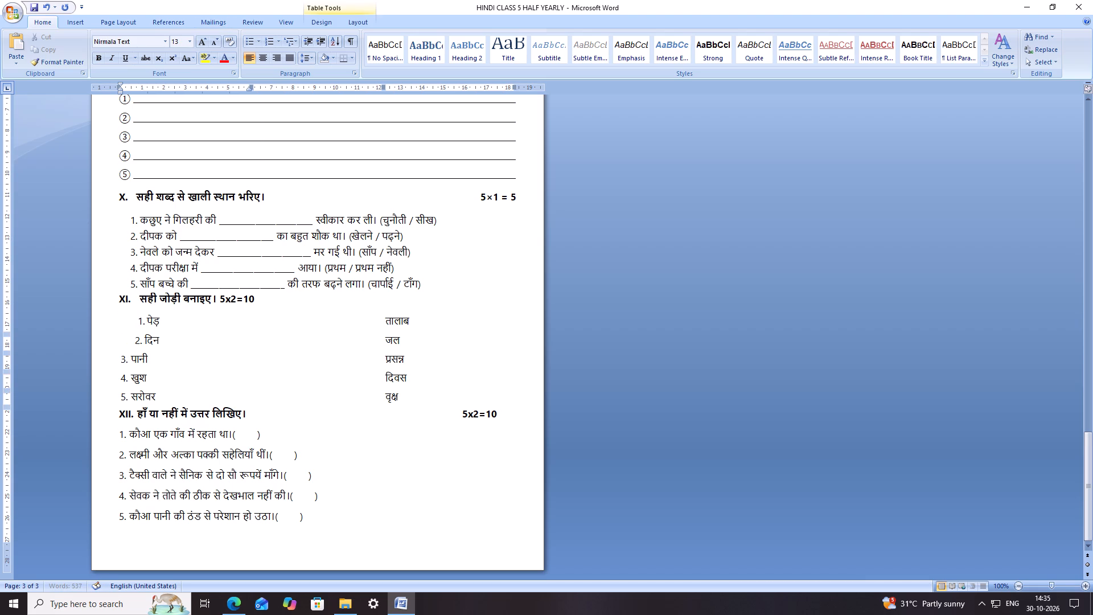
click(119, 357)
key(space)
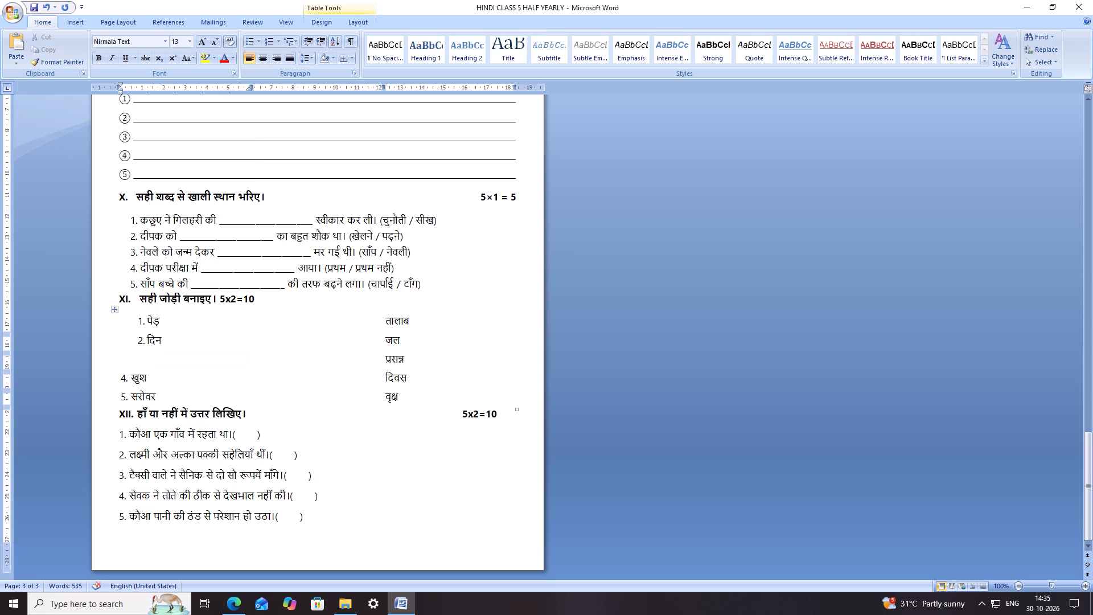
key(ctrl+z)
Indent items 3, 4 and 5 of the section XI matching list with six leading spaces each.
click(117, 359)
click(121, 359)
key(space)
key(space)
key(space)
key(space)
key(space)
key(space)
click(121, 379)
key(space)
key(space)
key(space)
key(space)
key(space)
key(space)
key(space)
key(BackSpace)
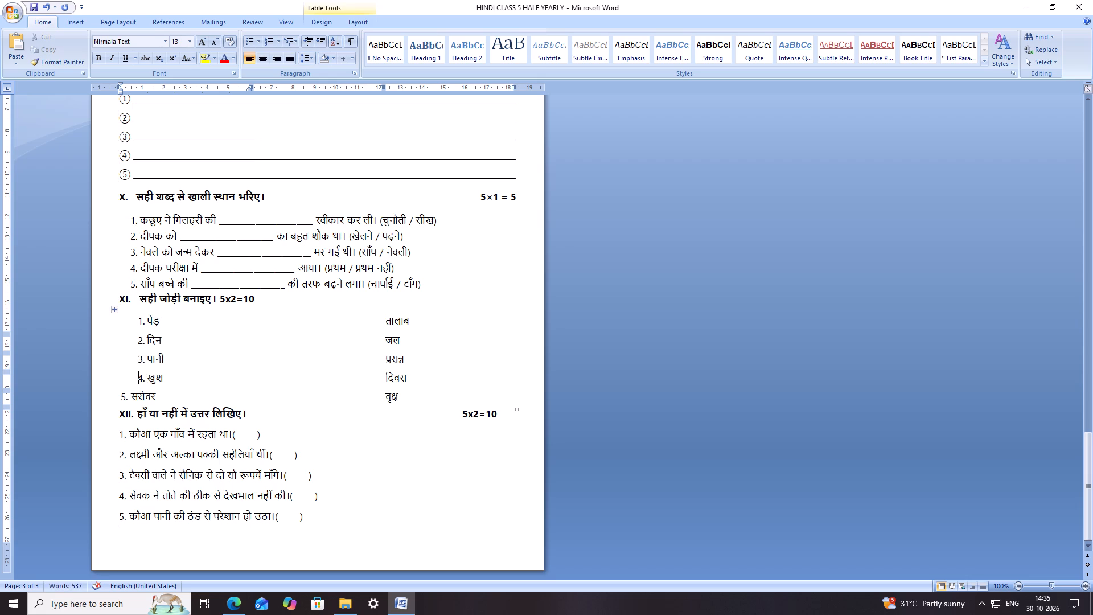
click(122, 395)
key(space)
key(space)
key(space)
key(space)
key(space)
key(space)
Save the Class 5 paper.
click(323, 352)
key(ctrl+s)
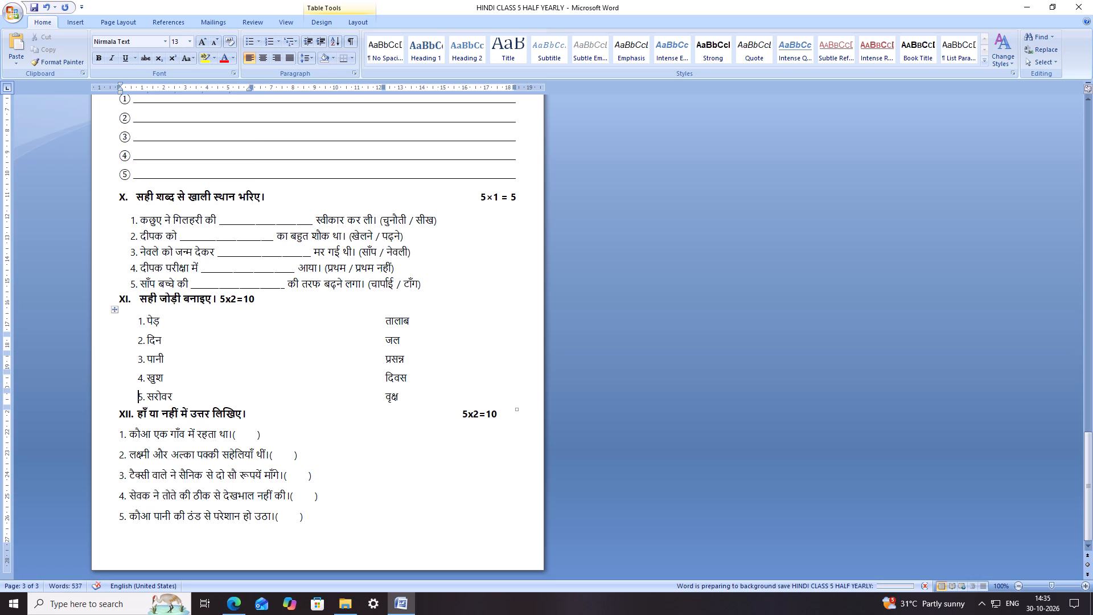
key(ctrl+s)
key(ctrl+s)
Insert two extra spaces after the numeral XII in its section heading.
click(142, 416)
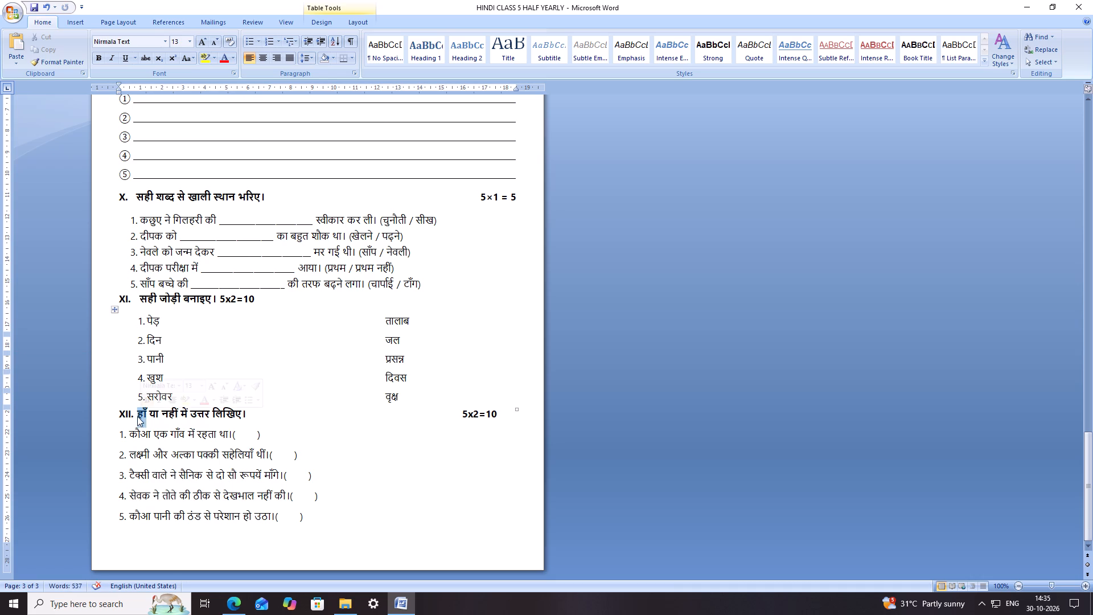
click(136, 416)
key(space)
key(space)
Indent items 1, 2 and 3 of section XII with seven leading spaces each.
click(121, 434)
key(space)
key(space)
key(space)
key(space)
key(space)
key(space)
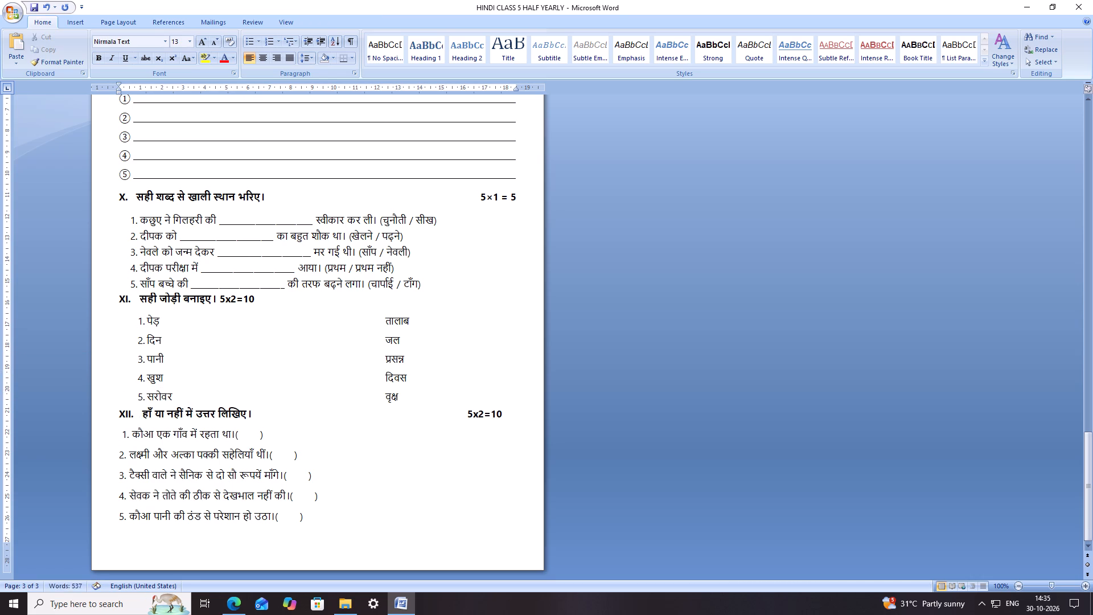
key(space)
click(114, 447)
click(114, 455)
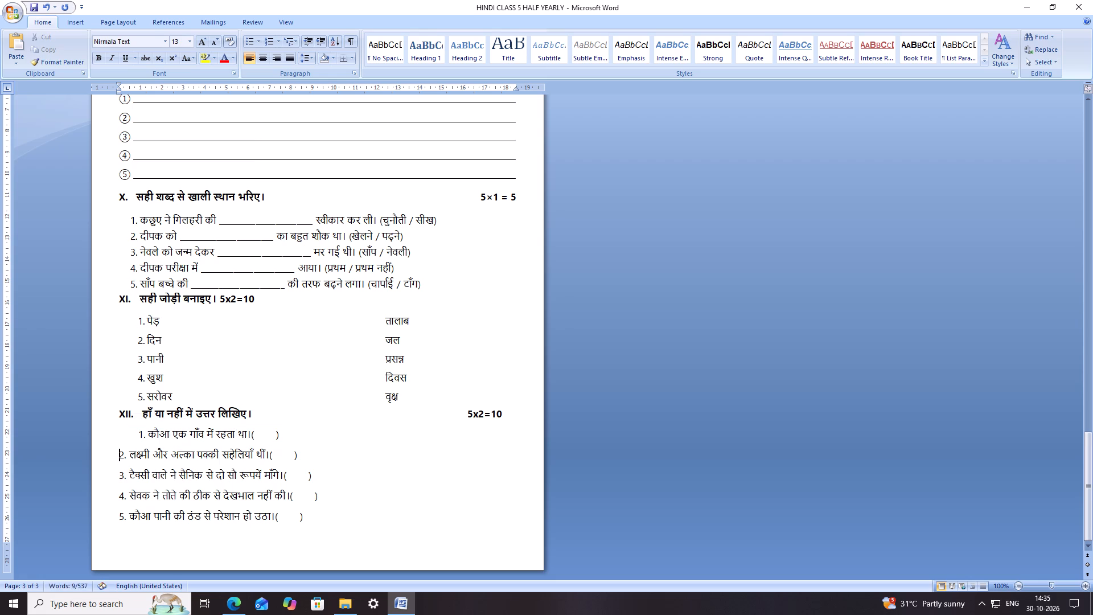
key(space)
key(space)
key(space)
key(space)
key(space)
key(space)
key(space)
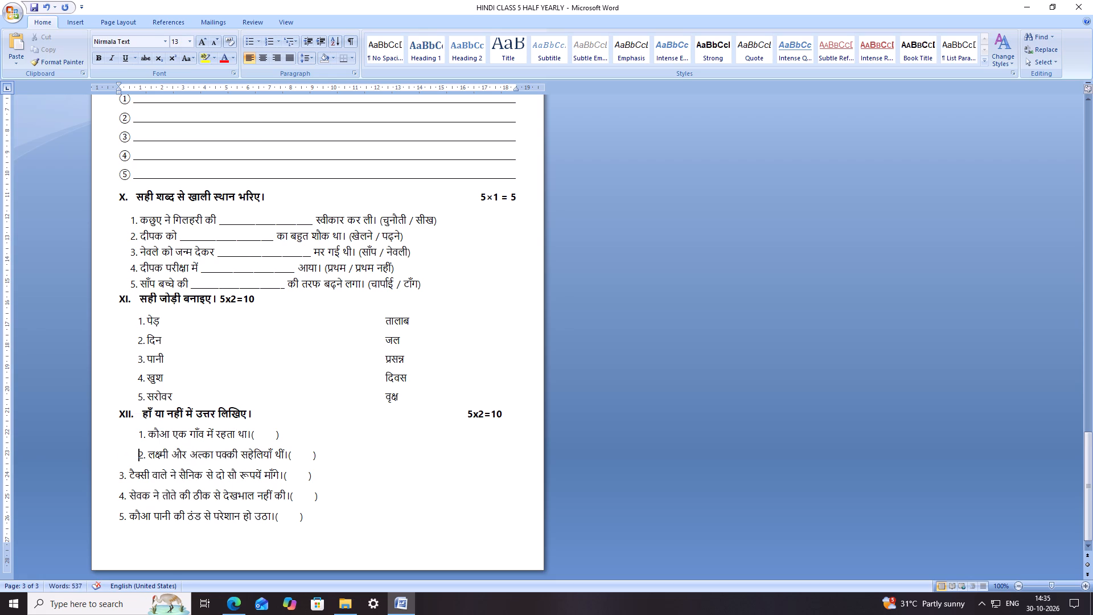
key(space)
click(118, 477)
click(118, 478)
key(space)
key(space)
key(space)
key(space)
key(space)
key(space)
key(space)
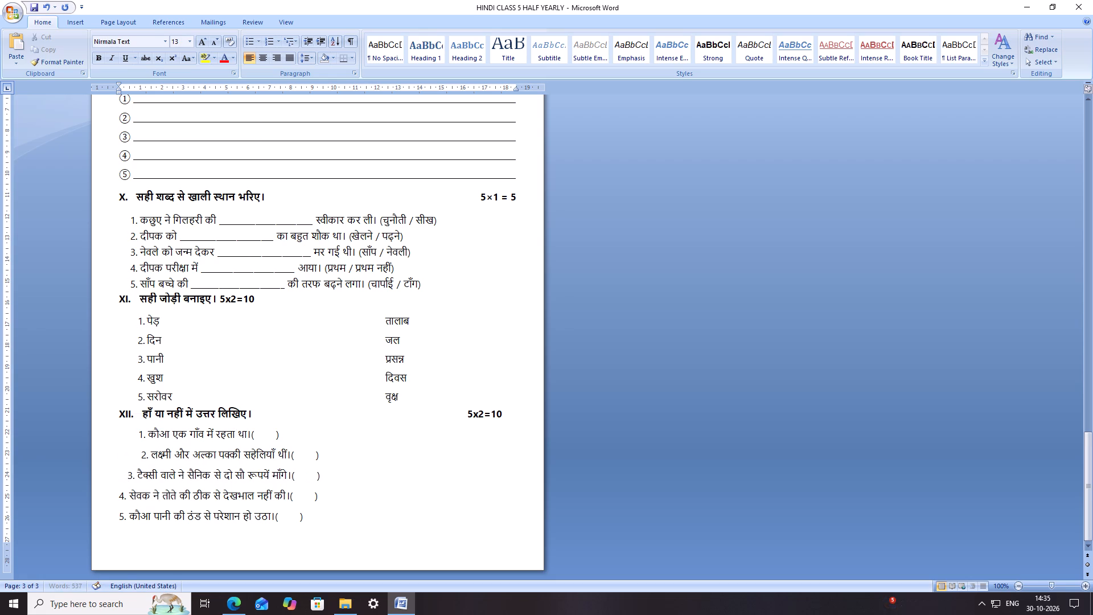
click(138, 460)
key(BackSpace)
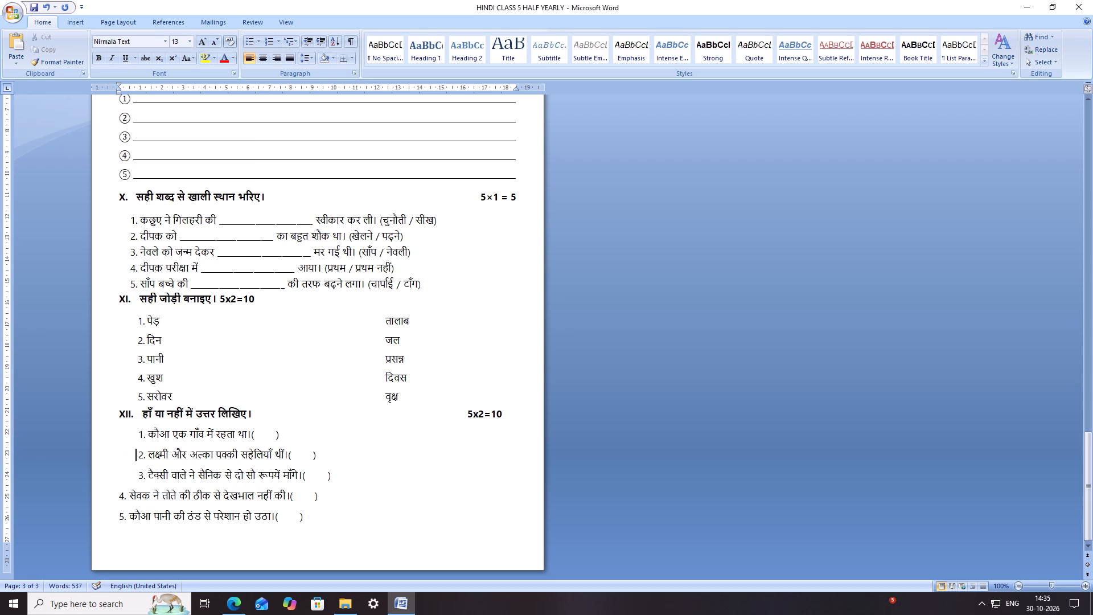
Indent items 4 and 5 of section XII with seven leading spaces each.
click(118, 492)
key(space)
key(space)
key(space)
key(space)
key(space)
key(space)
key(space)
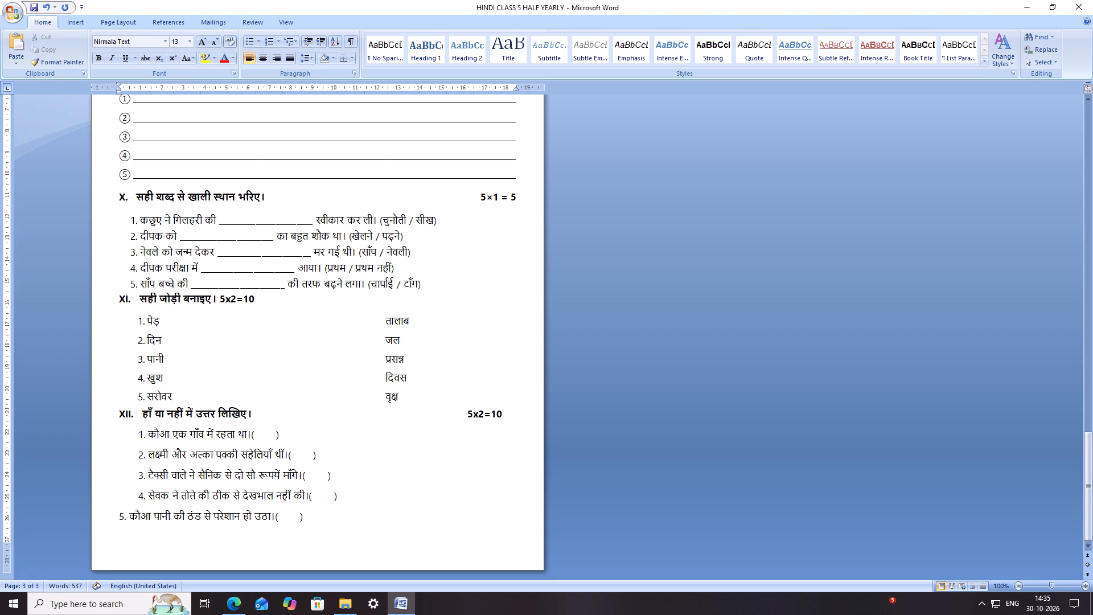
click(118, 516)
key(space)
key(space)
key(space)
key(space)
key(space)
key(space)
key(space)
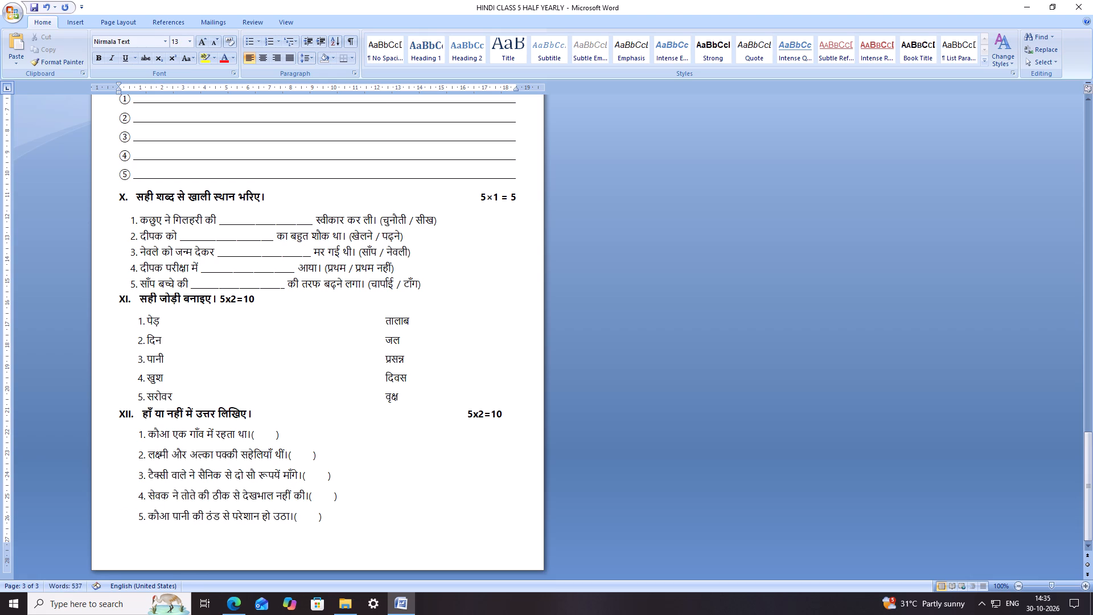
Save the Class 5 paper.
key(ctrl+s)
key(ctrl+s)
Insert 18 spaces before the answer brackets of item 1 in section XII.
click(252, 437)
key(space)
key(space)
key(space)
key(space)
key(space)
key(space)
key(space)
key(space)
key(space)
key(space)
key(space)
key(space)
key(space)
key(space)
key(space)
key(space)
key(space)
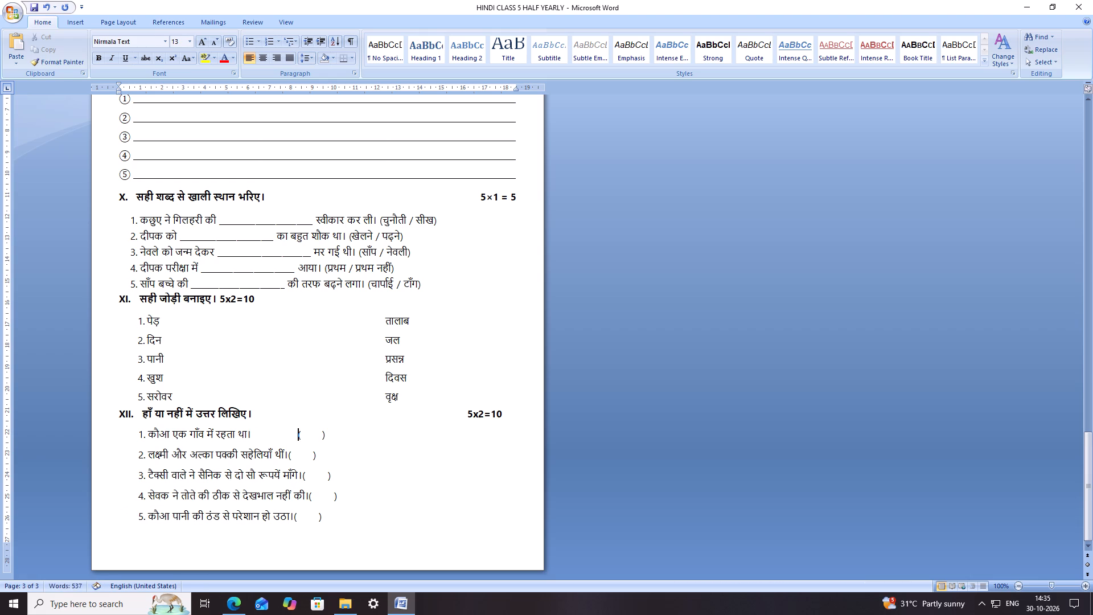
key(space)
Insert five spaces before the answer brackets of item 2 and seven before those of item 5 in section XII.
click(289, 457)
key(space)
key(space)
key(space)
key(space)
key(space)
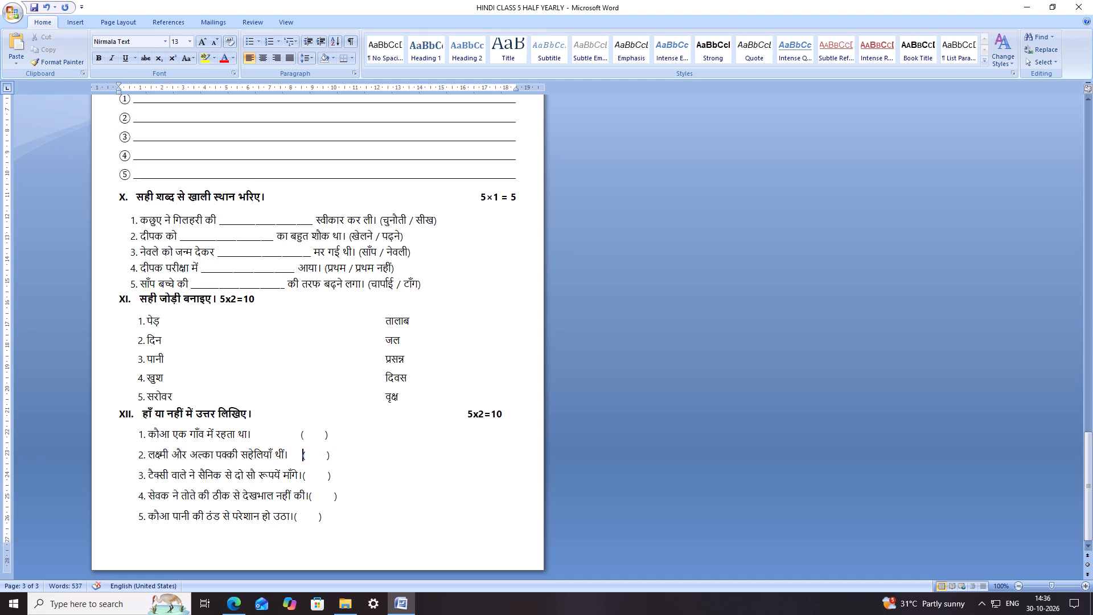
click(294, 522)
key(space)
key(space)
key(space)
key(space)
key(space)
key(space)
key(space)
Fine-tune the section XII answer brackets by adding two spaces before item 3's and one before those of items 4, 2 and 1.
click(302, 480)
key(space)
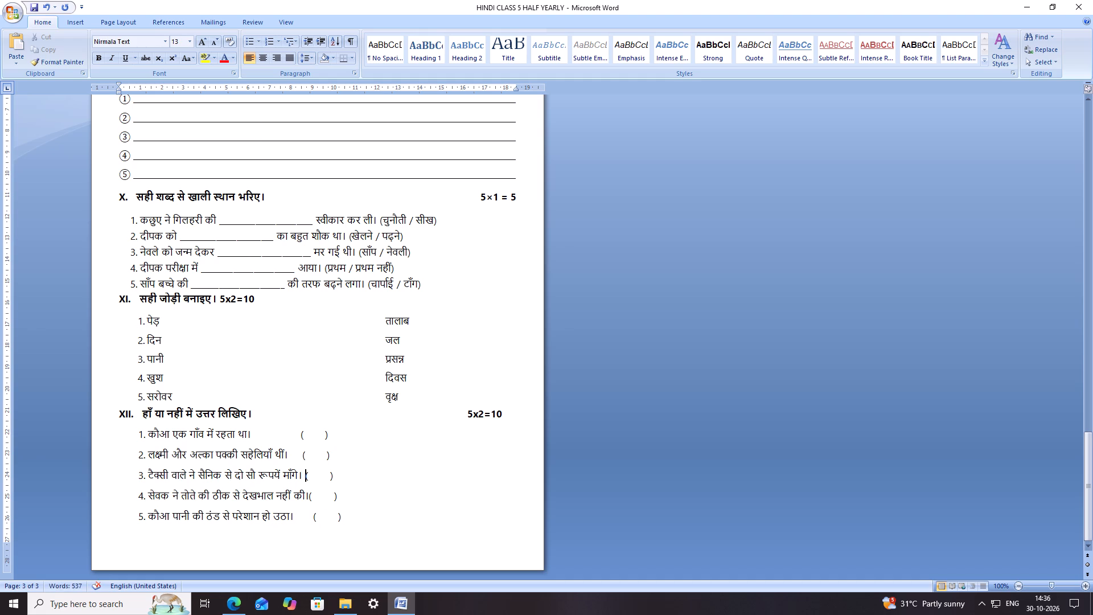
click(307, 499)
key(space)
click(305, 477)
key(space)
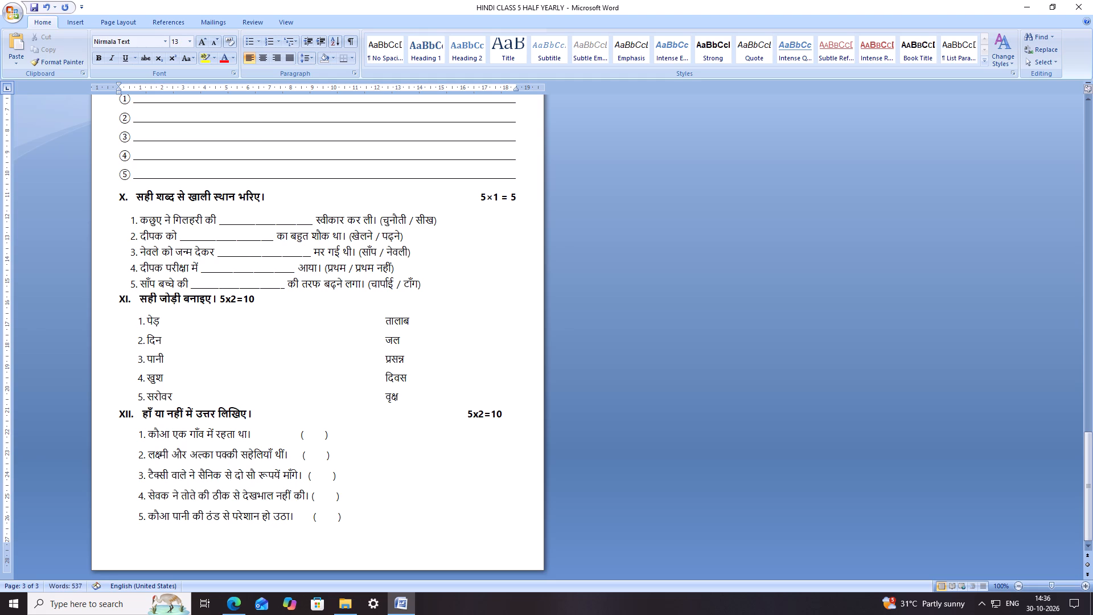
click(302, 462)
key(space)
click(301, 436)
key(space)
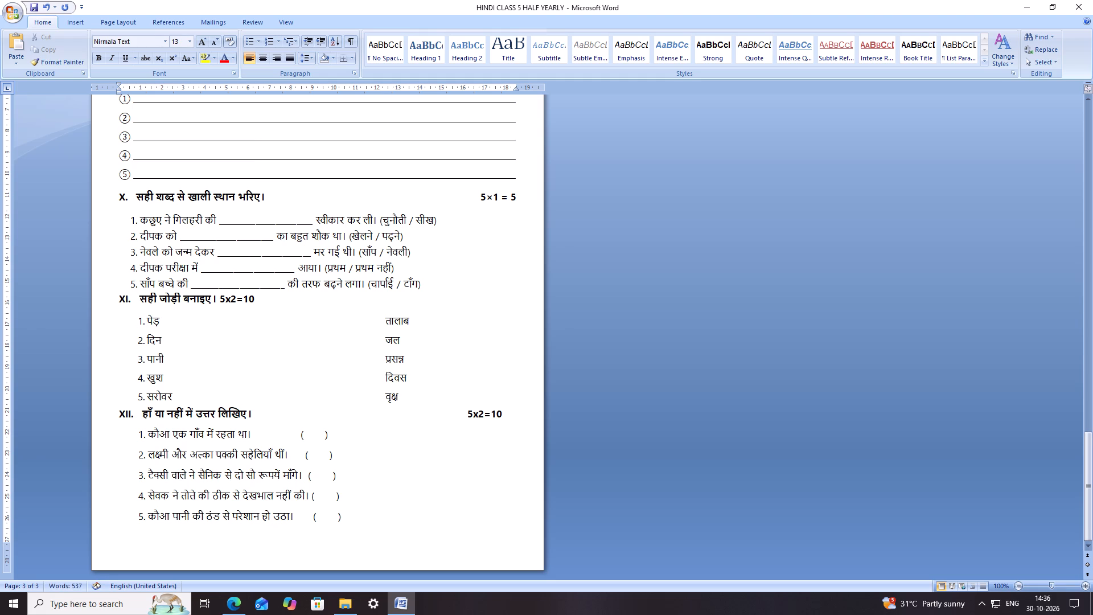
click(409, 425)
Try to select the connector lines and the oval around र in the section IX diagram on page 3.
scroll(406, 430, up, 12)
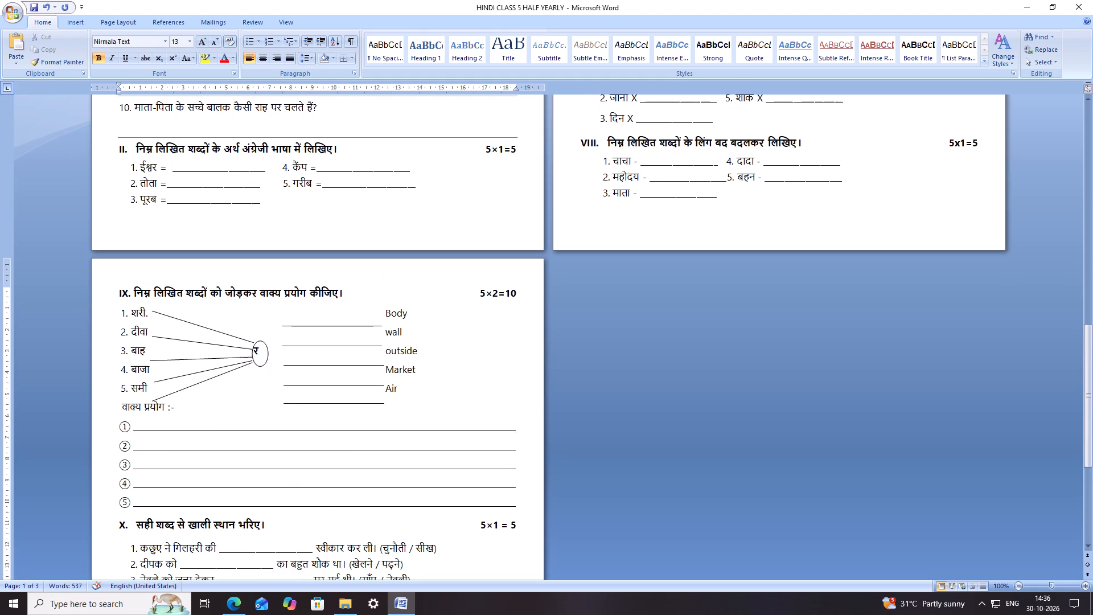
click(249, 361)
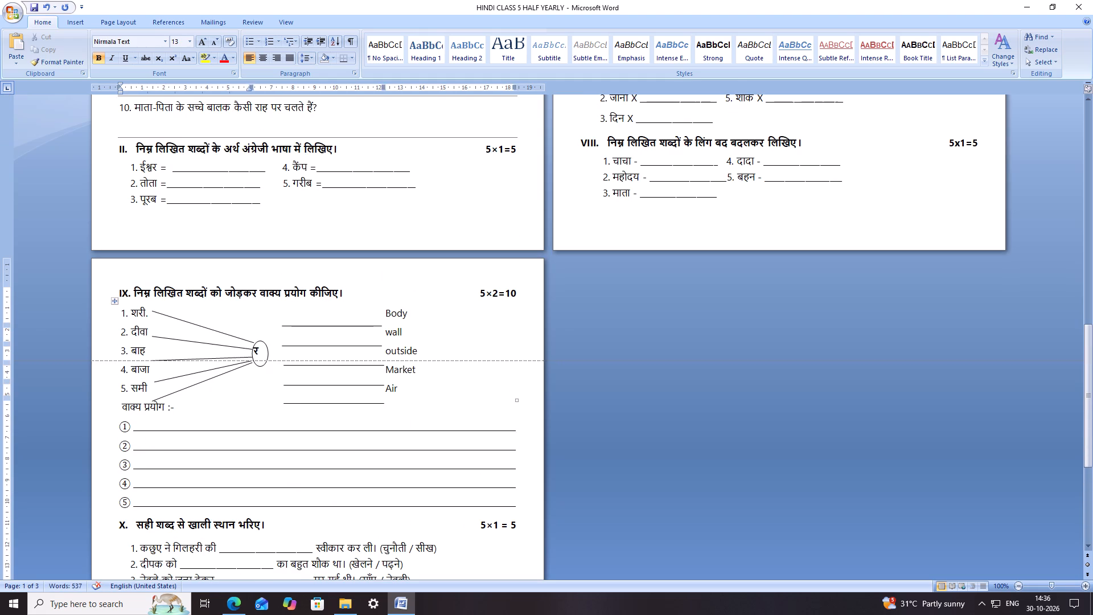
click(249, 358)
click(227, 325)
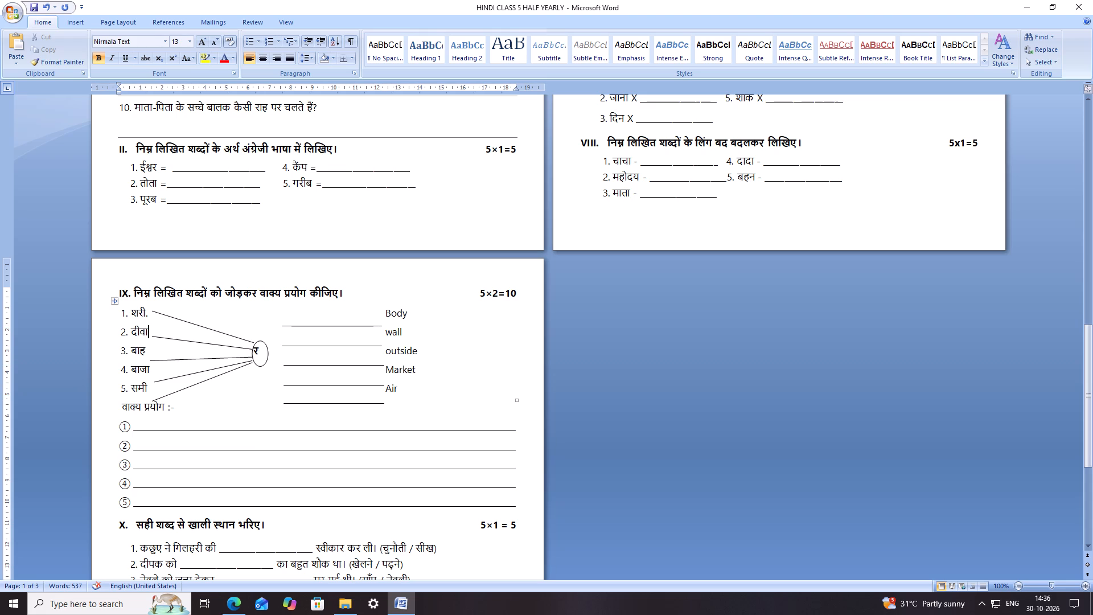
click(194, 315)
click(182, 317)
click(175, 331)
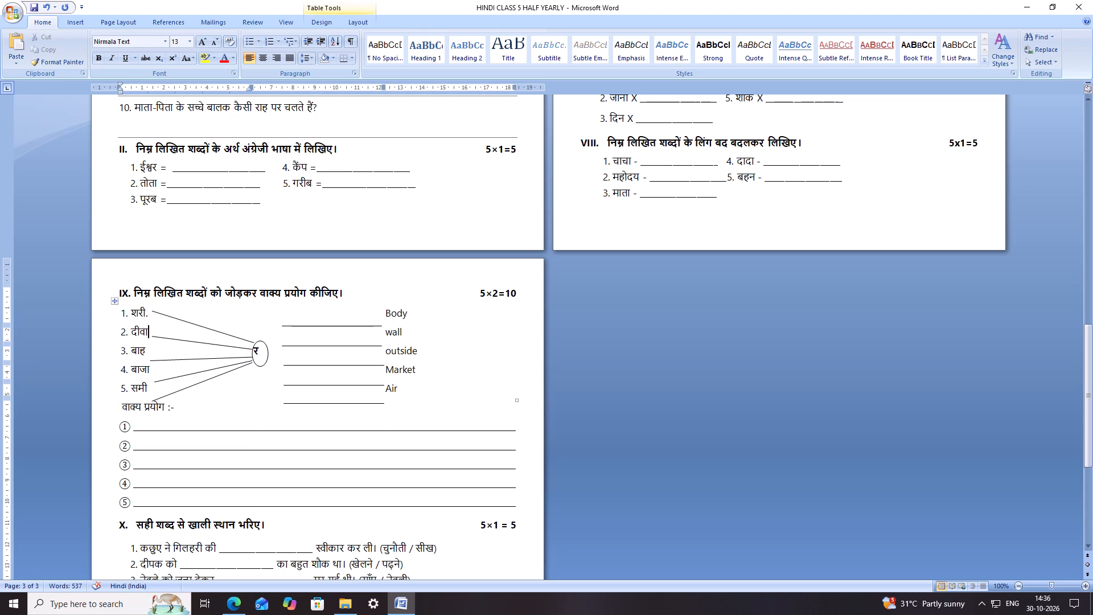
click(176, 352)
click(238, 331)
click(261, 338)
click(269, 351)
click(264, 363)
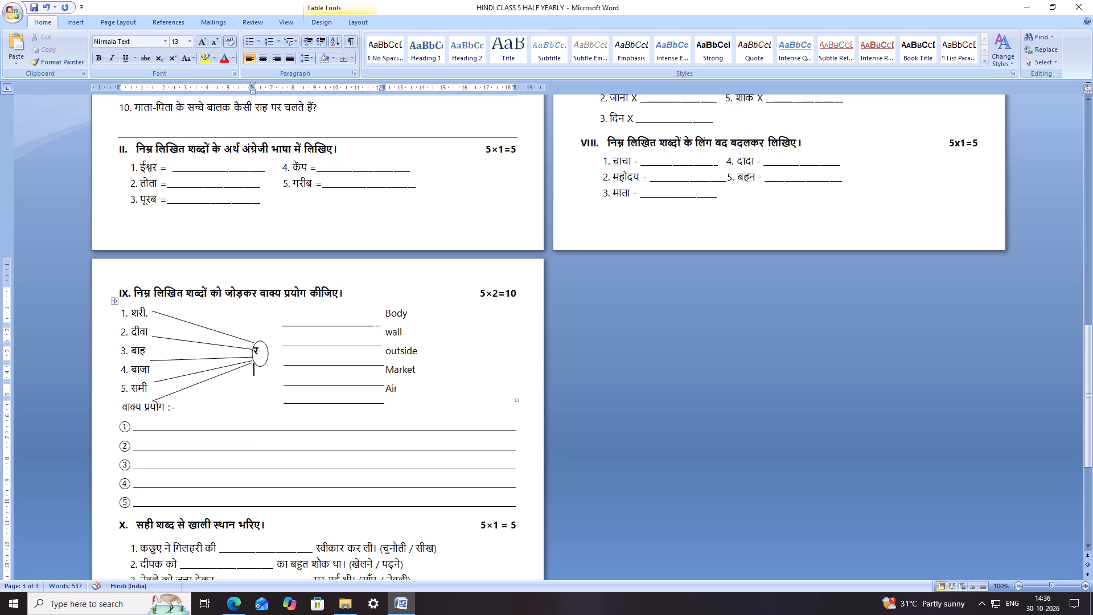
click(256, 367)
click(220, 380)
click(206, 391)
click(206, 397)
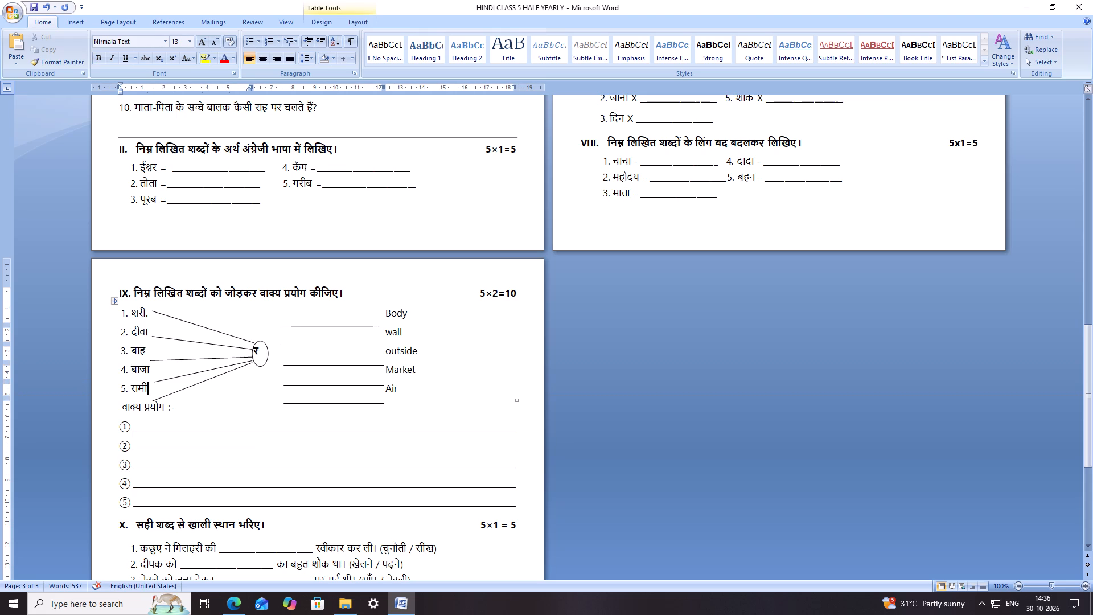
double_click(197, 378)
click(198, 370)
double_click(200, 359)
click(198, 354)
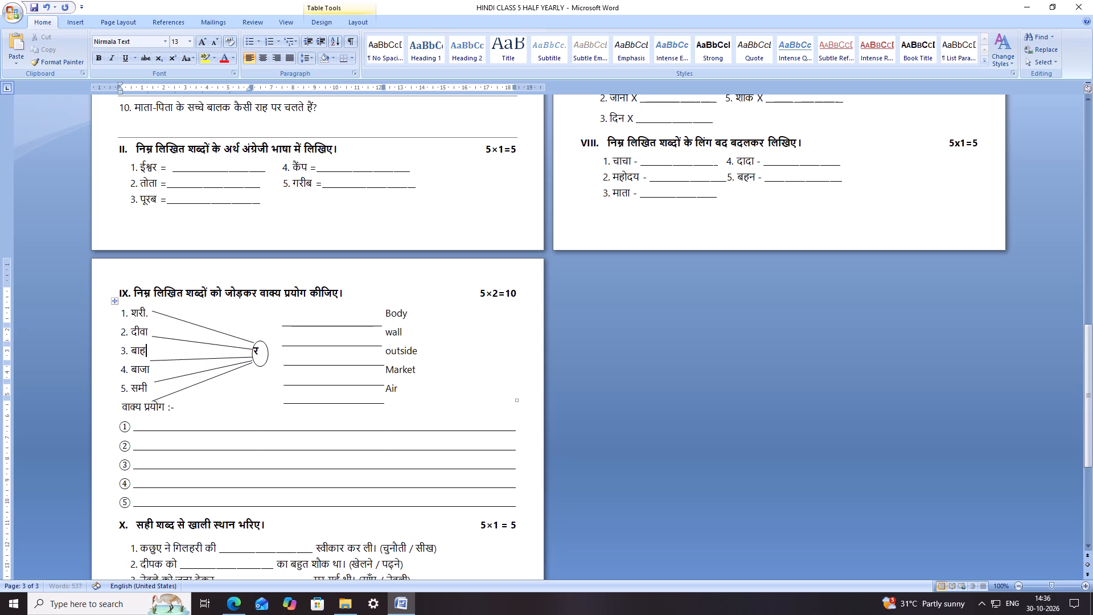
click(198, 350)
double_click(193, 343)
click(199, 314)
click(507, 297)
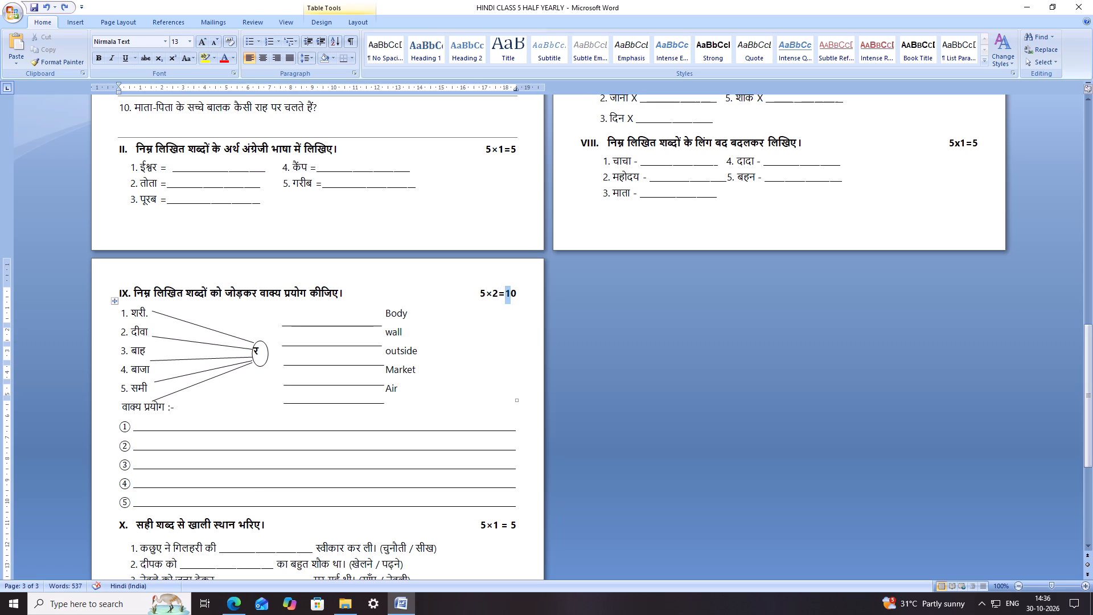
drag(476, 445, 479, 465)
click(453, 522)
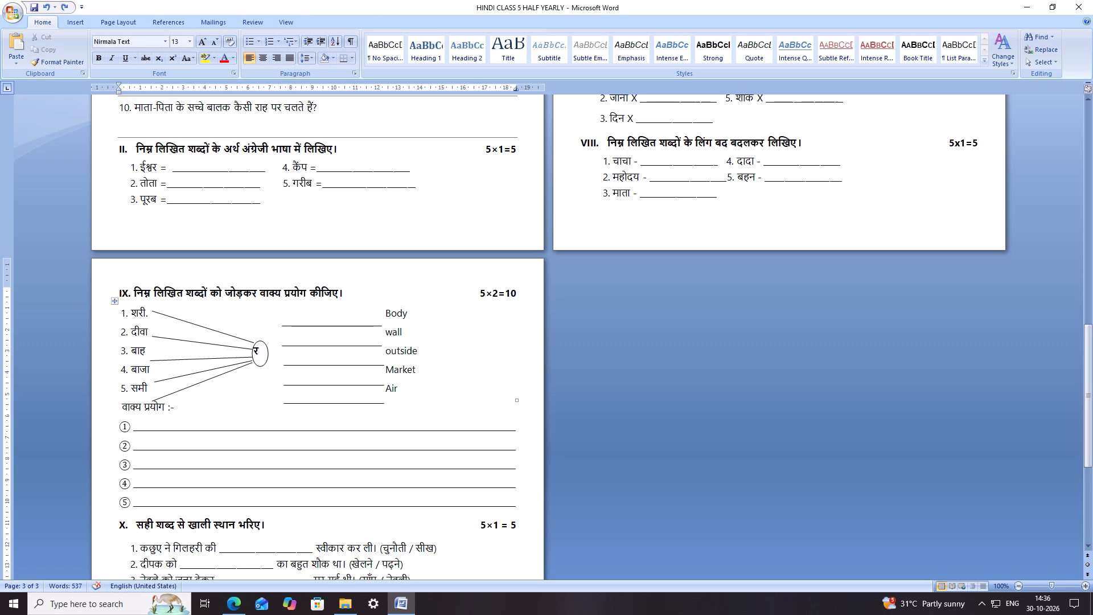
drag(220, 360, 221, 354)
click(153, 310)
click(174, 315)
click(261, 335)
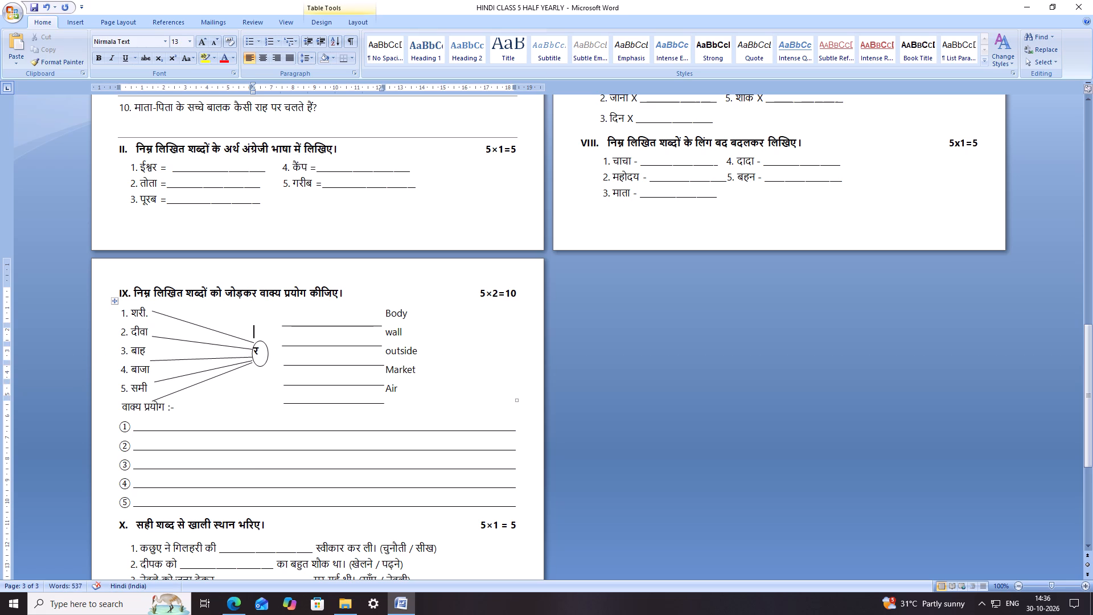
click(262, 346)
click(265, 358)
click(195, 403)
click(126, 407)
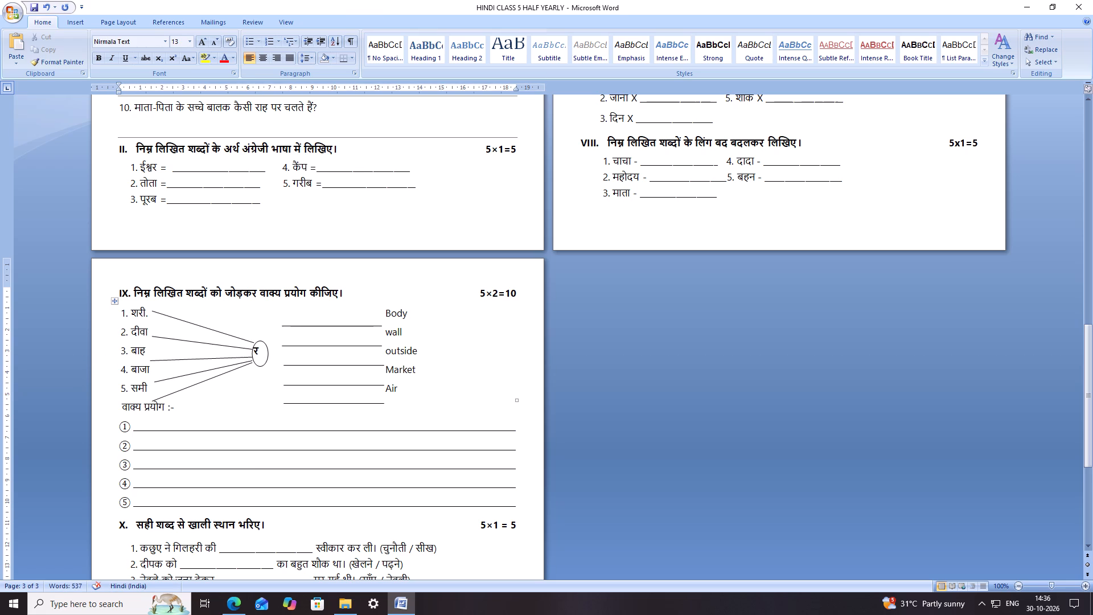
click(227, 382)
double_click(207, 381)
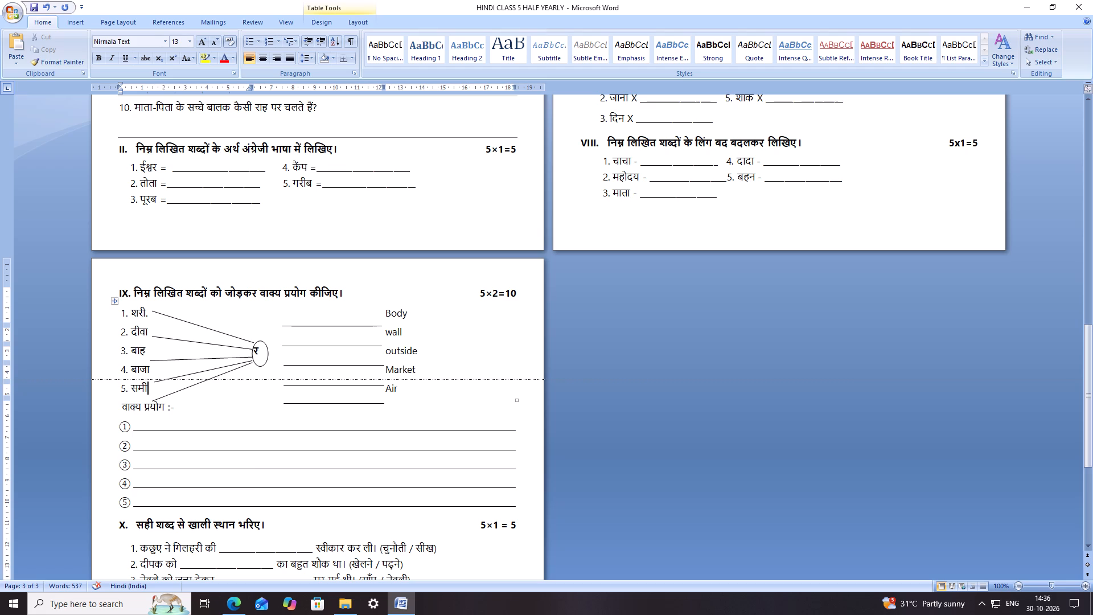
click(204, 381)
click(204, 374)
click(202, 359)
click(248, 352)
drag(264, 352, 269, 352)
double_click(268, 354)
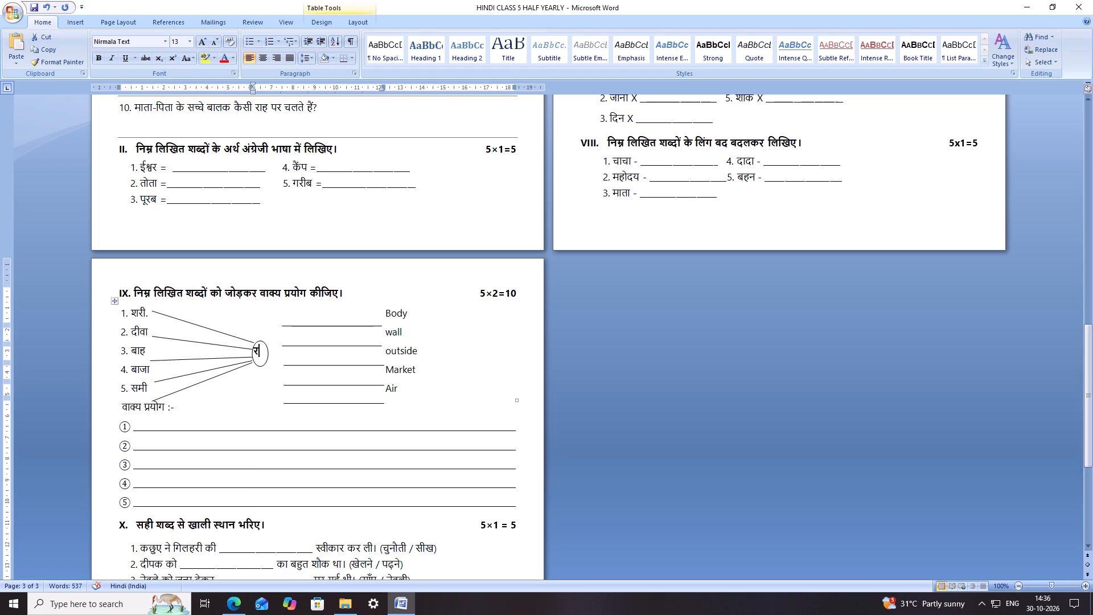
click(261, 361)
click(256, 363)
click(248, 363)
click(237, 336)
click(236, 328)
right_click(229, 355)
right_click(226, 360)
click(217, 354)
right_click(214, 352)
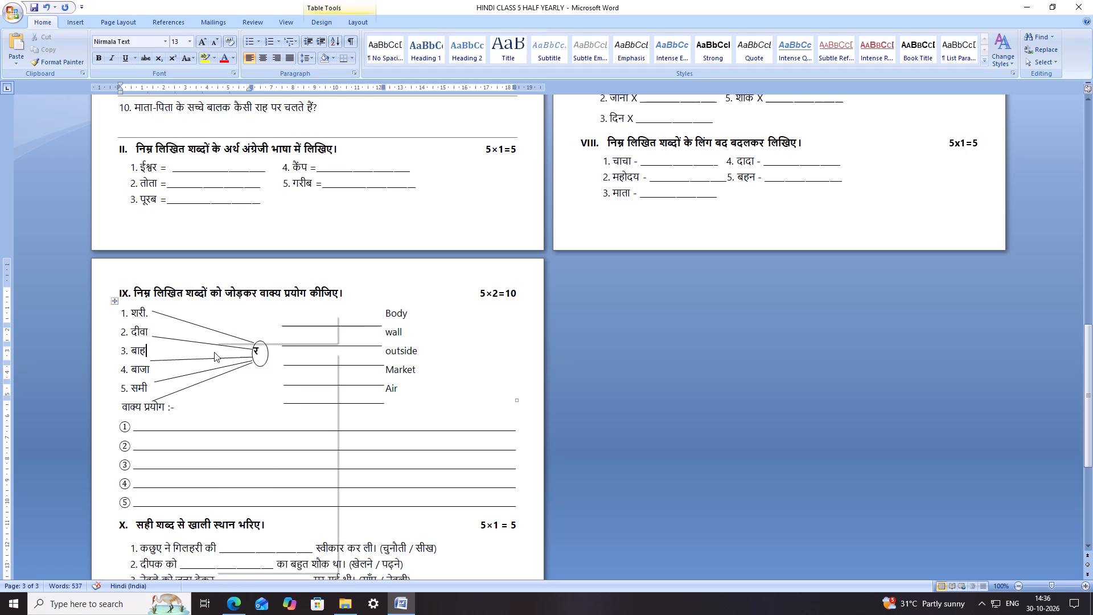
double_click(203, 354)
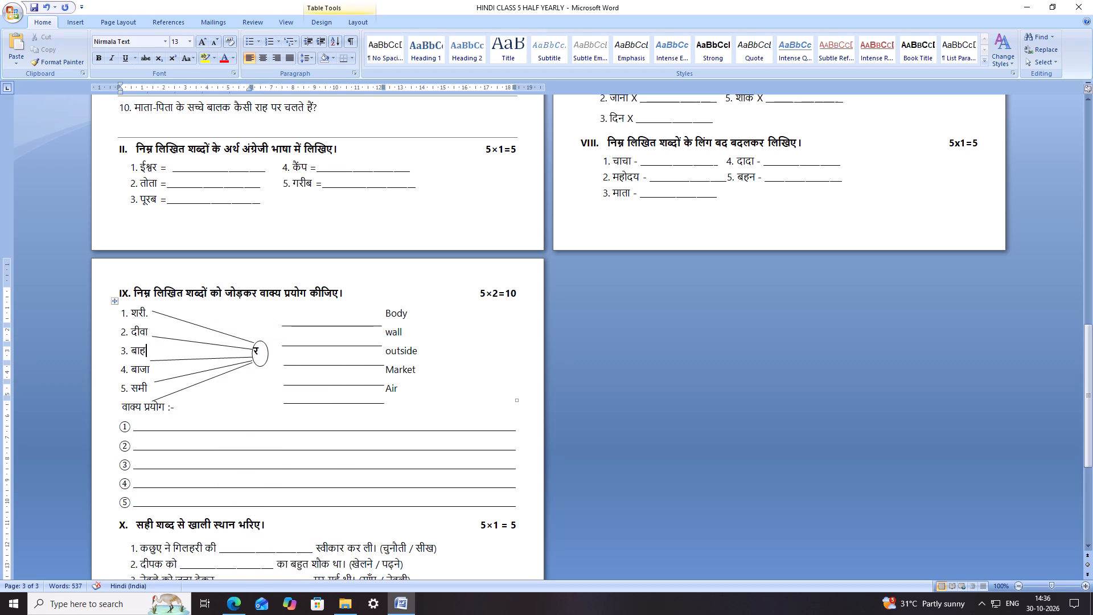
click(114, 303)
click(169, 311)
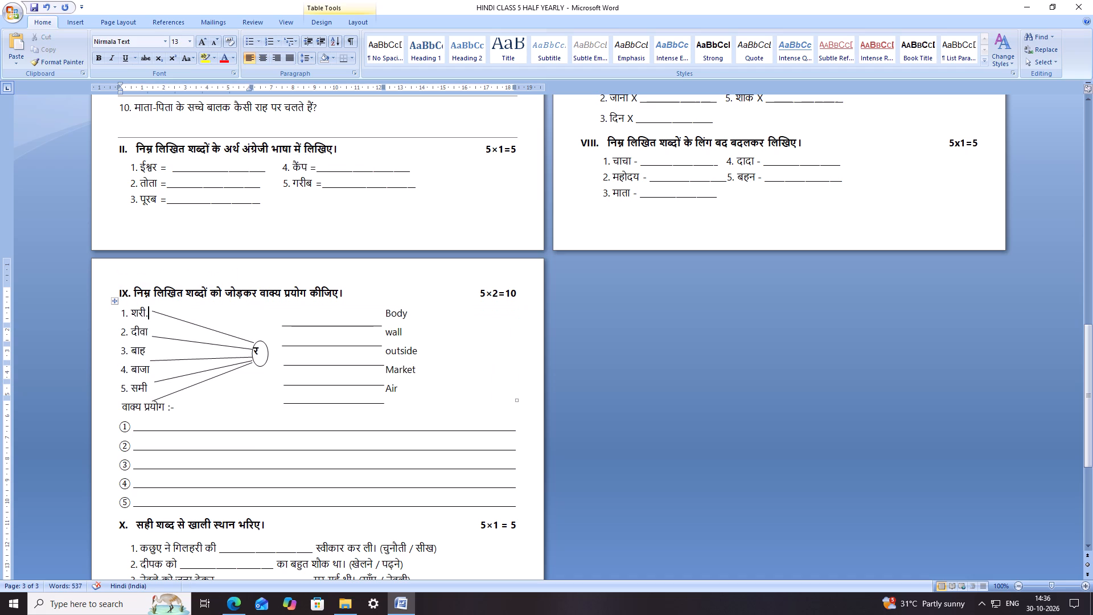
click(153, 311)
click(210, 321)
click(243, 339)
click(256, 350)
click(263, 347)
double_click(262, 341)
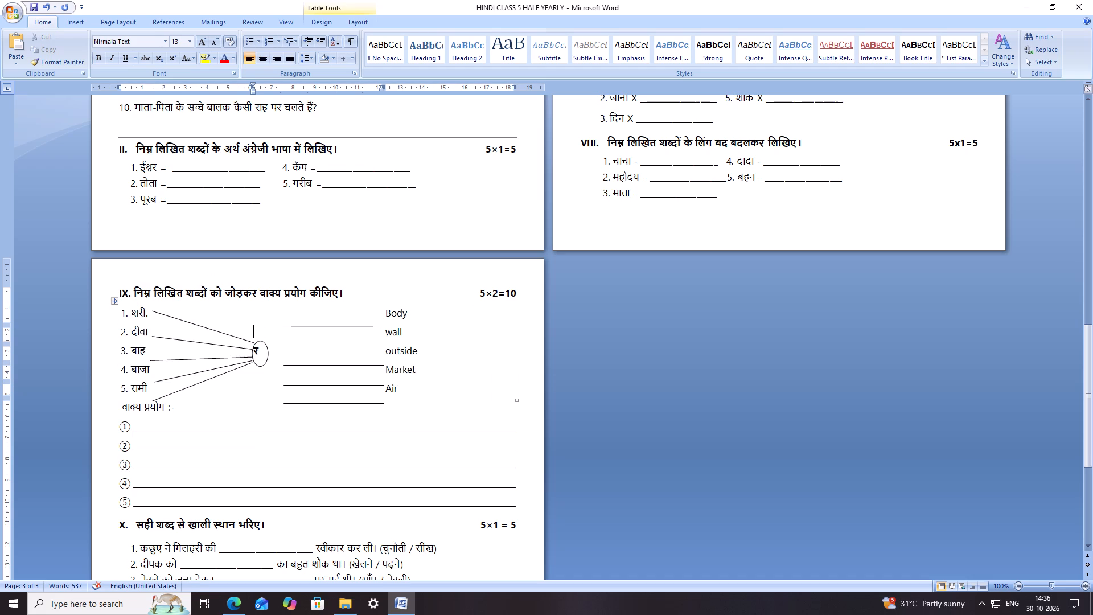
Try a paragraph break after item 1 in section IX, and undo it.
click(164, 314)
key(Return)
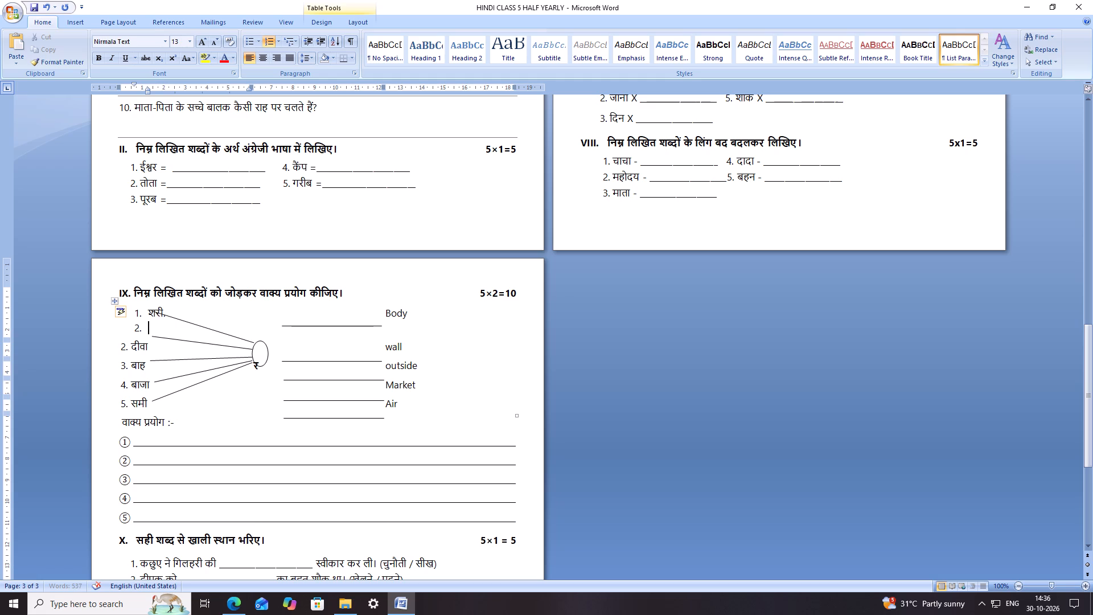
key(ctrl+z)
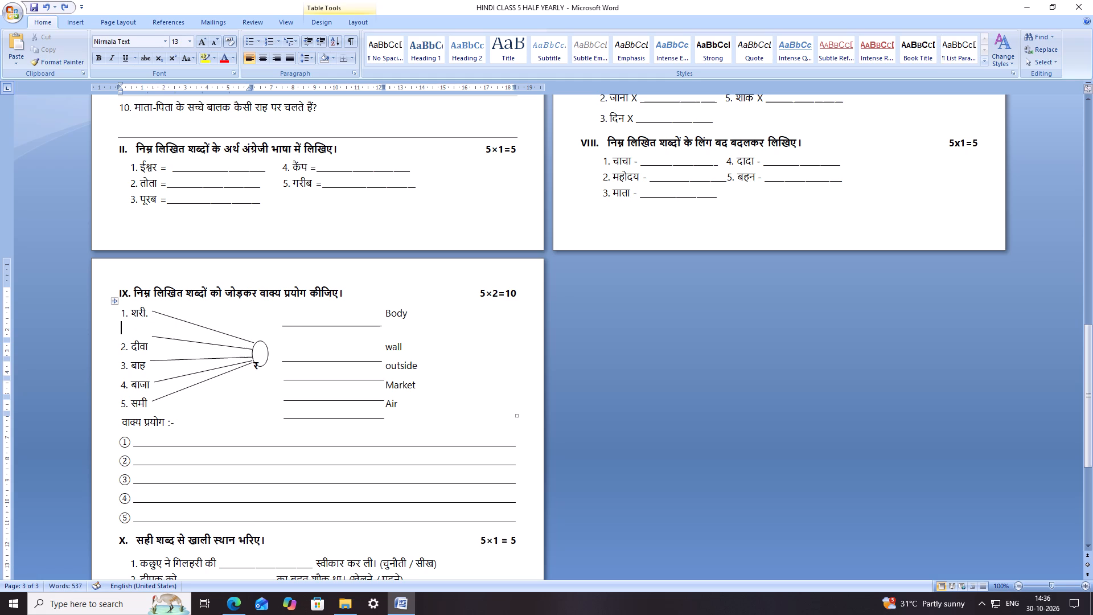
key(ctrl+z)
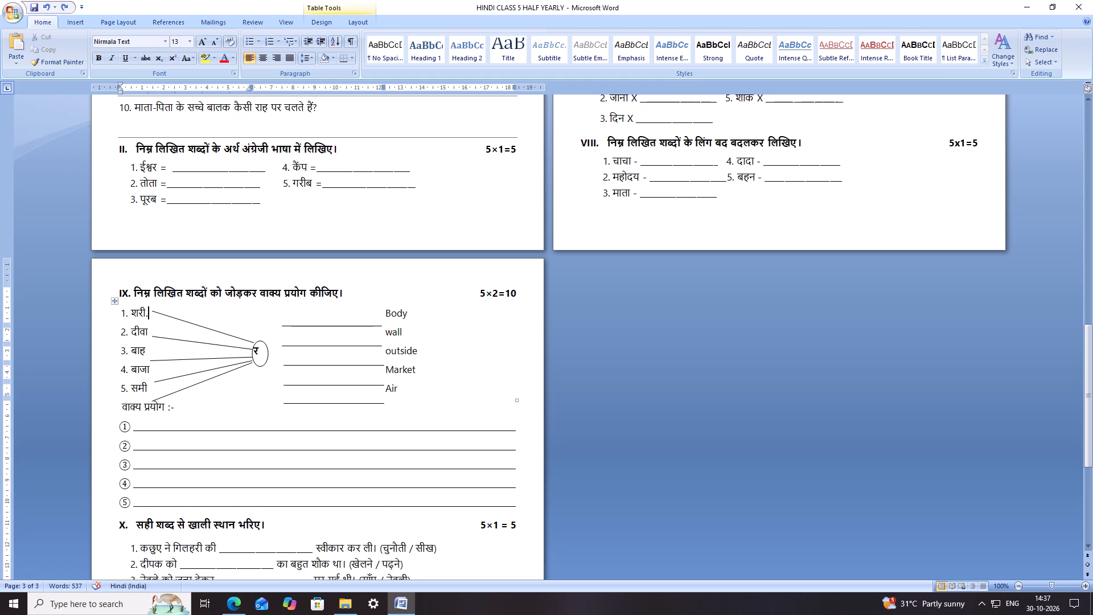
Indent the first three items of section IX, adding three spaces before items 1 and 3 and four before item 2.
click(122, 317)
key(space)
key(space)
key(space)
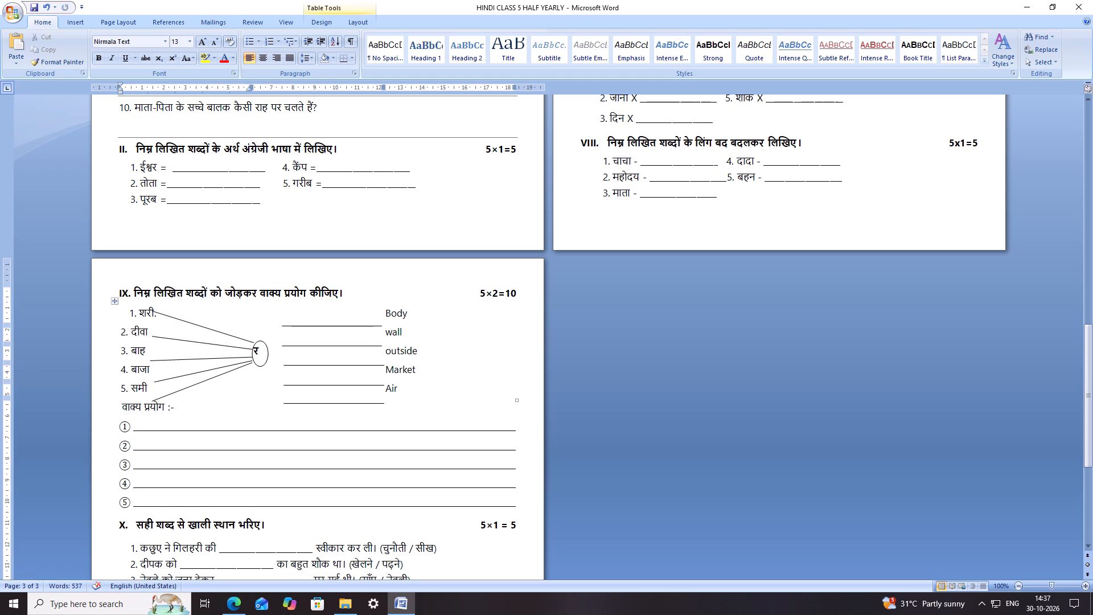
click(121, 333)
key(space)
key(space)
key(space)
key(space)
click(120, 354)
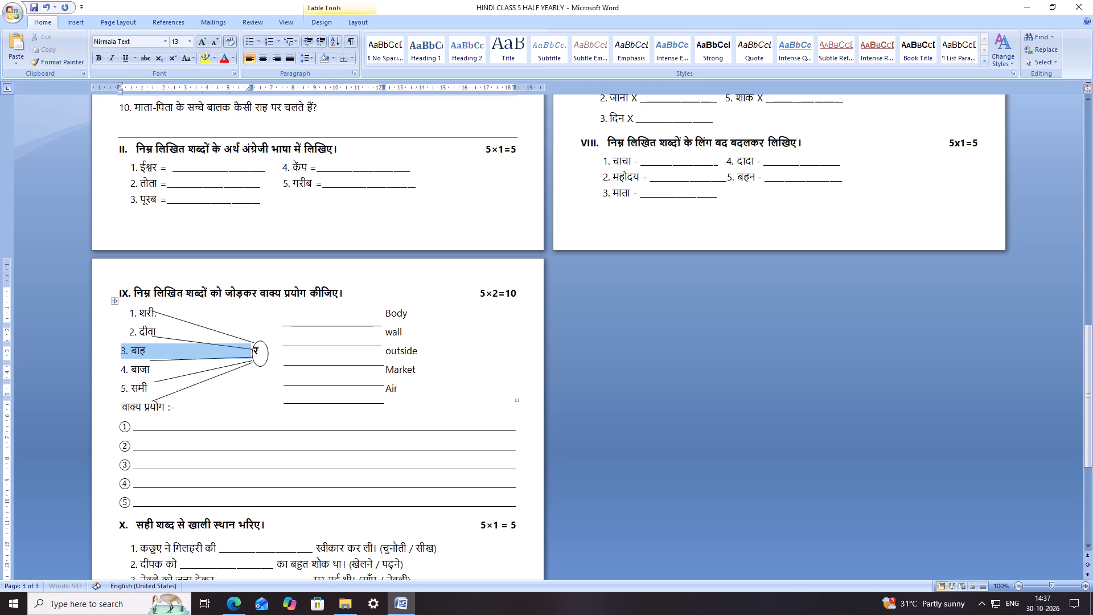
click(120, 351)
click(122, 351)
key(space)
key(space)
key(space)
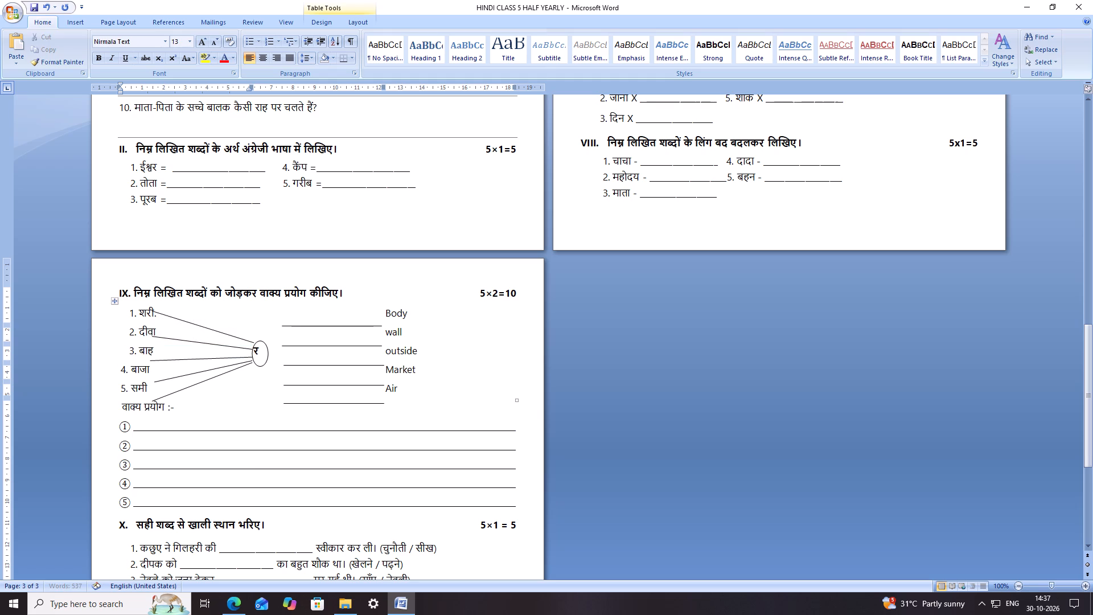
key(space)
key(BackSpace)
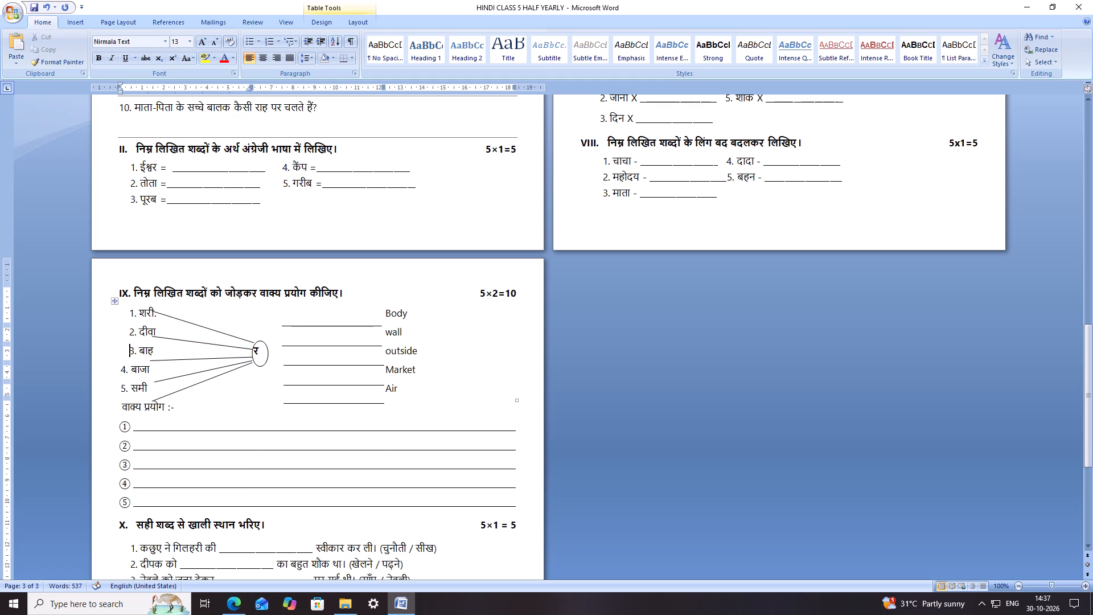
Insert two more spaces between the numeral IX. and its heading text.
click(130, 298)
key(space)
key(space)
Indent section IX's items further, adding two spaces before item 1 and three each before items 2 and 3.
click(129, 312)
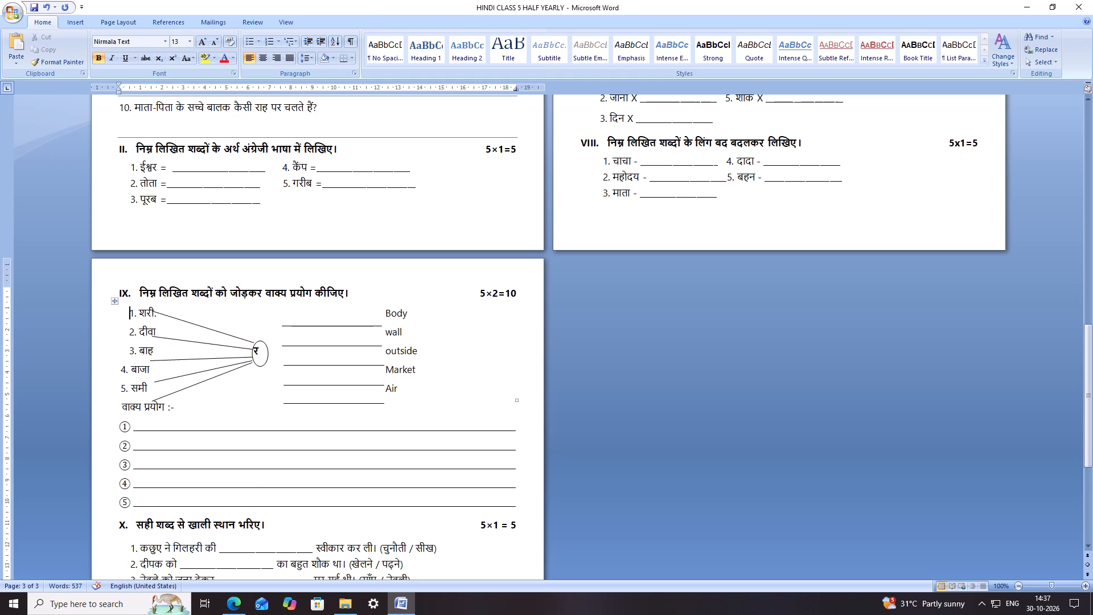
key(space)
key(space)
click(128, 332)
key(space)
key(space)
key(space)
click(129, 350)
key(space)
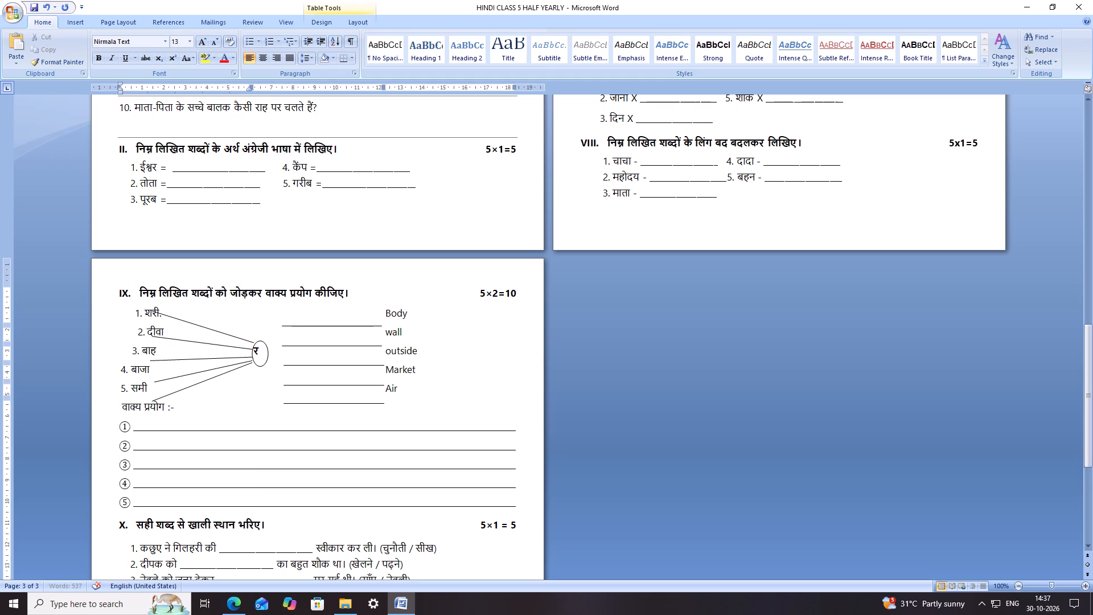
key(space)
key(space)
Indent items 4 and 5 of section IX by six spaces each, keeping the number 4 in place.
click(122, 371)
key(space)
key(space)
key(4)
key(Left)
key(space)
key(space)
key(space)
key(space)
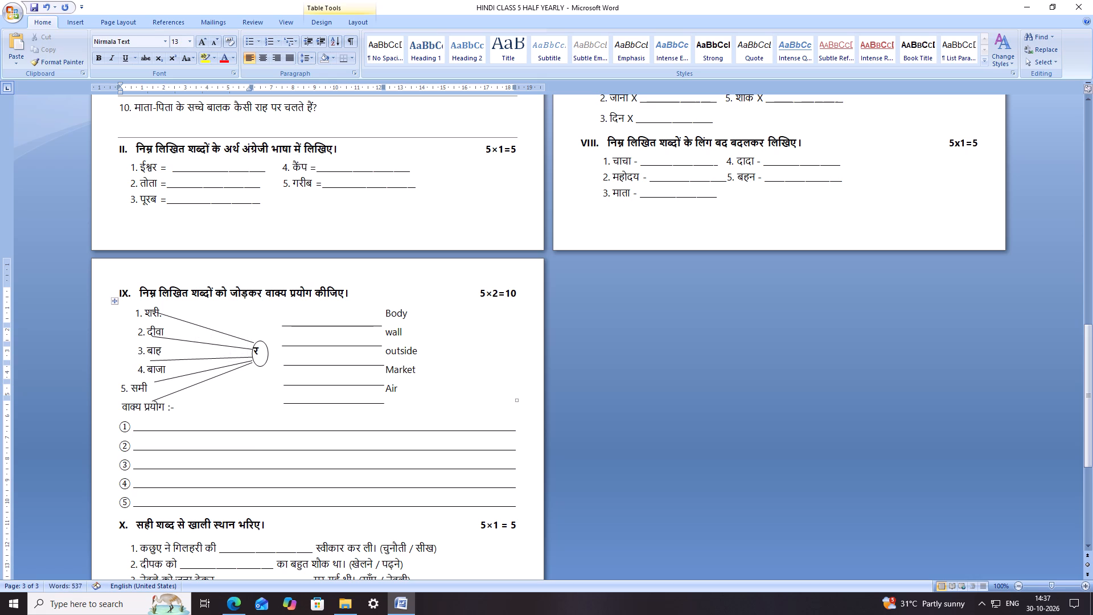
click(122, 391)
key(space)
key(space)
key(space)
key(space)
key(space)
key(space)
Save the Class 5 paper.
key(ctrl+s)
key(ctrl+s)
key(ctrl+s)
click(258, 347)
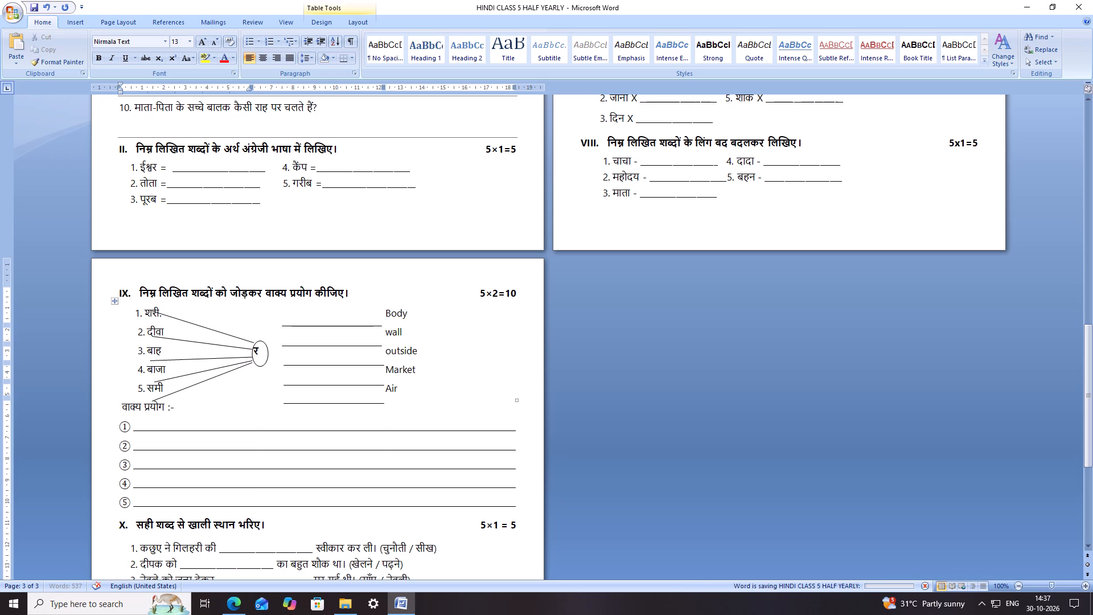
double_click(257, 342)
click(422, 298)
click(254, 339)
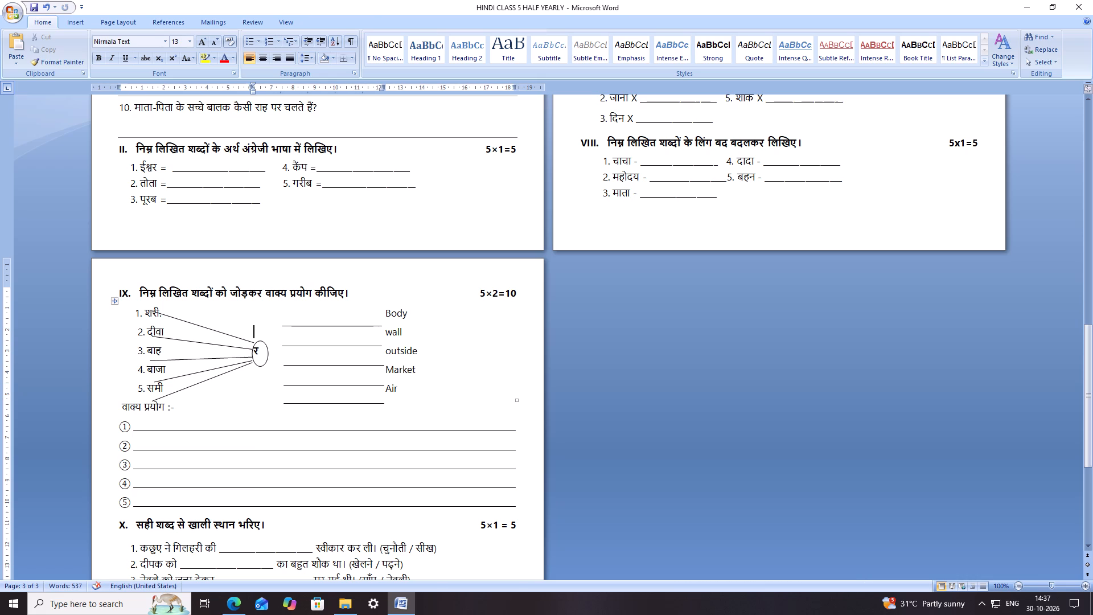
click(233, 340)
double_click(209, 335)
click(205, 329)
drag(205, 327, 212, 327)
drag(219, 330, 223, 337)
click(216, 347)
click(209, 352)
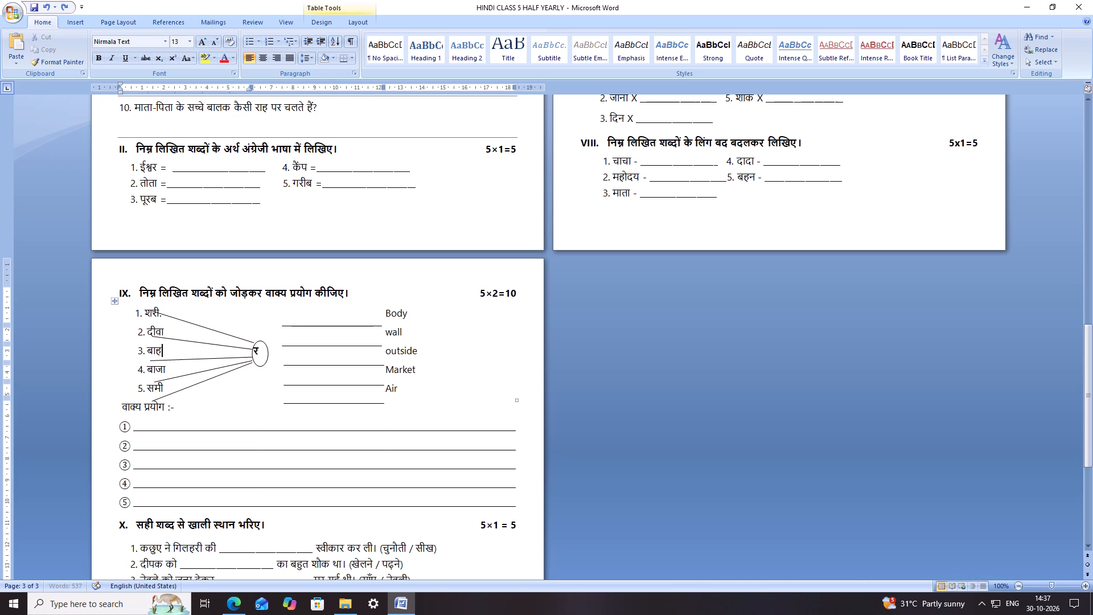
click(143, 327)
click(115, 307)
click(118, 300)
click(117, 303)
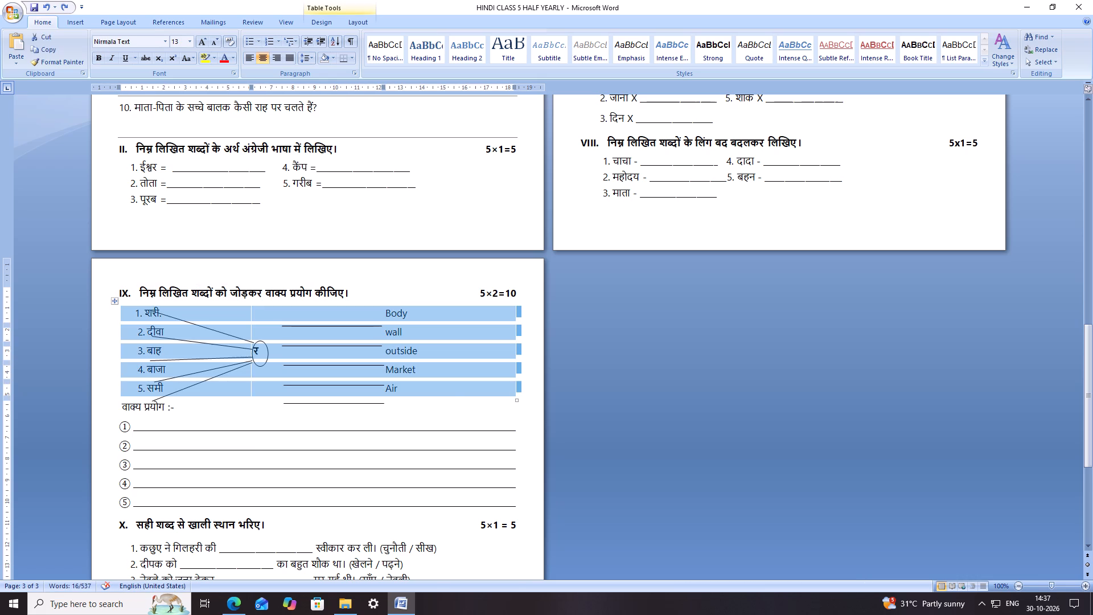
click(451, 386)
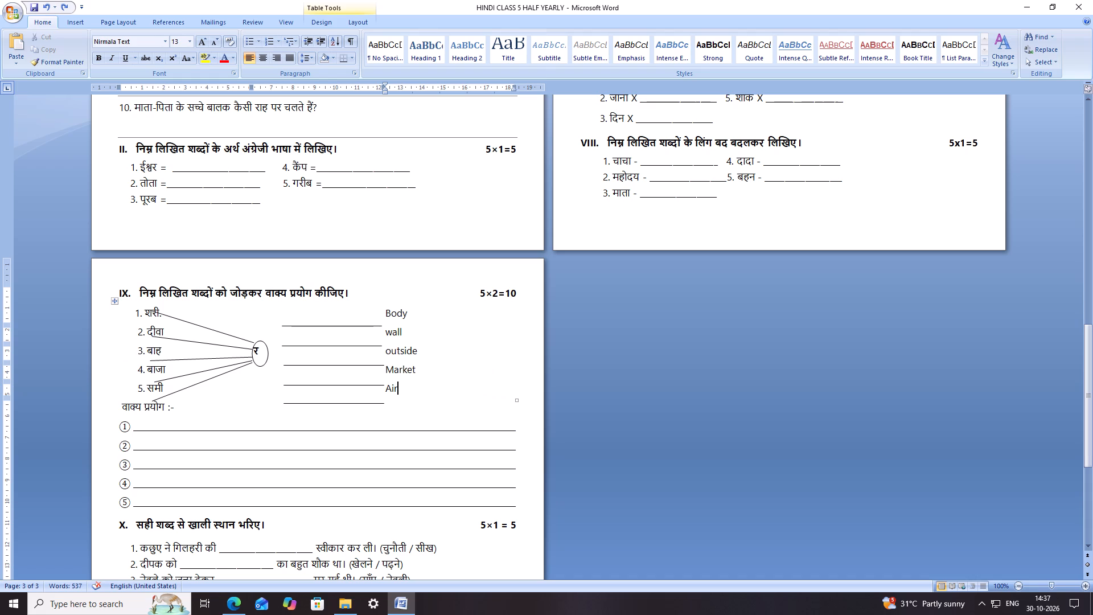
Insert nine blank lines above the वाक्य प्रयोग :- line to separate it from section IX's word table.
click(120, 412)
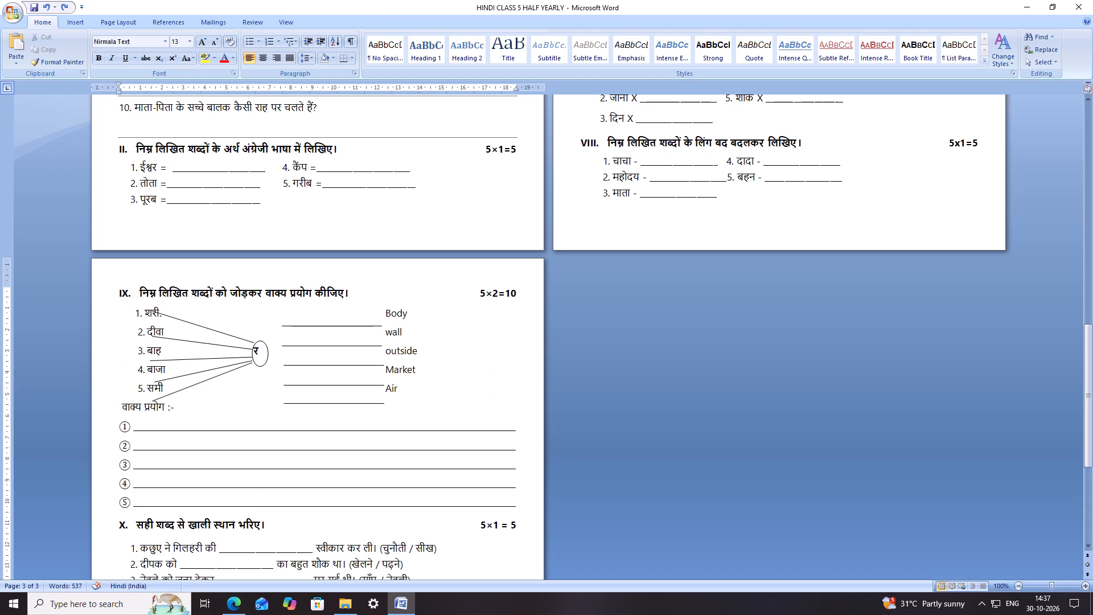
key(Return)
key(Return)
key(Return)
key(Return)
key(Return)
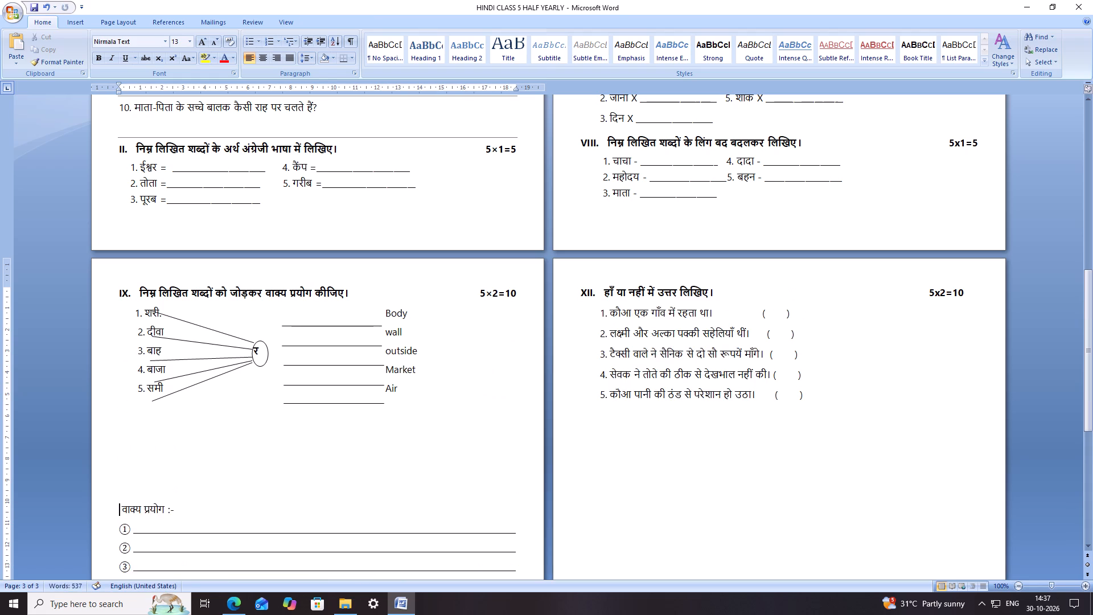
key(Return)
key(Return)
key(Return)
key(Return)
Copy section IX's heading and word table from page 3 and paste them into a new Notepad document as plain text.
drag(422, 415, 104, 309)
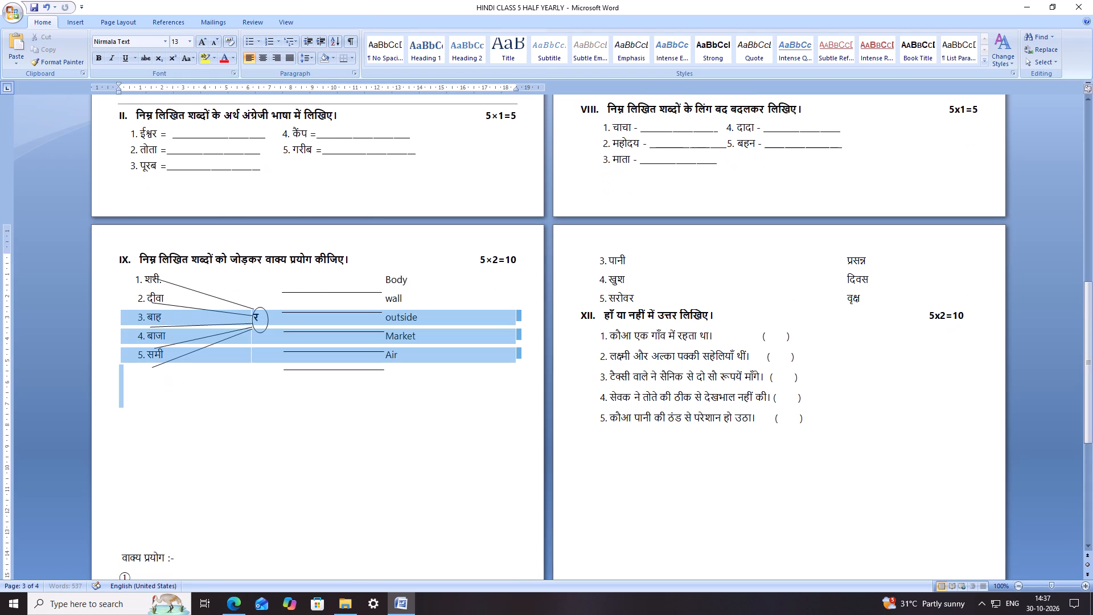
drag(104, 309, 103, 260)
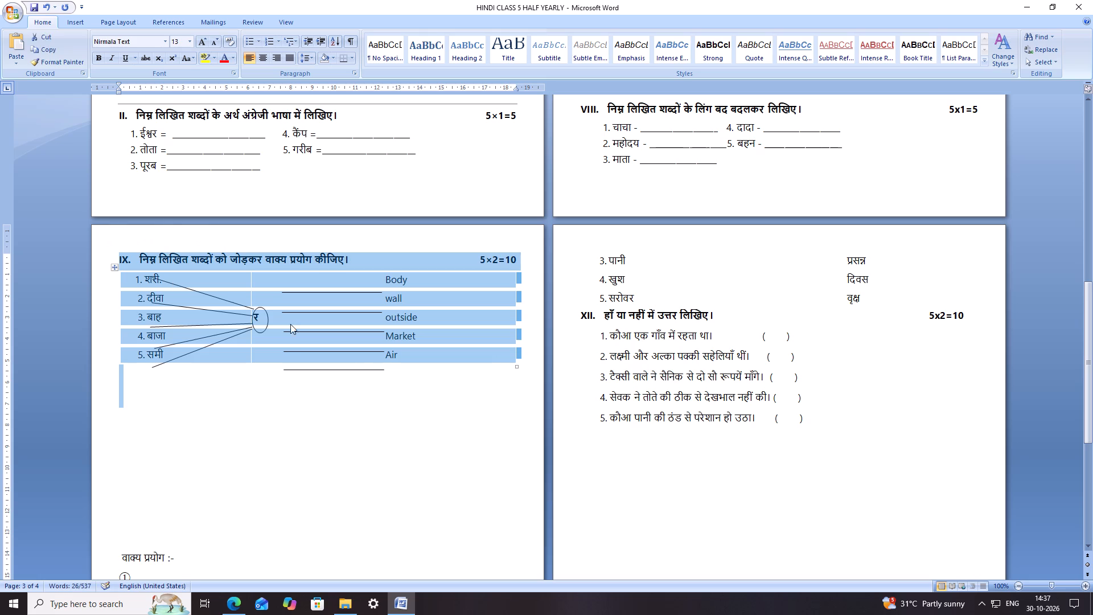
click(481, 403)
drag(447, 383, 138, 262)
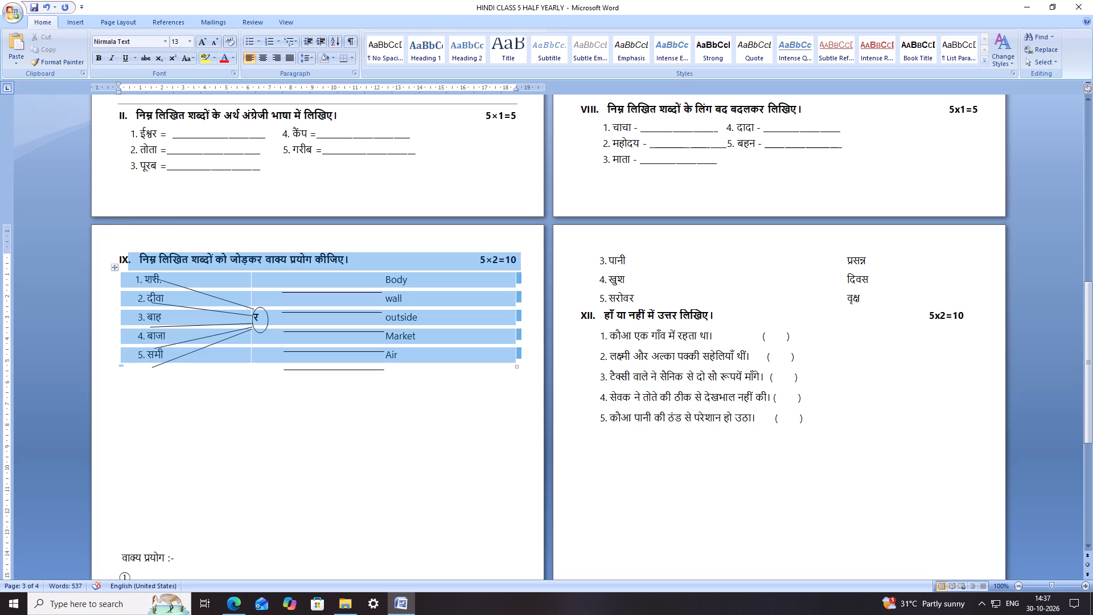
drag(138, 262, 110, 261)
key(ctrl+c)
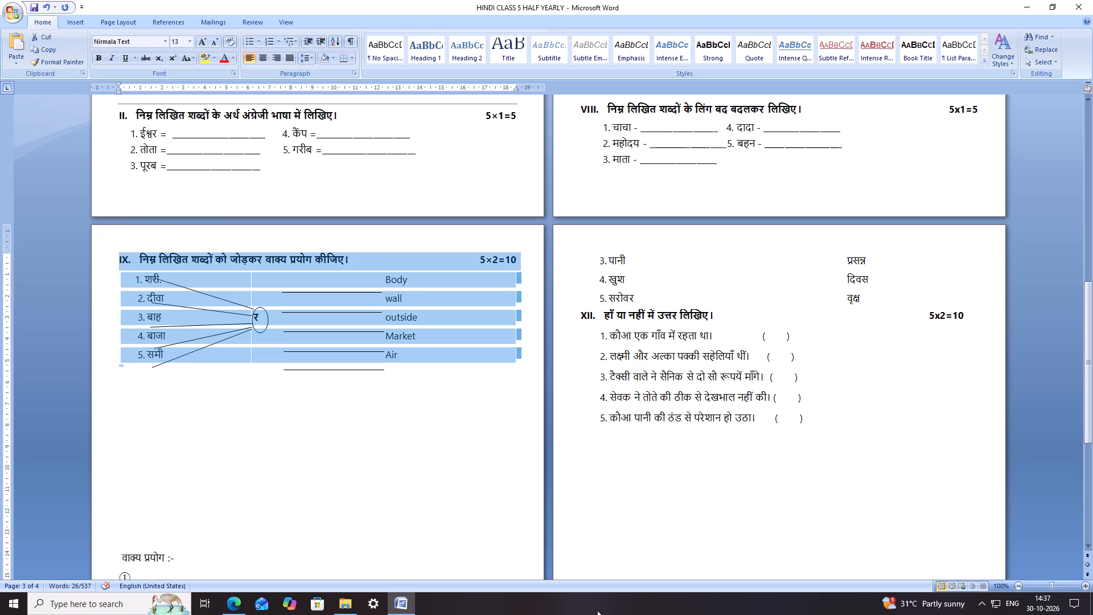
click(124, 601)
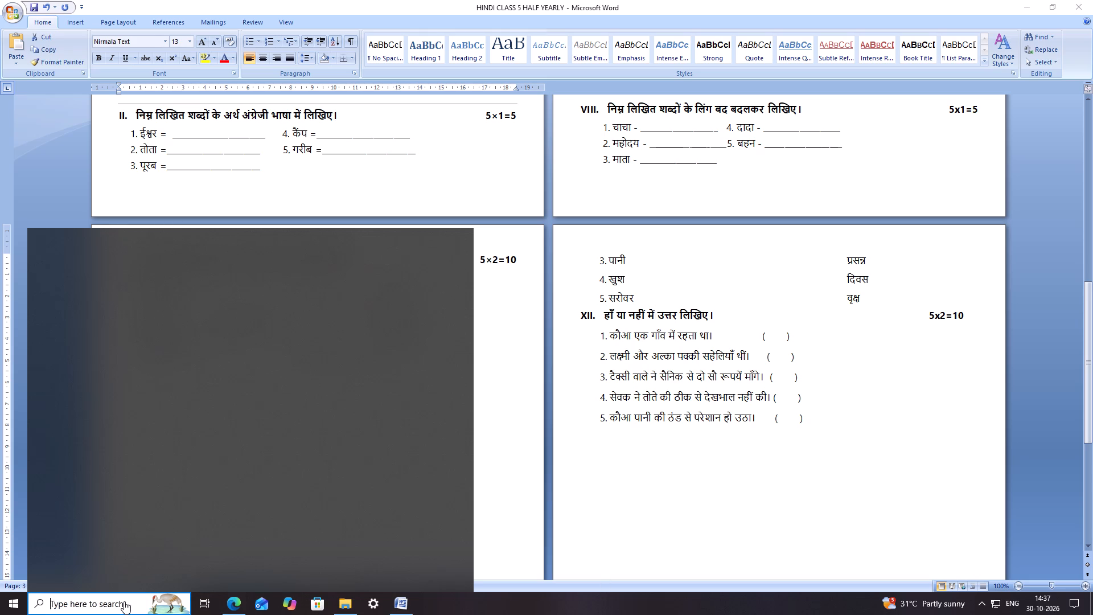
text(no)
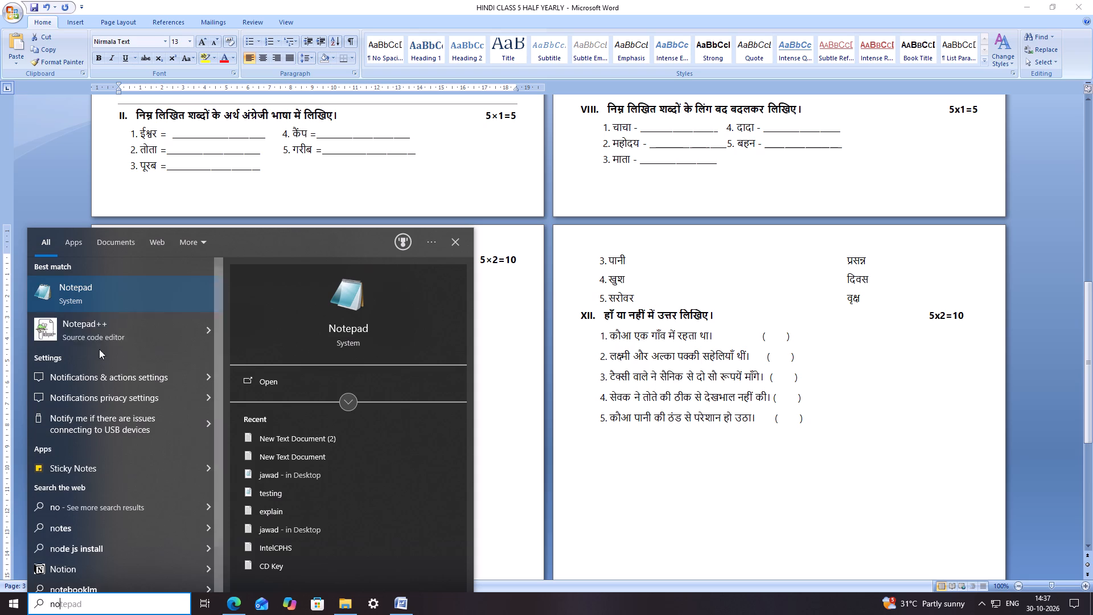
click(106, 289)
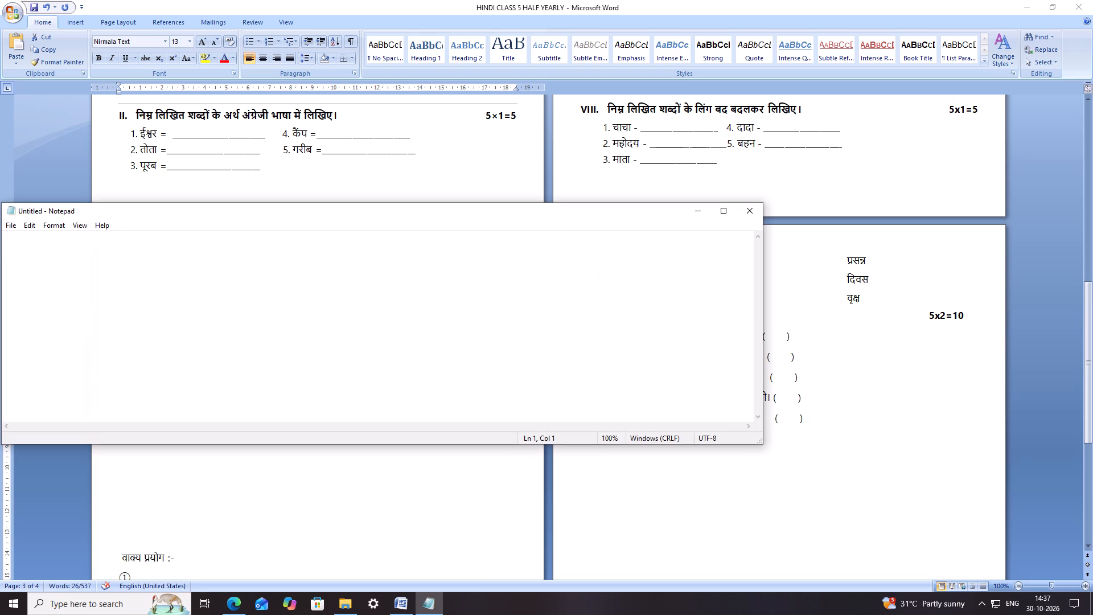
click(236, 297)
key(ctrl+v)
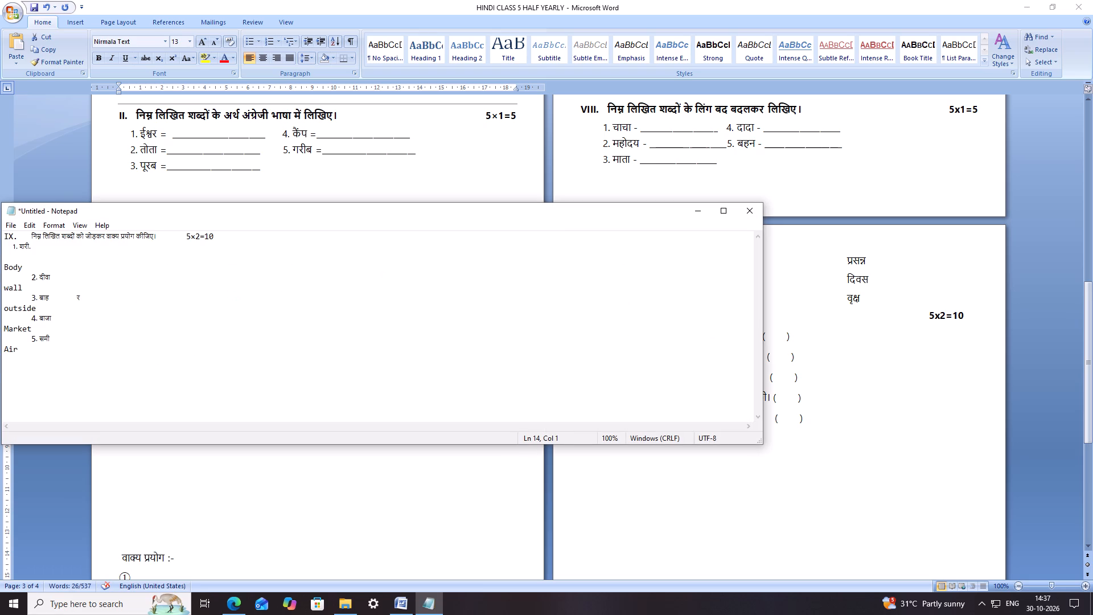
Back in Word, delete section IX's heading, table and joining diagram from page 3, plus spare blank lines above वाक्य प्रयोग.
click(296, 162)
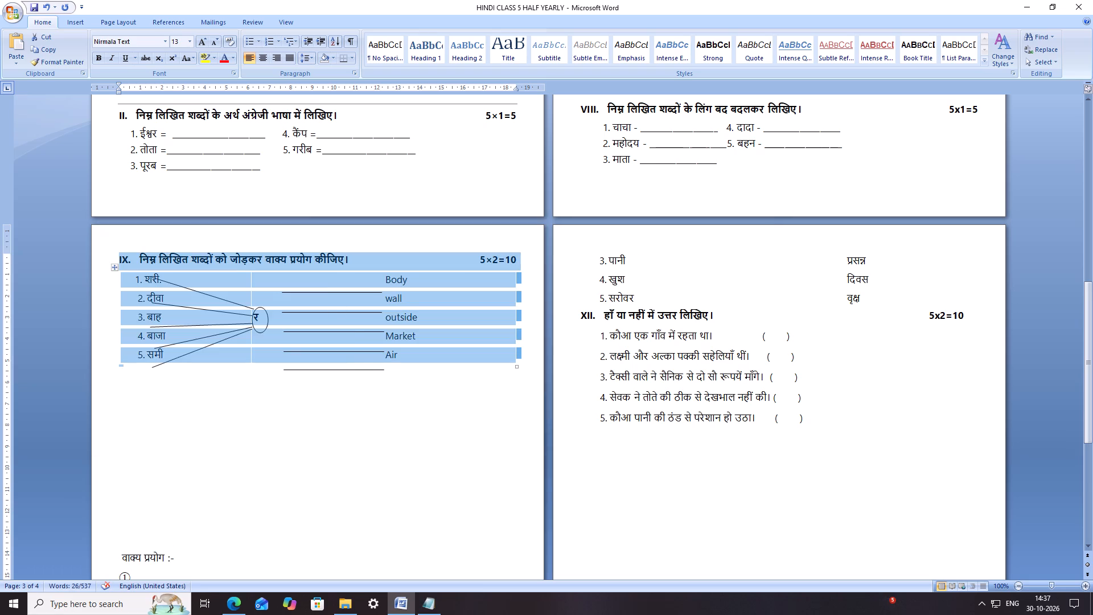
click(412, 368)
drag(428, 381, 24, 257)
right_click(130, 270)
click(126, 292)
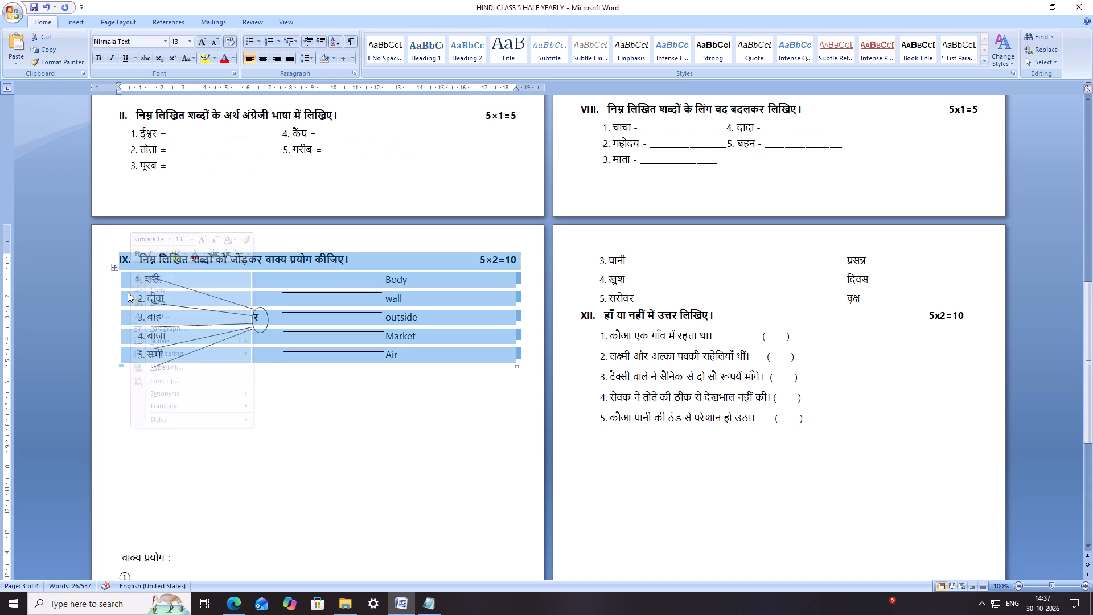
key(Delete)
drag(180, 305, 80, 240)
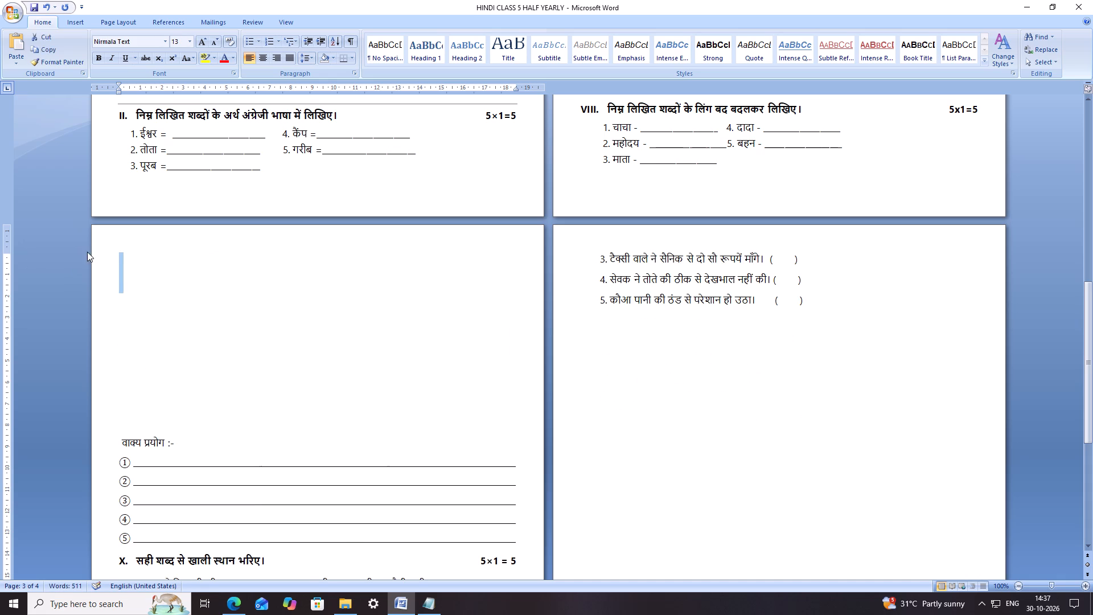
key(Delete)
Copy all of section IX's plain text from Notepad and paste it at the top of page 3 in the Class 5 paper.
click(432, 608)
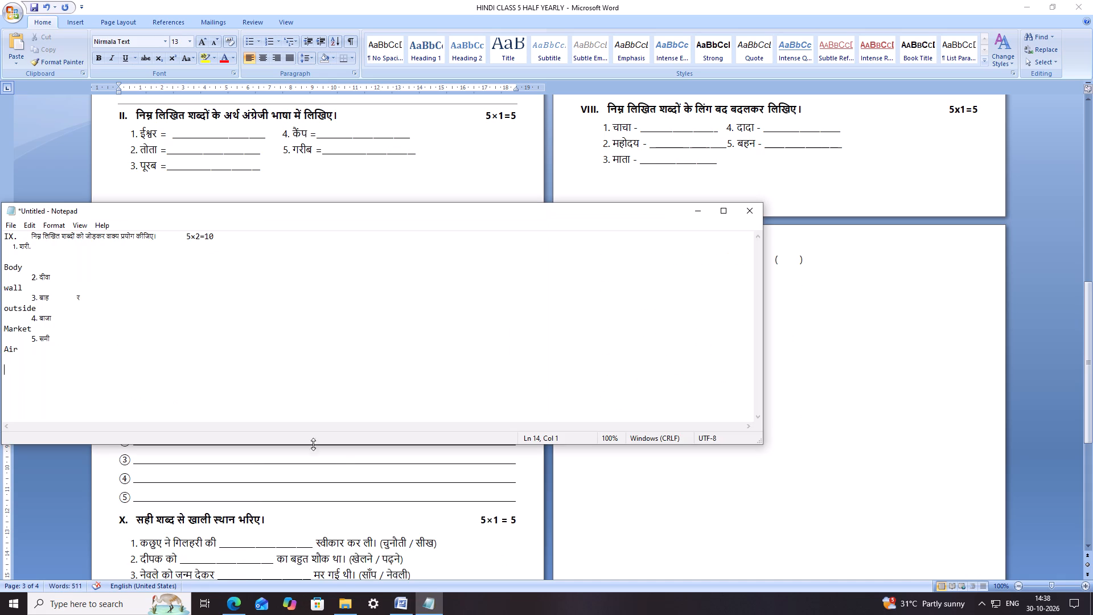
drag(241, 391, 0, 58)
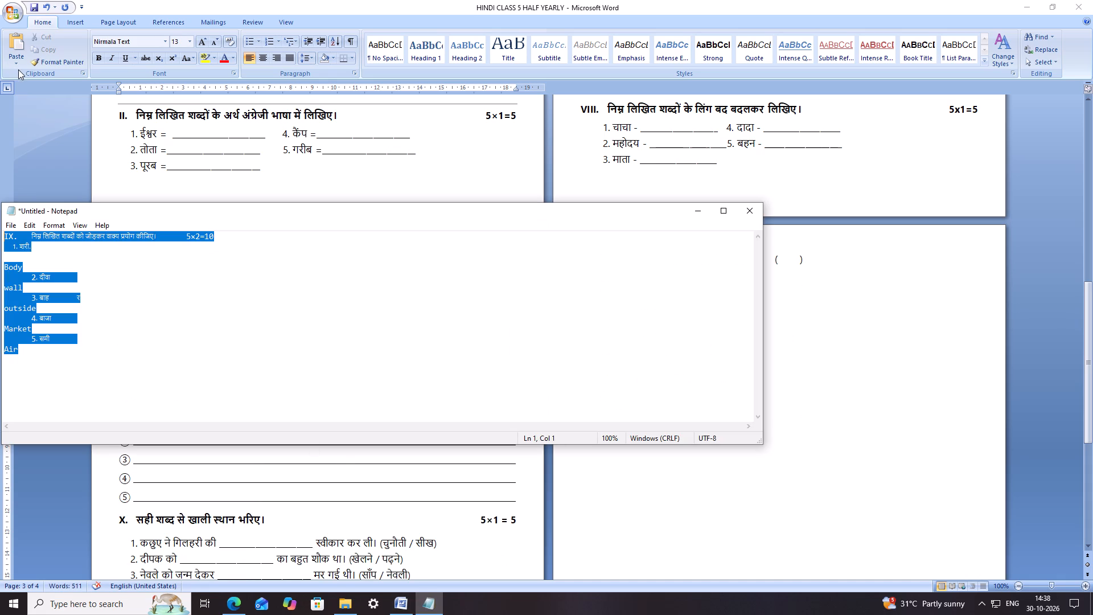
key(ctrl+c)
click(377, 163)
click(221, 273)
click(184, 245)
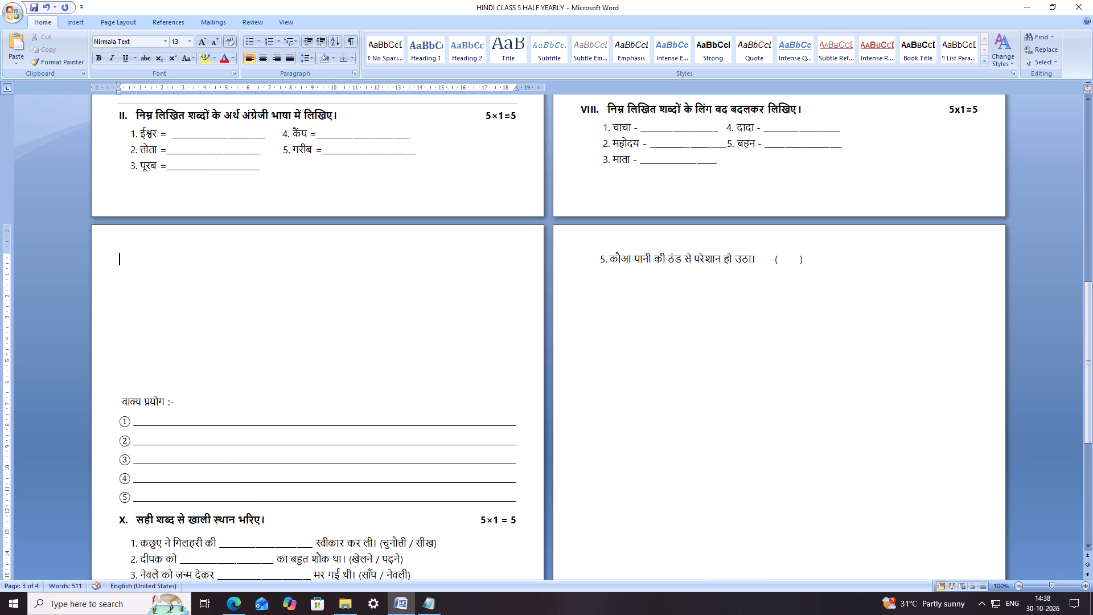
click(166, 244)
key(ctrl+v)
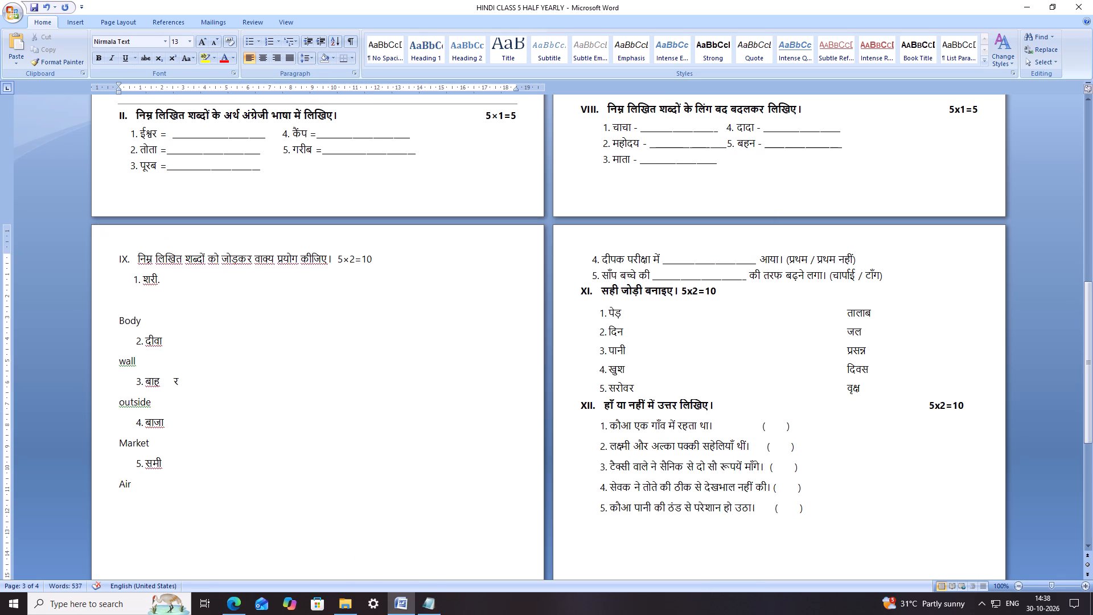
Make the pasted section IX heading line bold, including its 5×2=10 marks, and save the paper.
drag(383, 257, 105, 261)
click(99, 58)
click(353, 445)
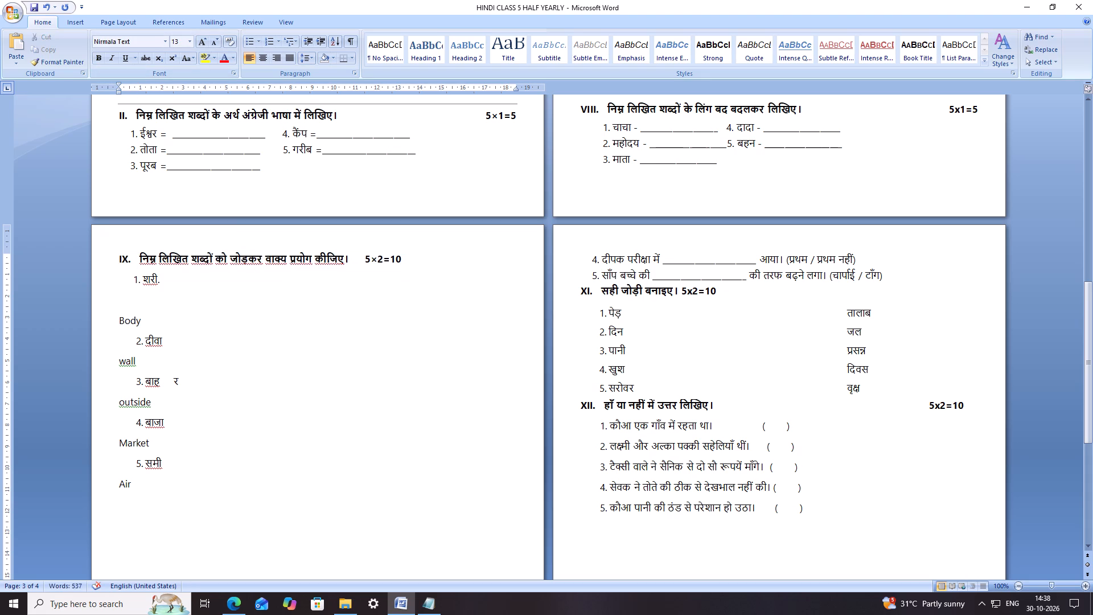
key(ctrl+s)
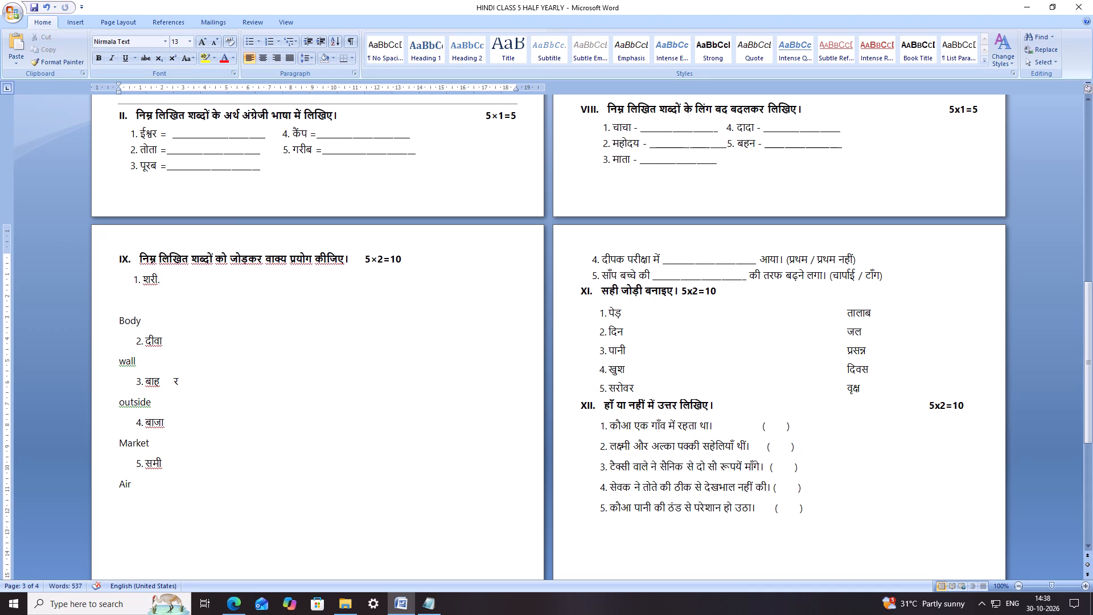
Indent the word Body with spaces so it sits well past the middle of its line in section IX.
click(119, 320)
key(space)
key(space)
key(space)
key(space)
key(space)
key(space)
key(space)
key(space)
key(space)
key(space)
key(space)
key(space)
key(space)
key(space)
key(space)
key(space)
key(space)
key(space)
key(space)
key(space)
Push section IX's 5×2=10 marks out to near the page's right margin with spaces, and save the paper.
click(363, 260)
key(space)
key(space)
key(space)
key(space)
key(space)
key(space)
key(space)
key(space)
key(space)
key(space)
key(space)
key(space)
key(space)
key(space)
key(space)
key(space)
key(space)
key(space)
key(space)
key(space)
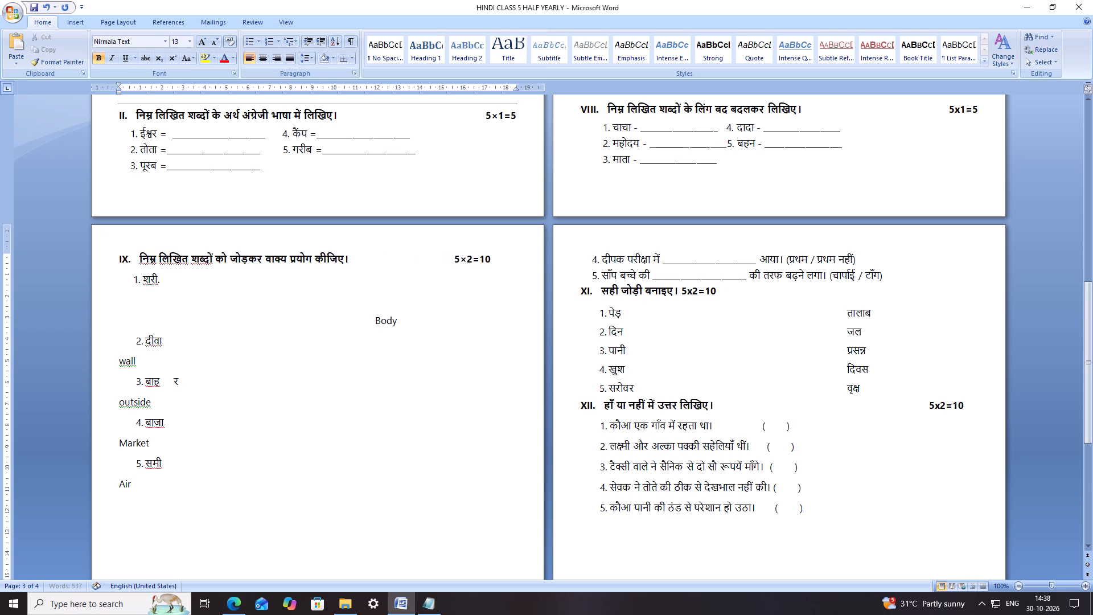
key(ctrl+s)
key(ctrl+s)
Fine-tune the position of the word Body in section IX, adding spaces before it and removing the excess.
click(372, 324)
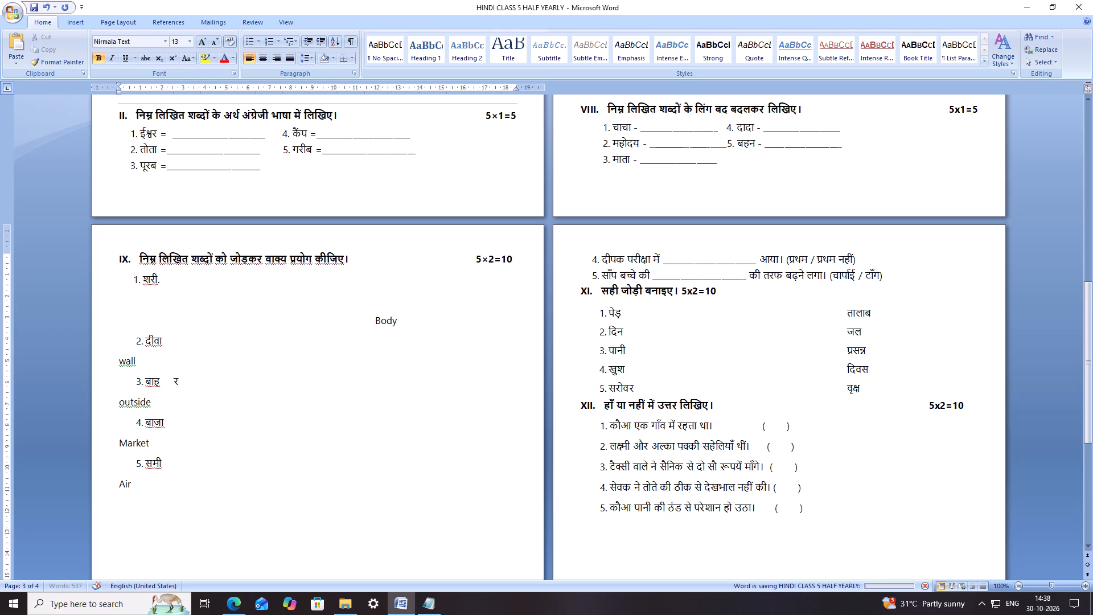
key(space)
key(space)
key(space)
key(space)
key(space)
key(space)
key(space)
key(space)
key(space)
key(space)
key(space)
key(space)
key(space)
key(space)
key(space)
key(space)
key(space)
key(space)
key(space)
key(space)
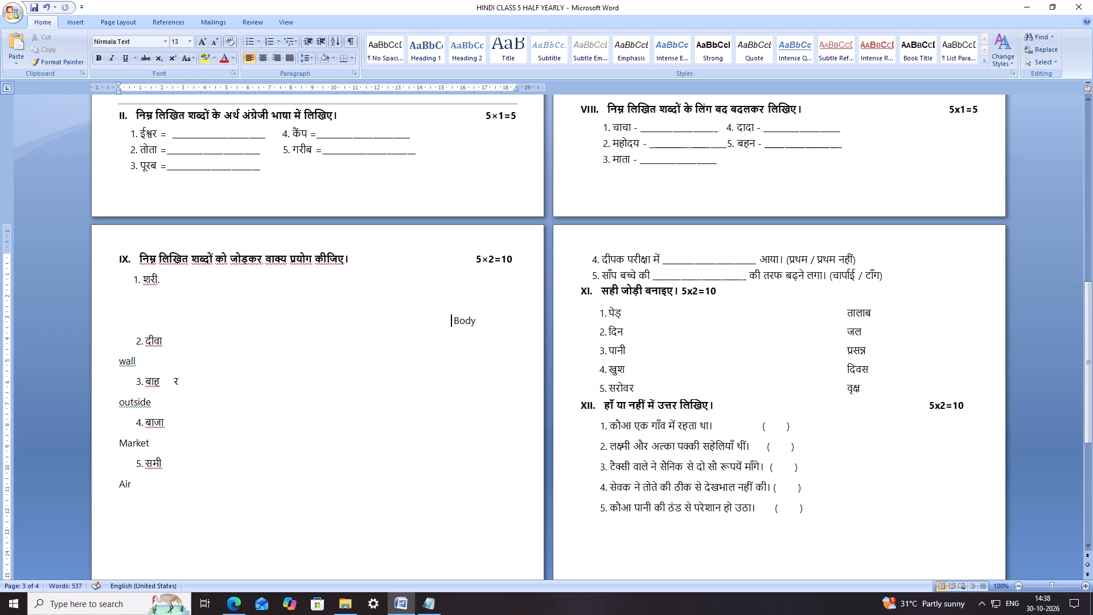
key(BackSpace)
key(BackSpace)
key(BackSpace)
key(BackSpace)
key(BackSpace)
key(BackSpace)
key(BackSpace)
key(BackSpace)
key(BackSpace)
key(BackSpace)
key(BackSpace)
key(BackSpace)
key(BackSpace)
key(BackSpace)
key(BackSpace)
key(BackSpace)
key(BackSpace)
key(BackSpace)
key(BackSpace)
key(BackSpace)
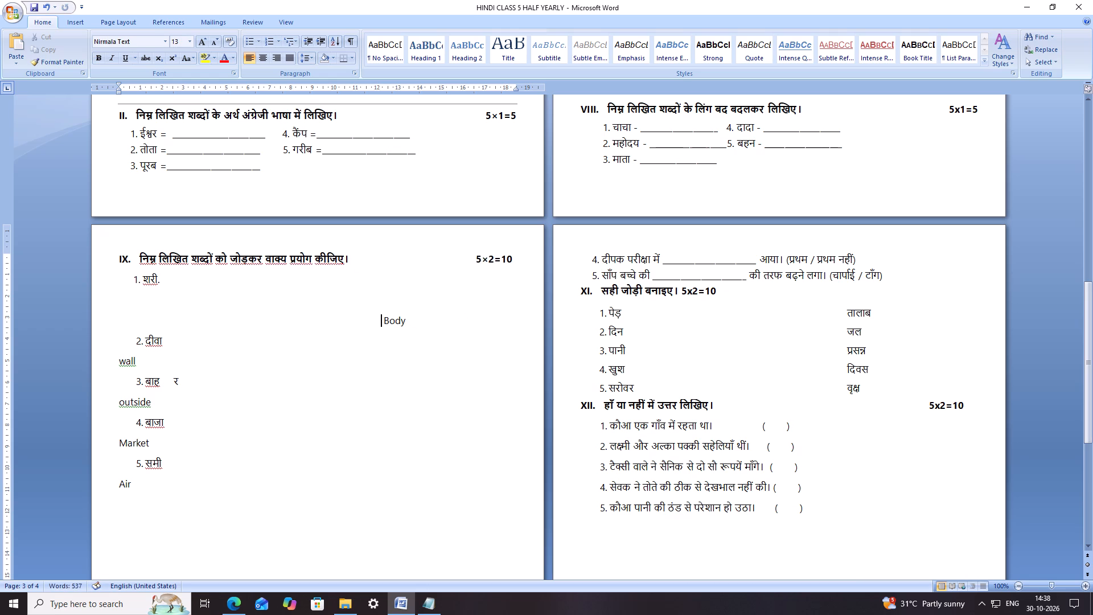
Indent the word wall in section IX with spaces so it starts directly below Body.
click(118, 363)
key(space)
key(space)
key(space)
key(space)
key(space)
key(space)
key(space)
key(space)
key(space)
key(space)
key(space)
key(space)
key(space)
key(space)
key(space)
key(space)
key(space)
key(space)
key(space)
key(space)
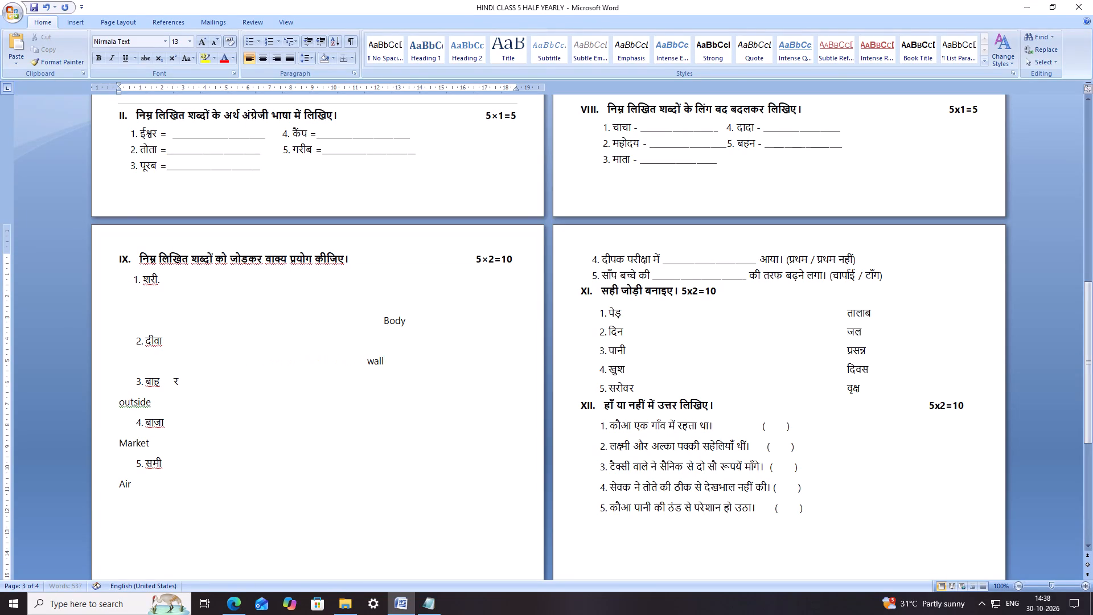
key(space)
key(space)
key(space)
Indent the word outside in section IX with spaces so it lines up below wall.
click(117, 406)
key(space)
key(space)
key(space)
key(space)
key(space)
key(space)
key(space)
key(space)
key(space)
key(space)
key(space)
key(space)
key(space)
key(space)
key(space)
key(space)
key(space)
key(space)
key(space)
key(space)
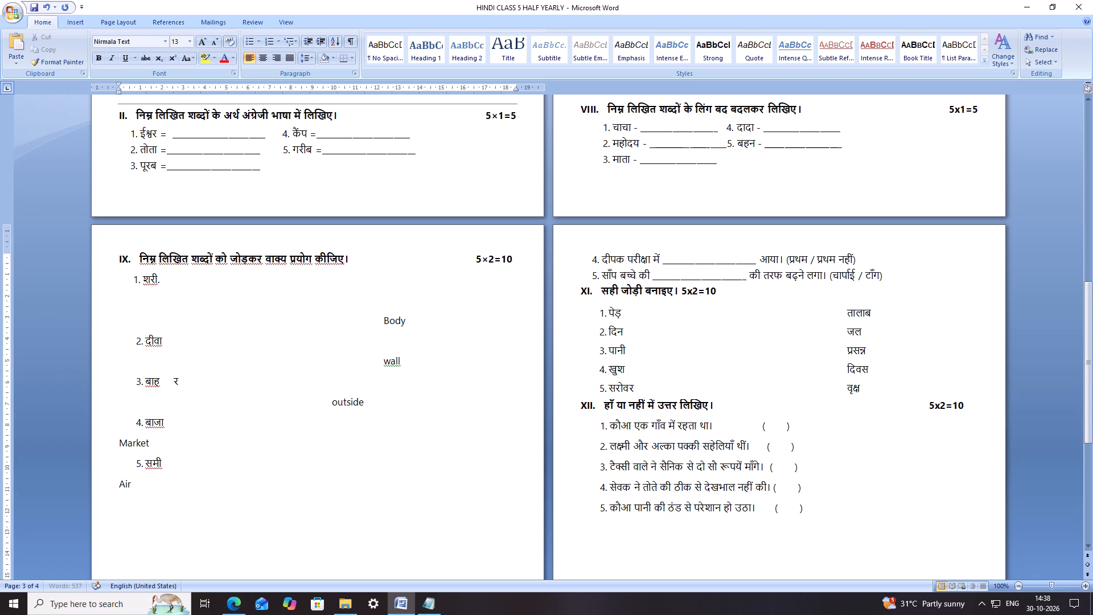
key(space)
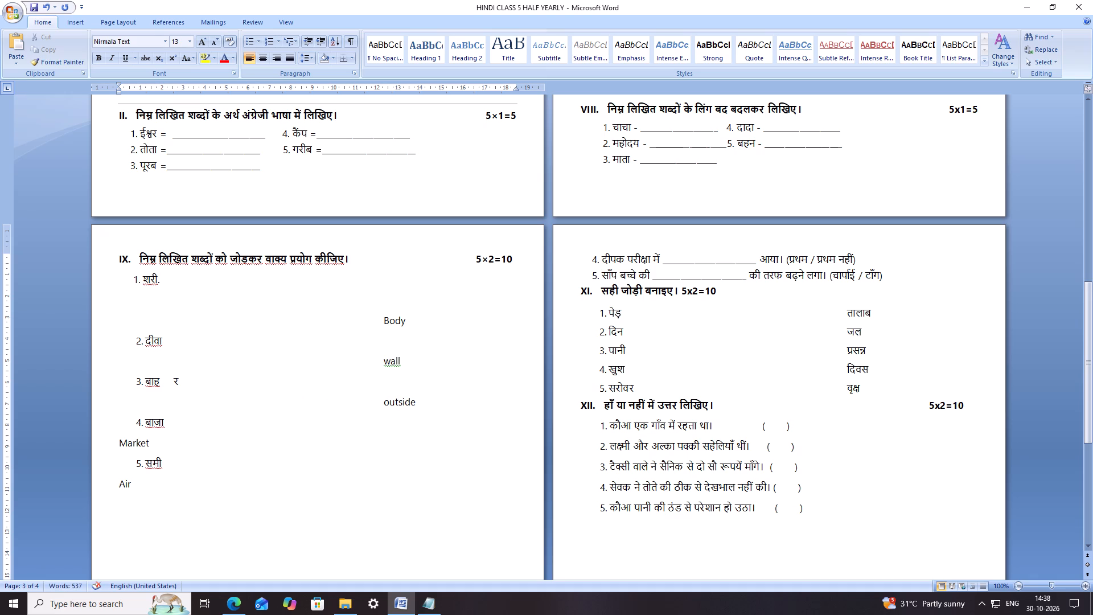
Indent the word Market in section IX with spaces so it sits roughly below outside.
click(122, 441)
key(space)
key(space)
key(space)
key(space)
key(space)
key(space)
key(space)
key(space)
key(space)
key(space)
key(space)
key(space)
key(space)
key(space)
key(space)
key(space)
key(space)
key(space)
key(space)
key(space)
key(space)
key(space)
Indent the word Air in section IX with spaces to line up with the English words above, and save the paper.
click(122, 489)
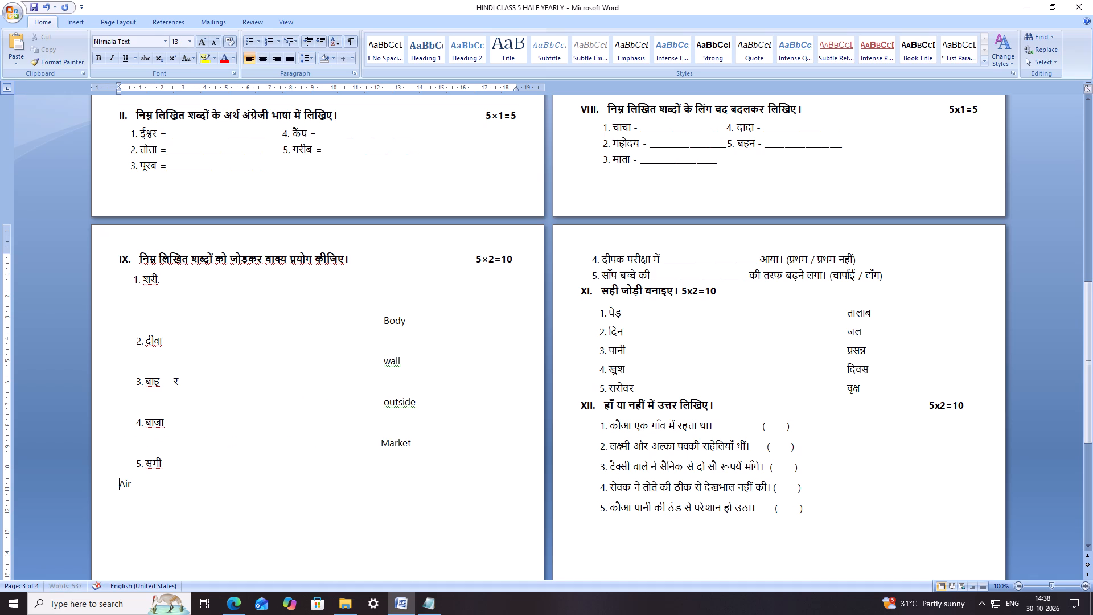
key(space)
key(space)
key(space)
key(space)
key(space)
key(space)
key(space)
key(space)
key(space)
key(space)
key(space)
key(space)
key(space)
key(space)
key(space)
key(space)
key(space)
key(space)
key(space)
key(space)
key(ctrl+s)
key(ctrl+s)
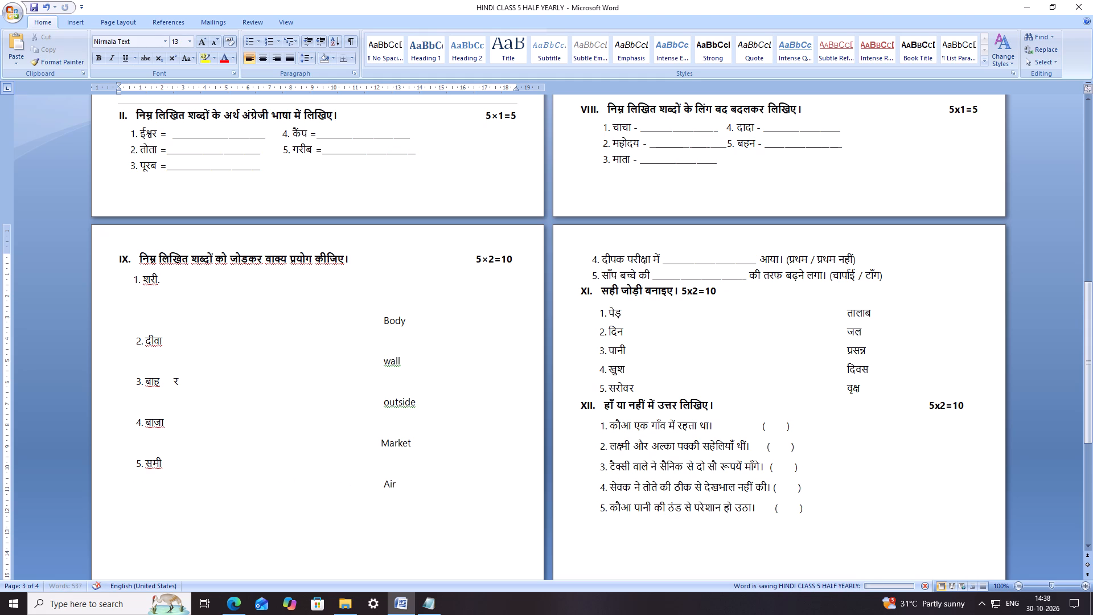
Indent item 1 शरी. slightly further and widen the gap after IX. so the heading text starts above it.
click(128, 277)
key(space)
key(space)
key(space)
key(space)
click(134, 261)
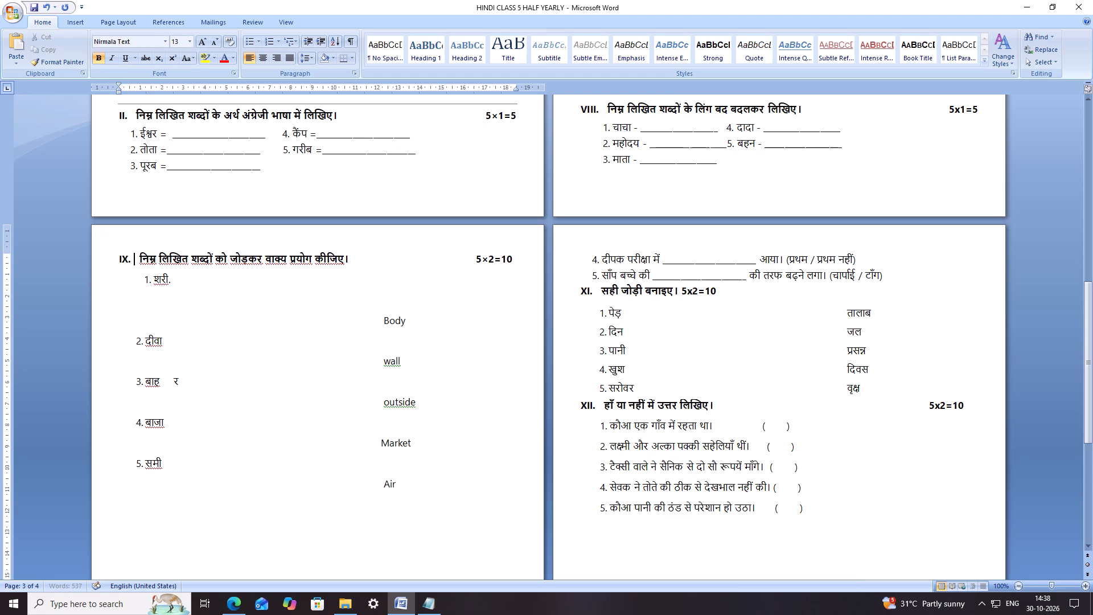
key(space)
key(space)
Remove the blank line between item 1 and Body in section IX, and indent item 2 दीवा to align with item 1.
click(138, 341)
key(space)
key(space)
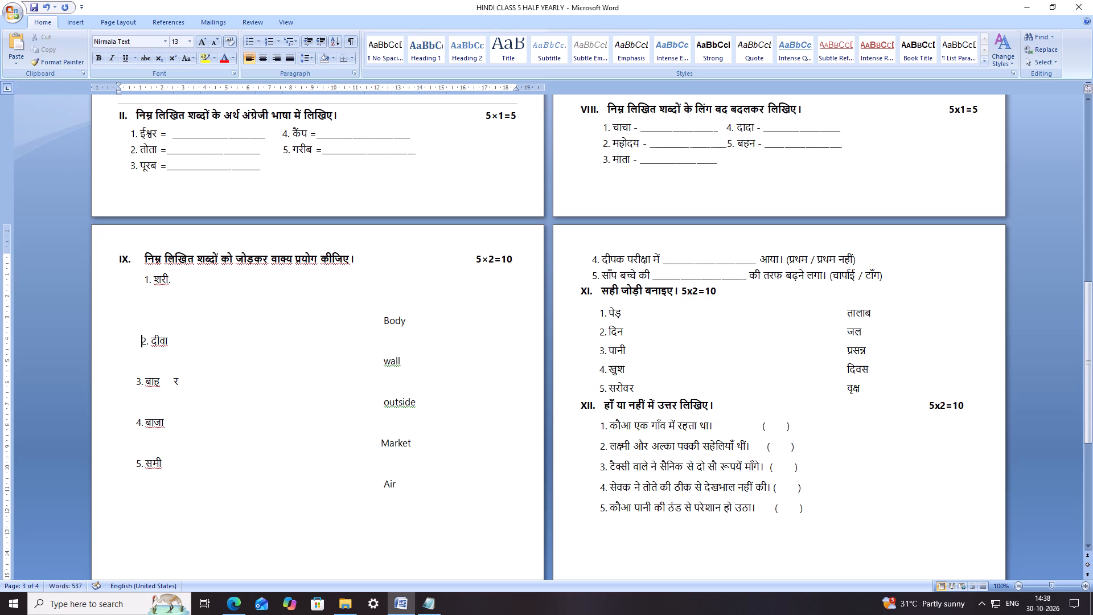
click(151, 306)
key(BackSpace)
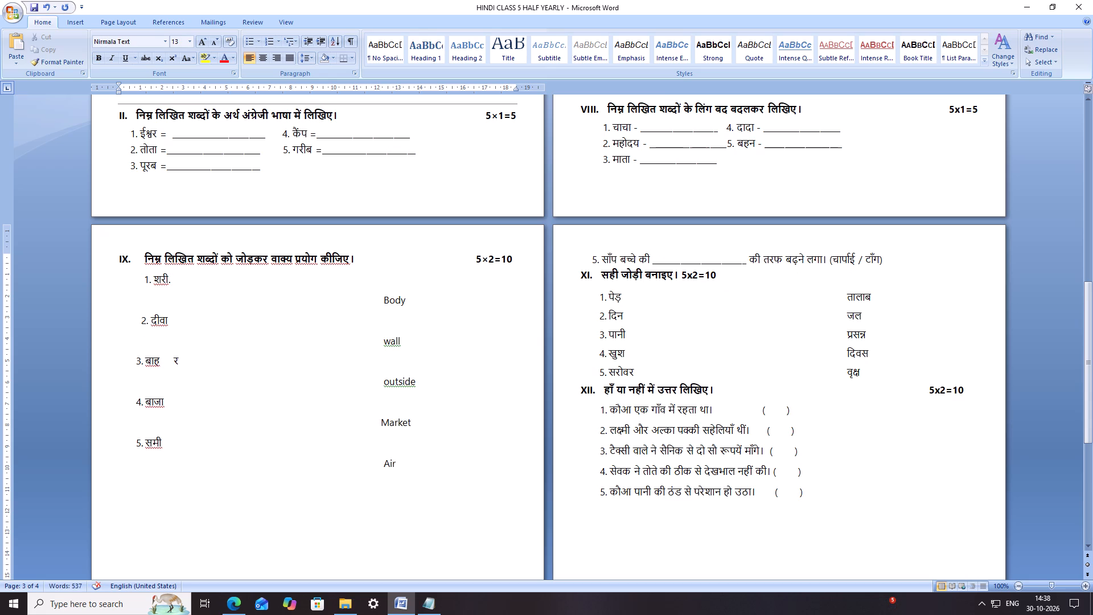
click(141, 322)
key(space)
Indent items 3, 4 and 5 of section IX with a few spaces so their numbers nearly align with items 1 and 2.
click(134, 369)
key(space)
key(space)
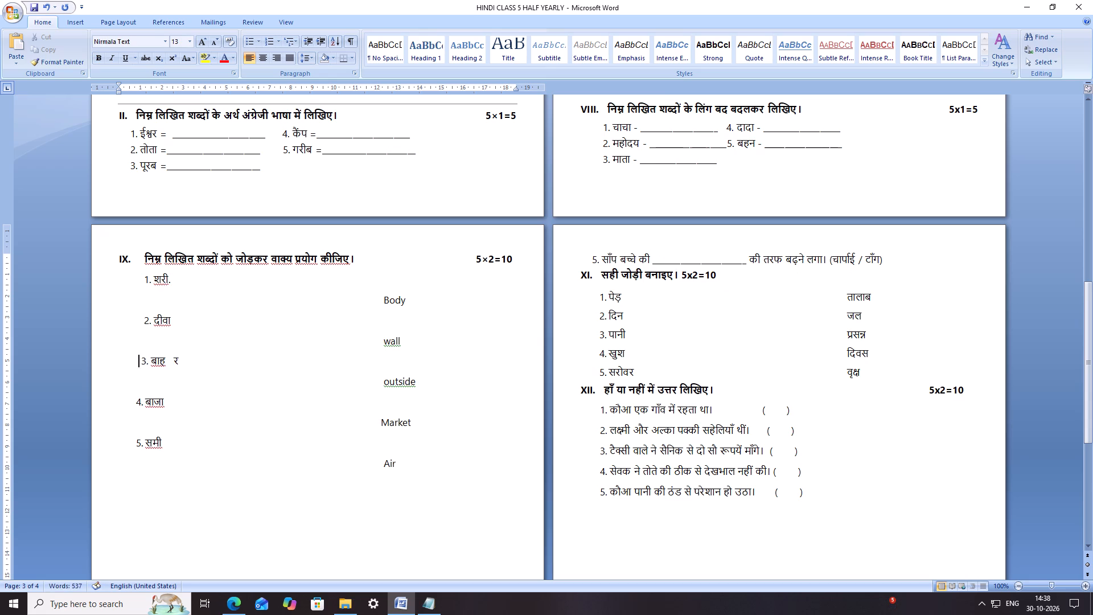
click(133, 398)
key(space)
click(139, 357)
key(space)
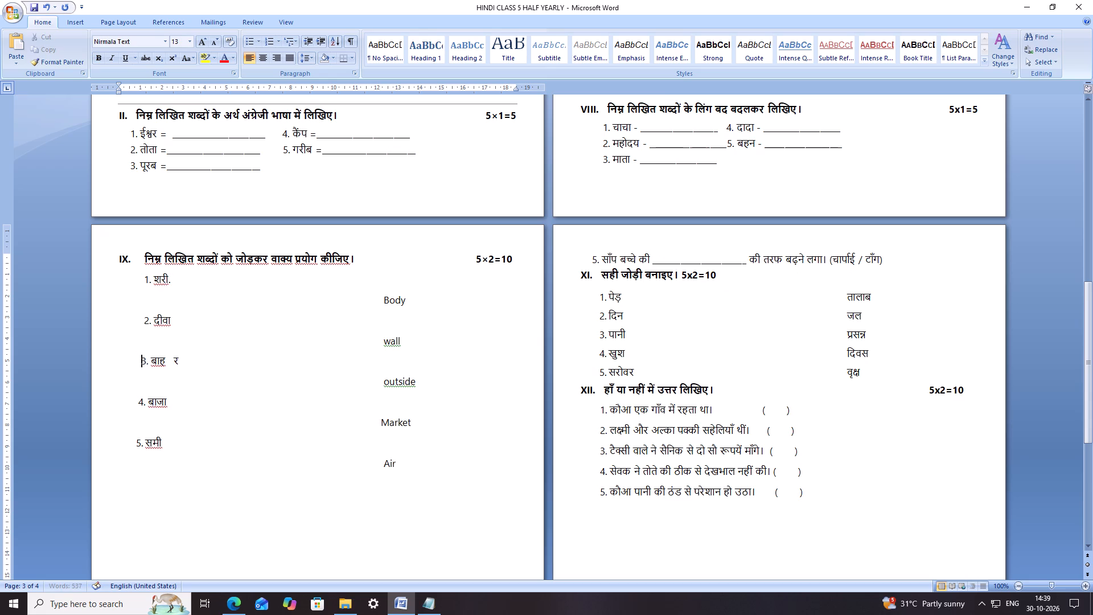
click(136, 440)
key(space)
key(space)
click(132, 401)
key(space)
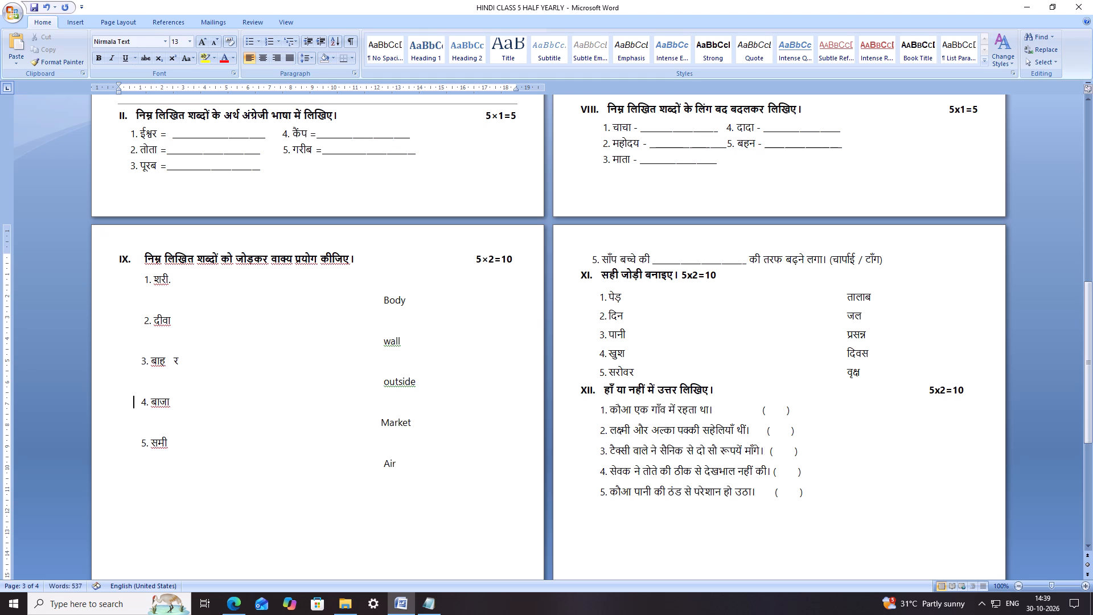
Move र in item 3 of section IX to about a third of the way across the line, adding spaces and trimming the excess.
click(174, 359)
key(space)
key(space)
key(space)
key(space)
key(space)
key(space)
key(space)
key(space)
key(space)
key(space)
key(space)
key(space)
key(space)
key(space)
key(space)
key(space)
key(space)
key(space)
key(space)
key(space)
click(291, 363)
key(BackSpace)
key(BackSpace)
key(BackSpace)
key(BackSpace)
key(BackSpace)
key(BackSpace)
key(BackSpace)
key(BackSpace)
key(BackSpace)
key(BackSpace)
key(BackSpace)
key(BackSpace)
key(BackSpace)
key(BackSpace)
key(BackSpace)
key(BackSpace)
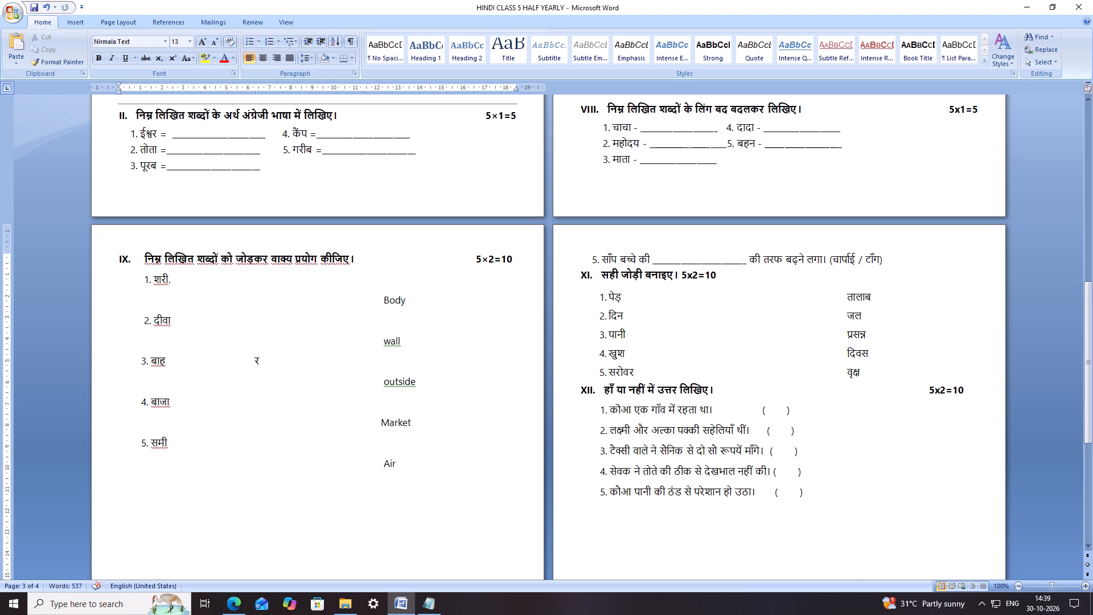
Move Body up onto item 1's line in section IX, adding spaces and trimming the excess so it sits right of the line's centre.
drag(412, 302, 385, 298)
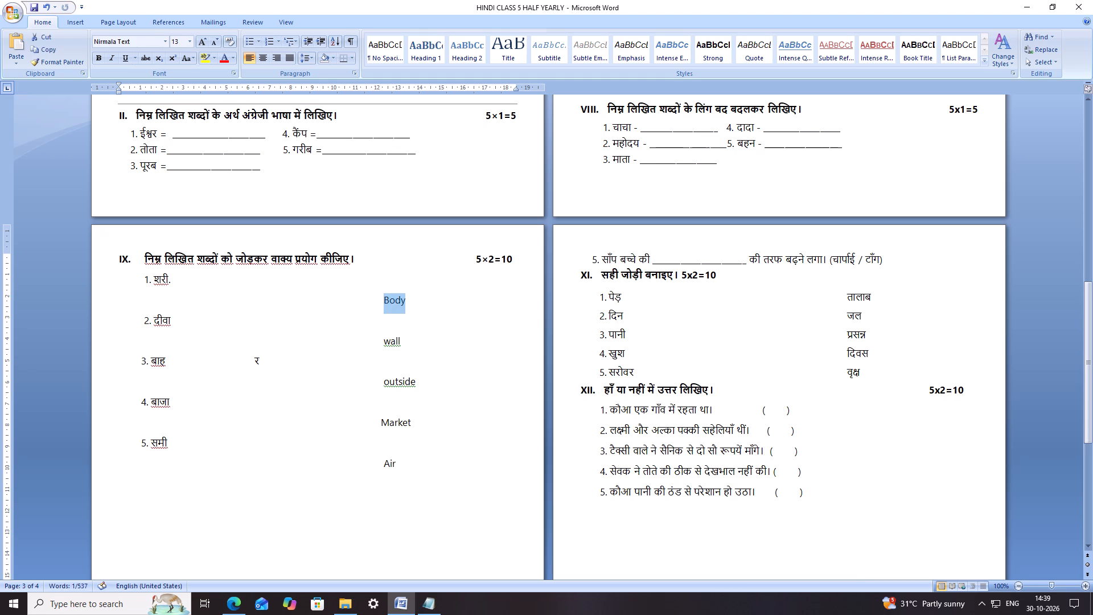
key(ctrl+x)
click(361, 272)
click(350, 278)
key(space)
key(space)
key(space)
key(space)
key(space)
key(space)
key(space)
key(space)
key(space)
key(space)
key(space)
key(space)
key(space)
key(space)
key(space)
key(space)
key(space)
key(space)
key(space)
key(space)
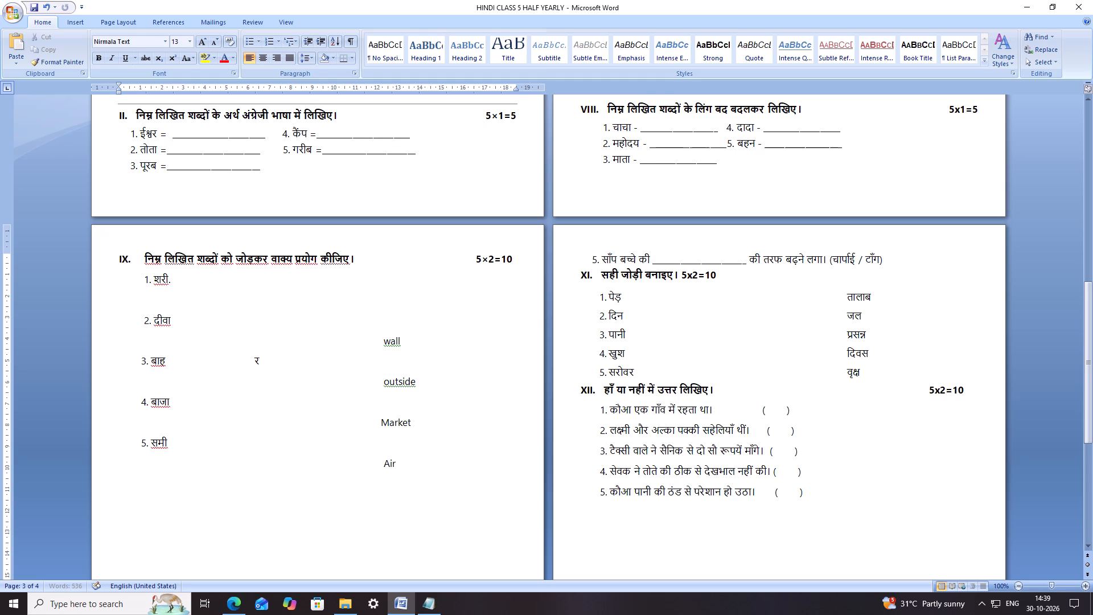
key(space)
key(space)
key(space)
key(space)
key(space)
key(space)
key(space)
key(space)
key(space)
key(space)
key(space)
key(space)
key(space)
key(space)
key(space)
key(space)
key(space)
key(space)
key(space)
key(space)
key(ctrl+v)
click(413, 280)
key(BackSpace)
key(BackSpace)
key(BackSpace)
key(BackSpace)
key(BackSpace)
key(BackSpace)
key(BackSpace)
key(BackSpace)
key(BackSpace)
key(BackSpace)
key(BackSpace)
key(BackSpace)
key(BackSpace)
key(BackSpace)
key(BackSpace)
key(BackSpace)
key(BackSpace)
key(BackSpace)
key(BackSpace)
key(BackSpace)
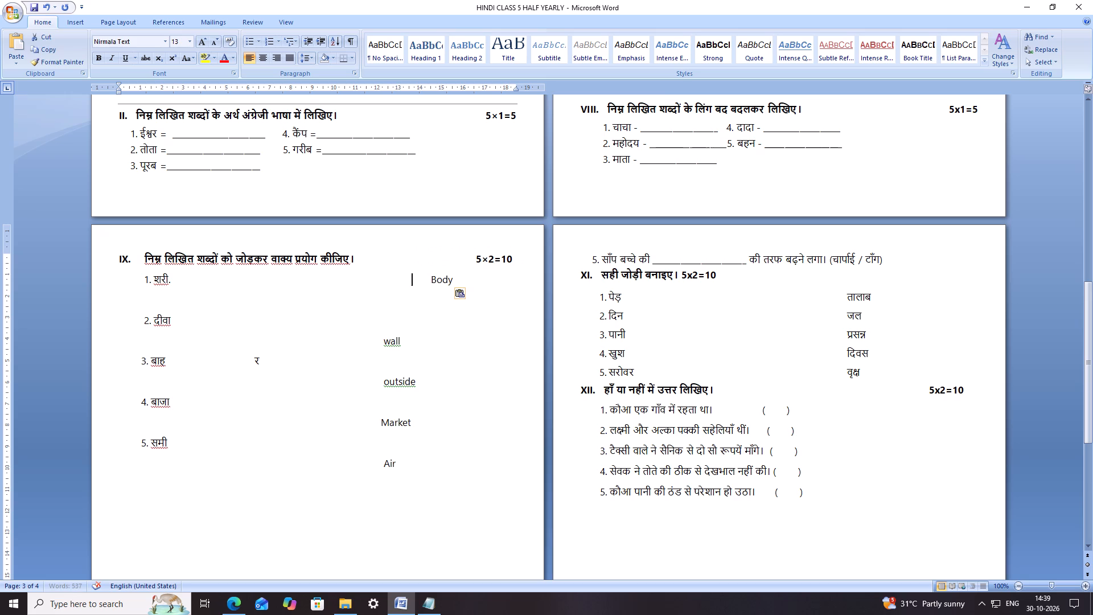
key(BackSpace)
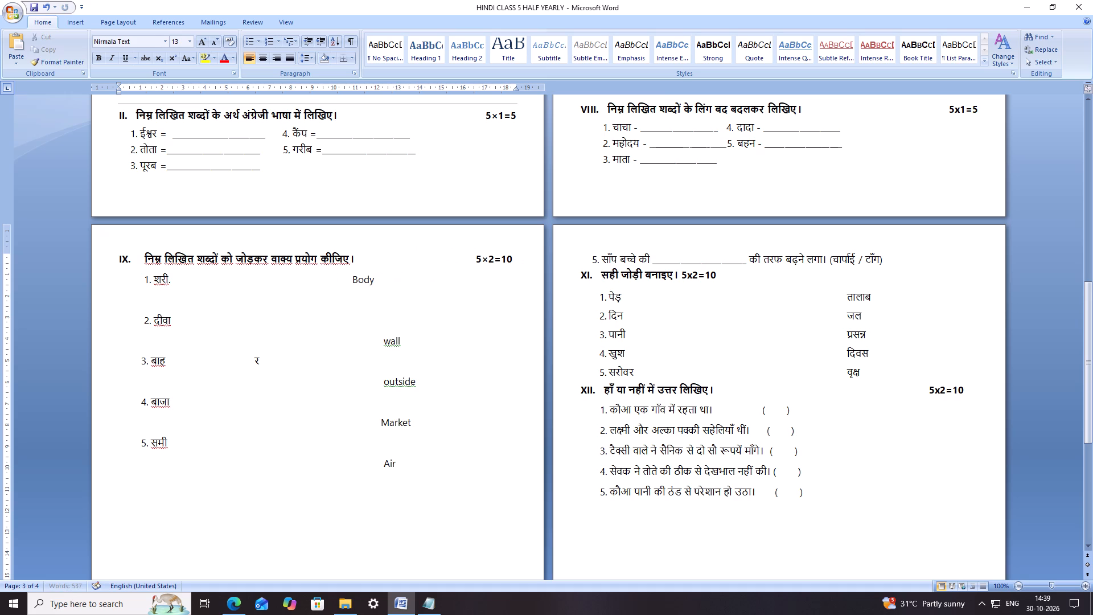
key(BackSpace)
Move wall up onto item 2's line in section IX, restoring the line break above item 3 and cutting part of the gap.
drag(404, 339, 376, 343)
key(ctrl+x)
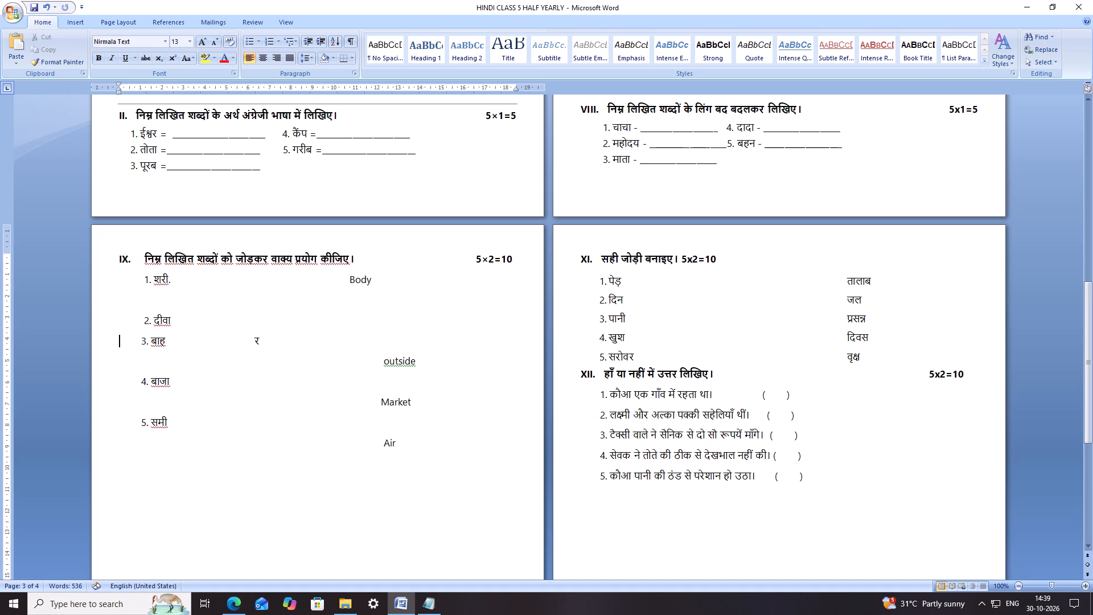
click(369, 320)
key(Return)
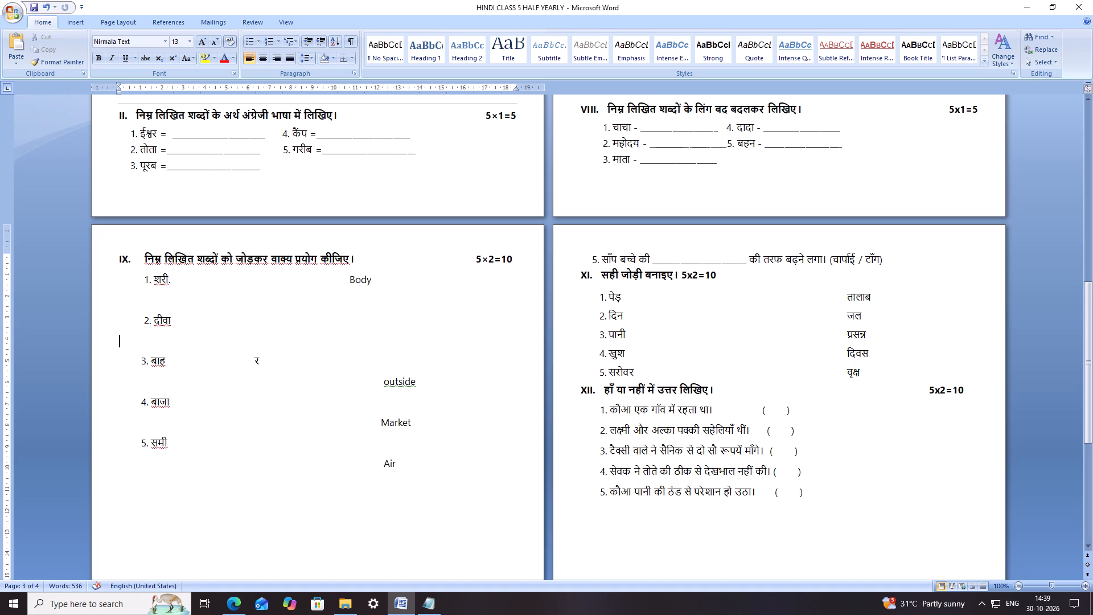
click(347, 318)
key(space)
key(ctrl+v)
drag(386, 317, 349, 317)
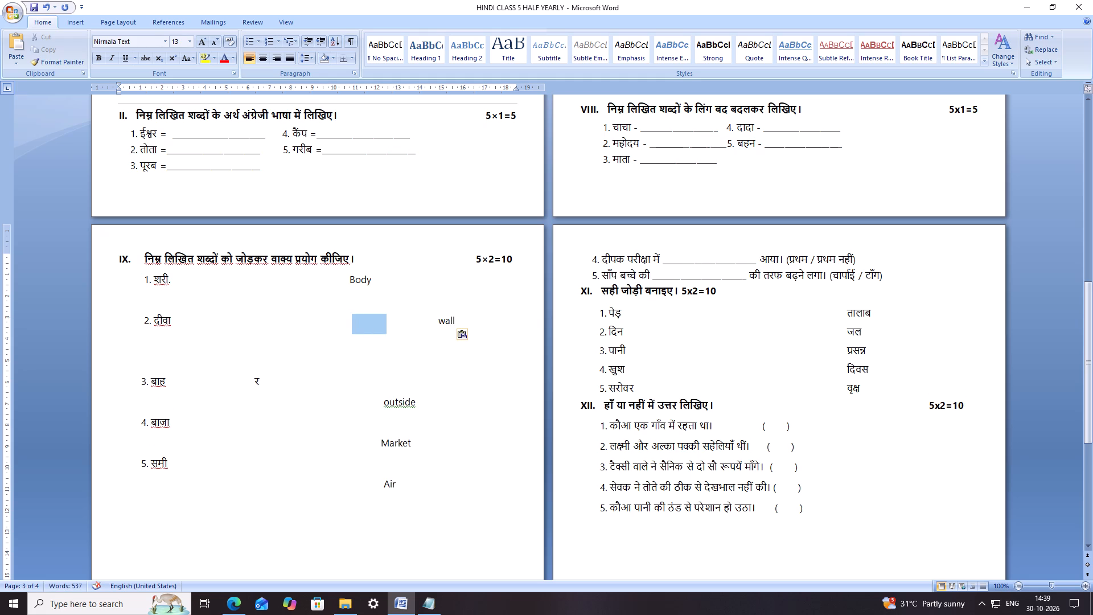
drag(349, 317, 348, 317)
key(BackSpace)
key(BackSpace)
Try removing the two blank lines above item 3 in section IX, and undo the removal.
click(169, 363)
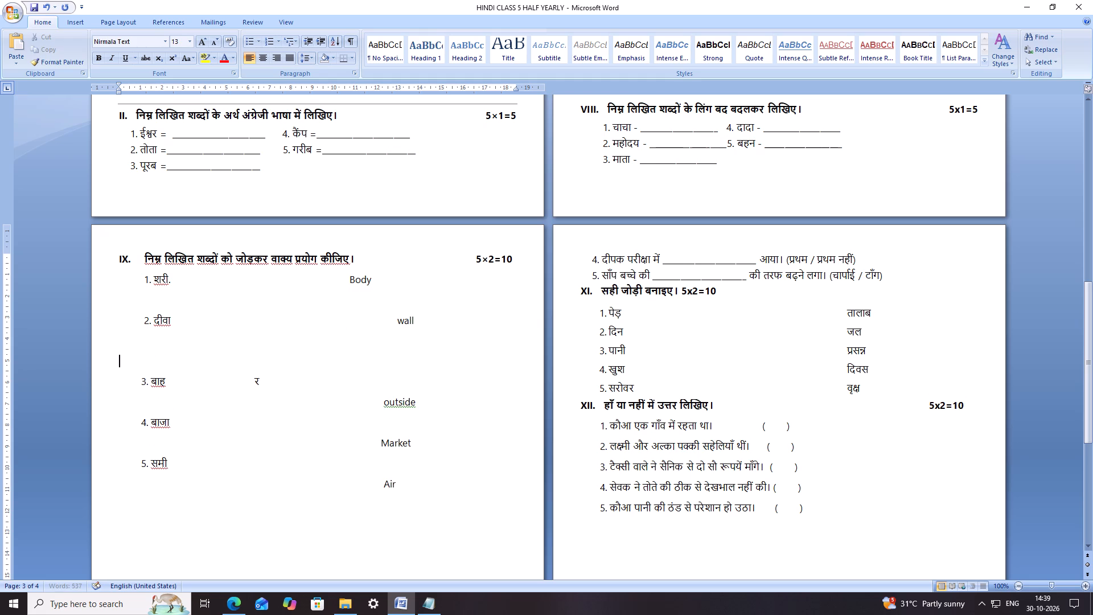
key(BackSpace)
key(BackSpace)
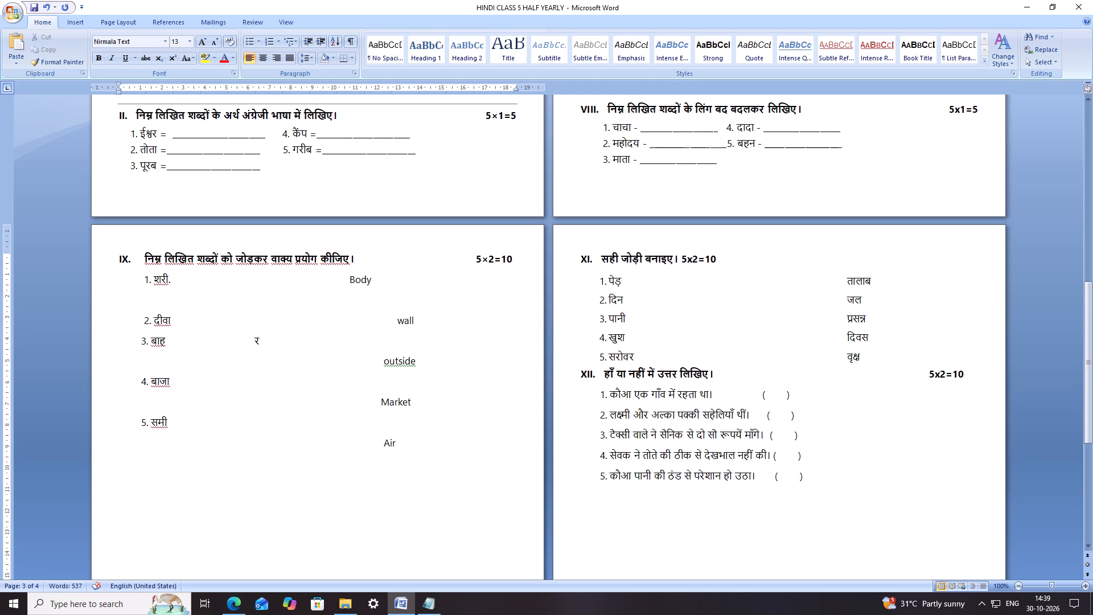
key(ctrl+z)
Trim the spaces before wall on item 2's line so it sits nearly beneath Body.
click(381, 317)
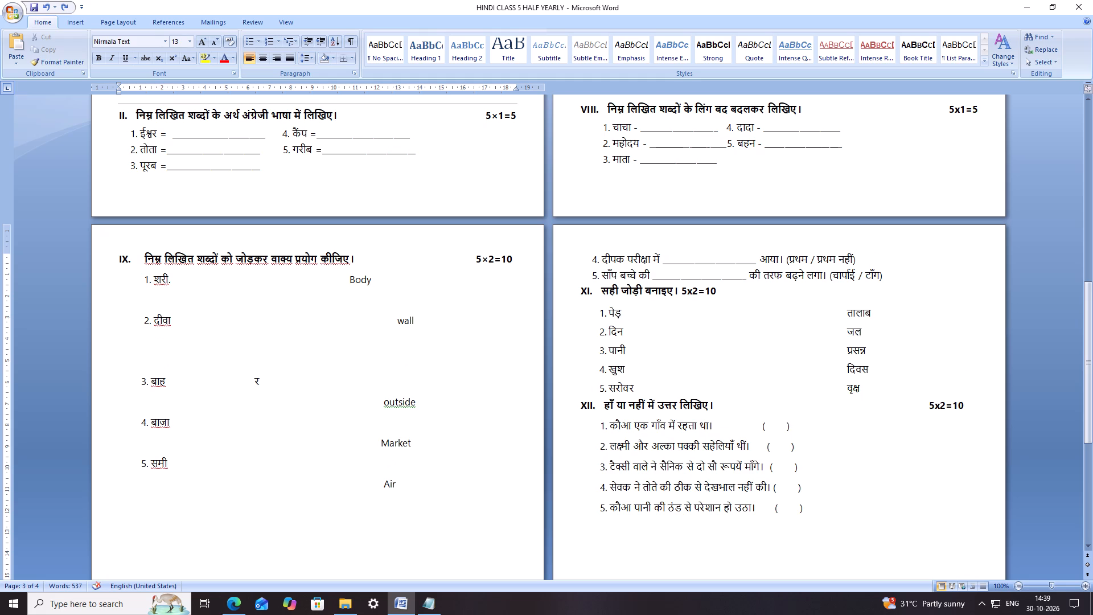
key(BackSpace)
key(BackSpace)
key(BackSpace)
key(BackSpace)
key(BackSpace)
key(BackSpace)
key(BackSpace)
key(BackSpace)
key(BackSpace)
key(BackSpace)
key(BackSpace)
key(BackSpace)
key(BackSpace)
key(BackSpace)
key(BackSpace)
key(BackSpace)
Remove one blank line between items 2 and 3 of section IX.
click(203, 359)
key(BackSpace)
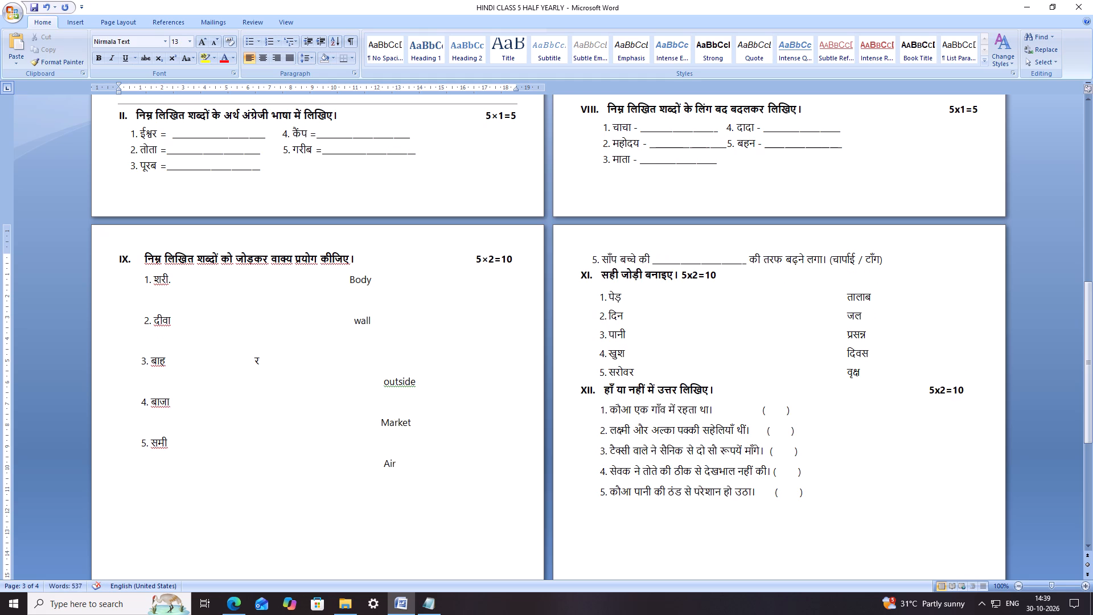
Move outside up onto item 3's line after र, adjusting the spaces so it nearly aligns beneath wall.
drag(417, 382, 384, 385)
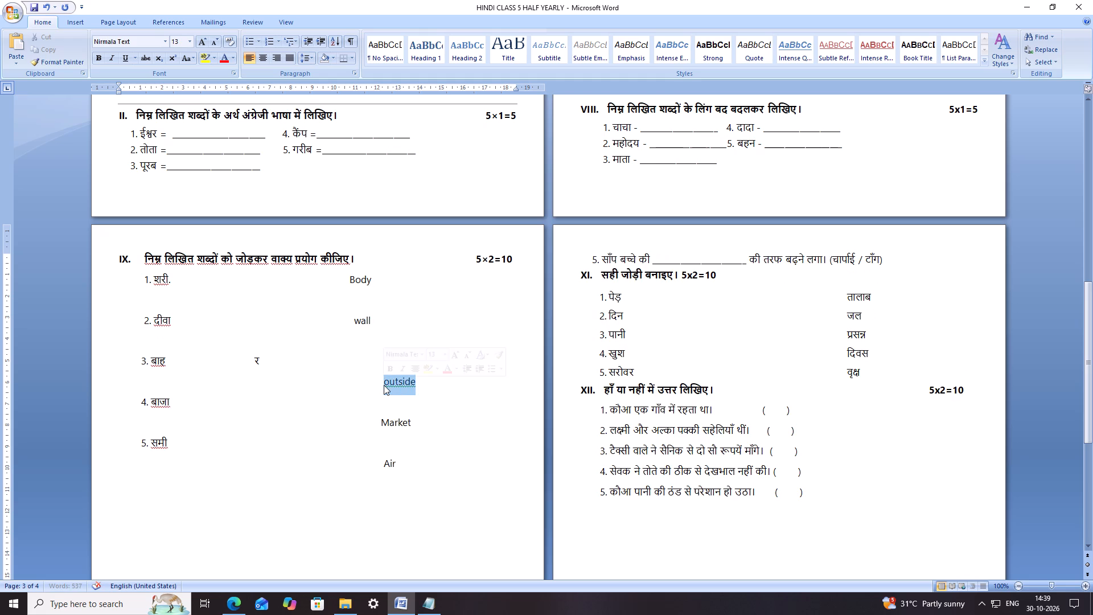
key(ctrl+x)
click(178, 358)
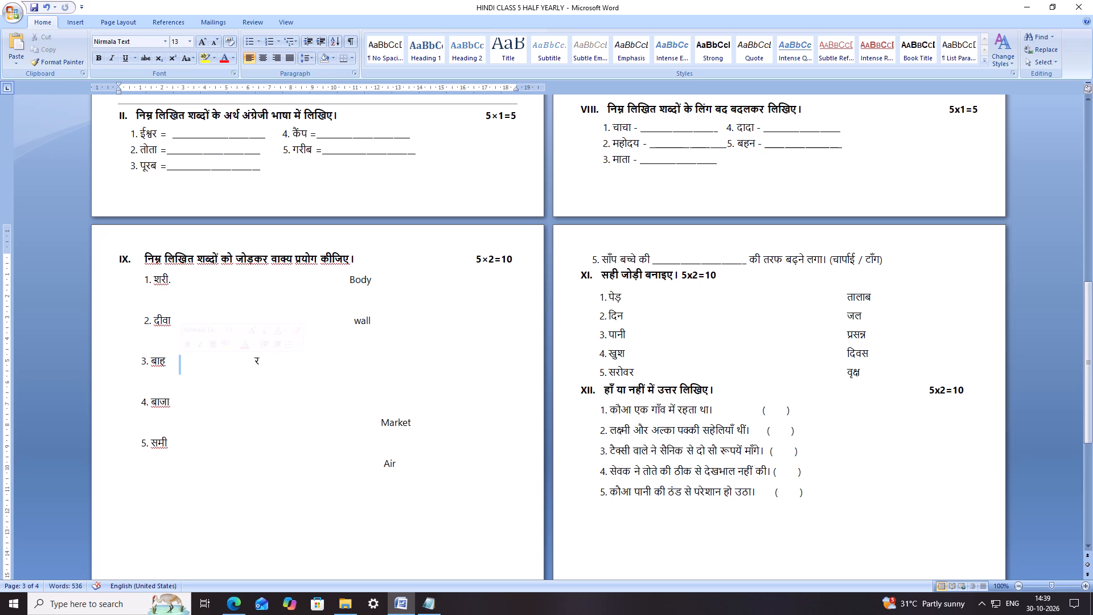
click(324, 354)
click(348, 359)
key(space)
key(space)
key(space)
key(space)
key(space)
key(space)
key(space)
key(space)
key(space)
key(space)
key(space)
key(space)
key(space)
key(space)
key(space)
key(space)
key(space)
key(space)
key(space)
key(space)
key(ctrl+v)
click(342, 359)
key(space)
key(space)
key(space)
key(space)
key(space)
key(space)
key(space)
key(BackSpace)
key(BackSpace)
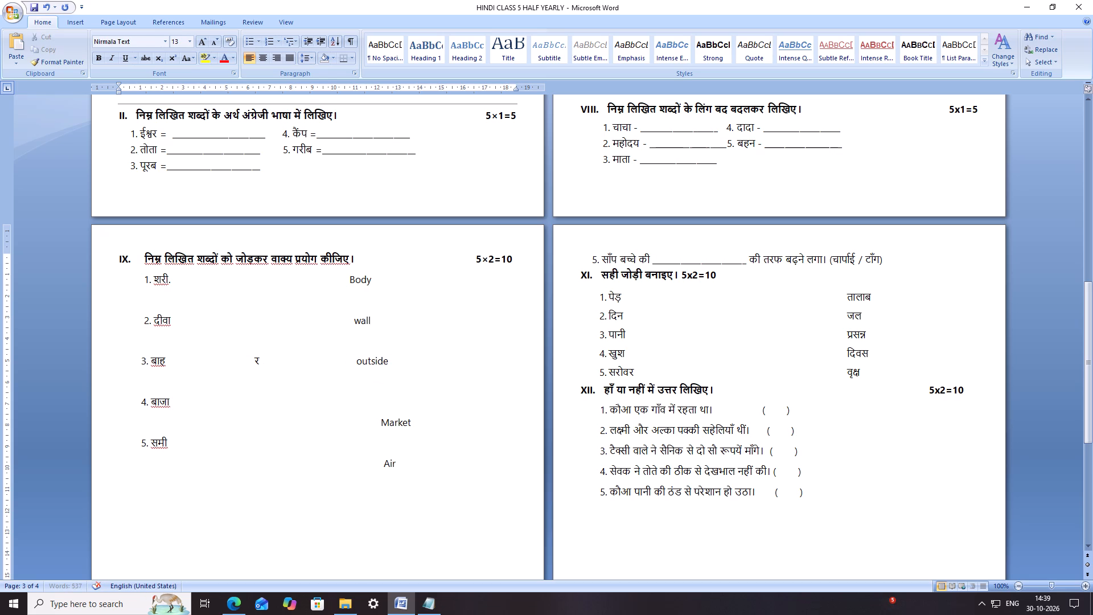
Move Market up onto item 4's line after बाजा, adding spaces so it sits roughly beneath Outside in section IX.
click(384, 420)
click(406, 422)
drag(414, 421, 383, 420)
drag(383, 420, 382, 420)
key(ctrl+x)
click(295, 397)
key(space)
key(space)
key(space)
key(space)
key(space)
key(space)
key(space)
key(space)
key(space)
key(space)
key(space)
key(space)
key(space)
key(space)
key(space)
key(space)
key(space)
key(space)
key(space)
key(space)
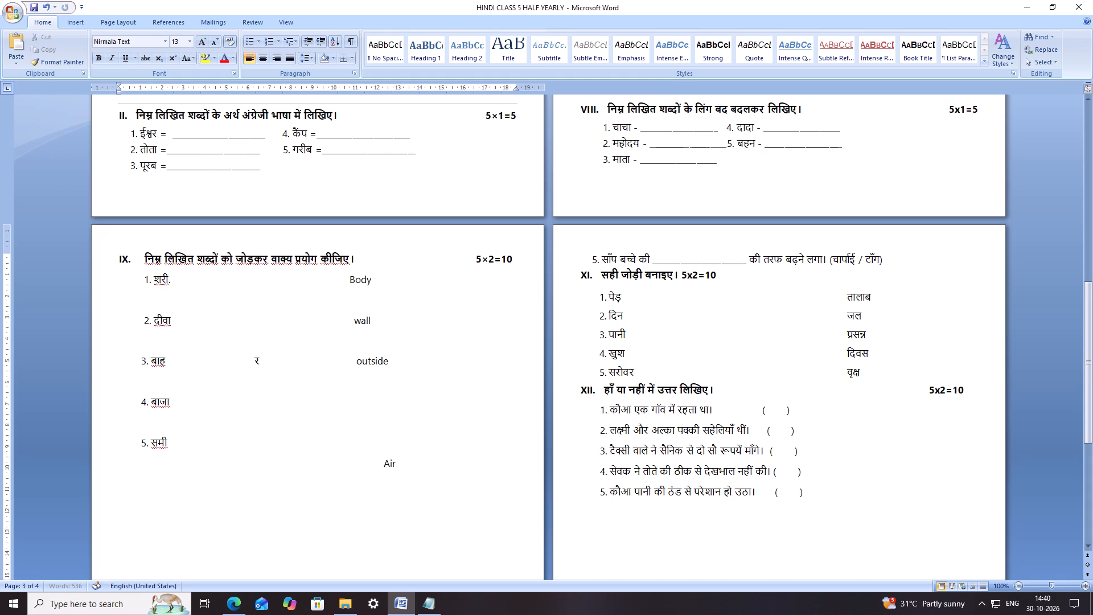
key(ctrl+v)
click(315, 407)
key(space)
key(space)
key(space)
key(space)
key(space)
key(space)
key(space)
key(space)
key(space)
key(space)
key(space)
key(space)
key(space)
key(space)
key(space)
key(space)
key(space)
key(space)
key(space)
key(space)
Move Air up onto item 5's line after समी, adding spaces so it sits roughly beneath Market.
drag(402, 466, 381, 466)
key(ctrl+x)
click(355, 446)
key(space)
key(space)
key(space)
key(space)
key(space)
key(space)
key(space)
key(space)
key(space)
key(space)
key(space)
key(space)
key(space)
key(space)
key(space)
key(space)
key(space)
key(space)
key(space)
key(space)
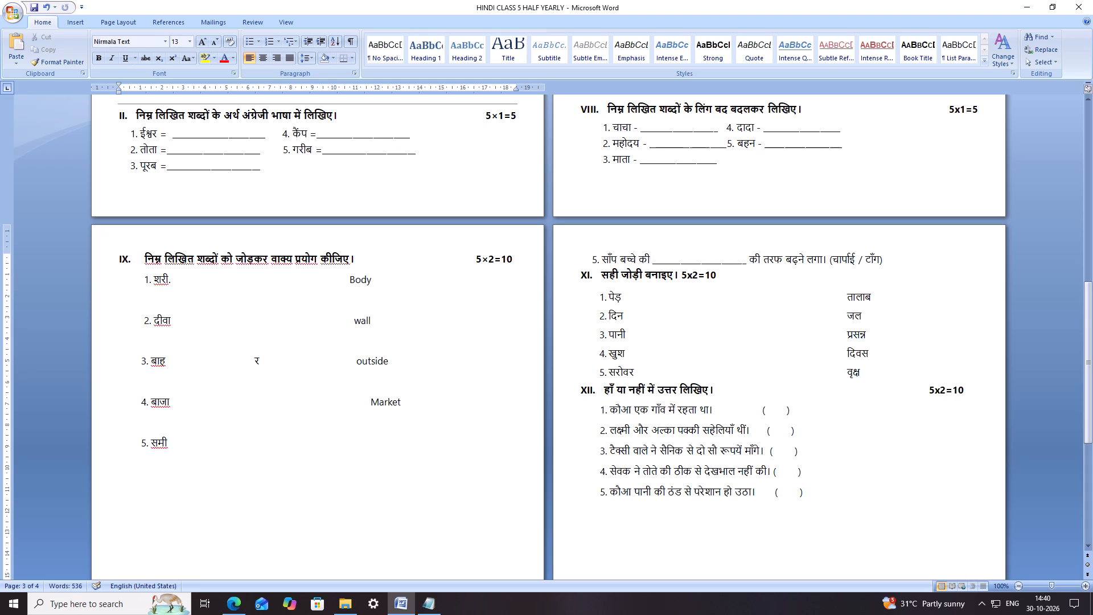
key(ctrl+v)
click(267, 444)
key(space)
key(space)
key(space)
key(space)
key(space)
key(space)
key(space)
key(space)
key(space)
key(space)
key(space)
key(space)
key(space)
key(space)
key(space)
key(space)
key(space)
key(space)
key(space)
key(space)
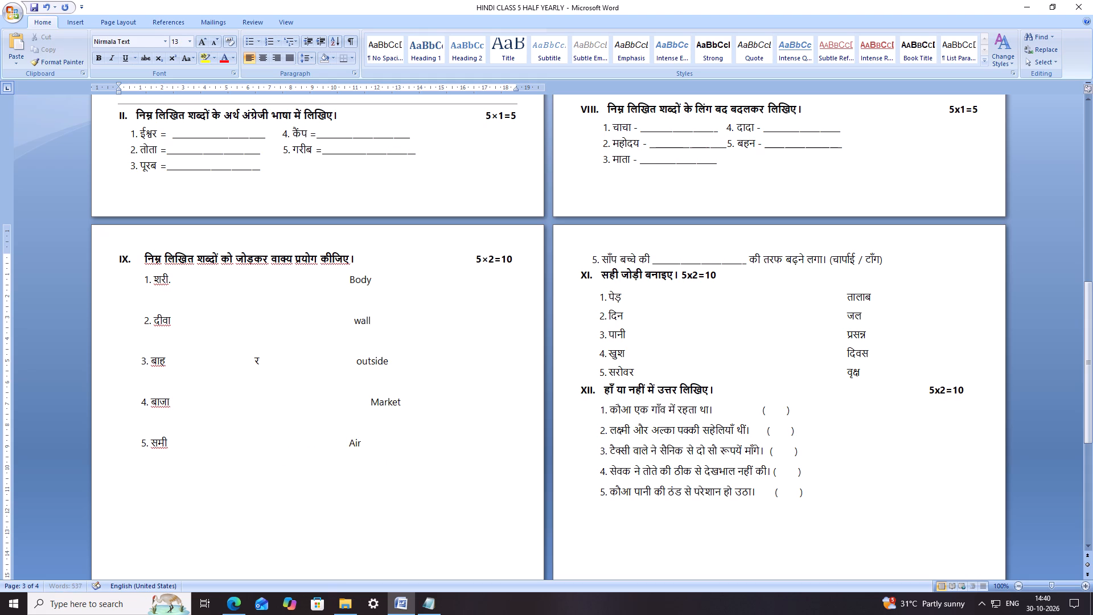
Trim one space before Body and two before wall so the two words nearly line up.
click(346, 282)
key(BackSpace)
click(353, 323)
key(BackSpace)
key(BackSpace)
Capitalise the first letters of wall and outside in section IX so they read Wall and Outside.
click(356, 325)
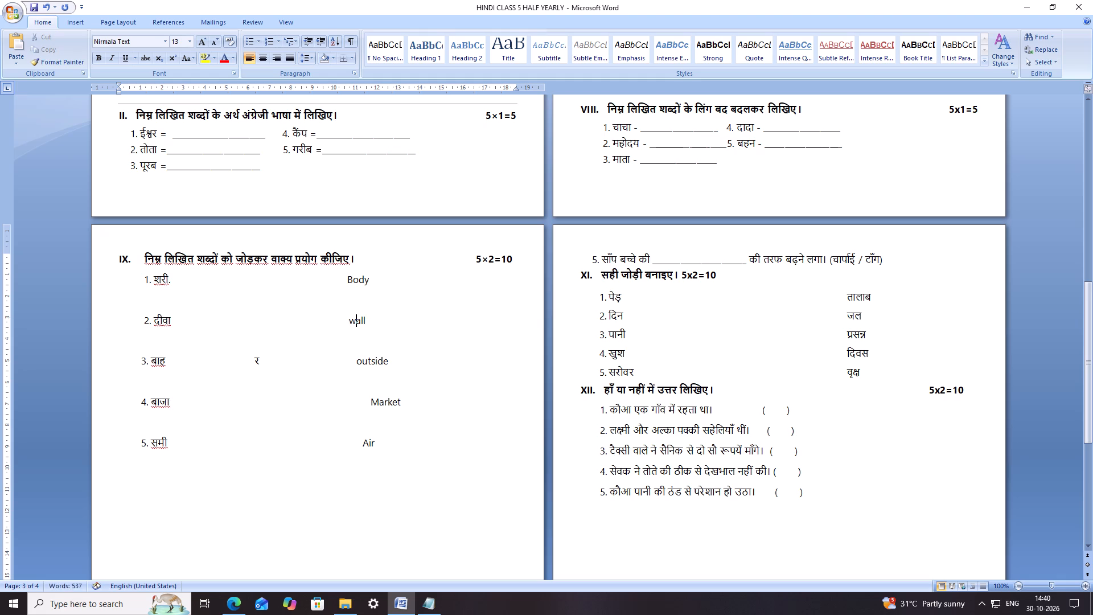
key(BackSpace)
key(shift+w)
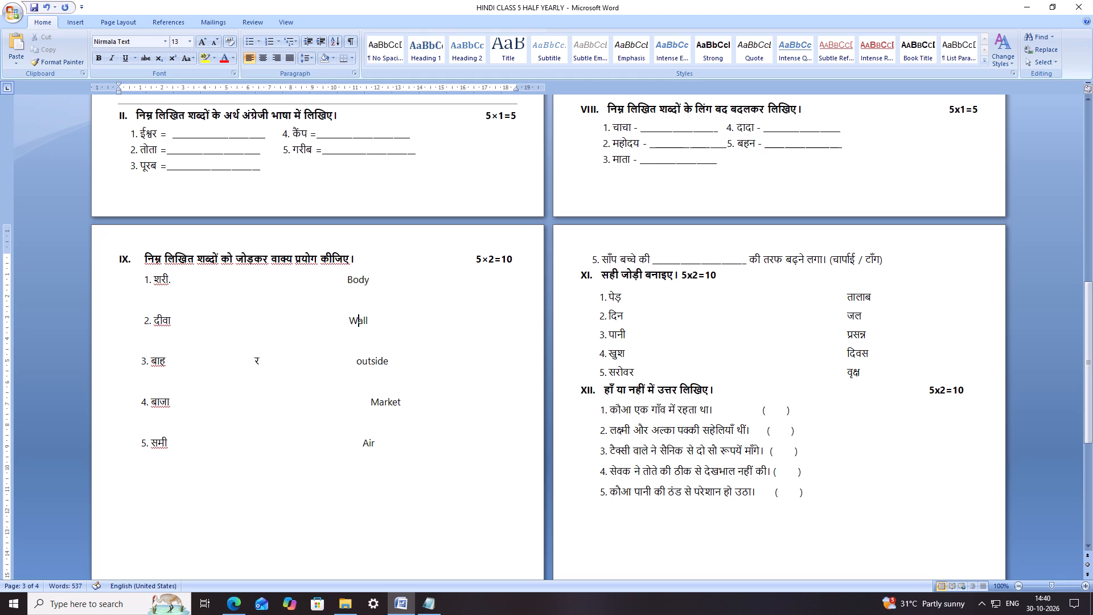
click(359, 364)
key(BackSpace)
key(shift+o)
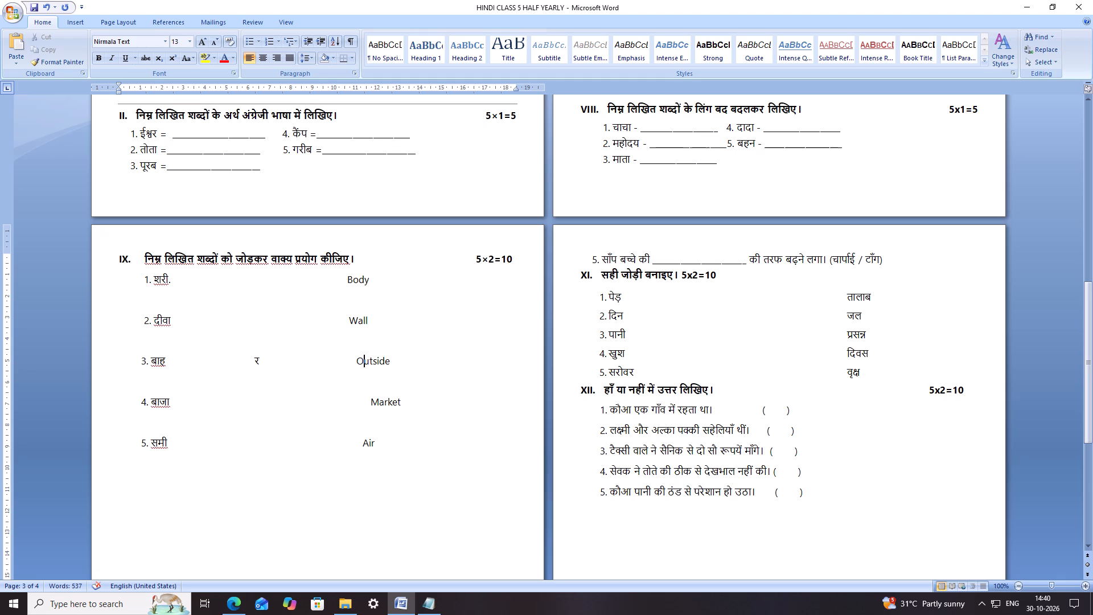
Trim the spaces before Outside on item 3's line so it lines up beneath Wall.
click(351, 359)
click(354, 362)
key(Return)
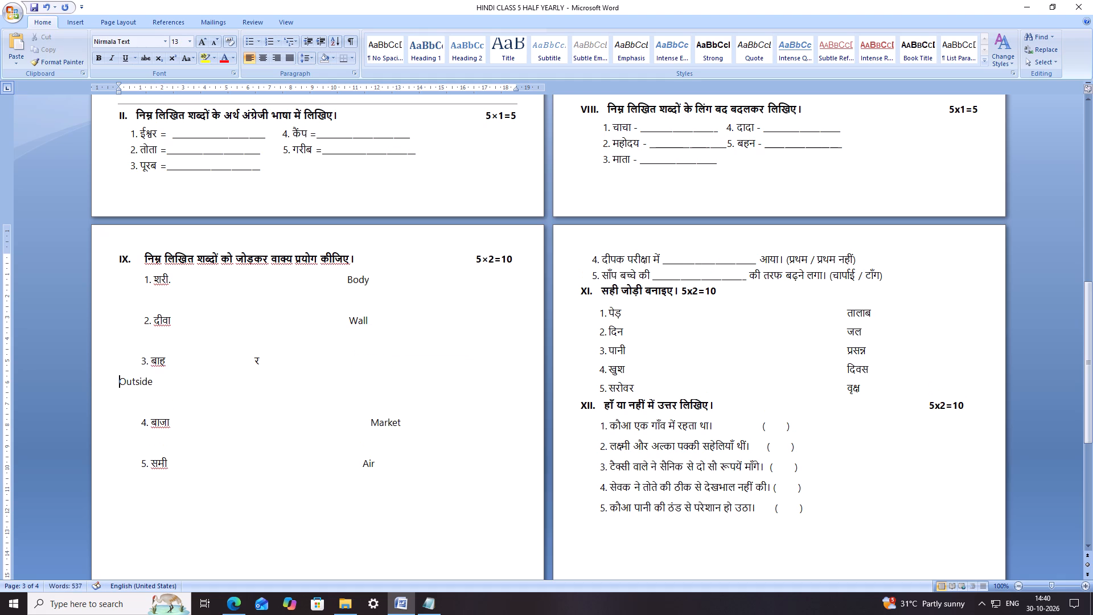
key(Return)
key(BackSpace)
key(BackSpace)
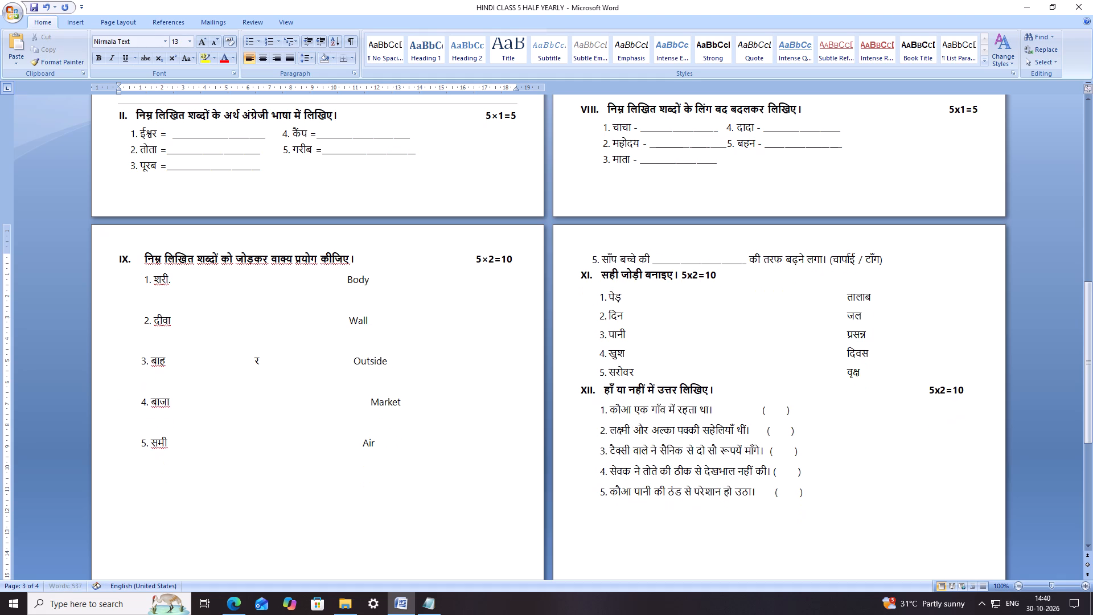
key(BackSpace)
key(BackSpace)
Trim the spaces before Market and Air so both words sit nearly beneath Outside.
click(368, 399)
key(BackSpace)
key(BackSpace)
key(BackSpace)
key(BackSpace)
key(BackSpace)
key(BackSpace)
click(361, 445)
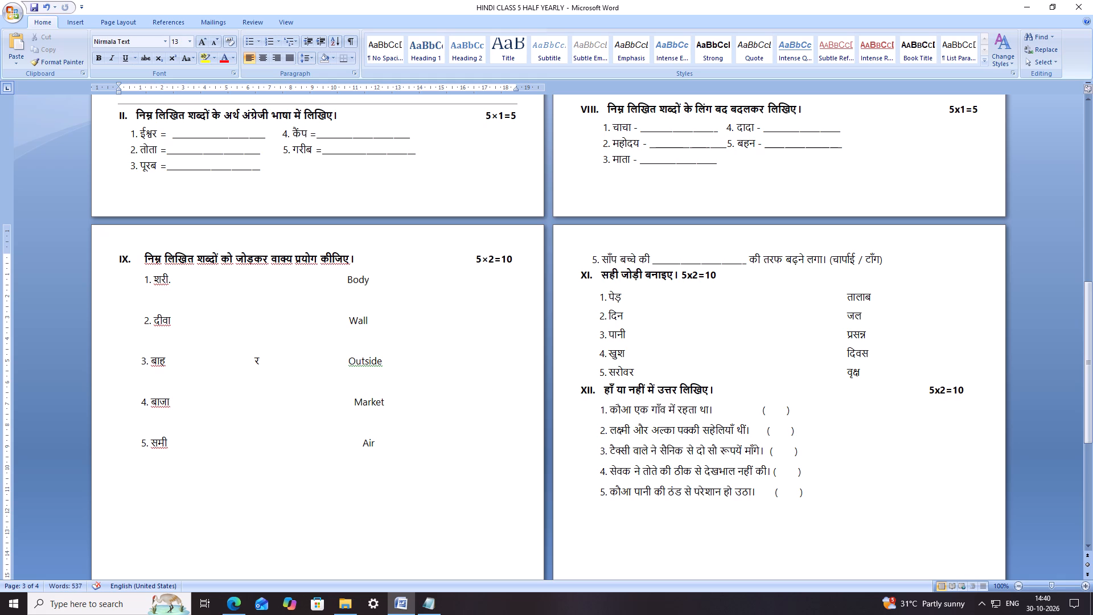
key(BackSpace)
key(BackSpace)
Remove all the blank lines between section IX's item 5 and the वाक्य प्रयोग line.
click(401, 427)
scroll(402, 327, down, 8)
drag(221, 369, 113, 276)
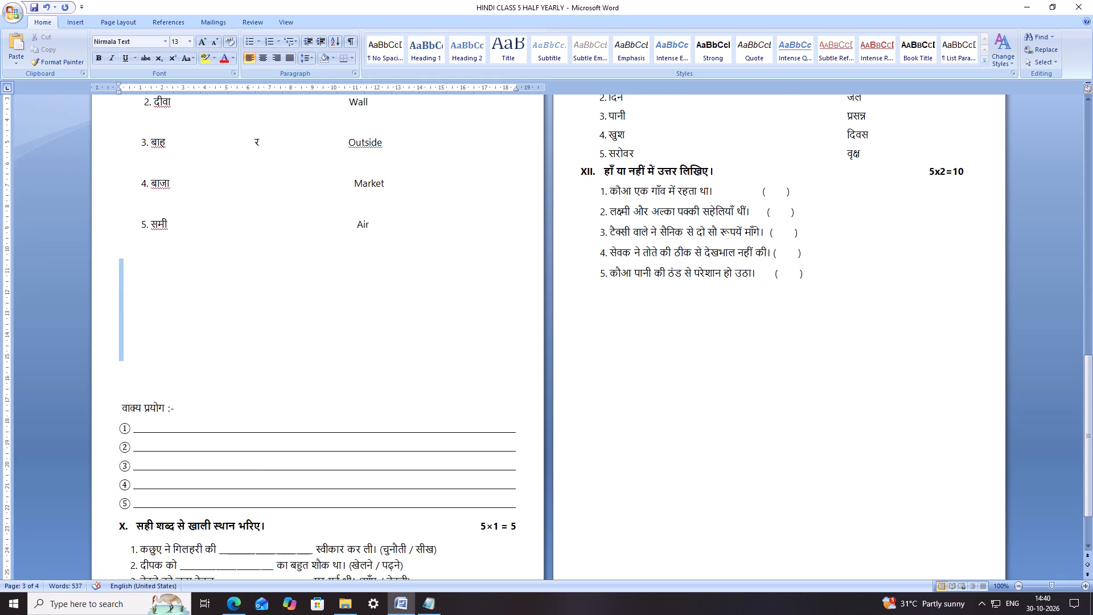
drag(113, 276, 109, 263)
key(BackSpace)
drag(142, 285, 84, 254)
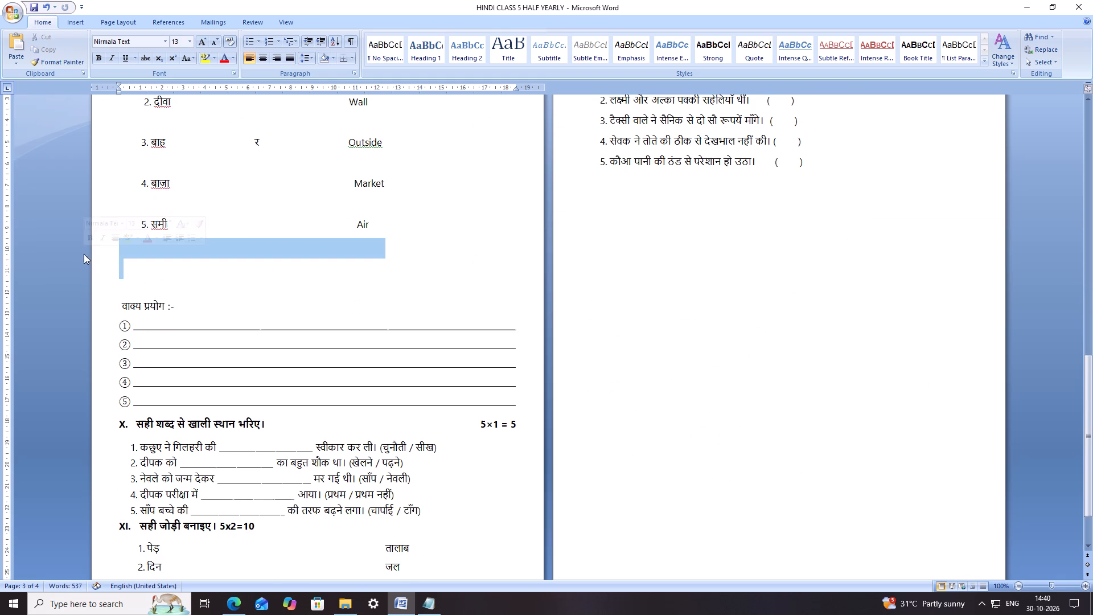
key(BackSpace)
key(BackSpace)
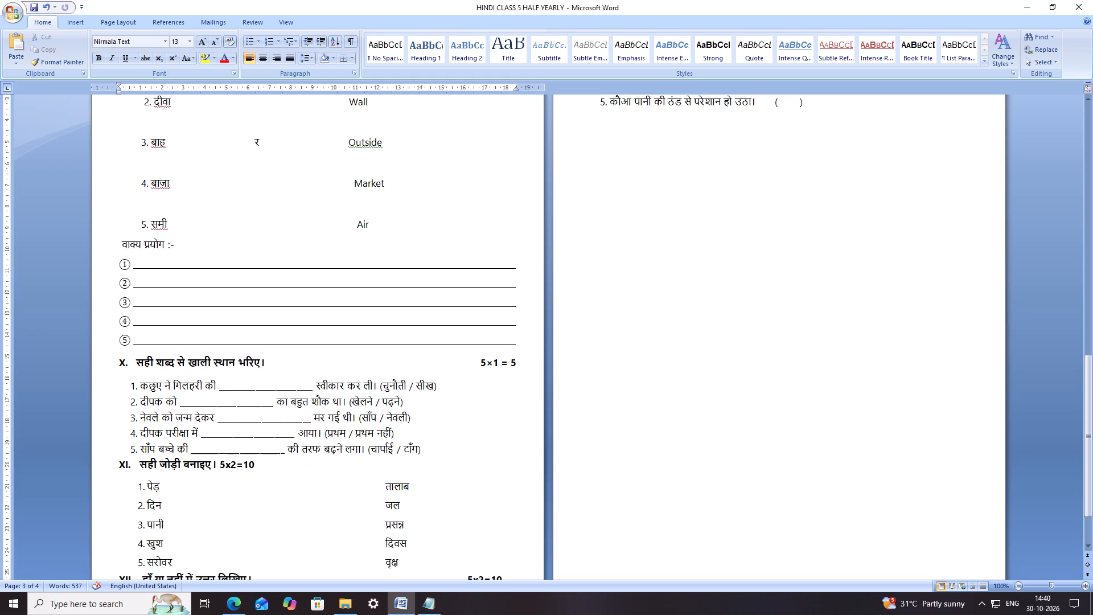
Save the Class 5 Hindi paper.
key(ctrl+s)
key(ctrl+s)
key(ctrl+s)
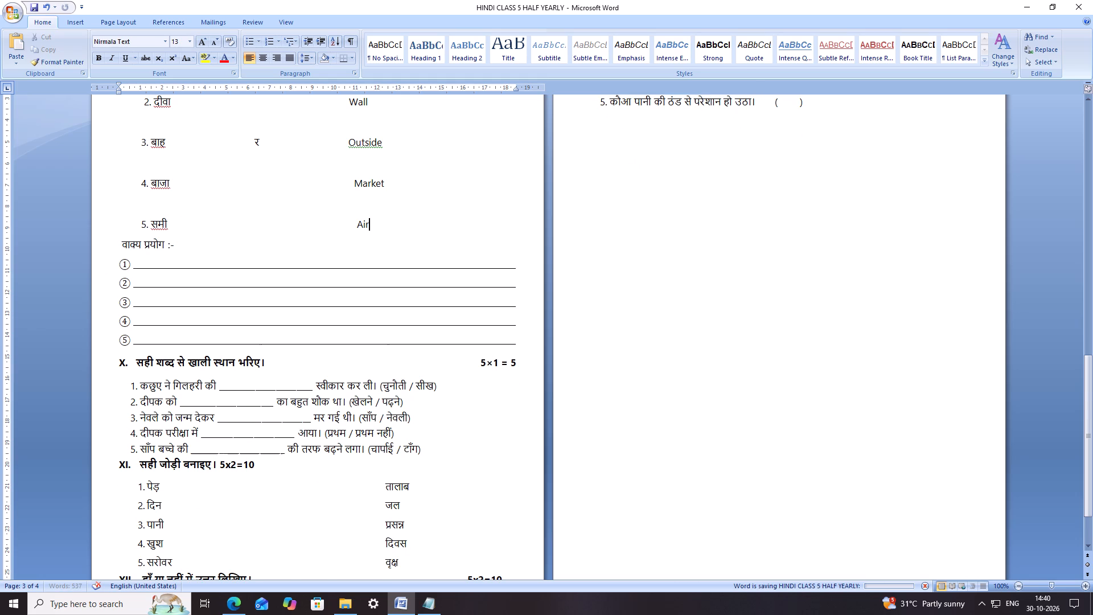
Draw a circle about 1.3 cm across around र on item 3's line and send it behind the text.
scroll(309, 243, up, 5)
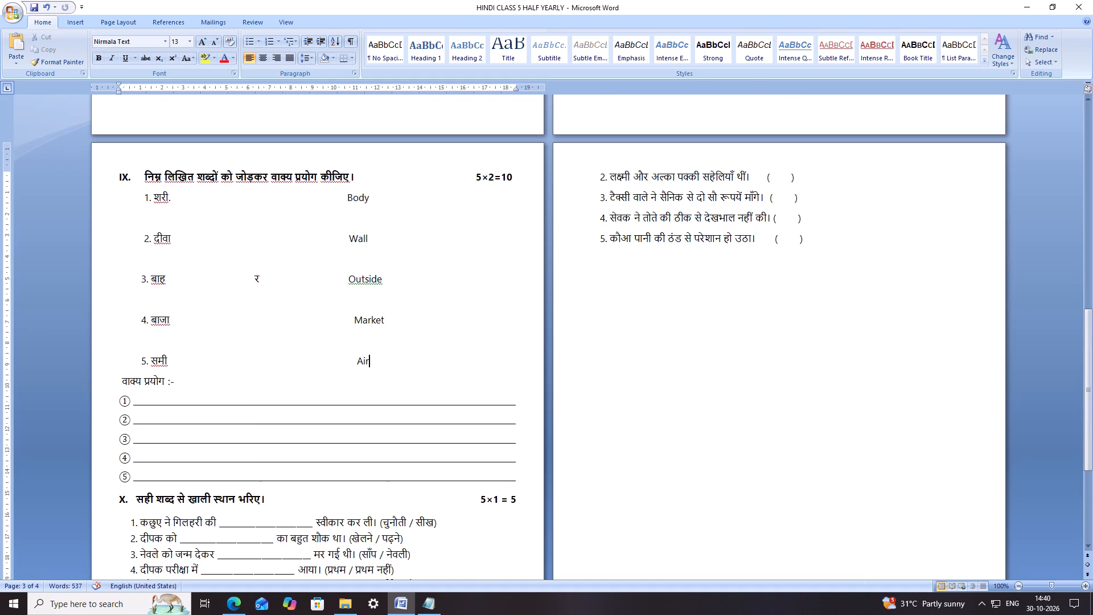
click(82, 22)
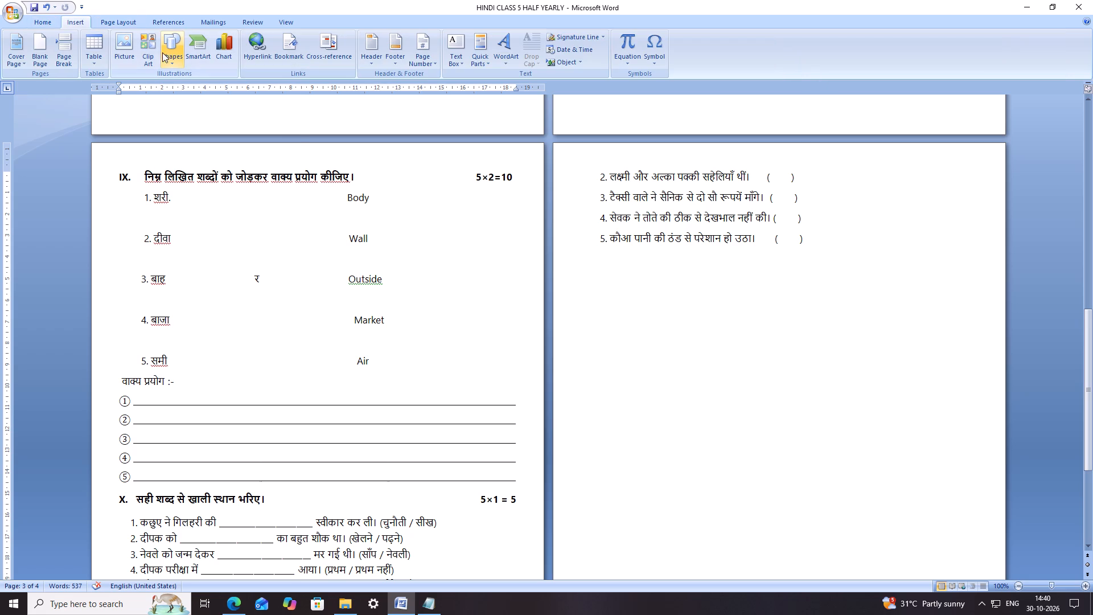
click(175, 53)
click(212, 92)
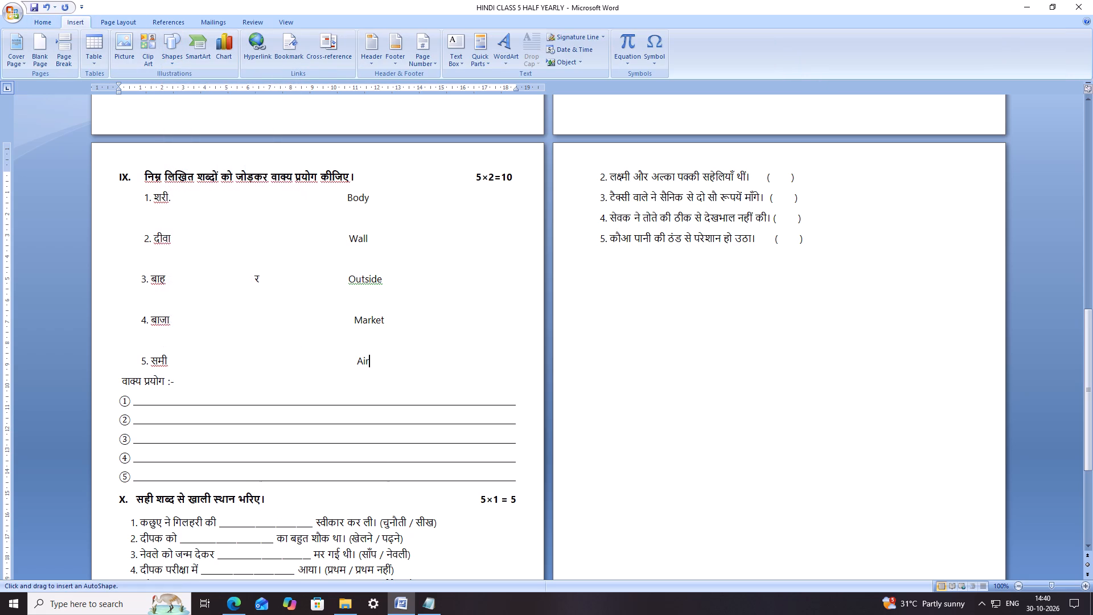
drag(242, 264, 270, 293)
right_click(260, 278)
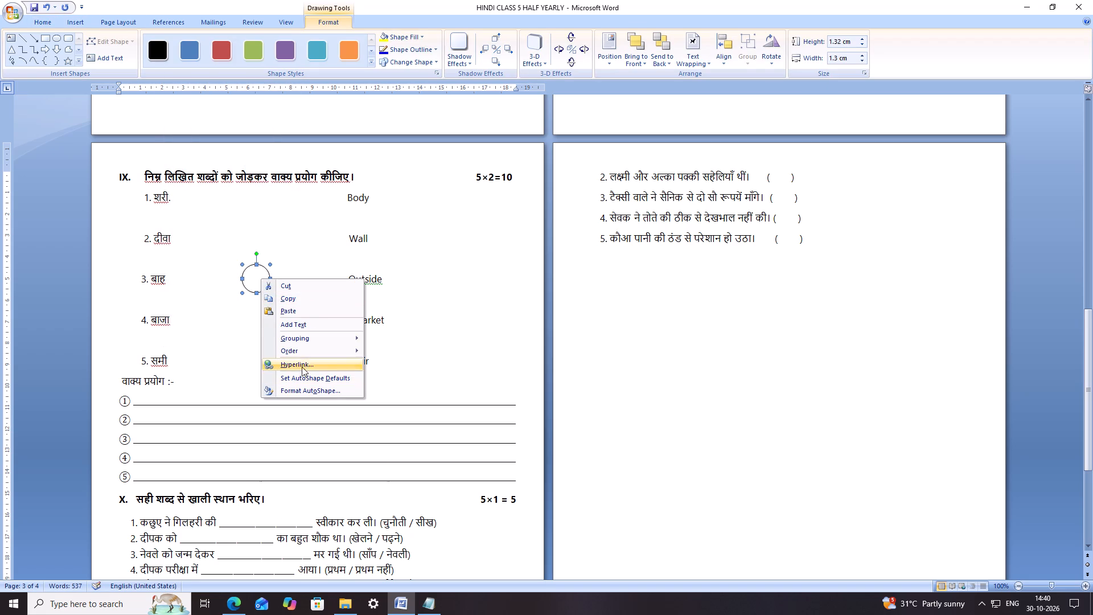
click(396, 411)
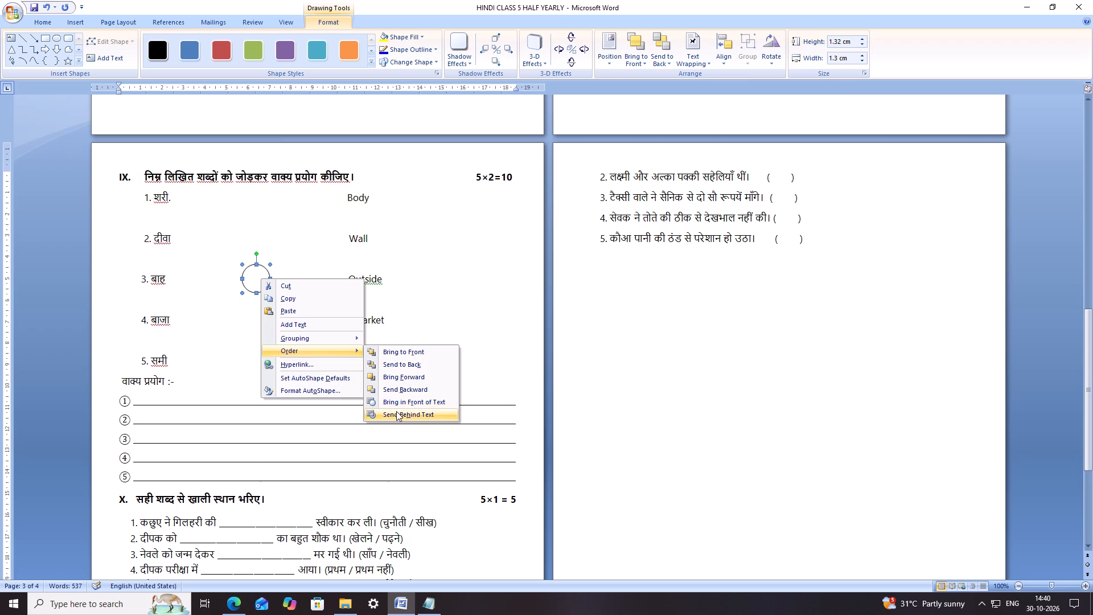
click(486, 319)
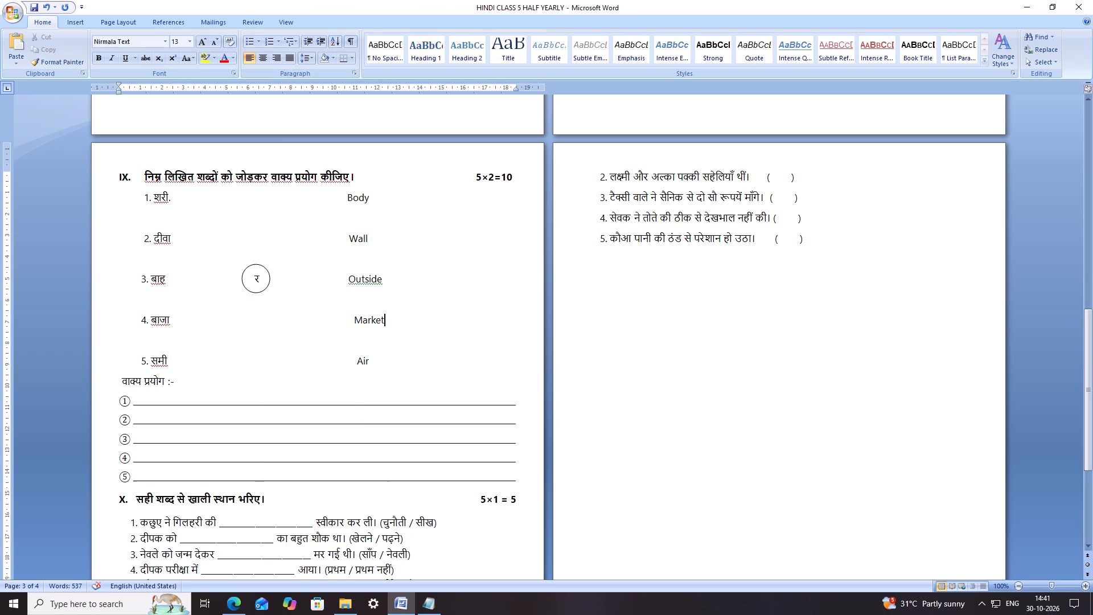
Save the document with the circled र.
key(ctrl+s)
key(ctrl+s)
key(ctrl+s)
key(ctrl+s)
Draw a straight line from शरी in item 1 to the र circle, about 3.6 cm wide and 3.2 cm high.
click(87, 19)
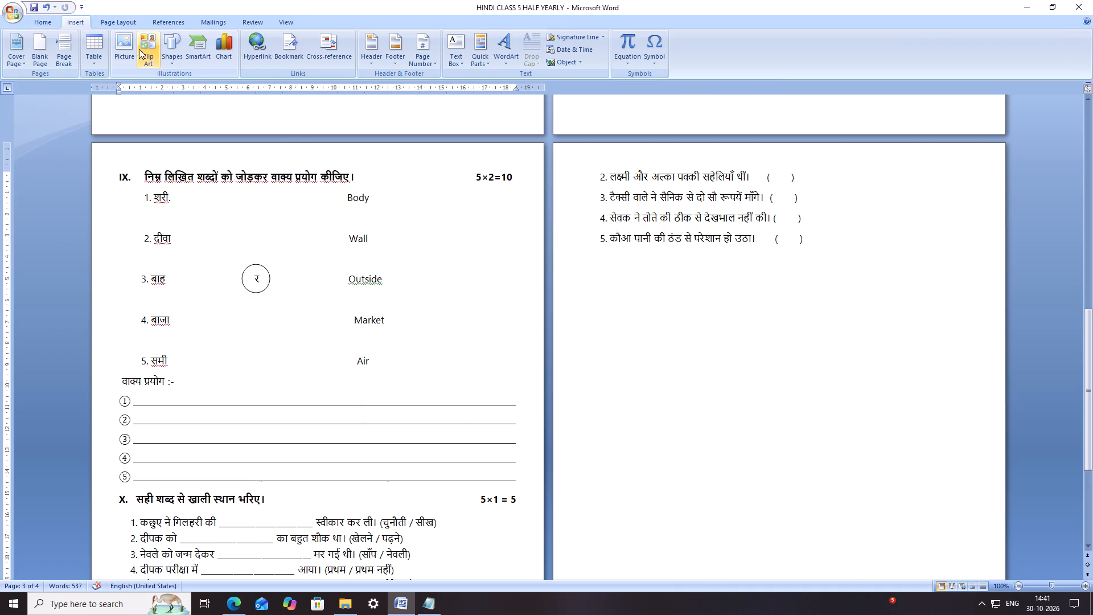
click(172, 61)
click(182, 86)
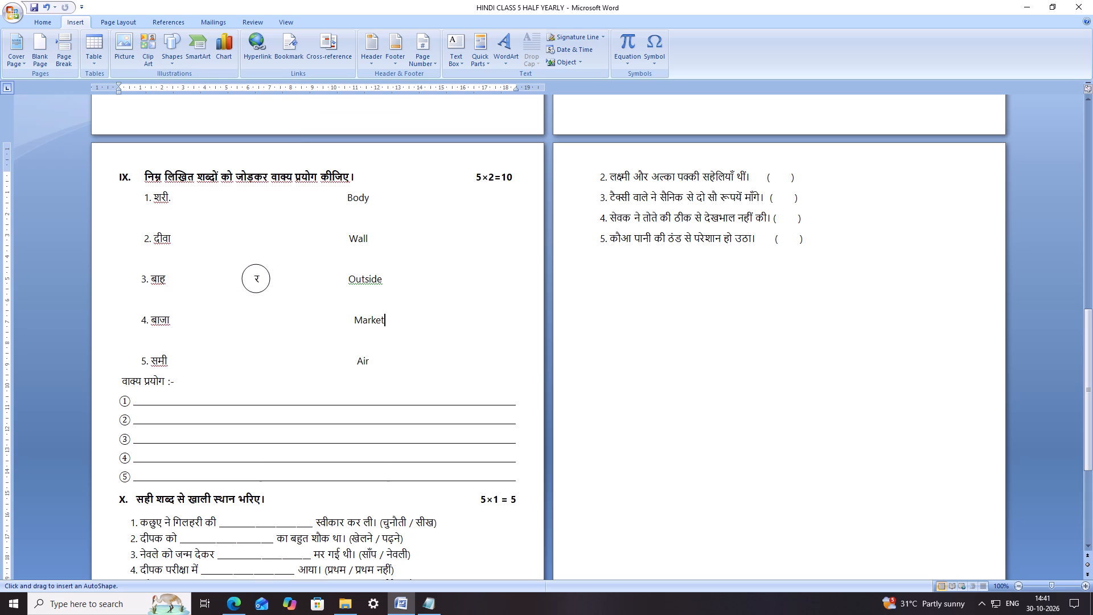
drag(169, 200, 247, 269)
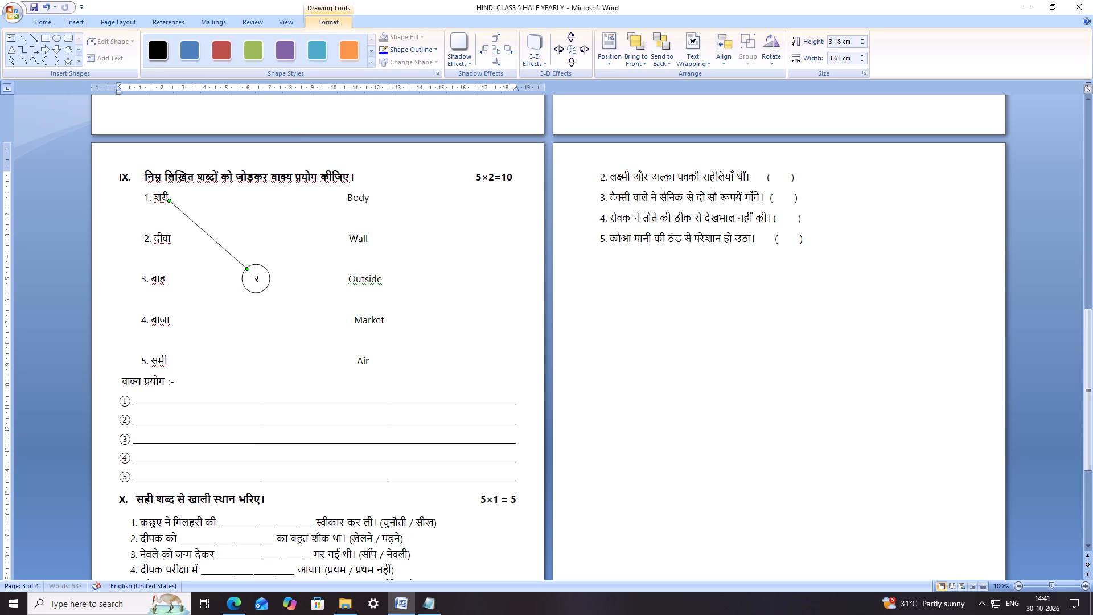
Draw a straight line from दीवा in item 2 to the upper edge of the र circle.
click(87, 26)
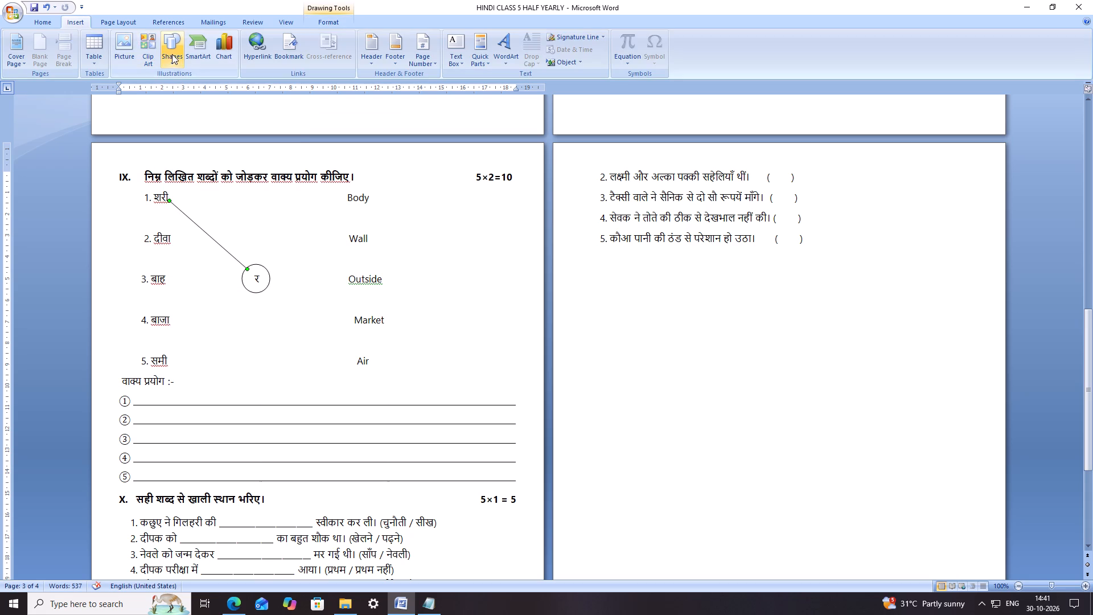
click(173, 54)
click(183, 85)
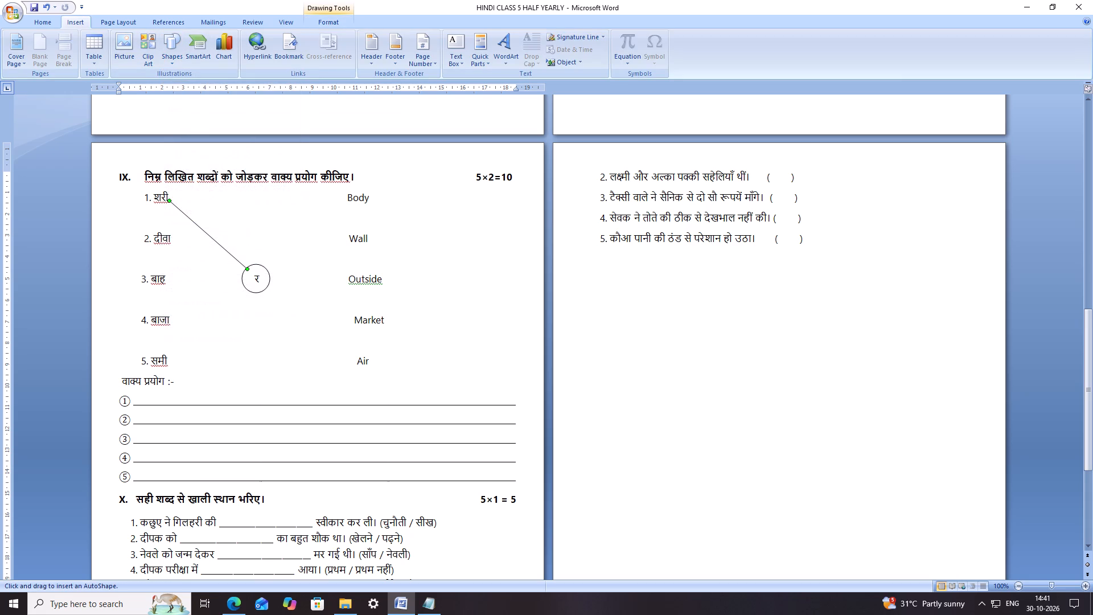
drag(170, 241, 242, 272)
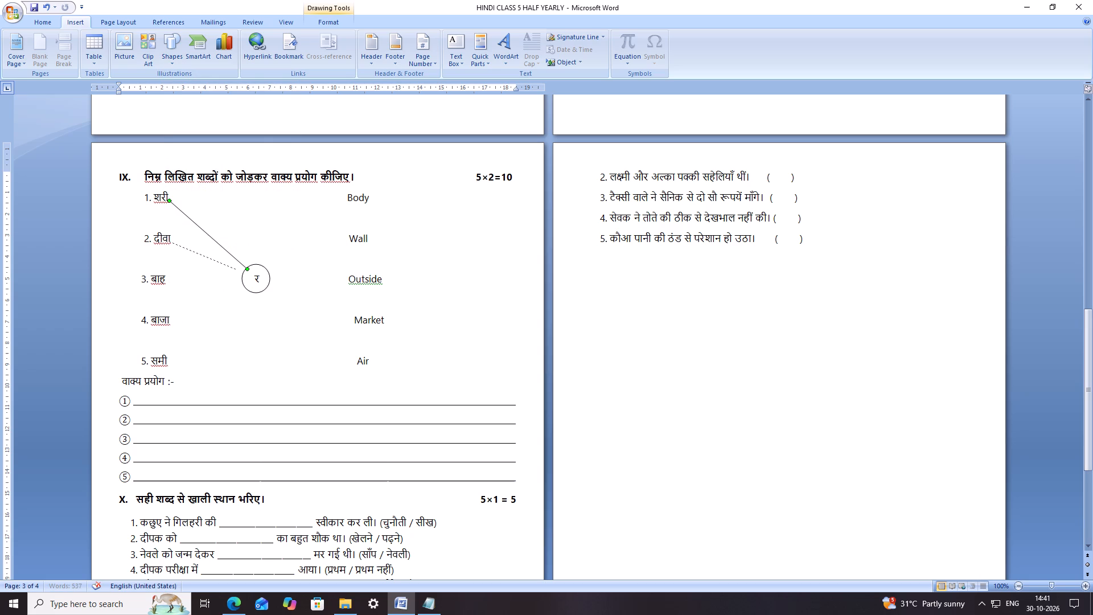
Finish the straight line from दीवा at the र circle, about 3.4 cm wide and 1.4 cm high.
drag(242, 272, 242, 272)
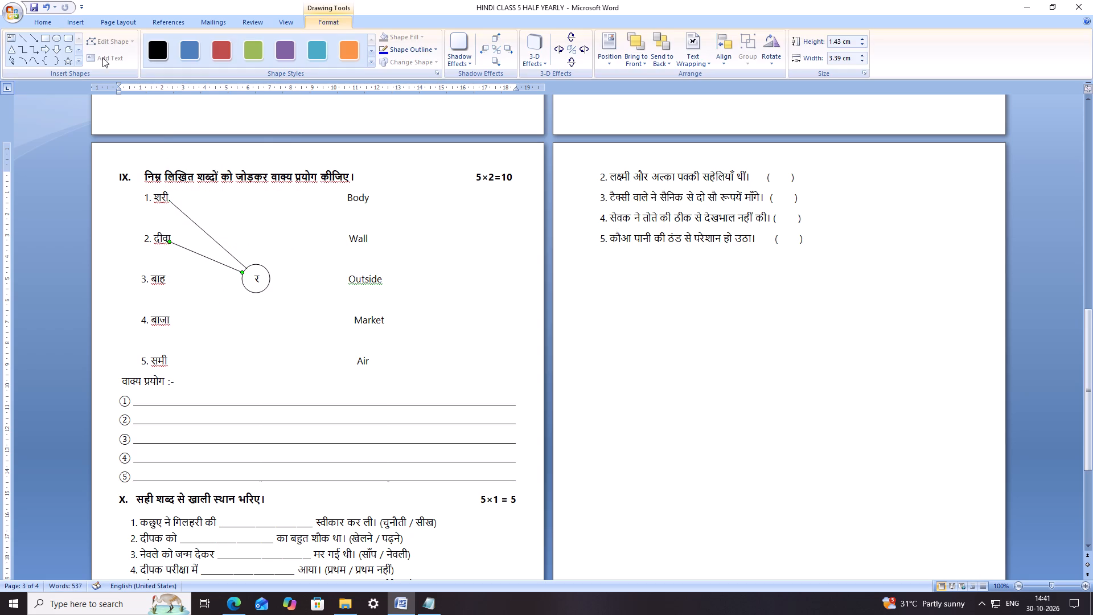
Draw a nearly horizontal straight line from बाह in item 3 to the near edge of the र circle.
click(76, 22)
click(166, 52)
click(183, 87)
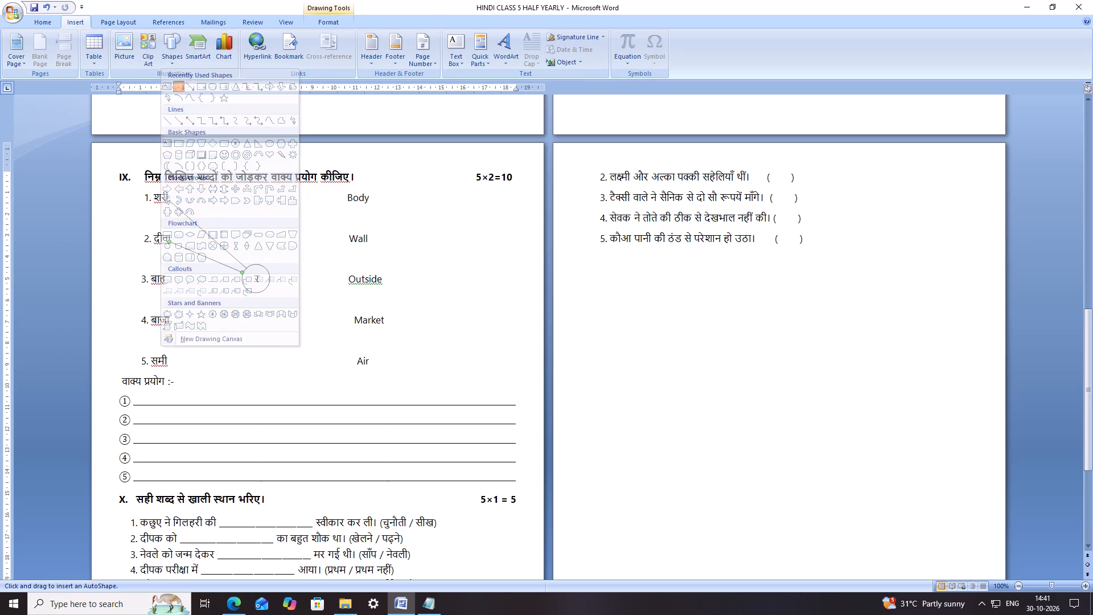
drag(166, 280, 241, 277)
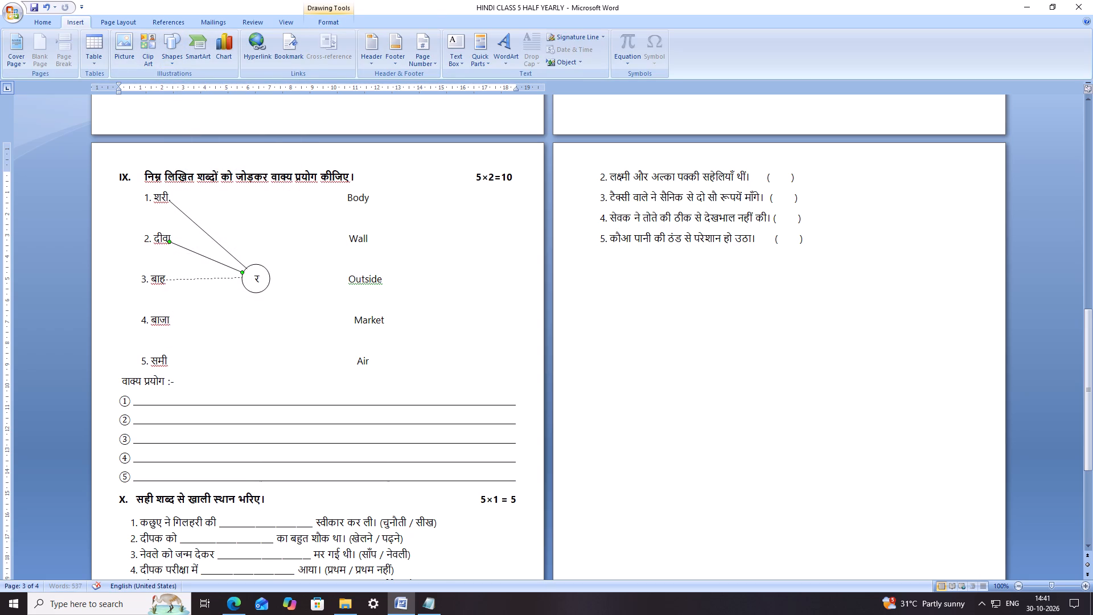
drag(241, 277, 242, 277)
Draw a straight line from बाजा in item 4 to the र circle, about 3.4 cm wide and 1.75 cm high.
click(79, 20)
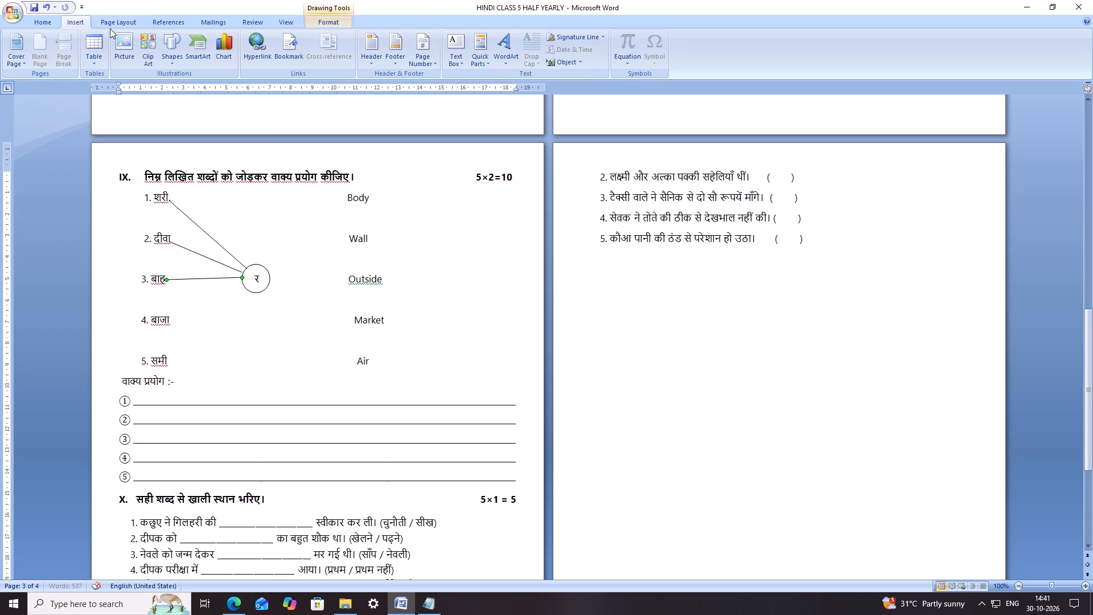
click(163, 54)
click(179, 88)
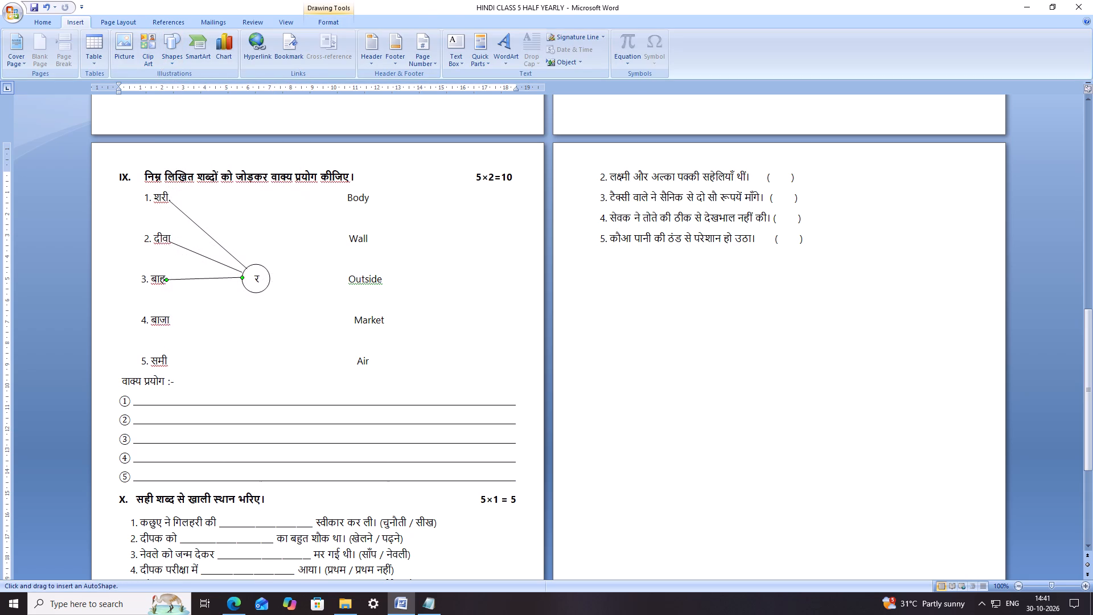
drag(169, 320, 241, 284)
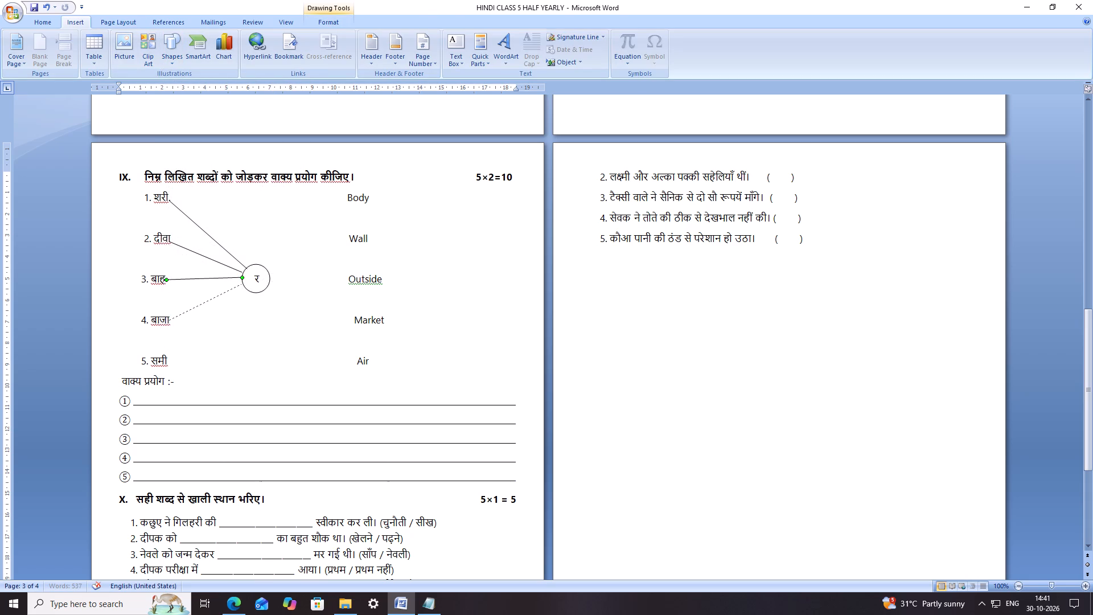
drag(241, 284, 243, 282)
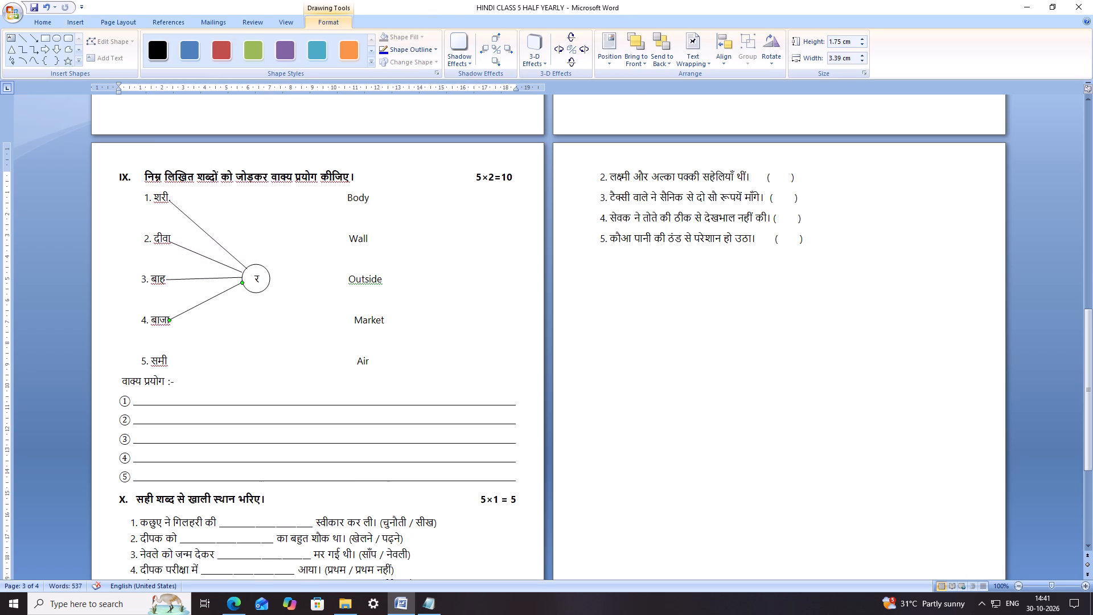
Draw a nearly horizontal answer line on item 1's row, ending just under the start of Body.
click(72, 29)
click(74, 25)
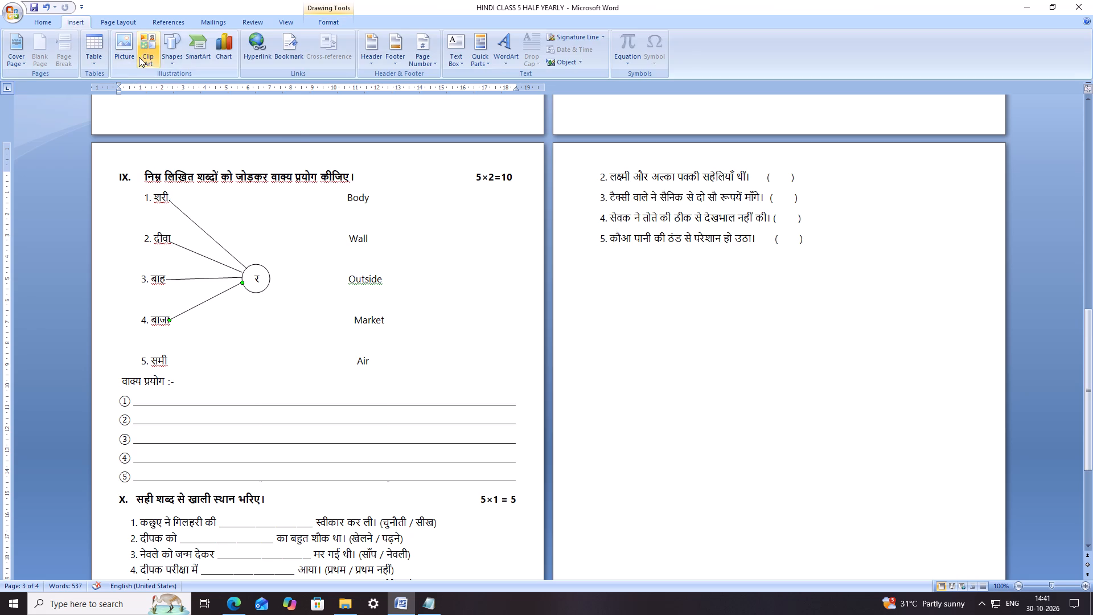
click(165, 59)
click(183, 87)
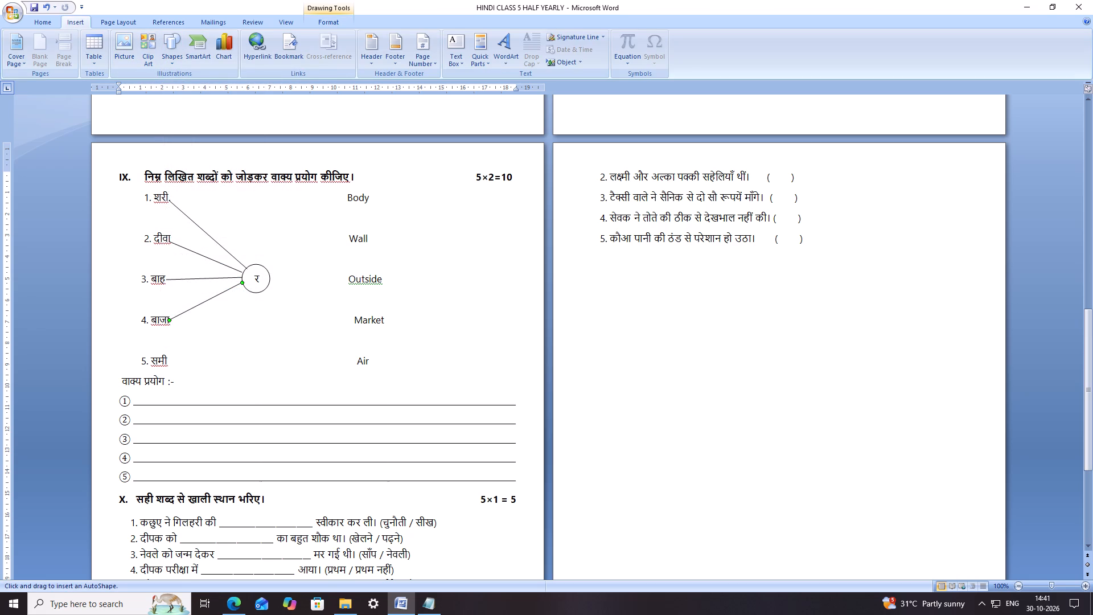
drag(278, 207, 335, 203)
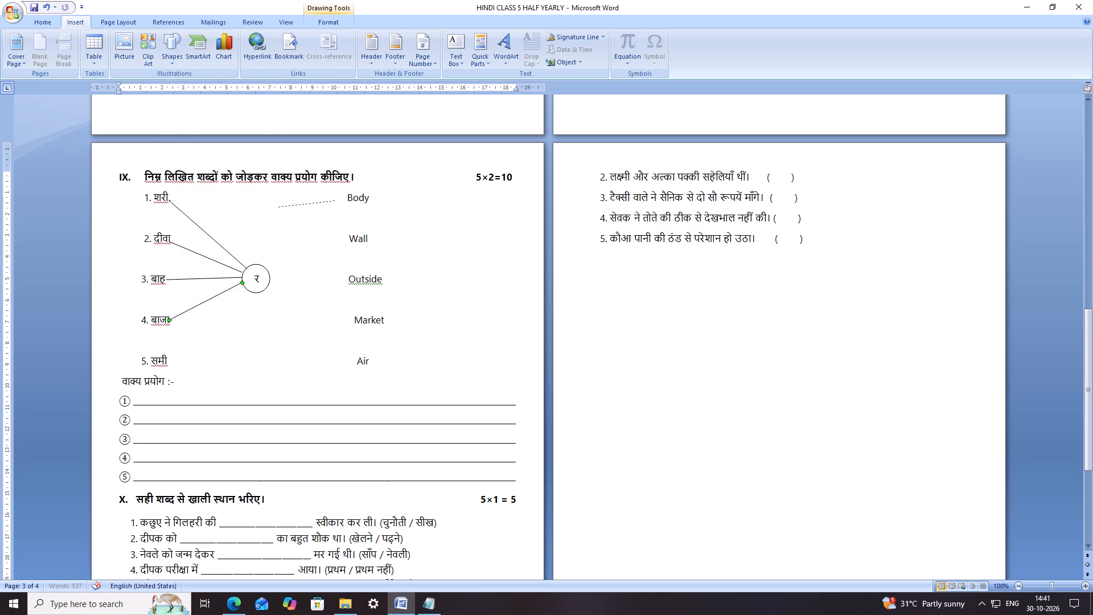
drag(335, 203, 350, 205)
Shift the word Body further right on item 1's row by inserting 15 spaces before it.
click(267, 206)
key(space)
key(space)
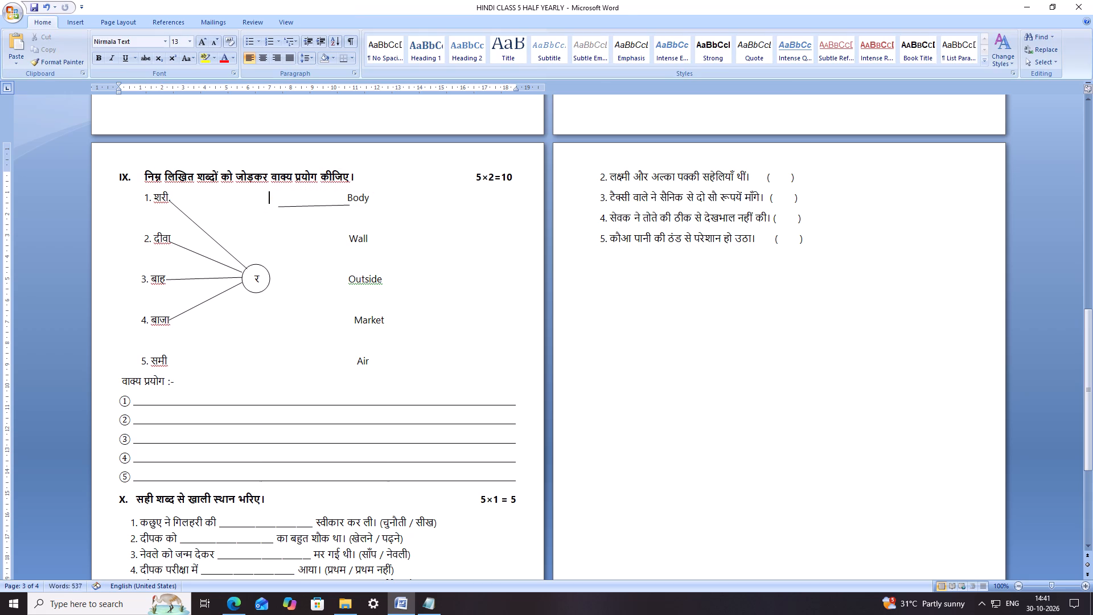
key(space)
key(space)
key(space)
key(space)
key(space)
key(space)
key(space)
key(space)
key(space)
key(space)
key(space)
key(space)
key(space)
Move item 1's answer line closer to the shifted Body and lengthen it by extending its starting end leftward.
drag(316, 207, 345, 205)
drag(345, 205, 340, 207)
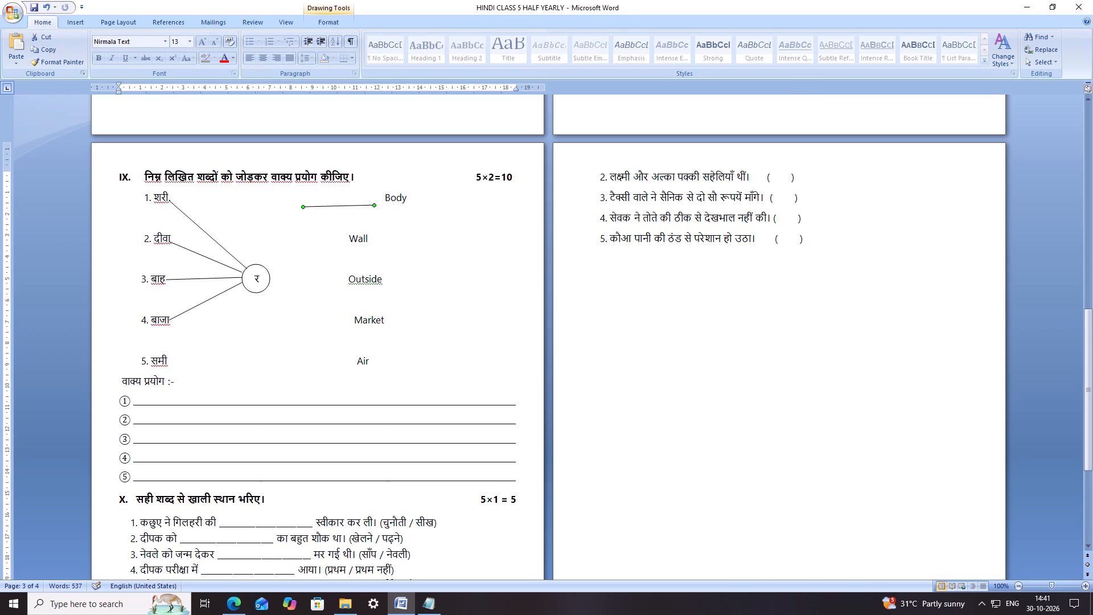
drag(303, 208, 290, 208)
drag(303, 207, 276, 208)
Insert 14 spaces before Wall on item 2's row so it lines up under Body.
click(344, 240)
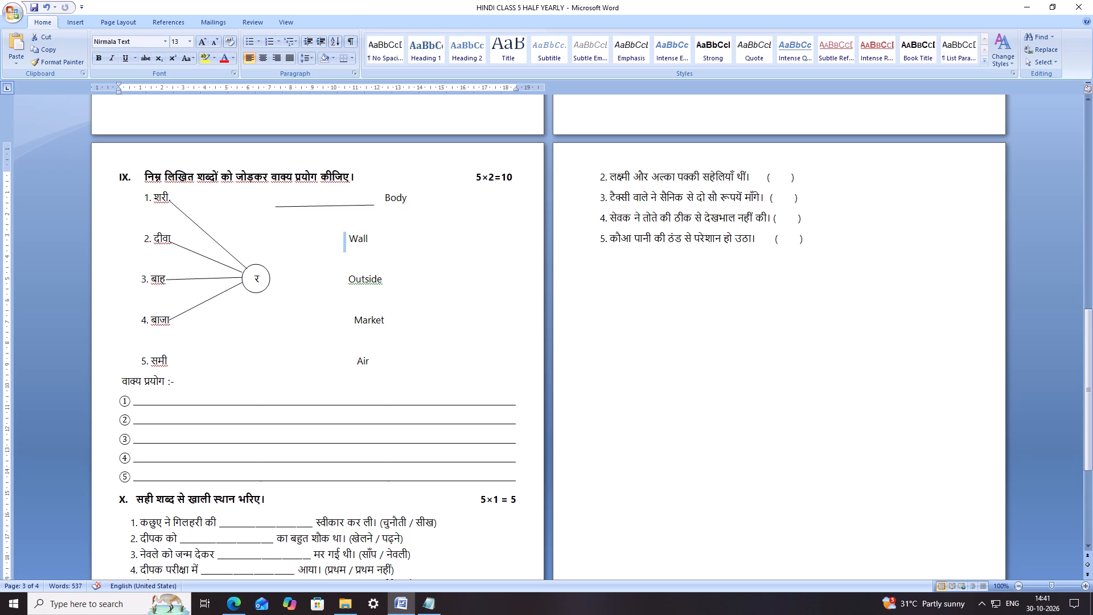
key(space)
key(space)
key(space)
key(space)
key(space)
key(space)
key(space)
key(space)
key(space)
key(space)
key(space)
key(space)
key(space)
key(space)
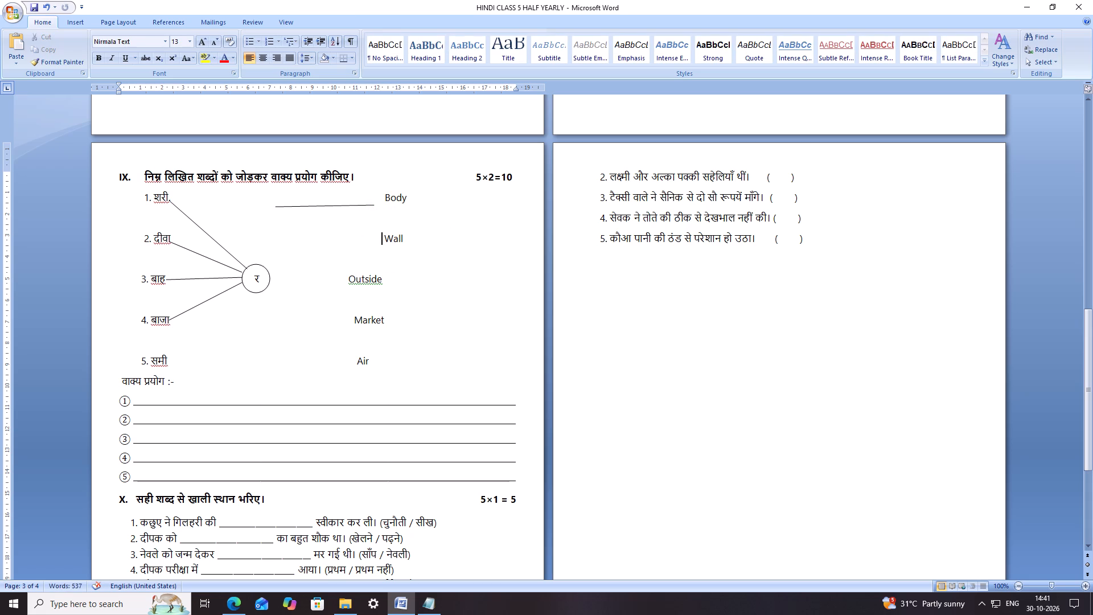
Duplicate item 1's answer line and place the copy on item 2's row, directly before Wall.
click(351, 204)
key(ctrl+c)
key(ctrl+v)
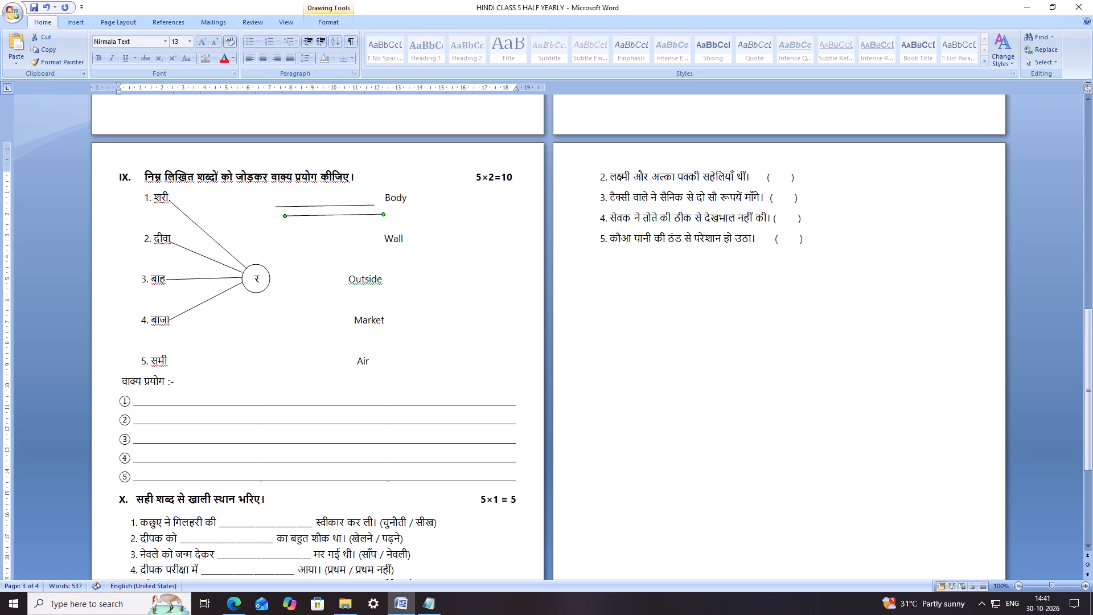
drag(344, 215, 343, 244)
drag(343, 244, 343, 245)
drag(343, 245, 342, 245)
Insert 14 spaces before Outside on item 3's row so it lines up under Wall.
click(346, 280)
key(space)
key(space)
key(space)
key(space)
key(space)
key(space)
key(space)
key(space)
key(space)
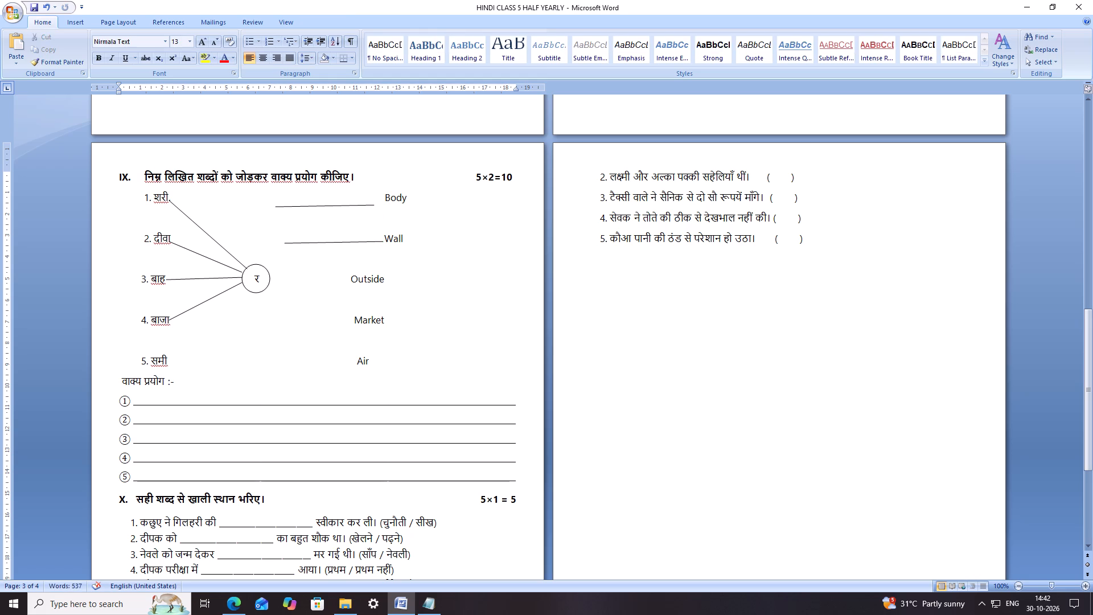
key(space)
key(space)
key(space)
key(space)
key(space)
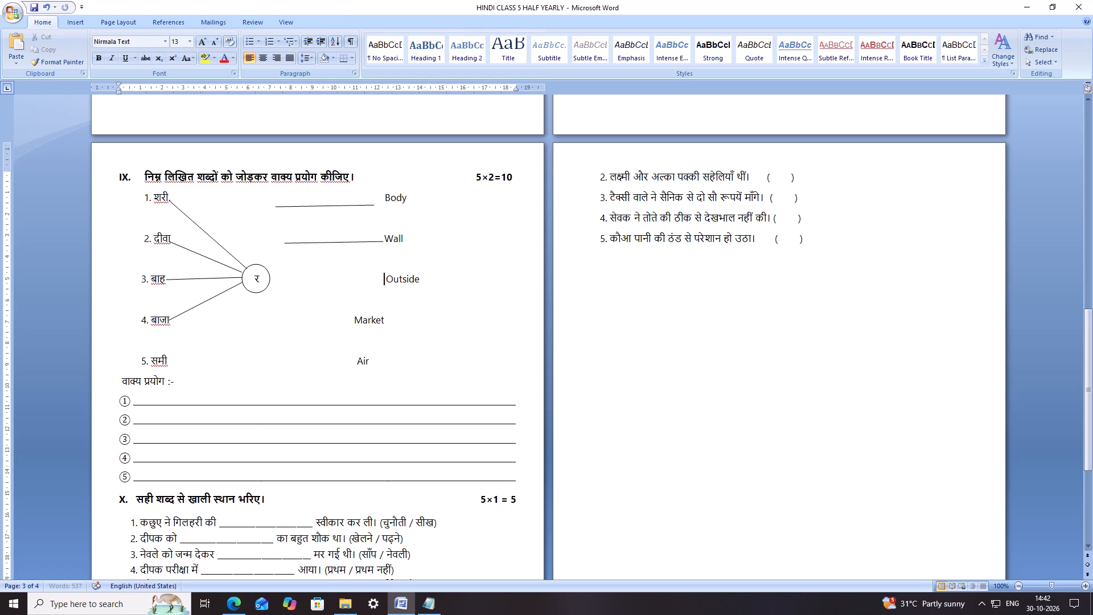
Duplicate item 2's answer line onto item 3's row before Outside, adding two spaces to separate the word from the line.
click(345, 243)
key(ctrl+c)
key(ctrl+v)
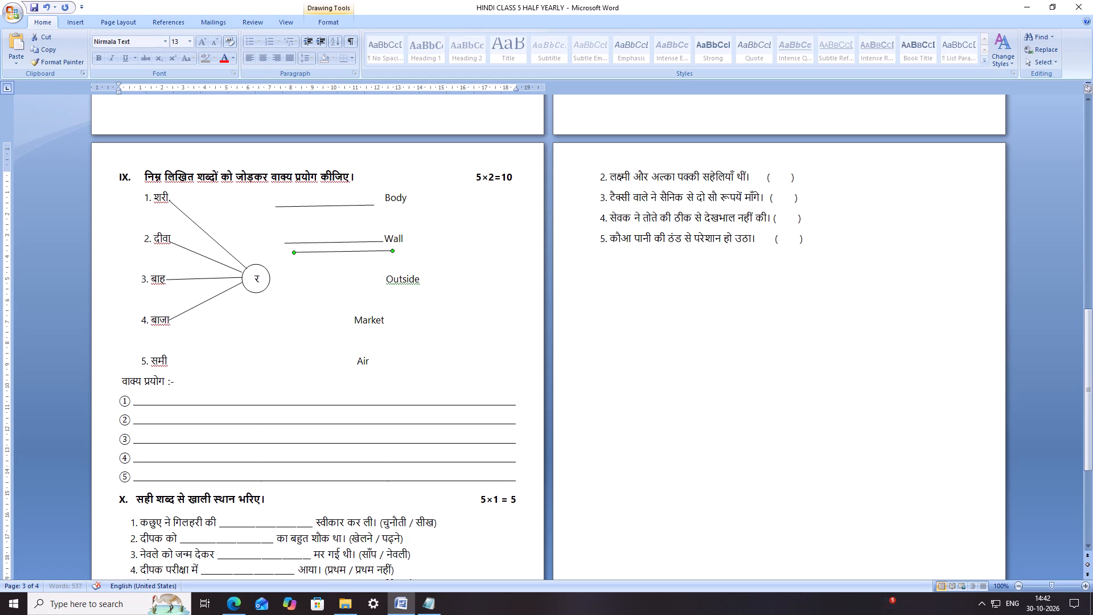
drag(348, 251, 344, 284)
drag(344, 284, 343, 282)
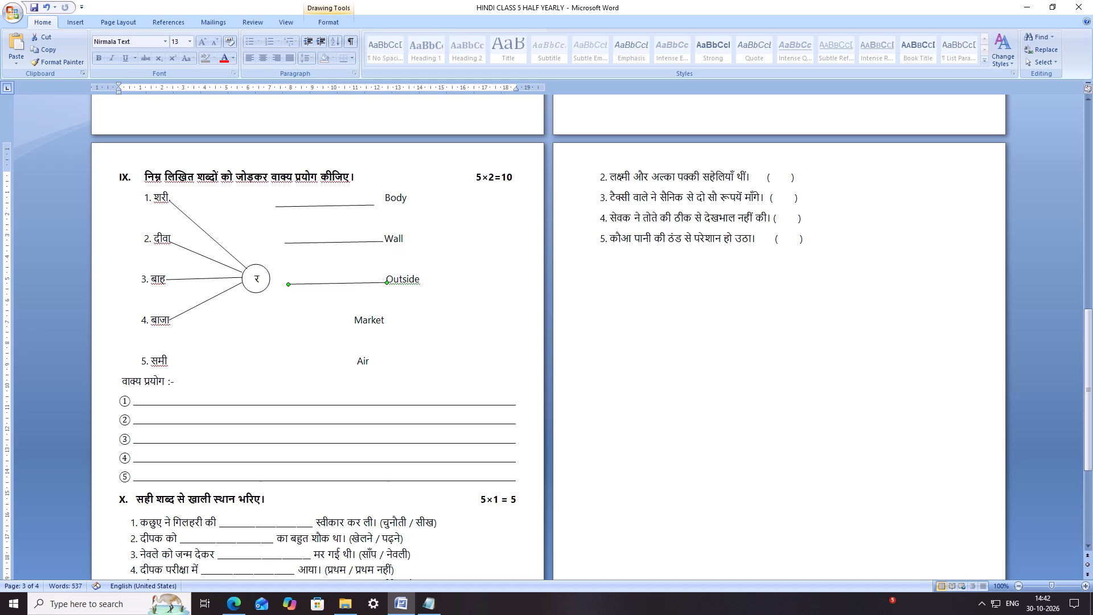
click(384, 280)
key(space)
key(space)
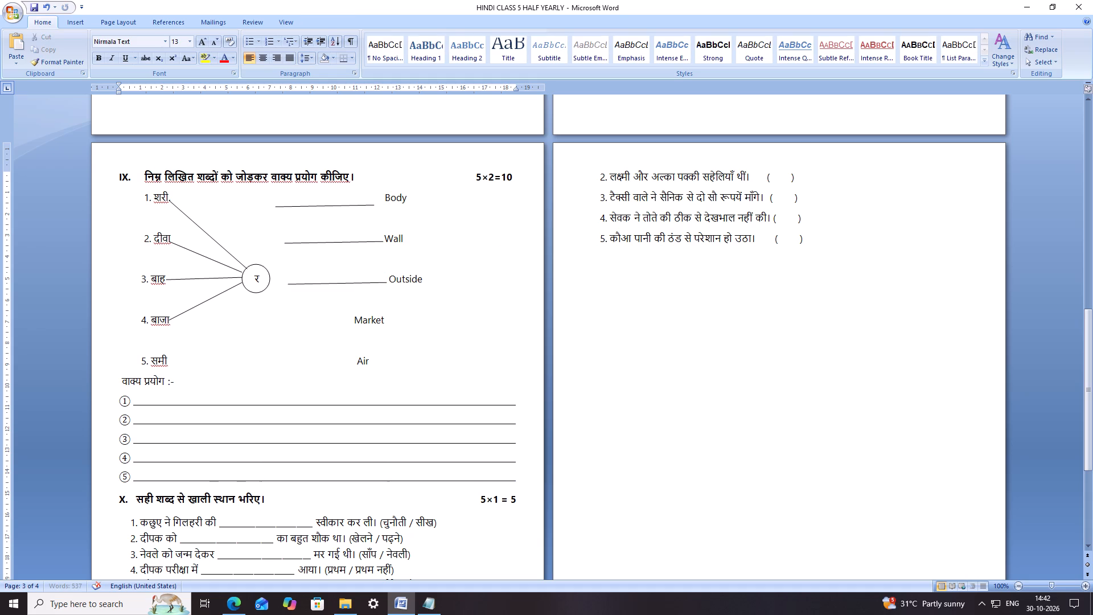
Shift Market right on item 4's row by a net 15 spaces so it sits roughly under Outside.
click(352, 321)
key(space)
key(space)
key(space)
key(space)
key(space)
key(space)
key(space)
key(space)
key(space)
key(space)
key(space)
key(space)
key(space)
key(space)
key(space)
key(space)
key(space)
key(BackSpace)
key(BackSpace)
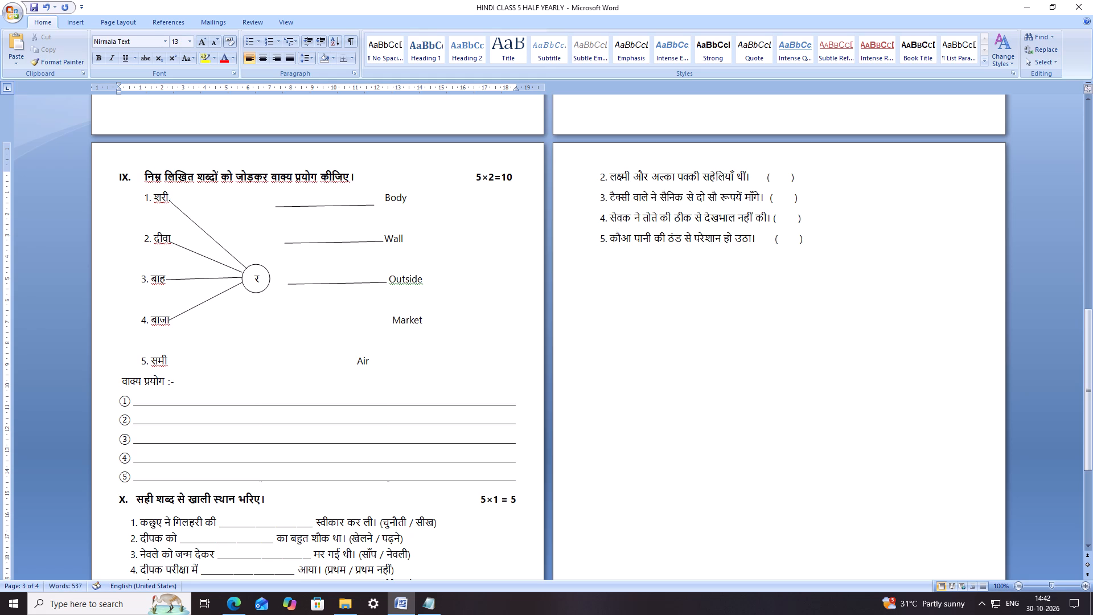
Duplicate item 3's answer line and place the copy on item 4's row, directly before Market.
click(365, 285)
click(360, 284)
key(ctrl+c)
key(ctrl+v)
drag(362, 293, 356, 322)
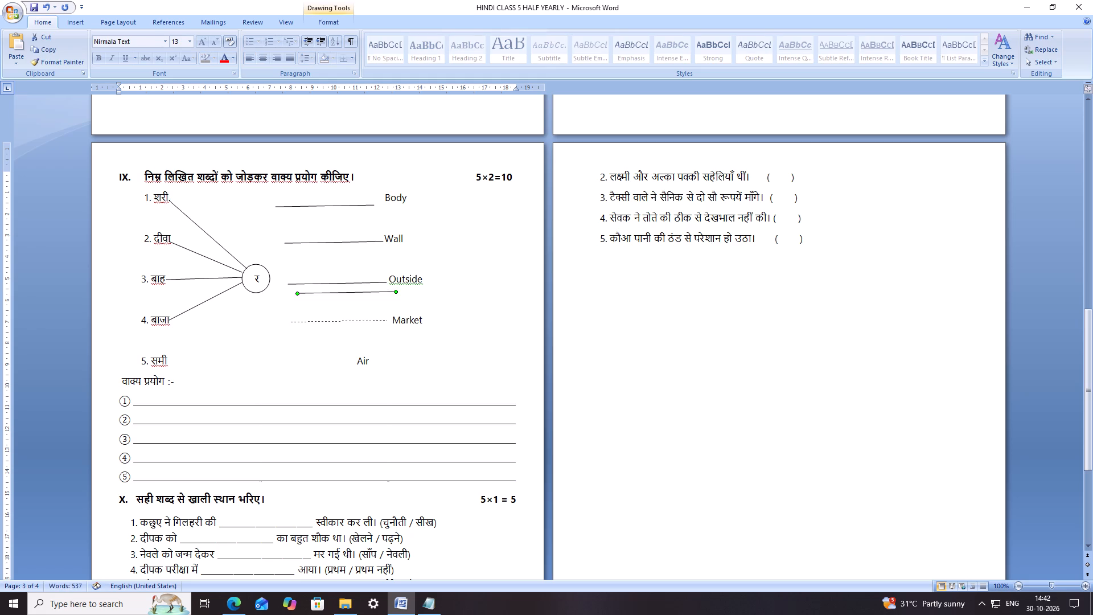
drag(356, 322, 357, 324)
Insert 14 spaces before Air on item 5's row so it lines up under Market.
click(340, 364)
click(352, 361)
key(space)
key(space)
key(space)
key(space)
key(space)
key(space)
key(space)
key(space)
key(space)
key(space)
key(space)
key(space)
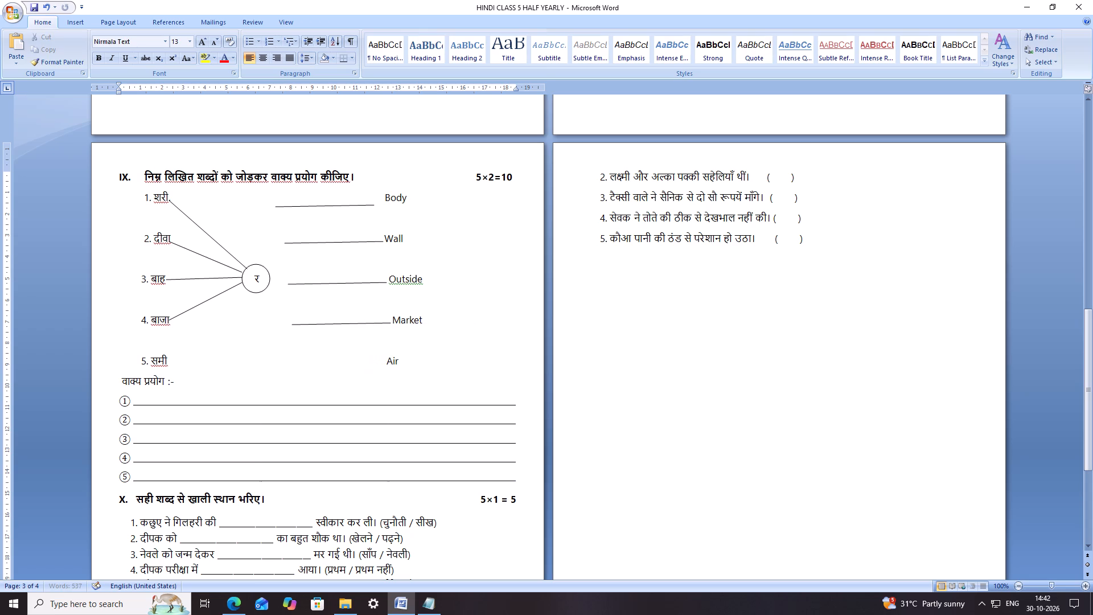
key(space)
key(space)
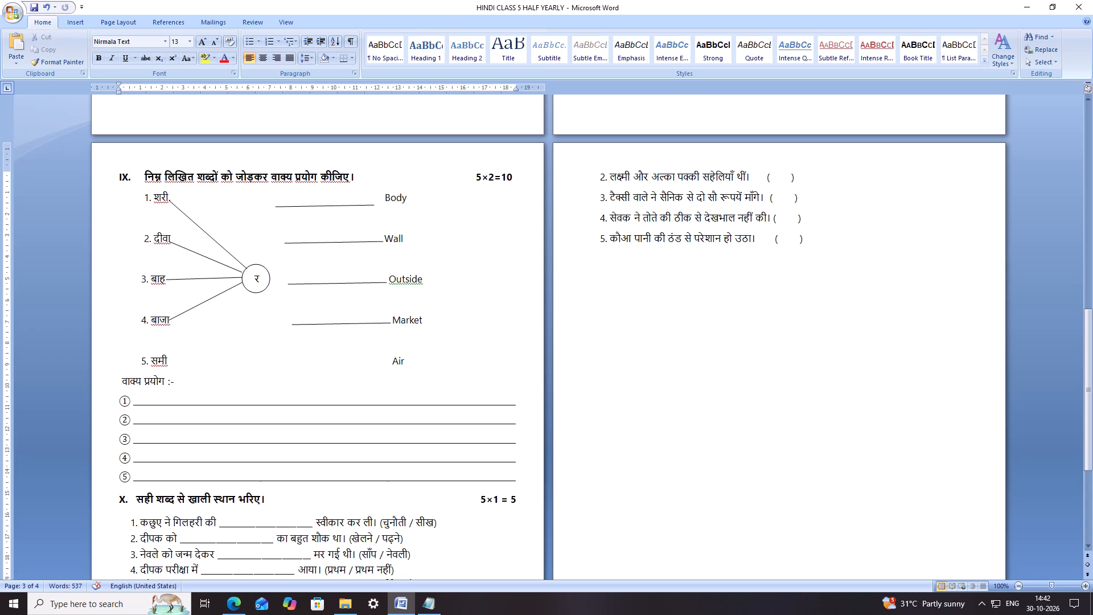
Duplicate item 4's answer line, place the copy on item 5's row directly before Air, and deselect it.
click(361, 325)
key(ctrl+c)
key(ctrl+v)
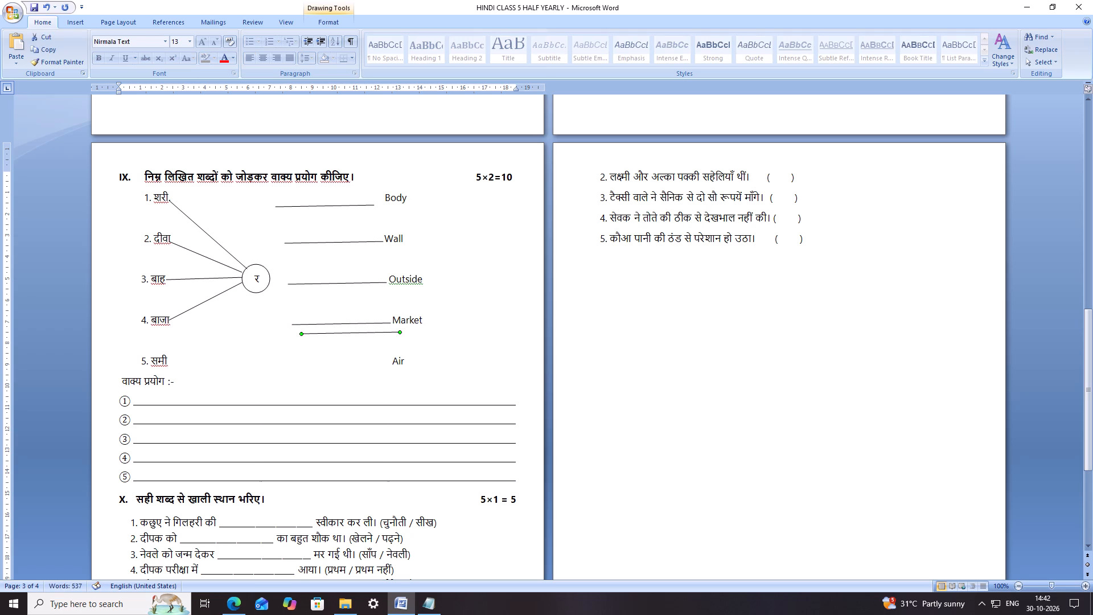
drag(353, 333, 344, 366)
drag(344, 366, 343, 365)
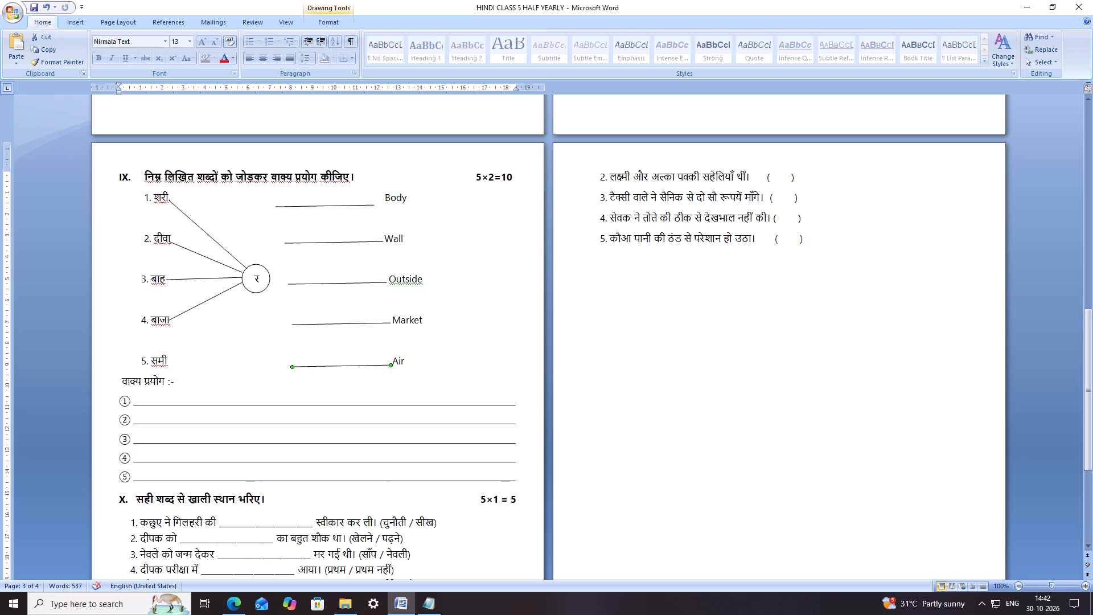
click(410, 337)
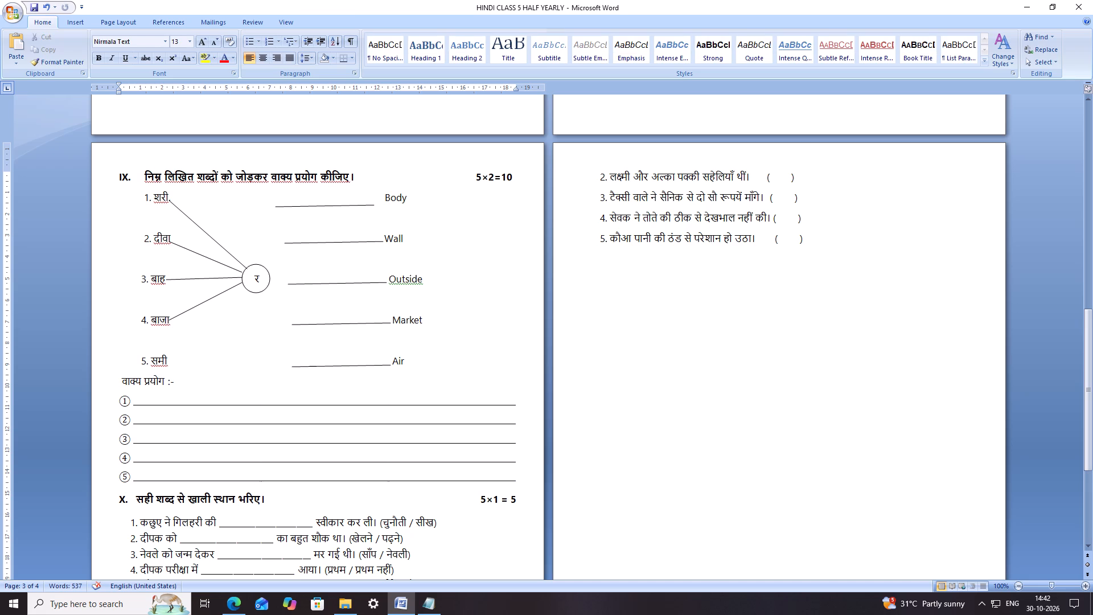
Save the document.
key(ctrl+s)
Draw a straight line about 3.5 cm high and 3.6 cm wide from the र circle to item 5's word समी.
click(76, 24)
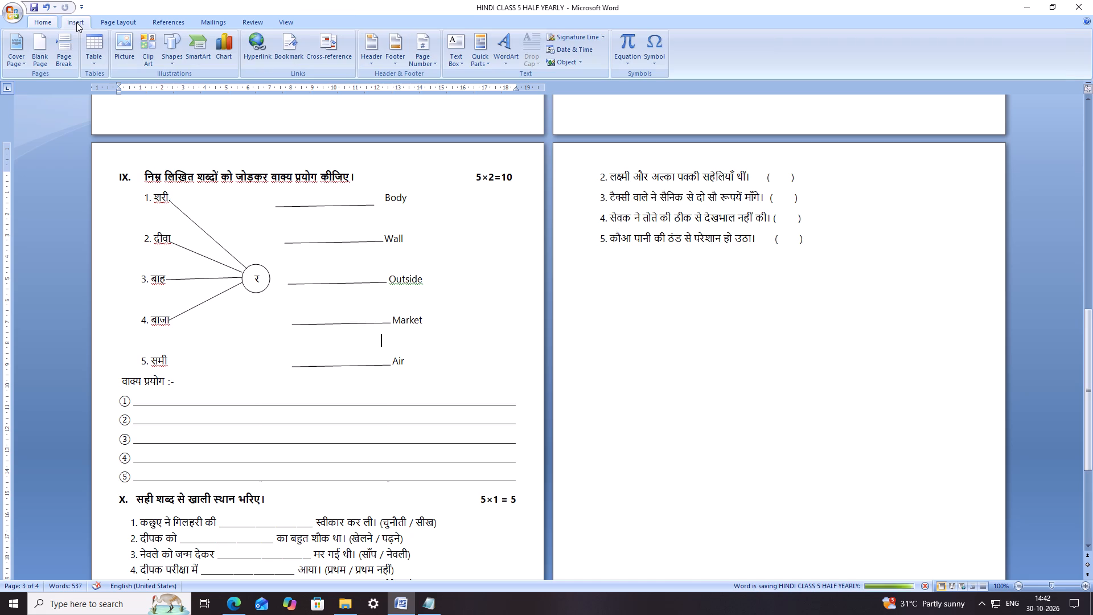
click(76, 22)
click(166, 54)
click(183, 88)
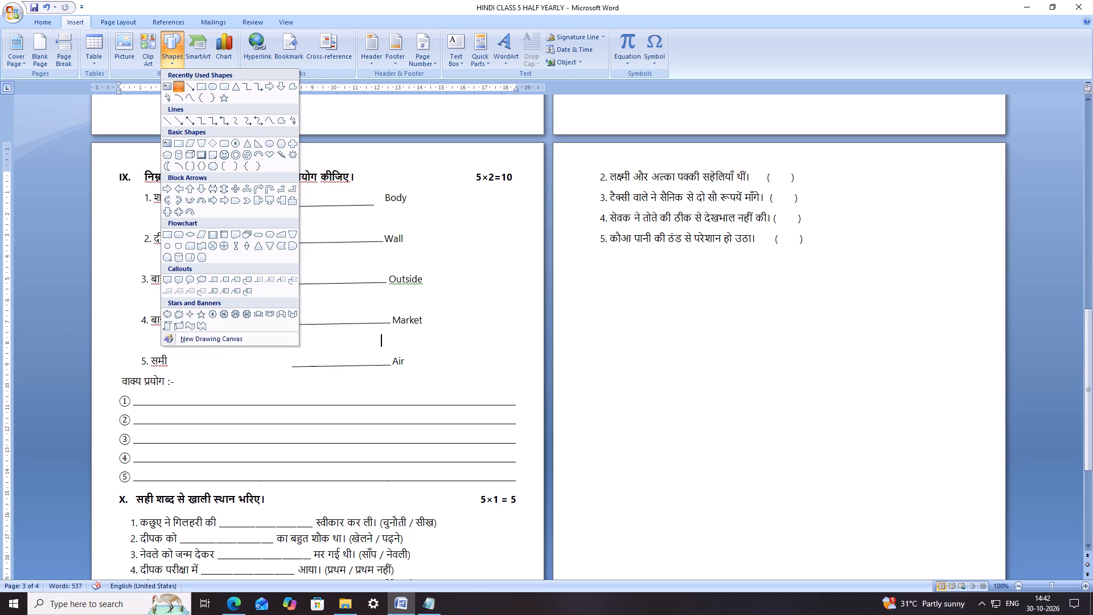
drag(245, 286, 200, 338)
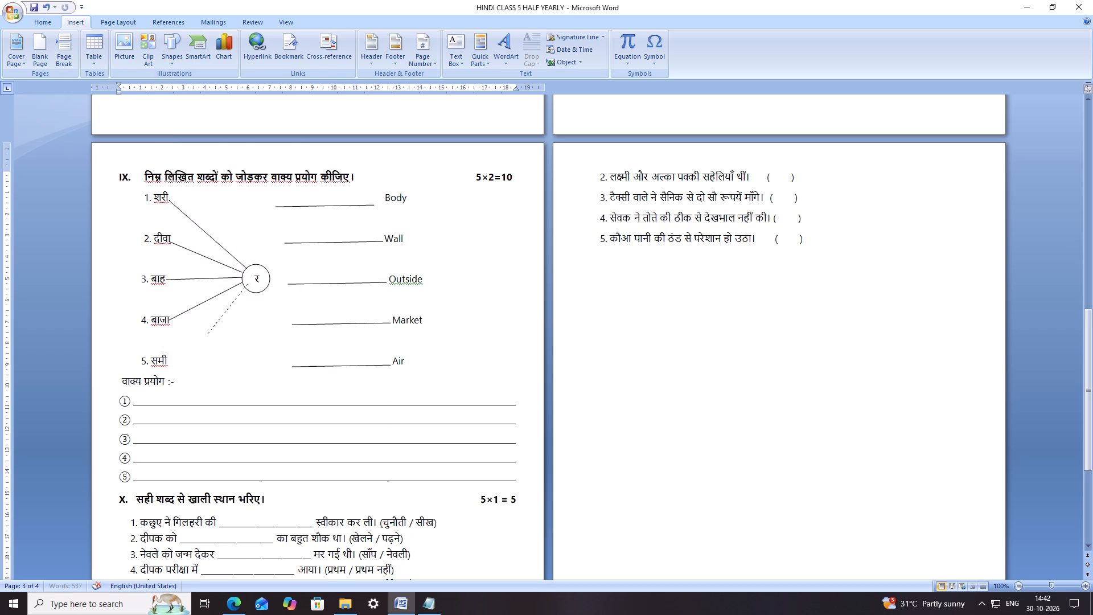
drag(200, 338, 170, 359)
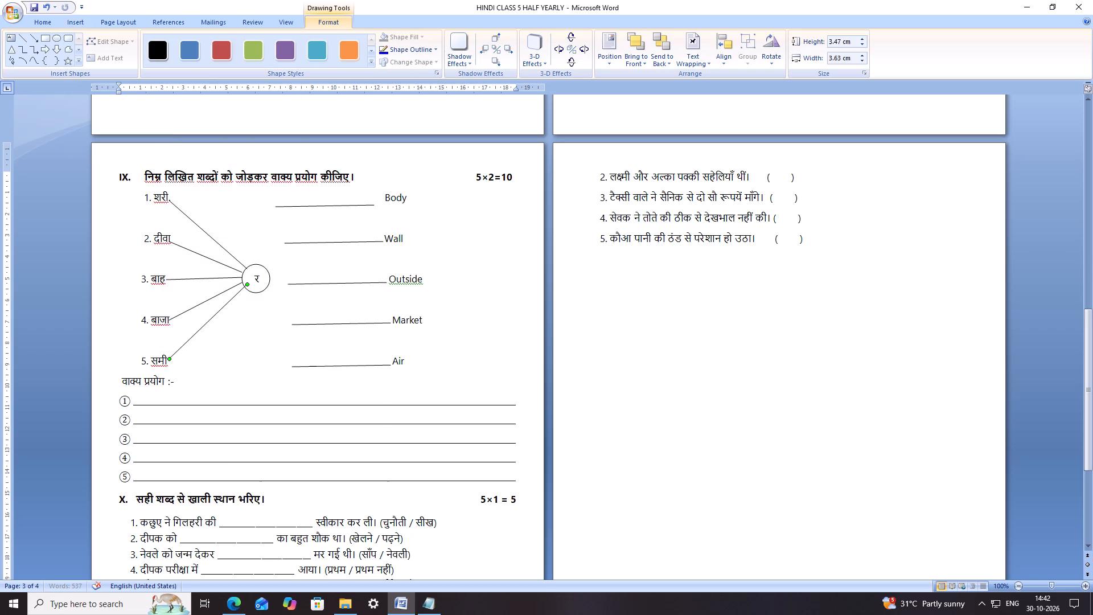
Move the circle end of item 5's connector slightly outward to the lower-left edge of the र circle, and deselect it.
drag(248, 285, 243, 287)
drag(243, 287, 243, 286)
click(253, 302)
click(246, 307)
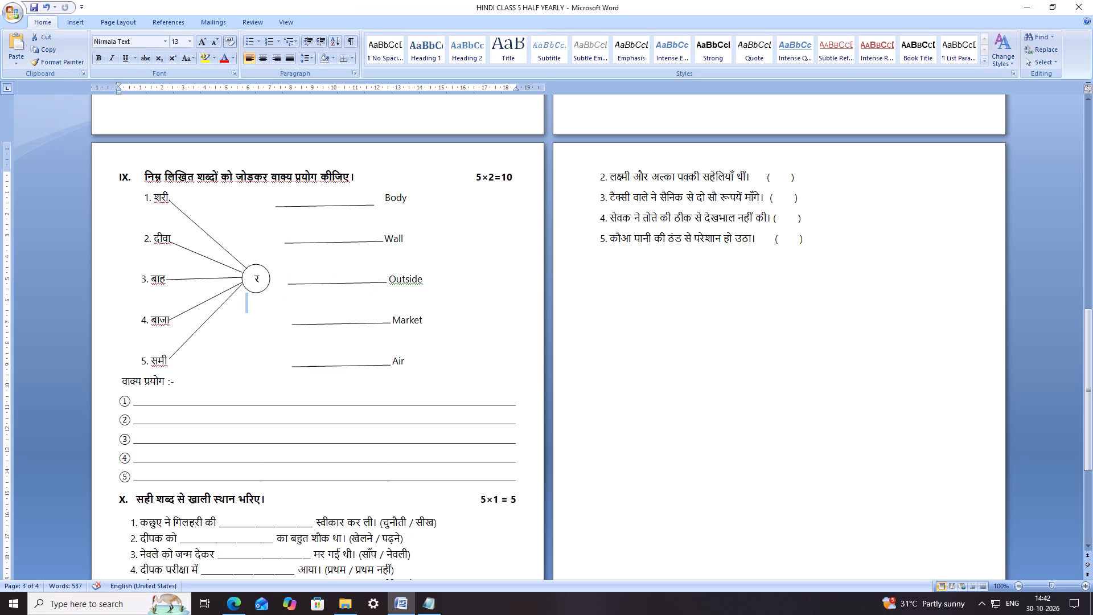
click(327, 224)
click(237, 290)
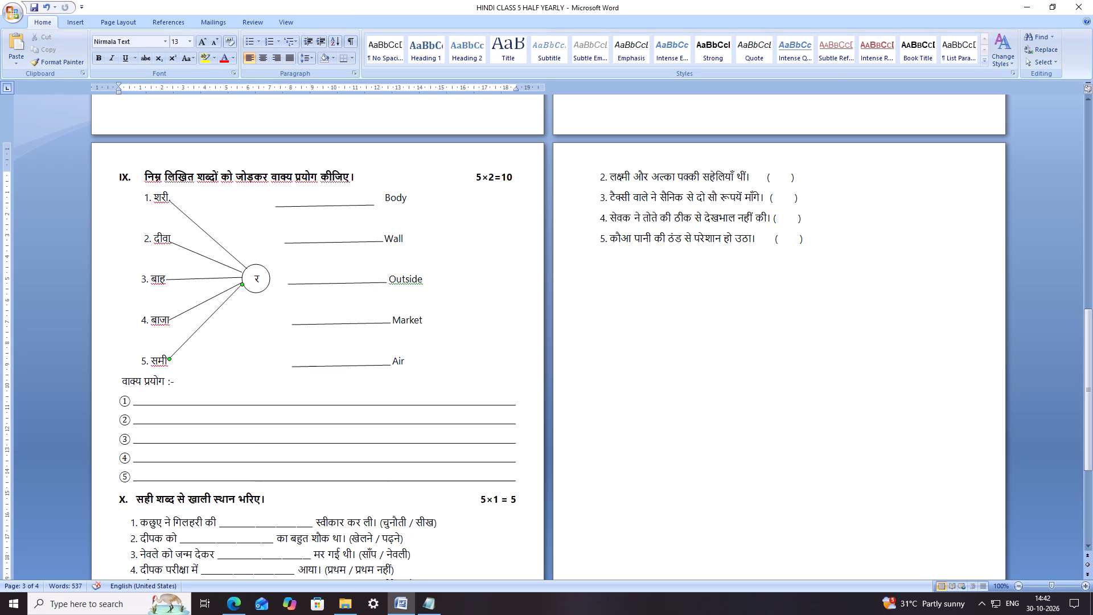
click(240, 284)
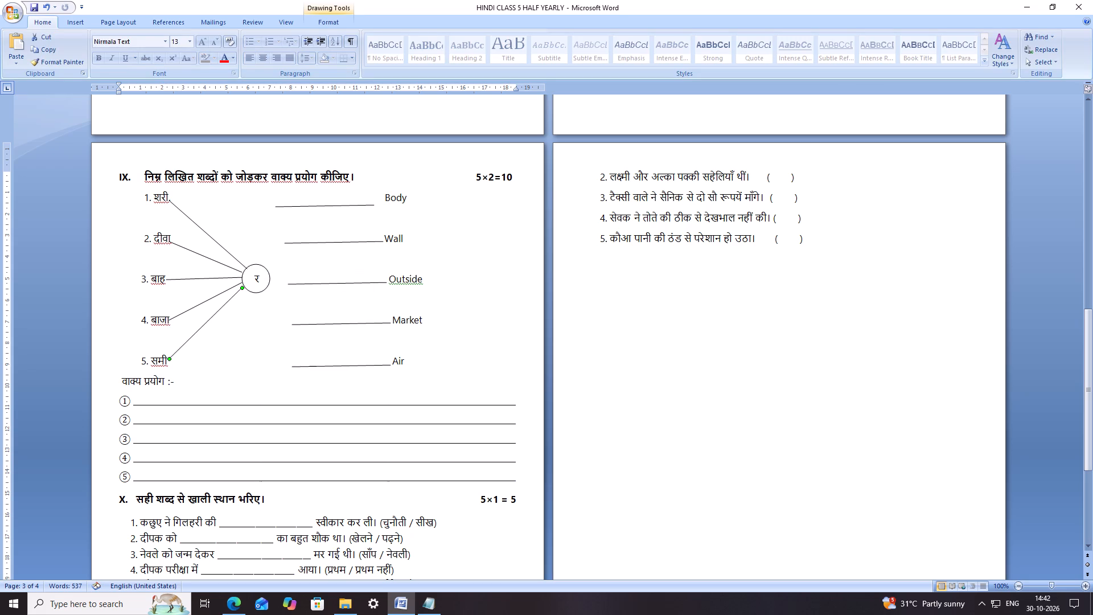
click(295, 304)
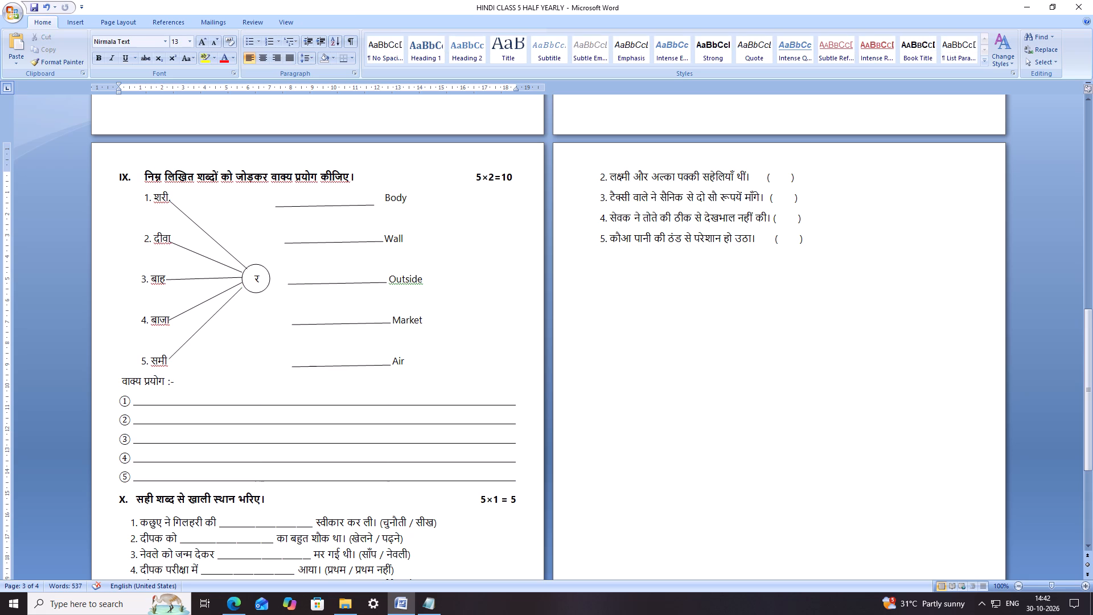
Save the document.
key(ctrl+s)
key(ctrl+s)
key(ctrl+s)
click(450, 302)
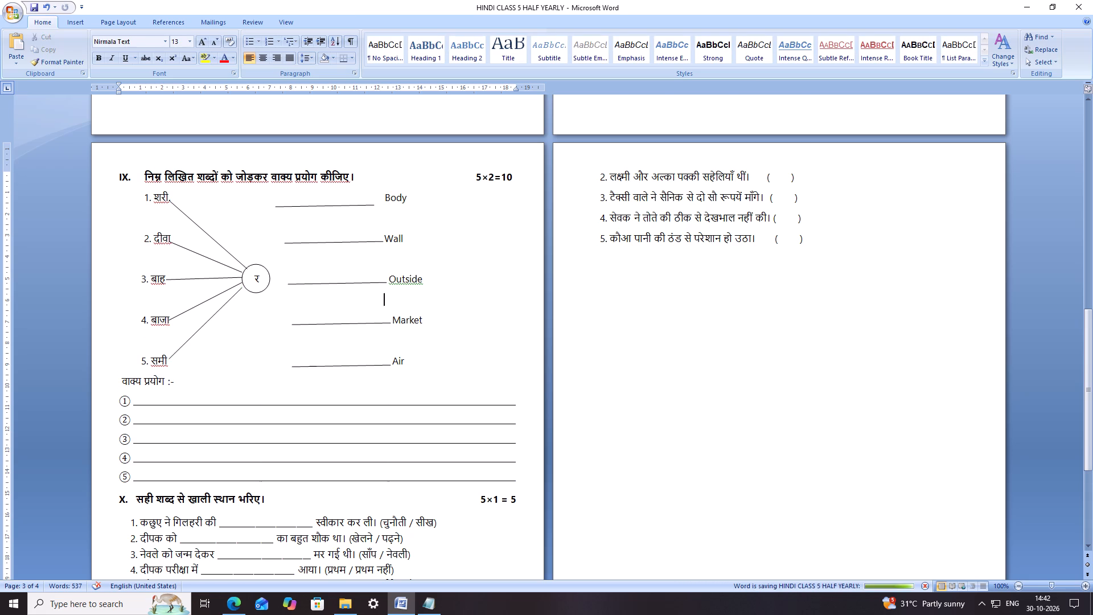
Insert a blank line before the section XII heading at the bottom of page 3, moving it to page 4.
scroll(455, 299, down, 6)
scroll(294, 272, down, 10)
scroll(525, 341, up, 14)
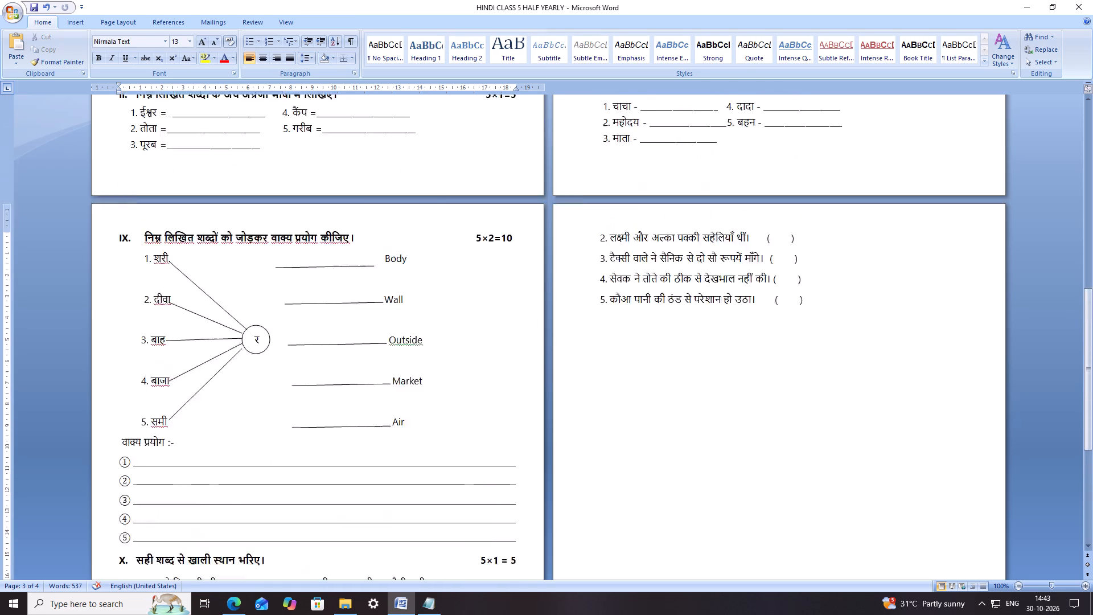
scroll(580, 285, down, 7)
scroll(386, 372, down, 6)
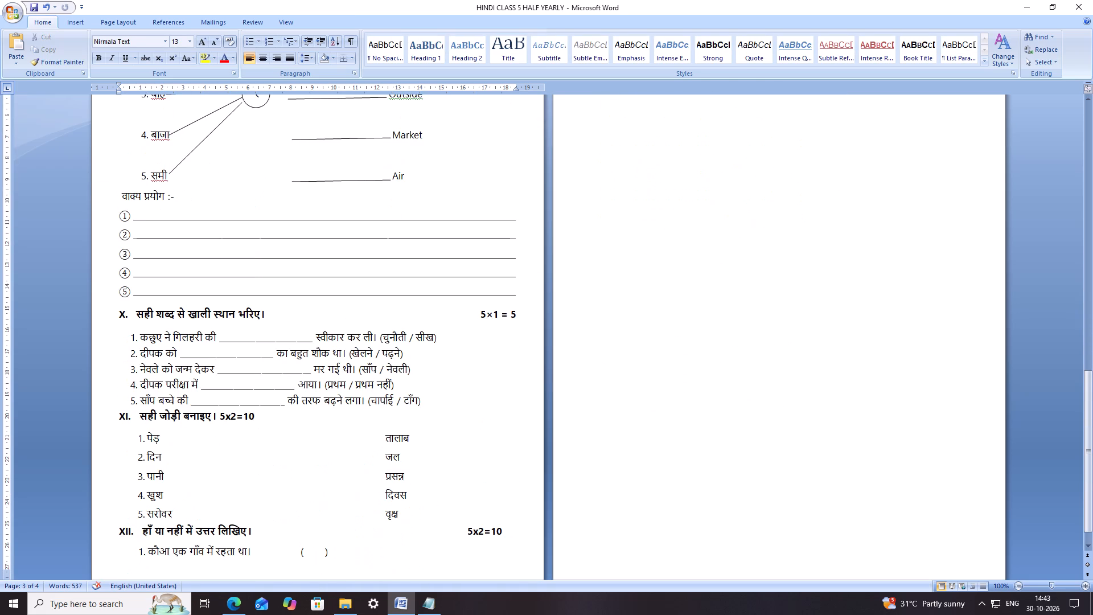
click(115, 537)
key(Return)
Set the line spacing of section X's five fill-in-the-blank sentences to 2.0.
scroll(208, 499, down, 6)
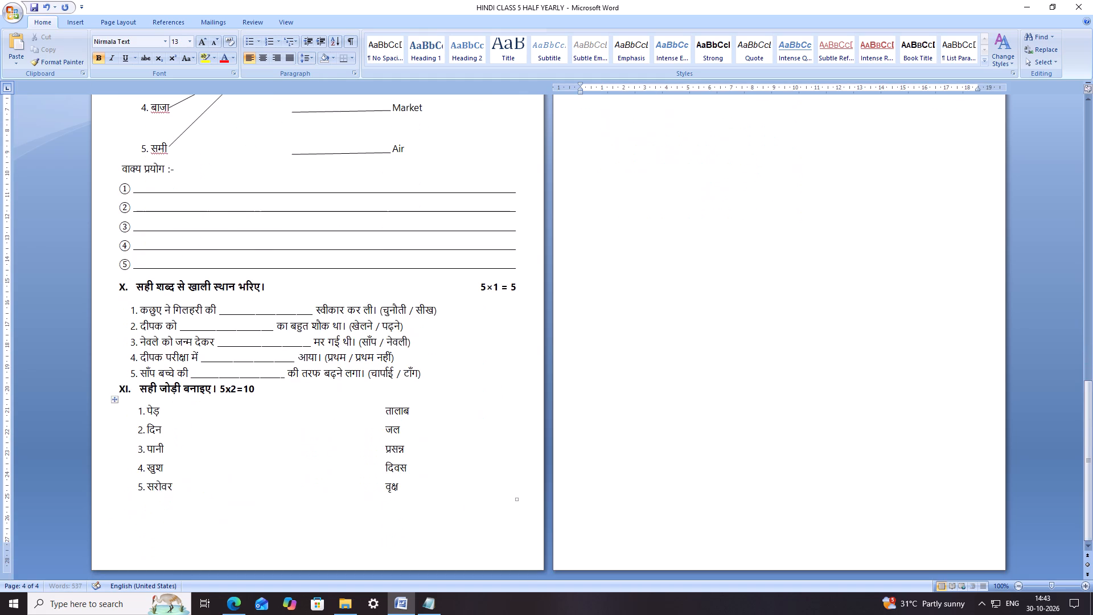
drag(428, 375, 73, 335)
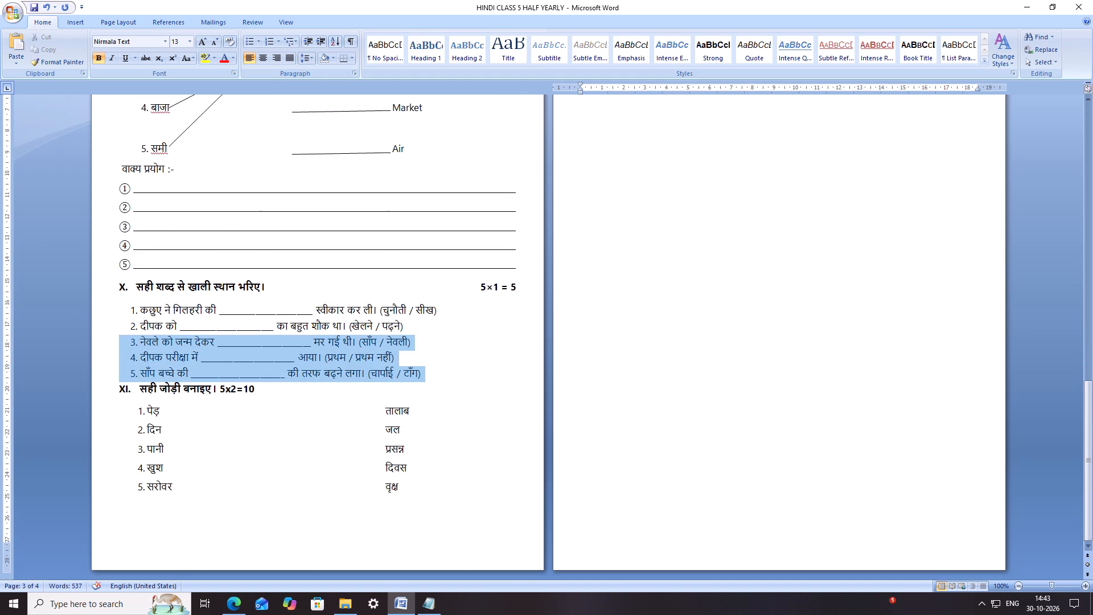
drag(73, 335, 76, 314)
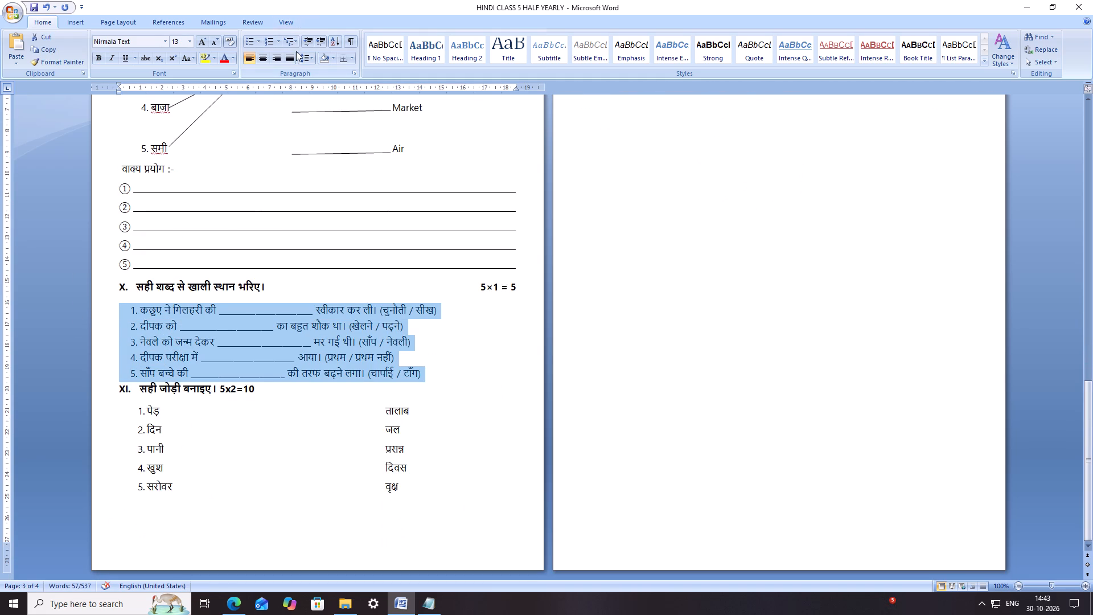
click(309, 56)
click(330, 104)
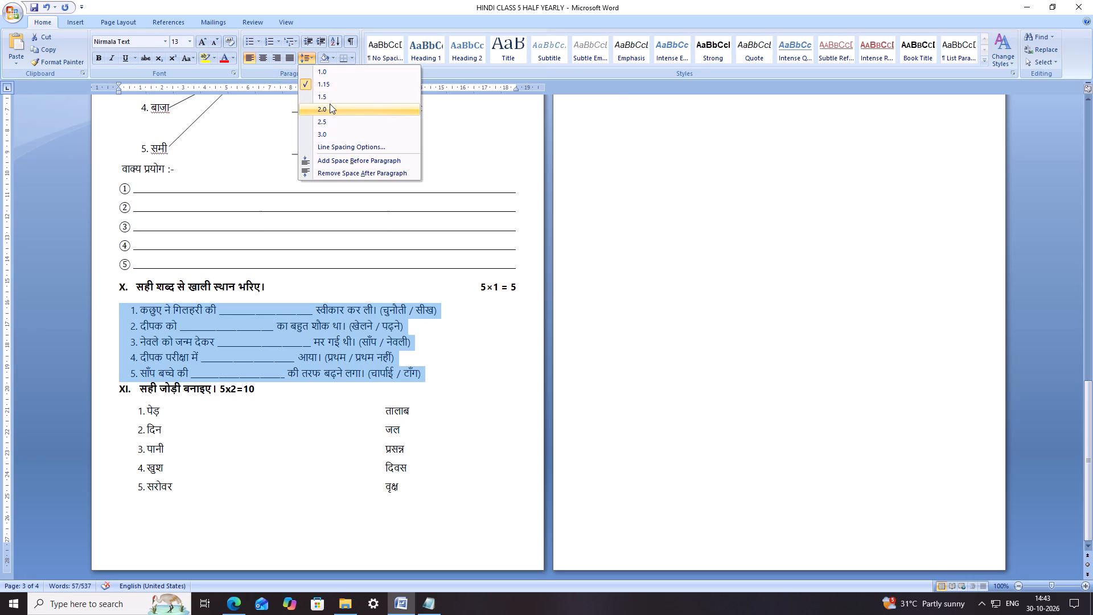
click(326, 490)
scroll(536, 390, up, 6)
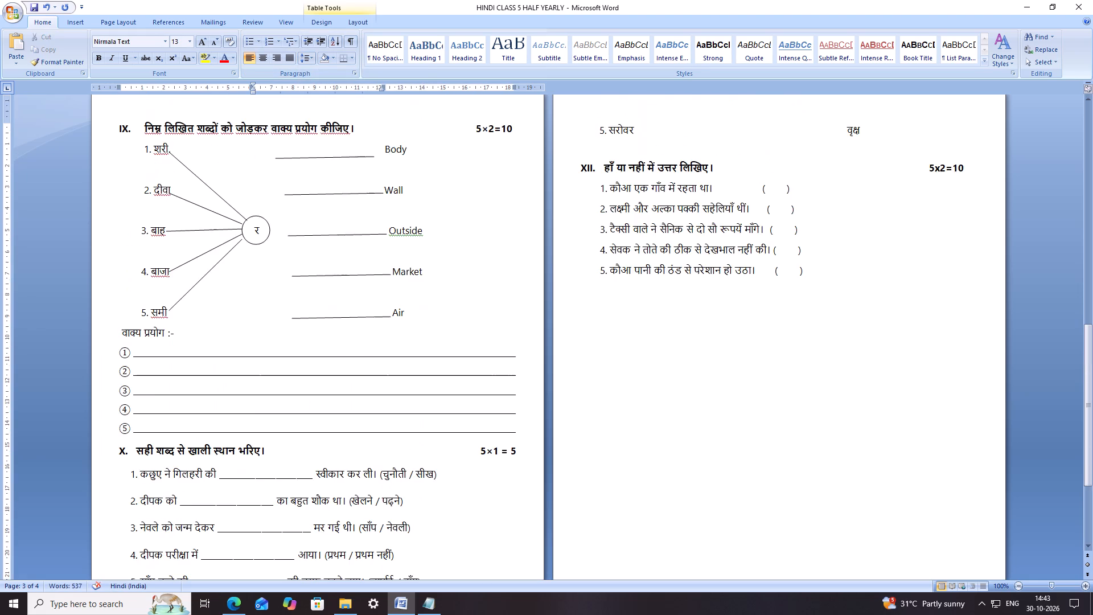
scroll(533, 377, down, 6)
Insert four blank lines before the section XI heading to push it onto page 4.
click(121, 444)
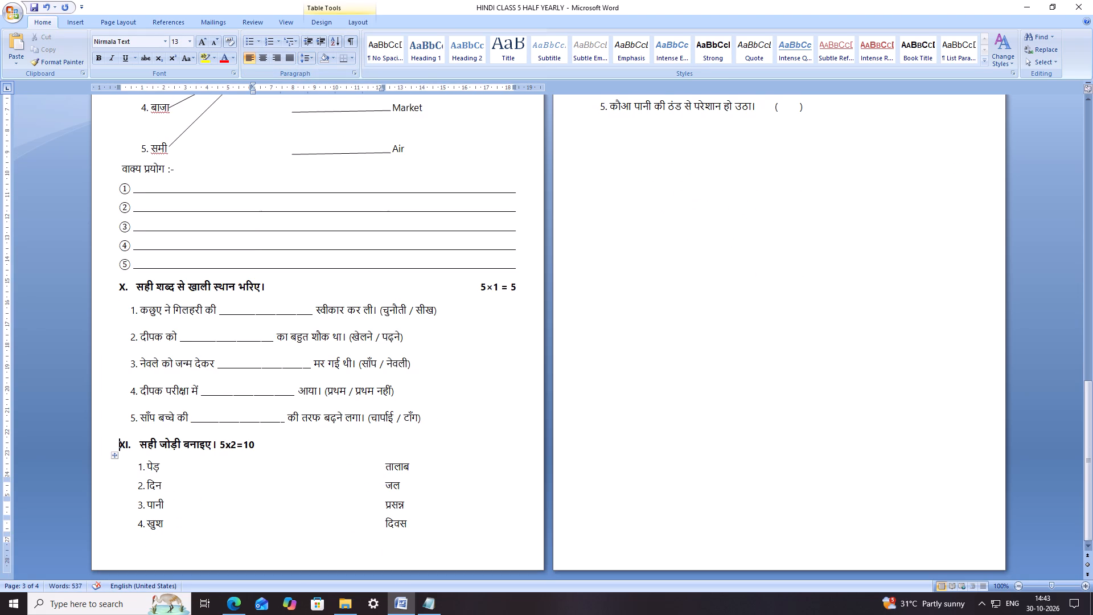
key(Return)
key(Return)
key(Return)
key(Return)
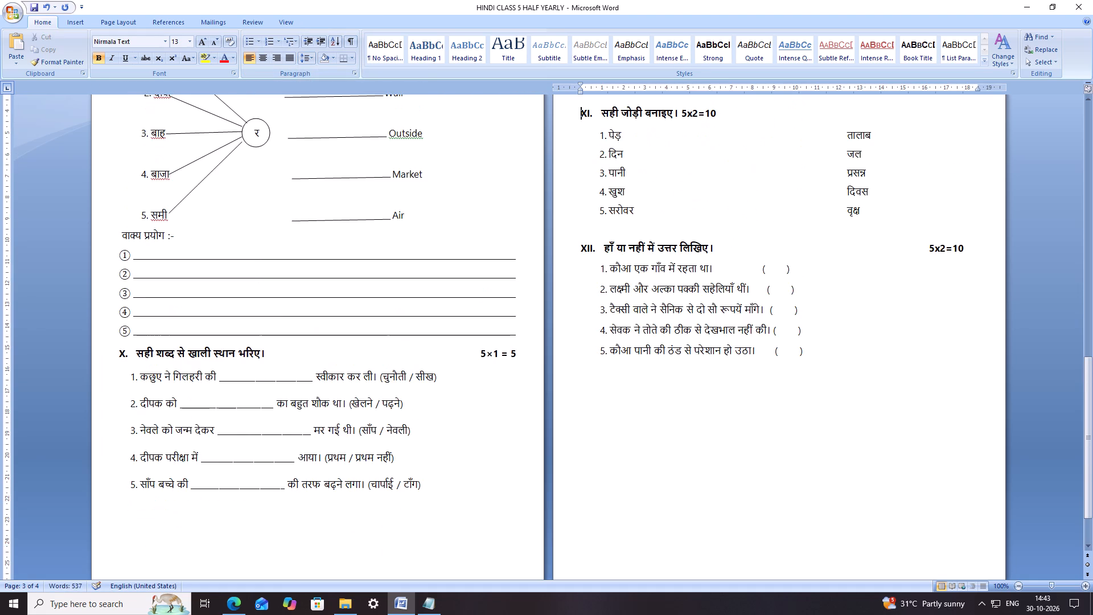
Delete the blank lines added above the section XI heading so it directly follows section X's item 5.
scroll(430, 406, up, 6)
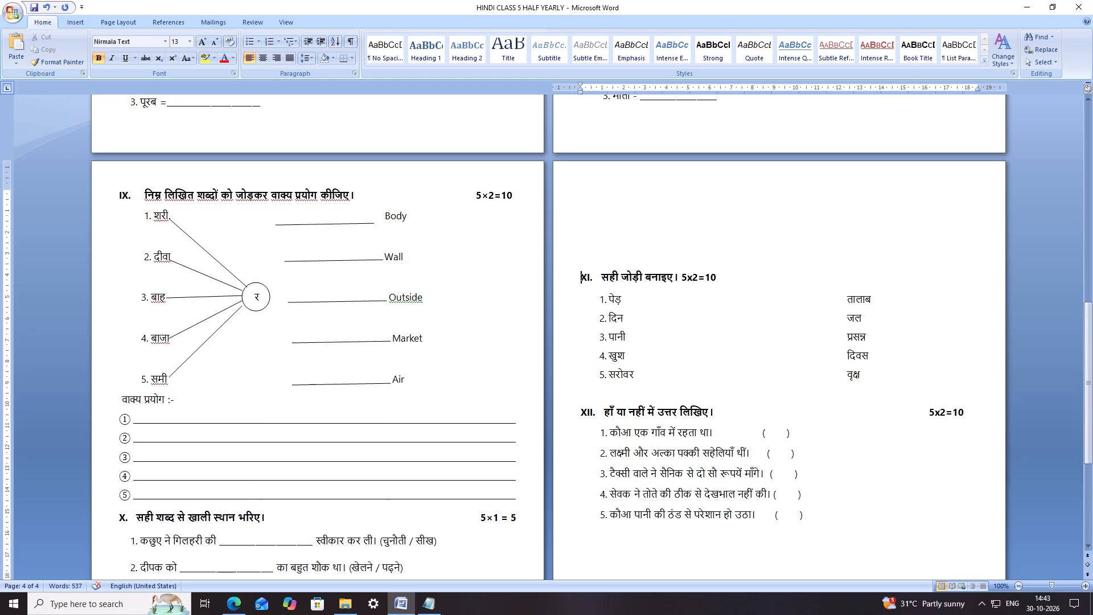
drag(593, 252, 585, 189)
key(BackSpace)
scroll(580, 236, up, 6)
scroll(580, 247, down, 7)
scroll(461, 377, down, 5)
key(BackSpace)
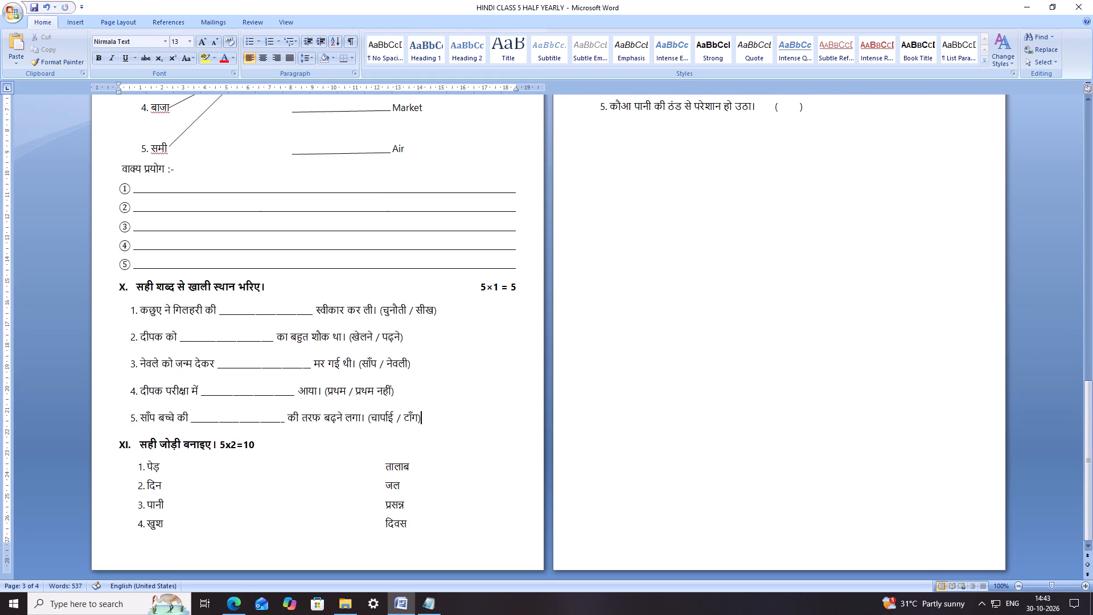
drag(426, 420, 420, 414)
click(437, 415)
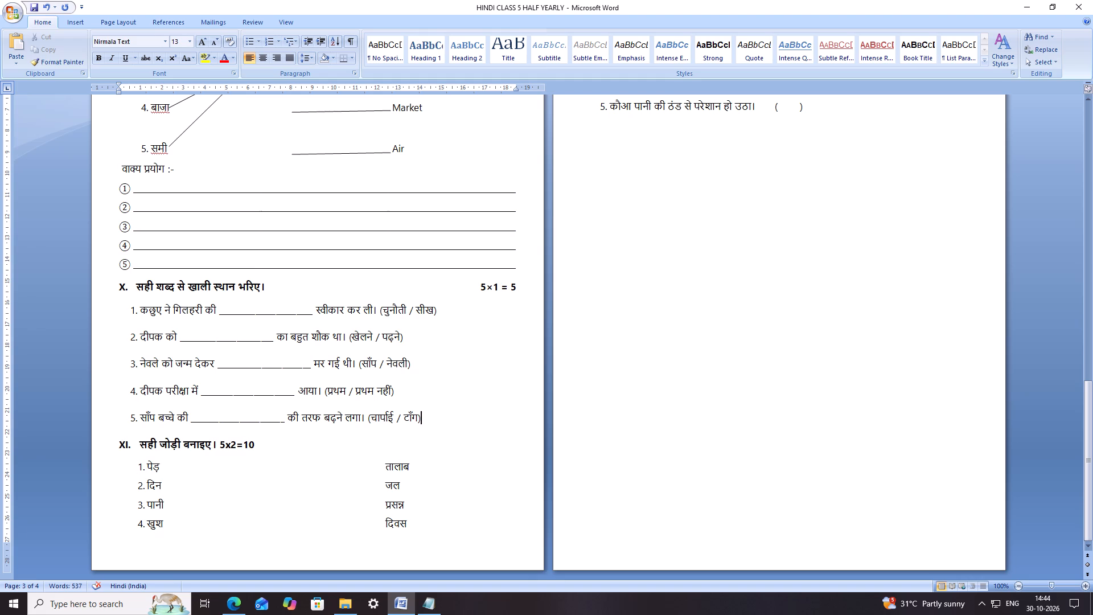
Insert 20 spaces before 5x2=10 in the section XI heading to align the marks near the page's right margin.
click(220, 446)
key(space)
key(space)
key(space)
key(space)
key(space)
key(space)
key(space)
key(space)
key(space)
key(space)
key(space)
key(space)
key(space)
key(space)
key(space)
key(space)
key(space)
key(space)
key(space)
key(space)
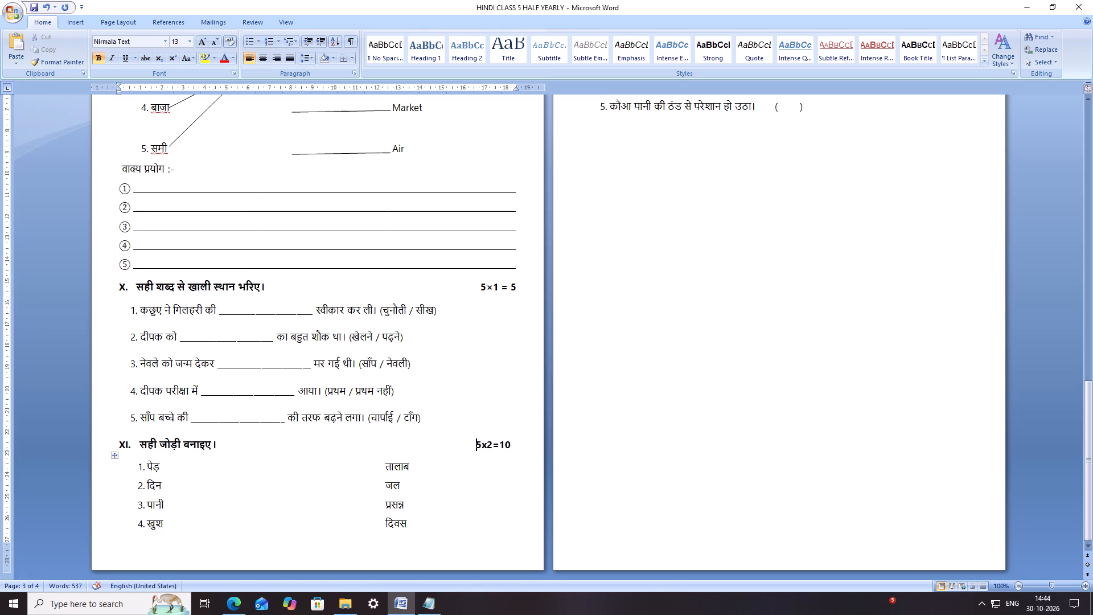
Insert four blank lines before the section XI heading so the whole matching section starts on page 4.
scroll(334, 491, up, 14)
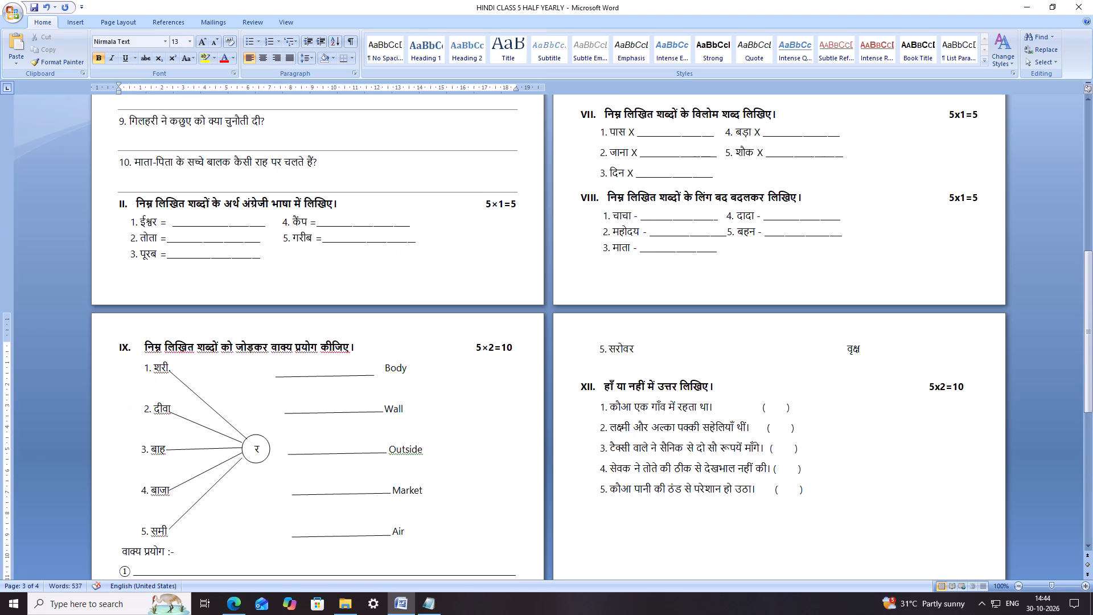
scroll(379, 434, down, 12)
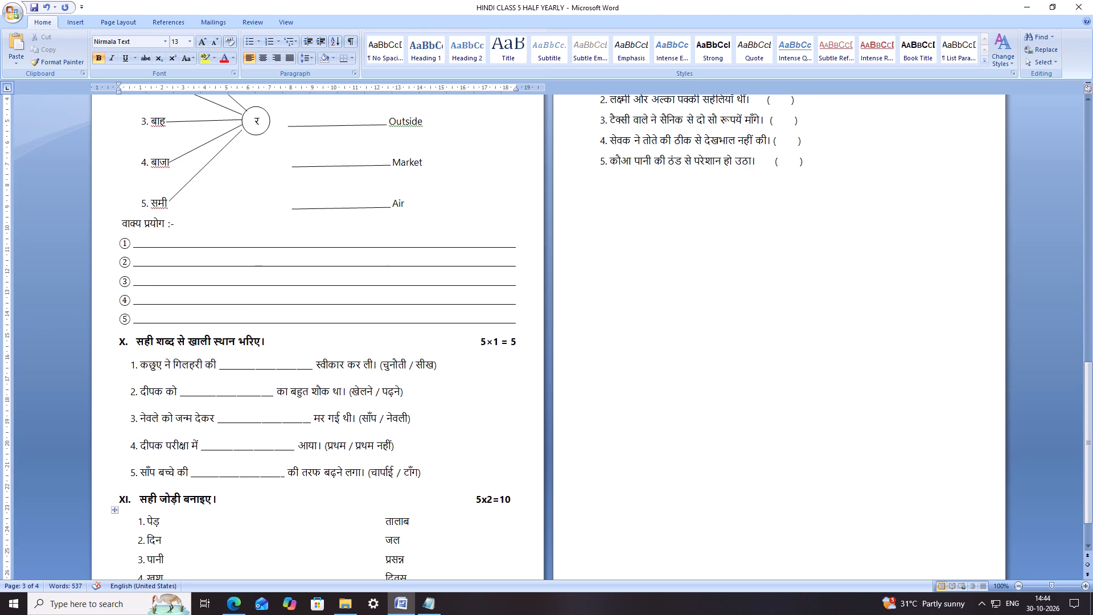
scroll(230, 440, up, 7)
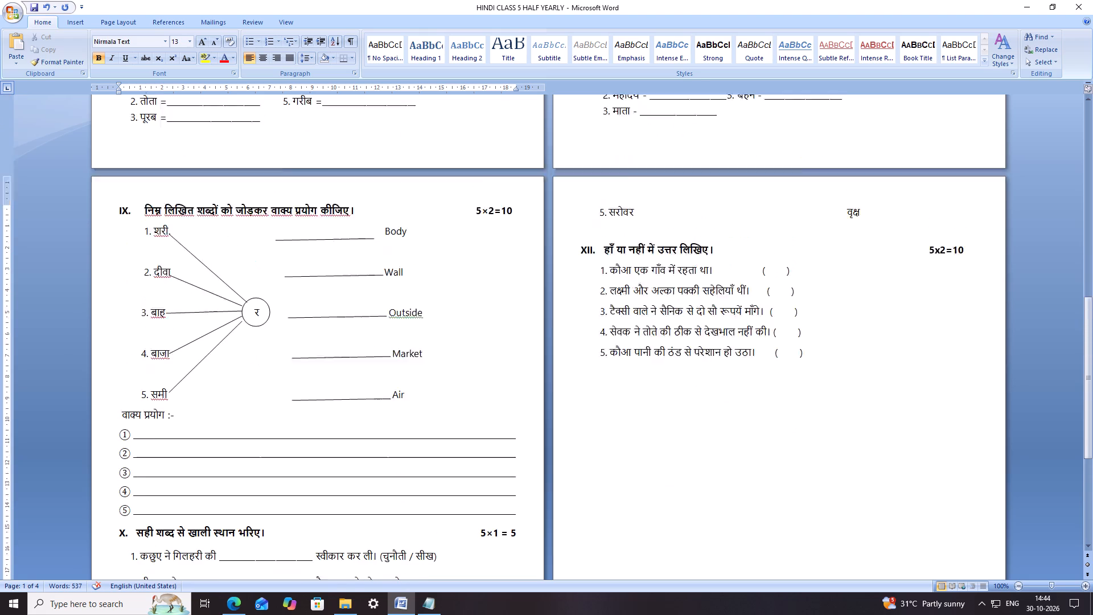
scroll(297, 423, down, 6)
click(119, 526)
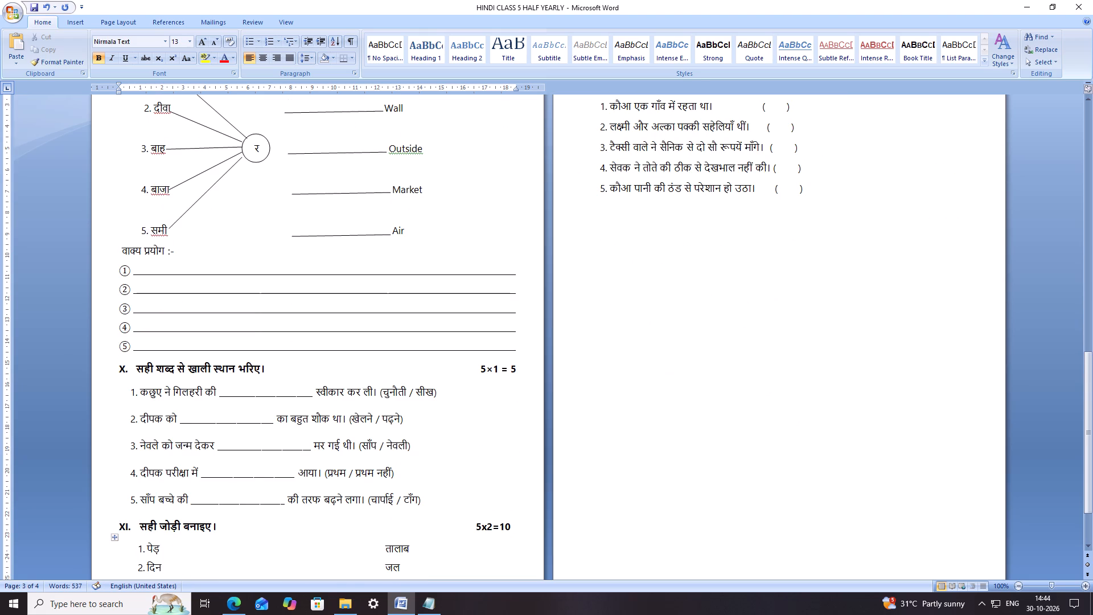
key(Return)
key(Return)
key(Return)
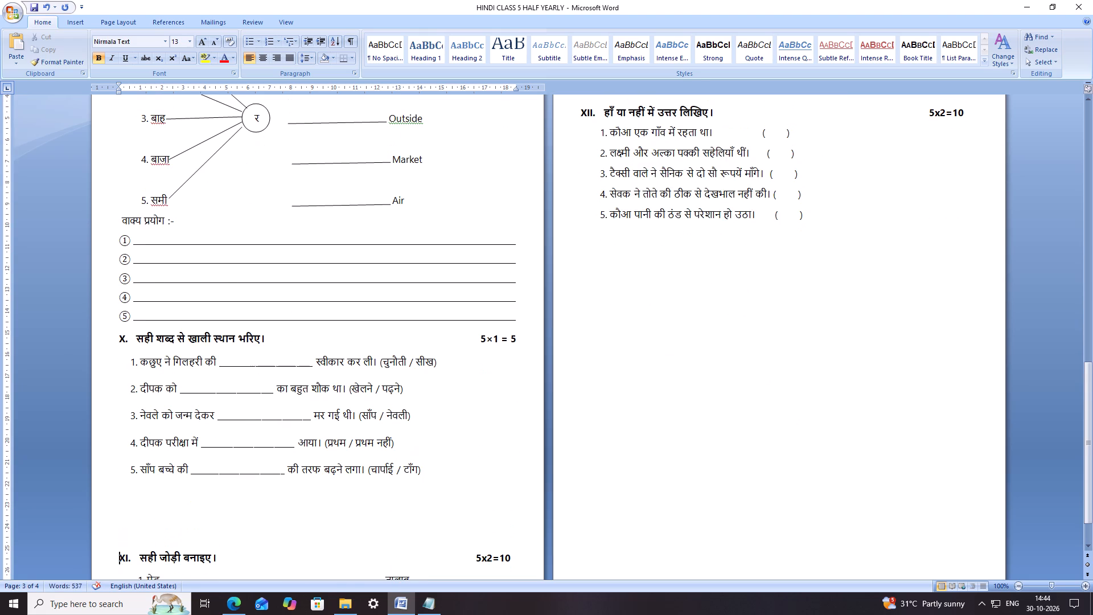
scroll(114, 550, down, 7)
key(Return)
Copy section XI's heading and matching table, switch to Notepad, replace its entire content with the copied text, and return to Word.
scroll(613, 262, up, 5)
click(581, 251)
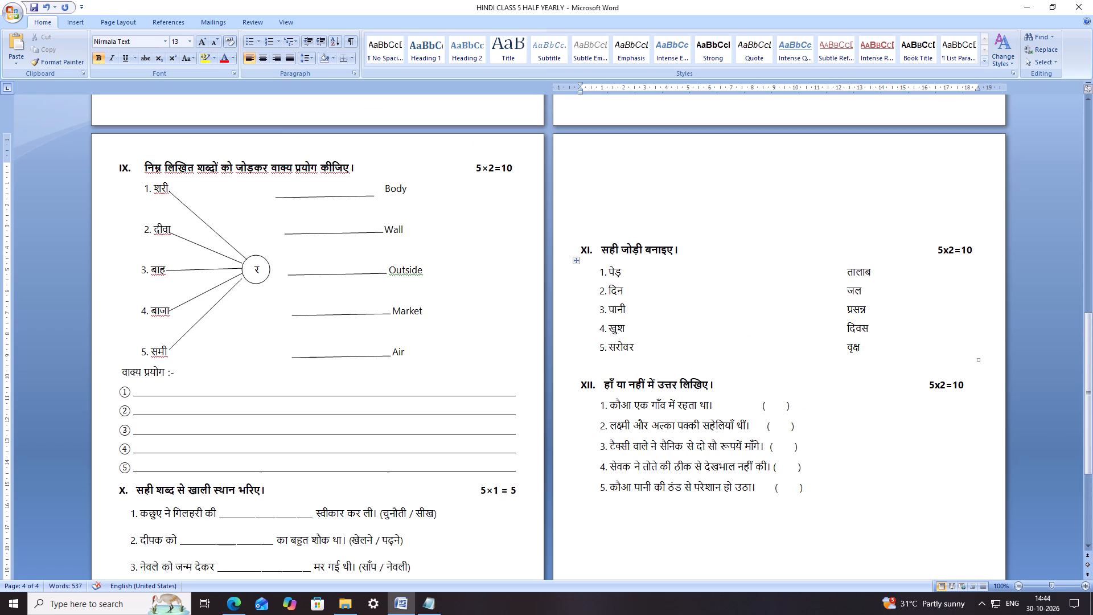
drag(889, 348, 587, 233)
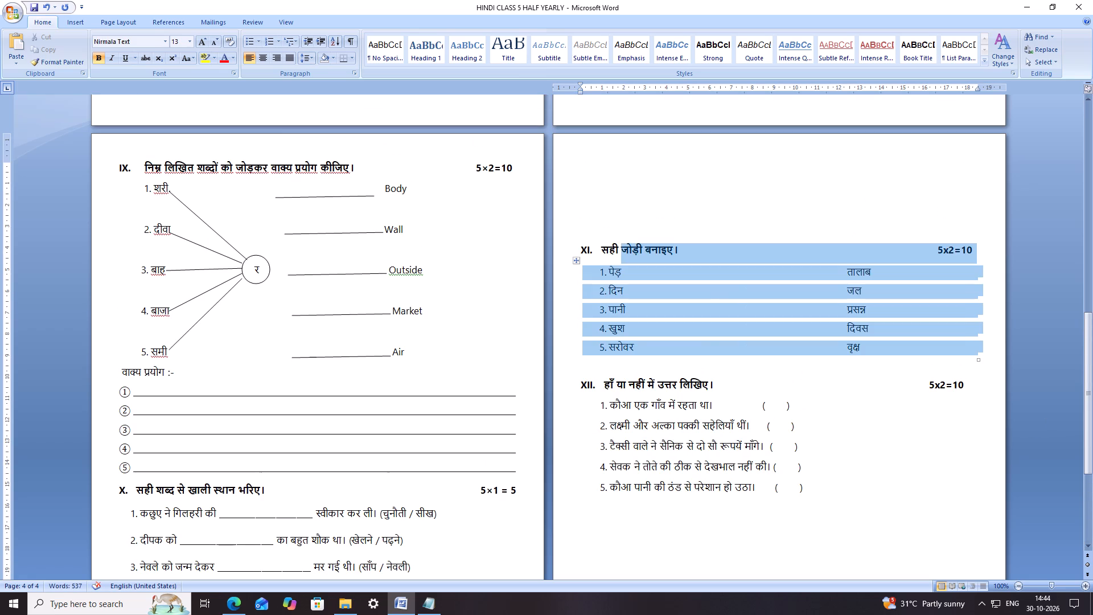
drag(587, 233, 576, 247)
key(ctrl+c)
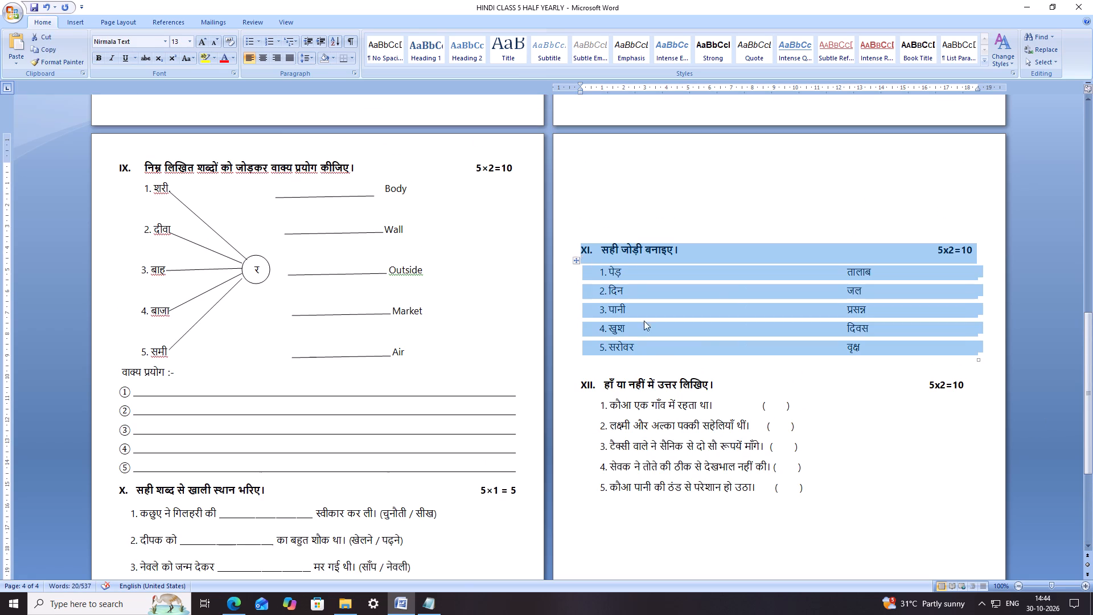
click(434, 608)
click(342, 380)
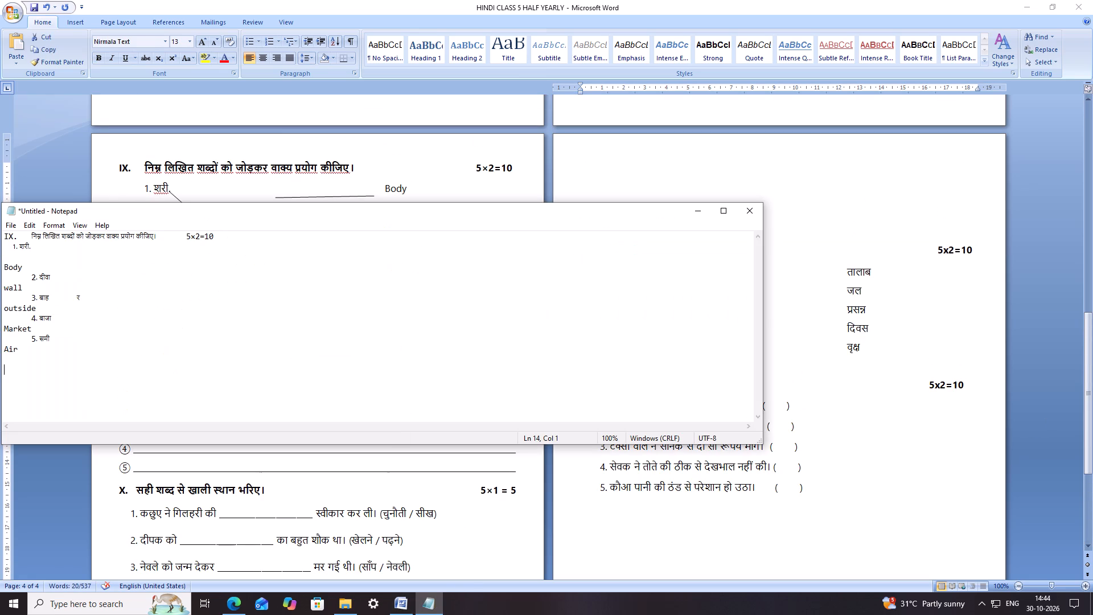
key(ctrl+a)
key(ctrl+v)
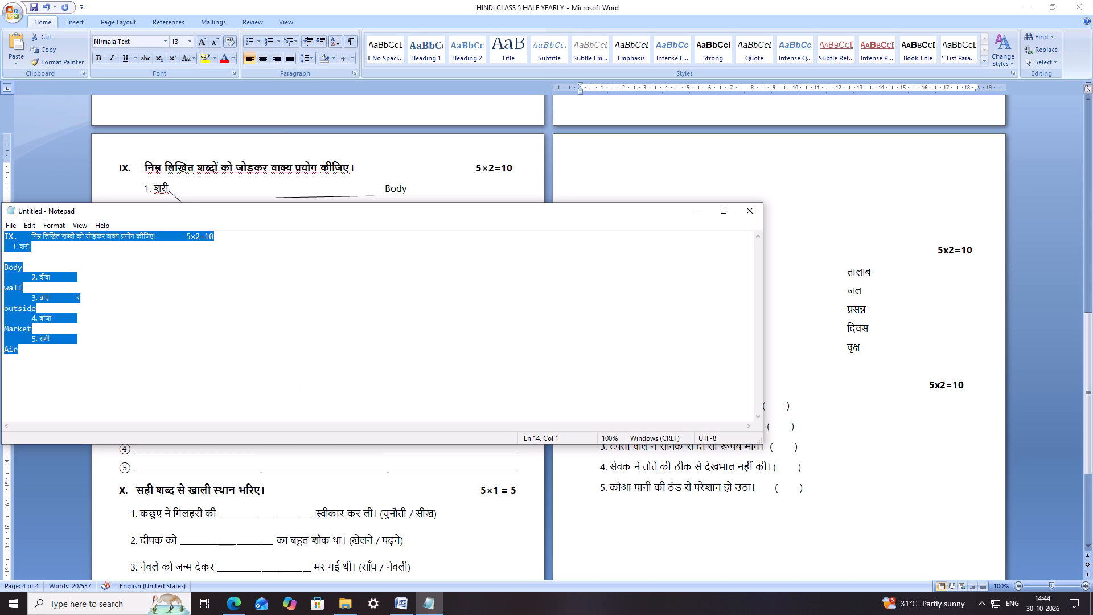
click(798, 266)
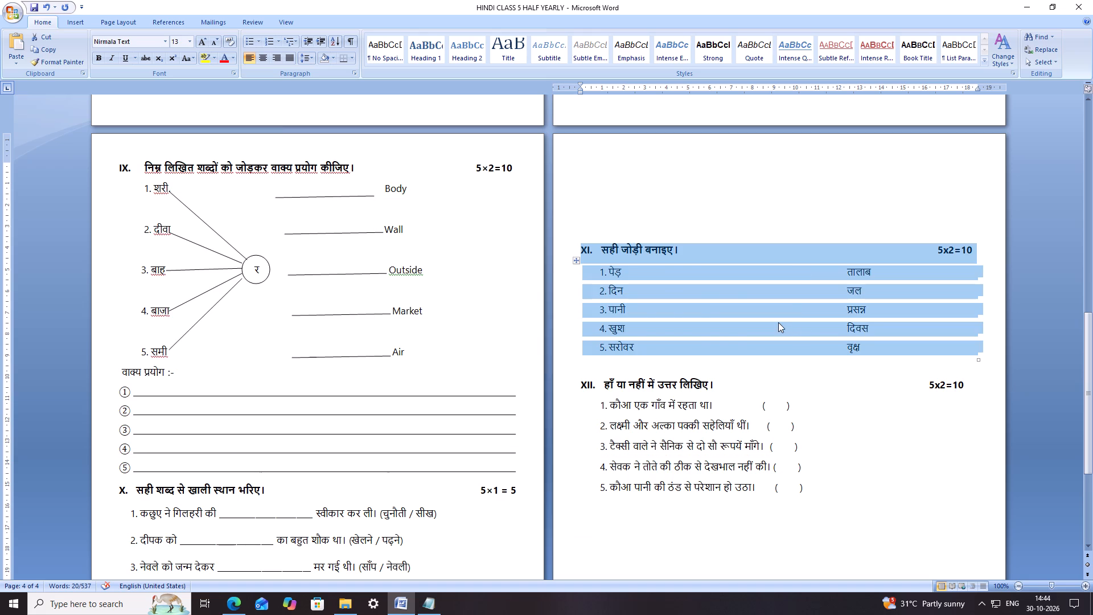
Delete section XI's heading and matching table along with the blank lines before them, leaving an empty line at the top of page 4.
key(Delete)
drag(644, 240, 569, 184)
key(BackSpace)
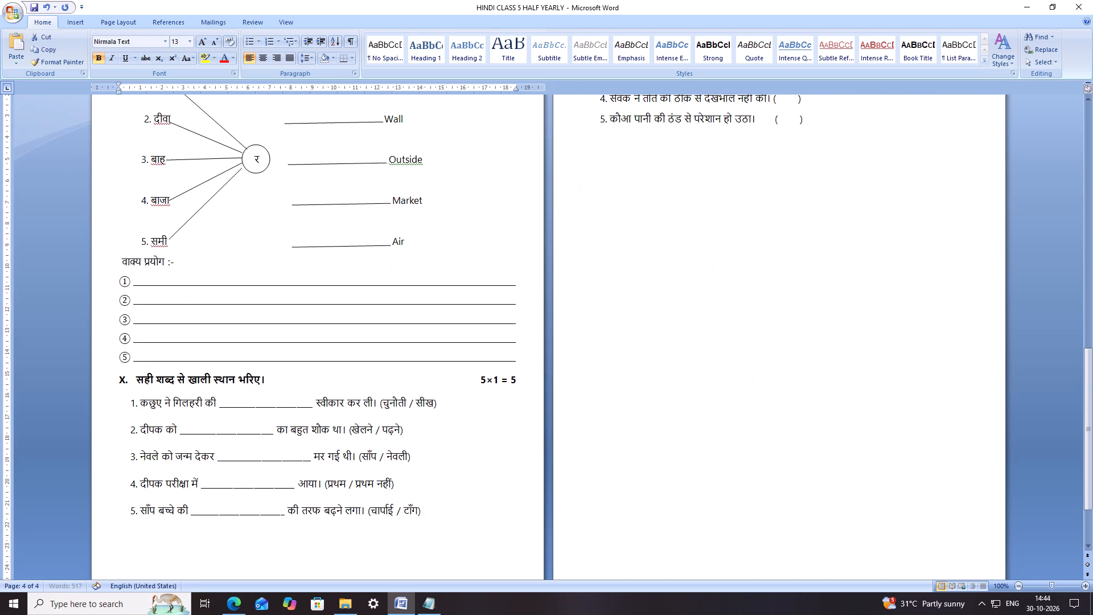
scroll(641, 279, up, 1)
scroll(638, 288, down, 5)
key(Return)
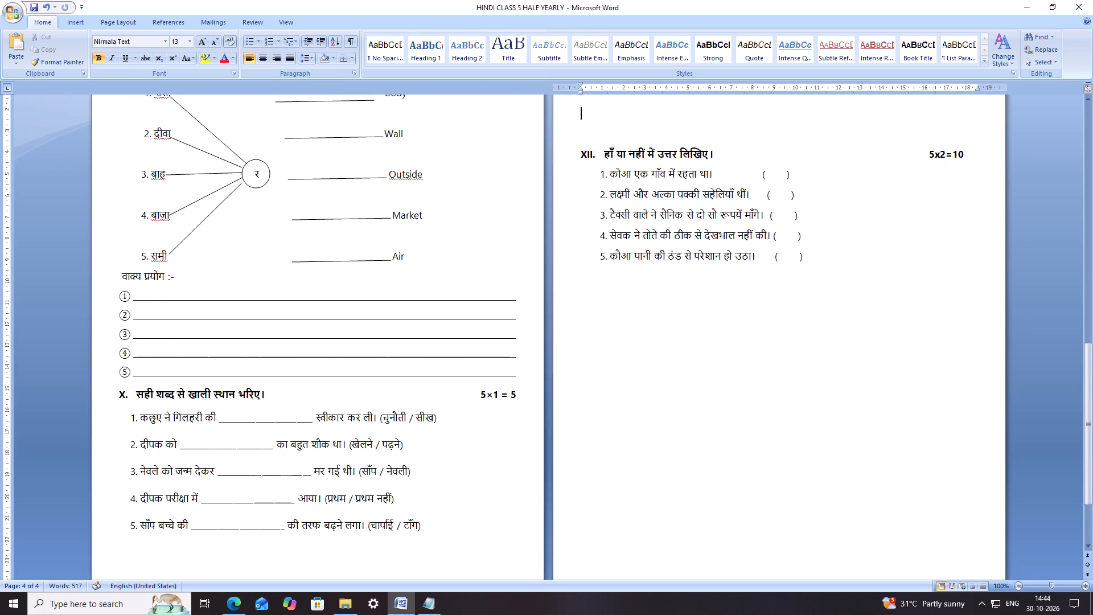
scroll(636, 284, up, 5)
click(594, 198)
click(594, 189)
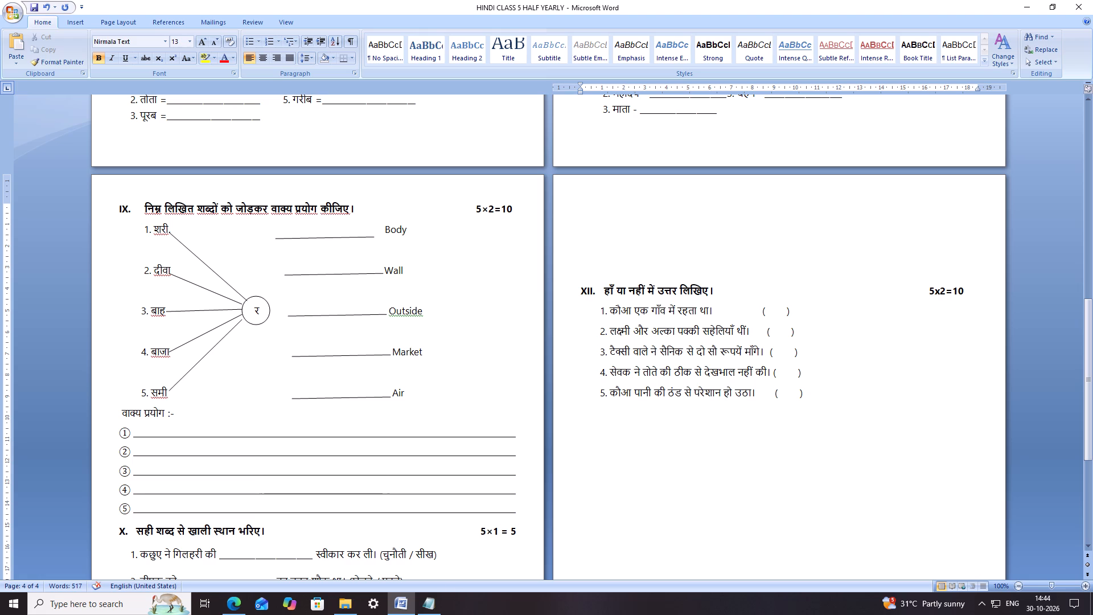
Copy all of section XI's plain text from Notepad and paste it at the top of page 4 in the Word document.
click(428, 599)
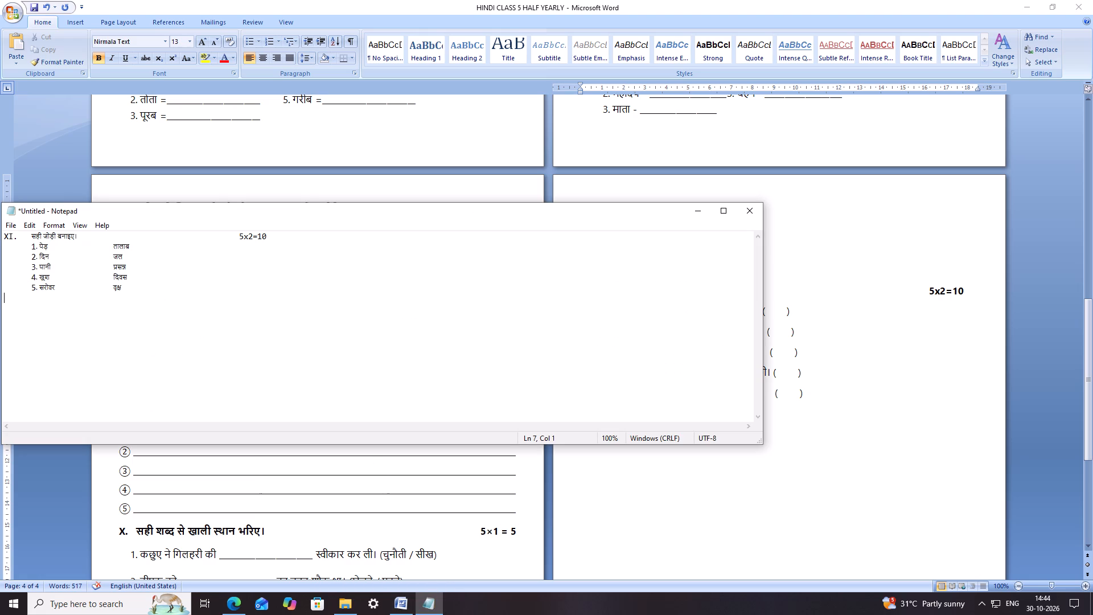
key(ctrl+a)
key(ctrl+c)
click(843, 216)
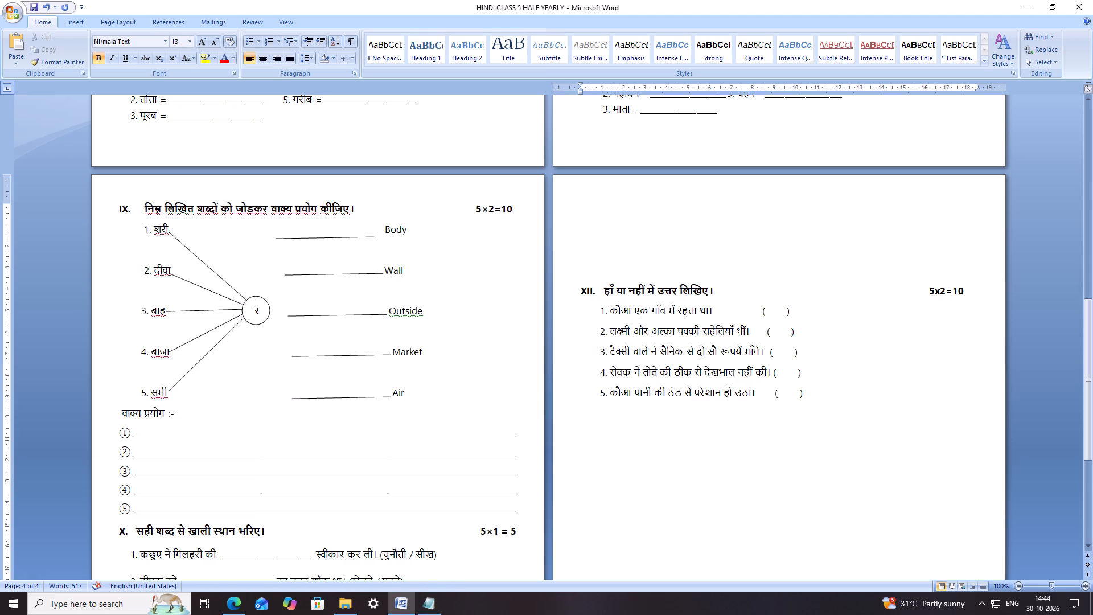
key(ctrl+v)
click(750, 291)
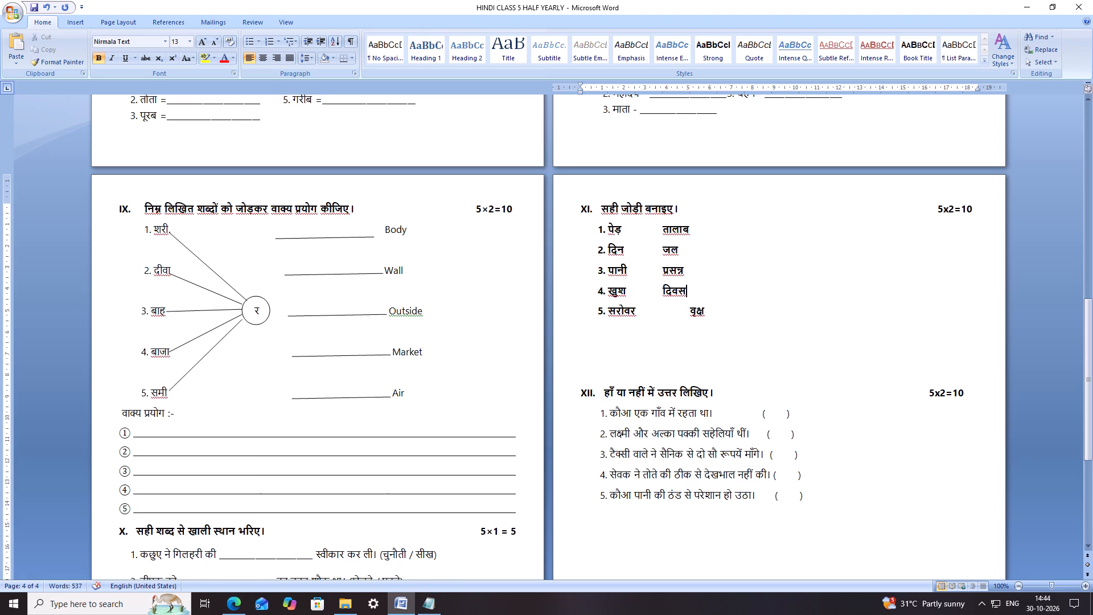
Remove bold from the five word-pair lines below the section XI heading.
drag(735, 311, 580, 223)
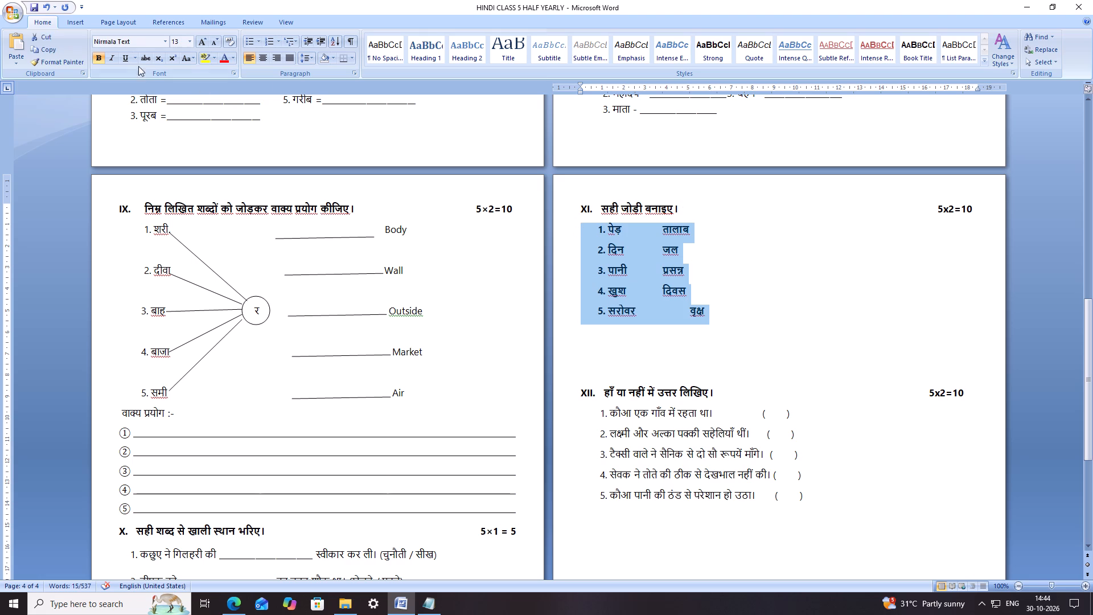
click(102, 56)
click(777, 297)
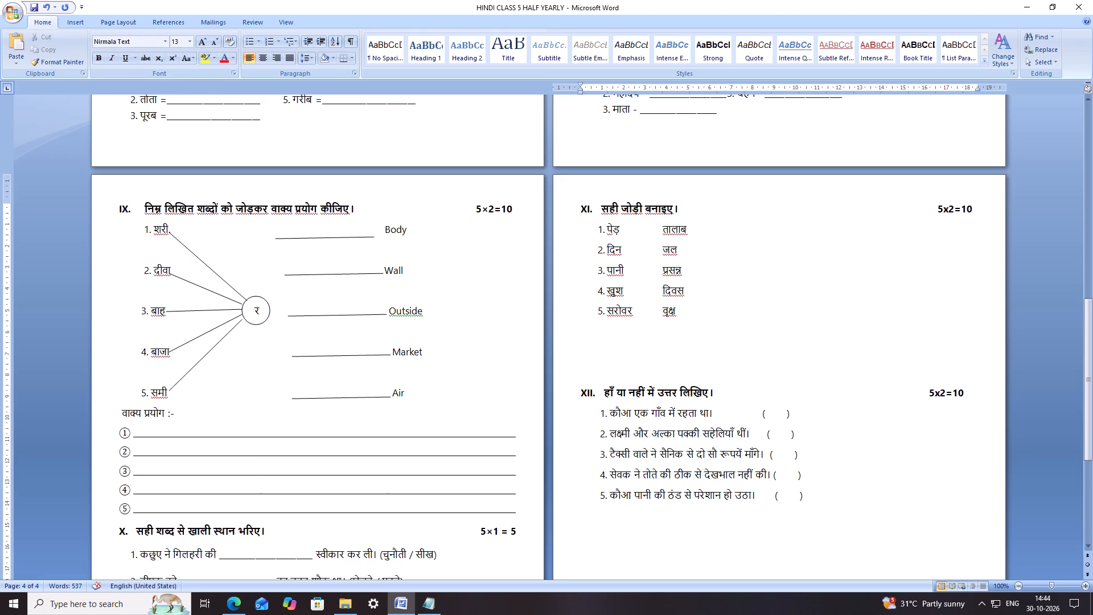
Indent each of section XI's five numbered word-pair lines by two more spaces.
click(596, 231)
key(space)
key(space)
click(597, 252)
key(space)
key(space)
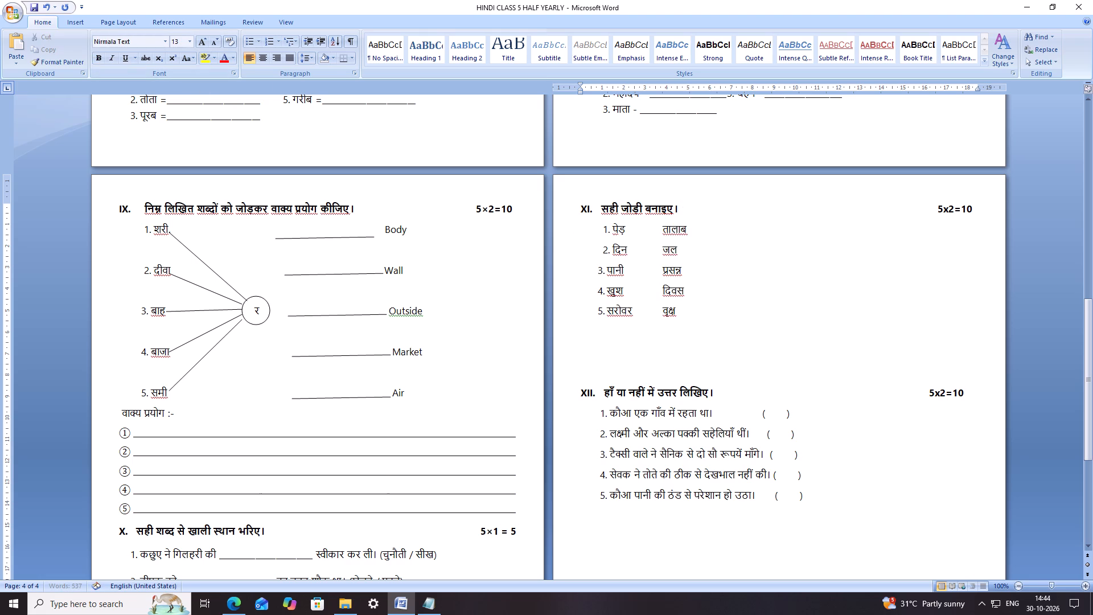
click(597, 270)
key(space)
key(space)
click(597, 294)
key(space)
key(space)
click(594, 318)
key(space)
key(space)
Add two spaces after XI. in the heading and remove some spaces before 5x2=10 to bring the marks inward.
click(597, 211)
key(space)
key(space)
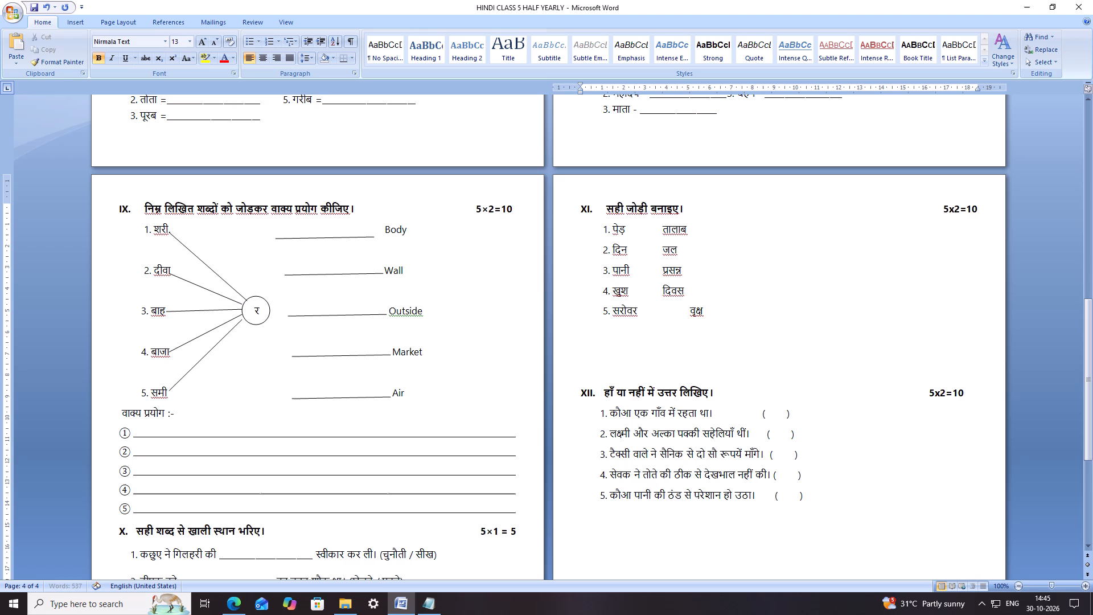
key(space)
key(BackSpace)
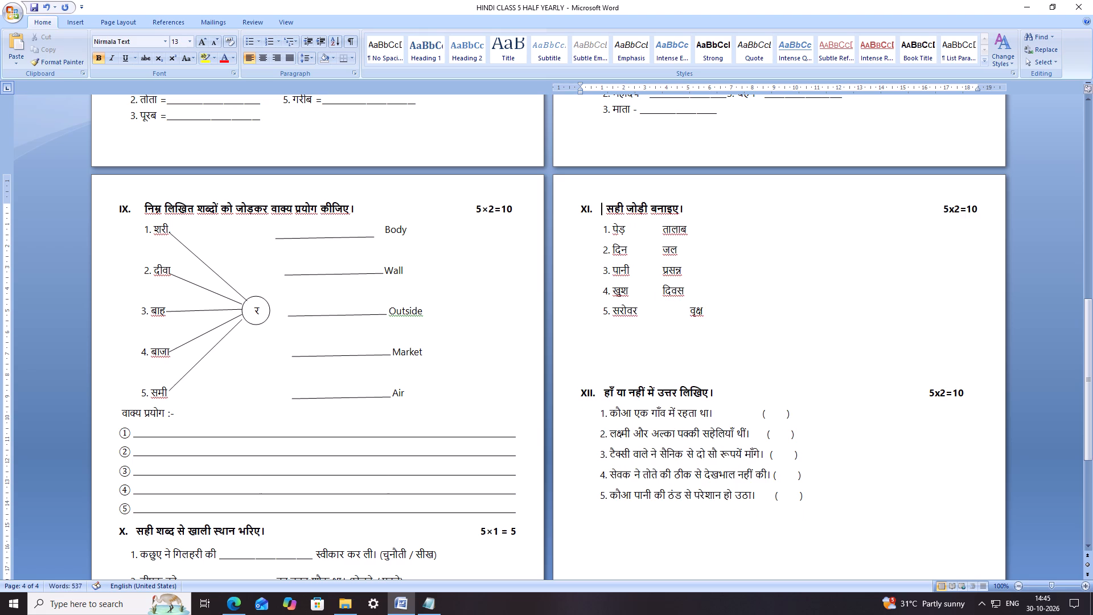
click(771, 210)
drag(862, 202, 852, 201)
key(BackSpace)
key(BackSpace)
key(BackSpace)
key(BackSpace)
Insert seven spaces before तालाब and seven before जल in section XI's second column.
click(650, 233)
key(space)
key(space)
key(space)
key(space)
key(space)
key(space)
key(space)
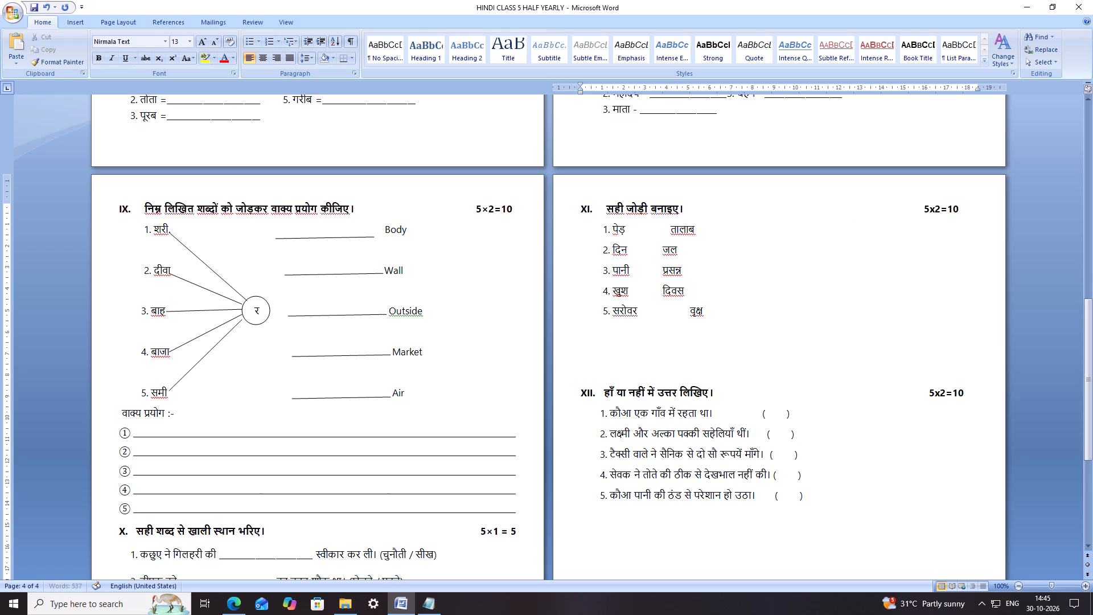
click(659, 251)
key(space)
key(space)
key(space)
key(space)
key(space)
key(space)
key(space)
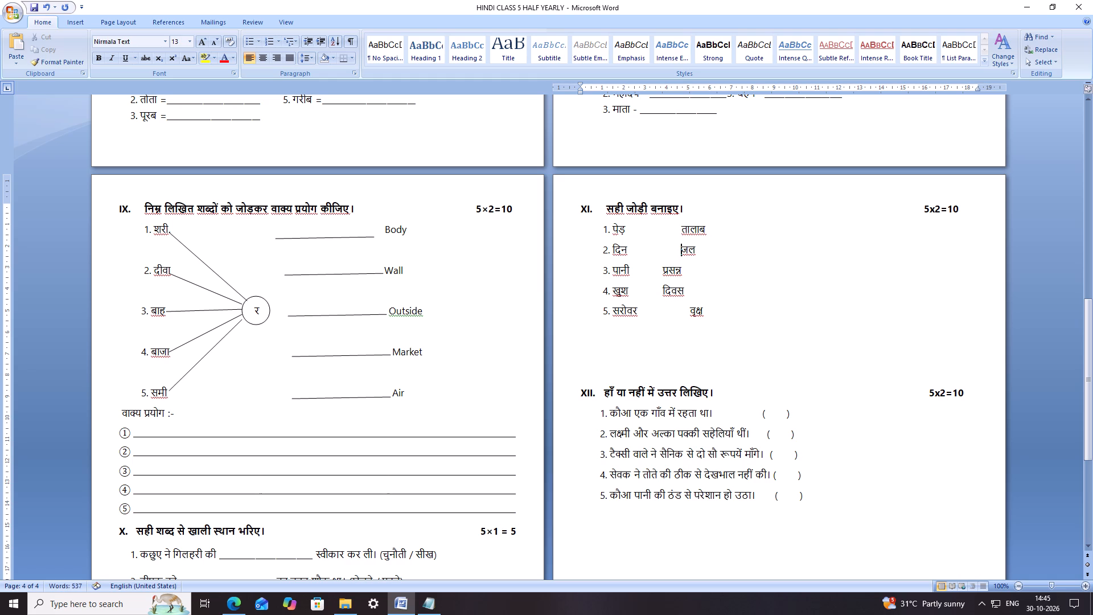
Insert six spaces before प्रसन्न and ten before दिवस to bring them closer to वृक्ष's column position.
click(661, 274)
key(space)
key(space)
key(space)
key(space)
key(space)
key(space)
click(658, 296)
key(space)
key(space)
key(space)
key(space)
key(space)
key(space)
key(space)
key(space)
key(space)
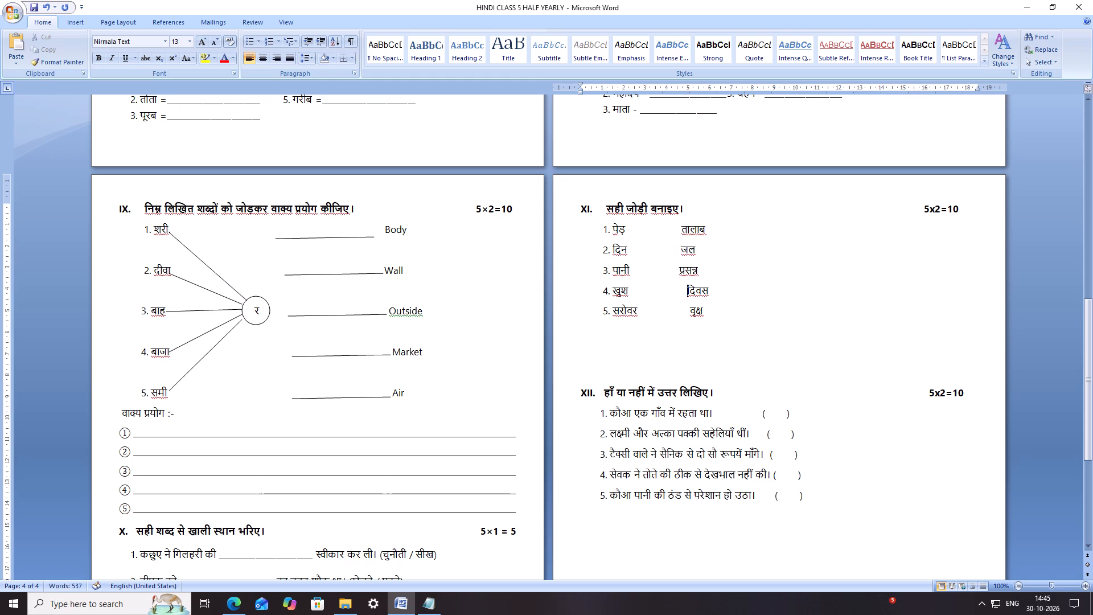
key(space)
Align the second column with वृक्ष by adding four spaces before प्रसन्न, three before जल and two before तालाब.
click(673, 273)
key(space)
key(space)
key(space)
key(space)
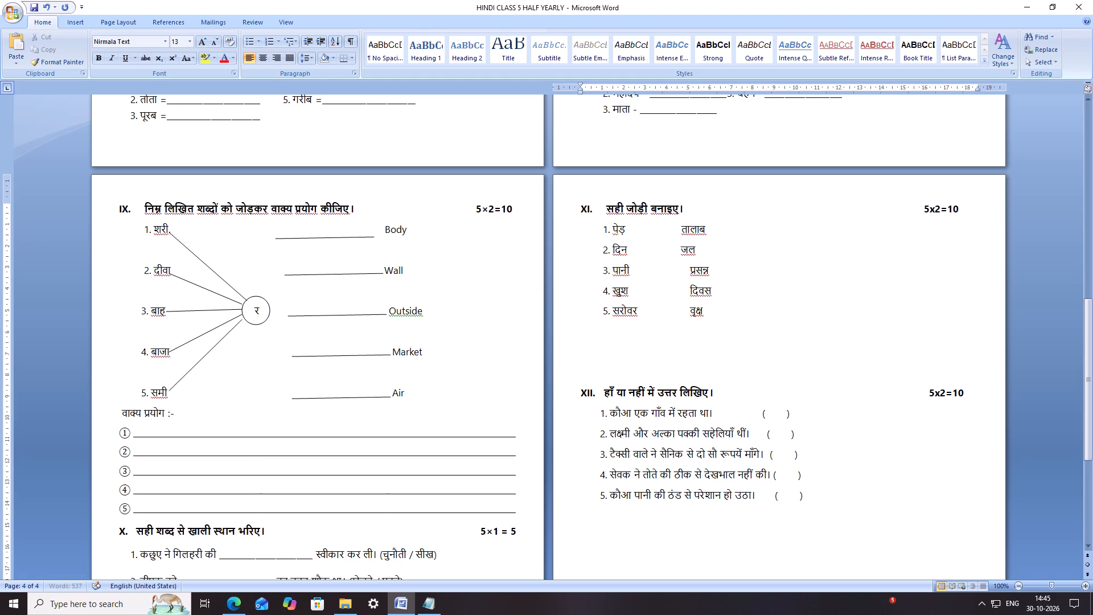
click(681, 252)
key(space)
key(space)
key(space)
click(679, 222)
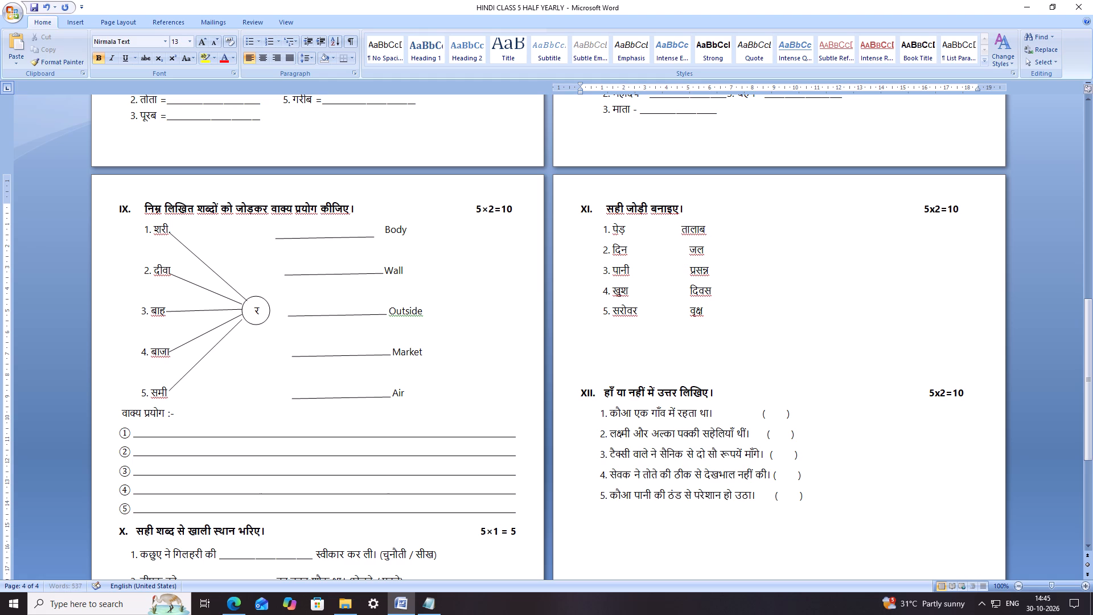
click(680, 228)
key(space)
key(space)
click(804, 257)
Save the Class 5 Hindi paper.
key(ctrl+s)
key(ctrl+s)
key(ctrl+s)
click(807, 286)
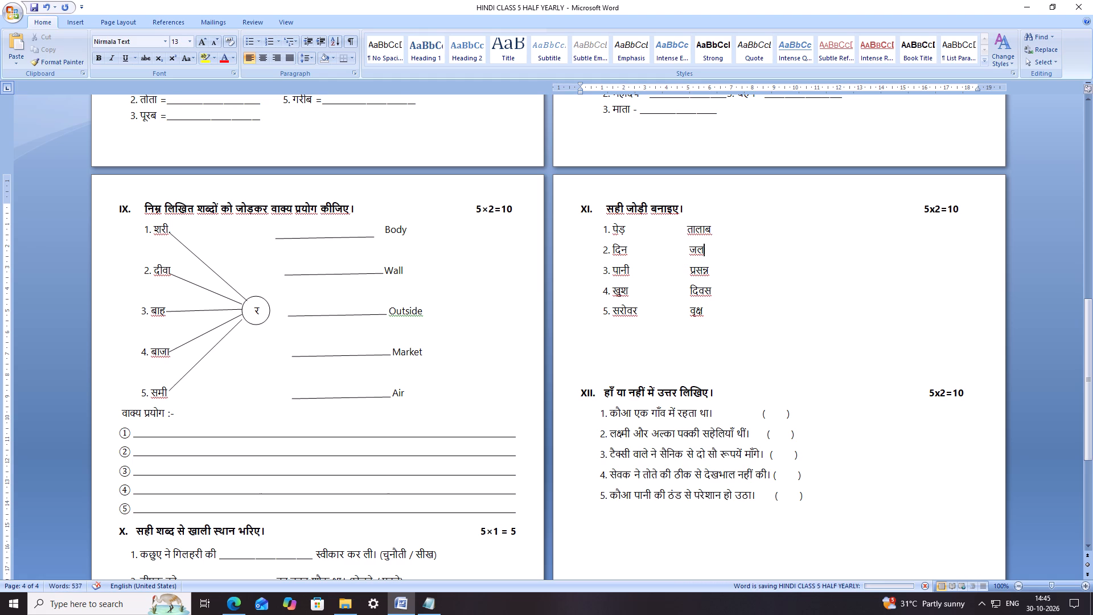
Delete the three blank lines between section XI's item 5 and the section XII heading.
scroll(786, 310, down, 5)
click(606, 224)
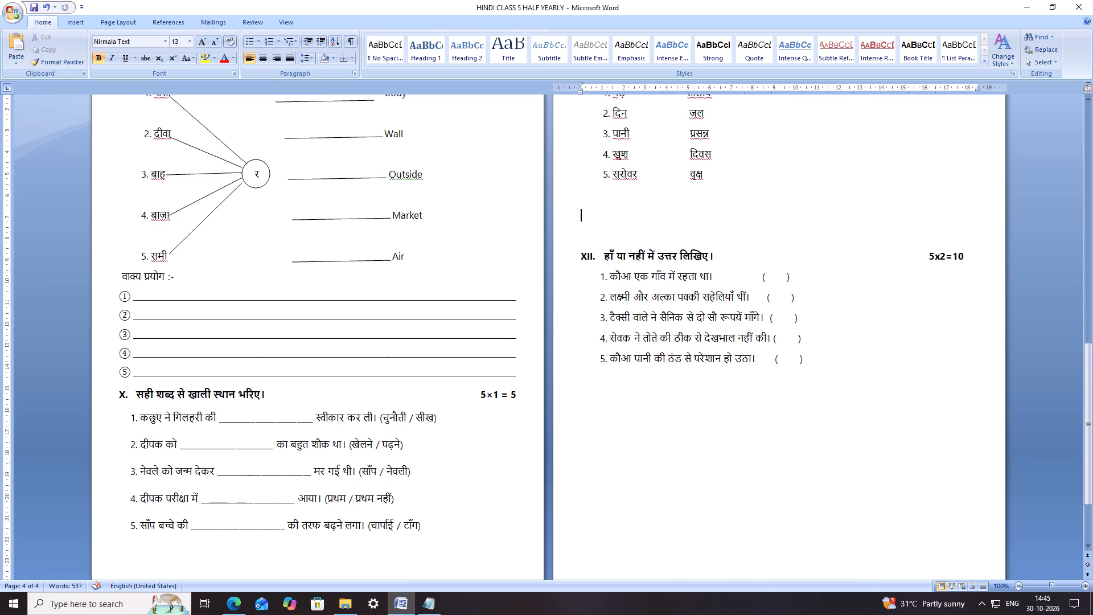
click(605, 232)
key(BackSpace)
key(BackSpace)
key(BackSpace)
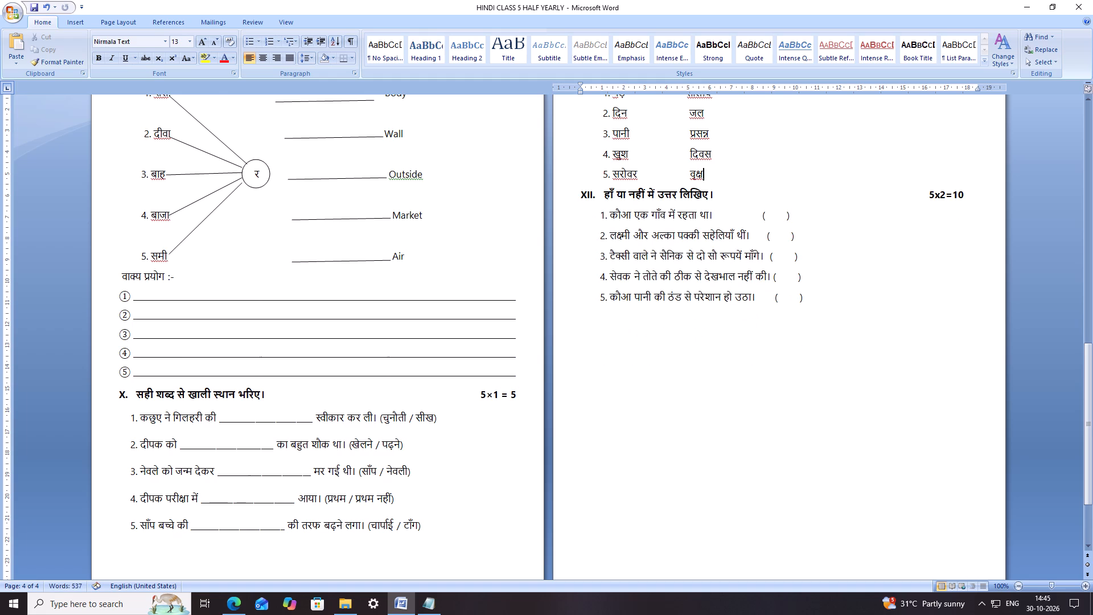
Select the word चार्पाई in the answer options of section X's item 5.
scroll(572, 362, down, 5)
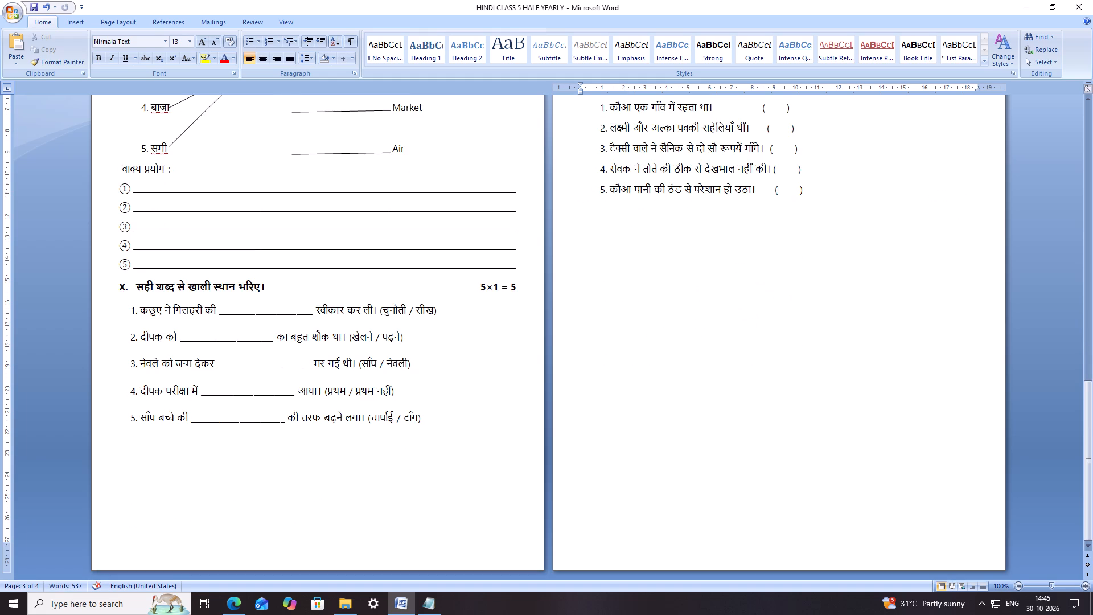
drag(392, 419, 373, 416)
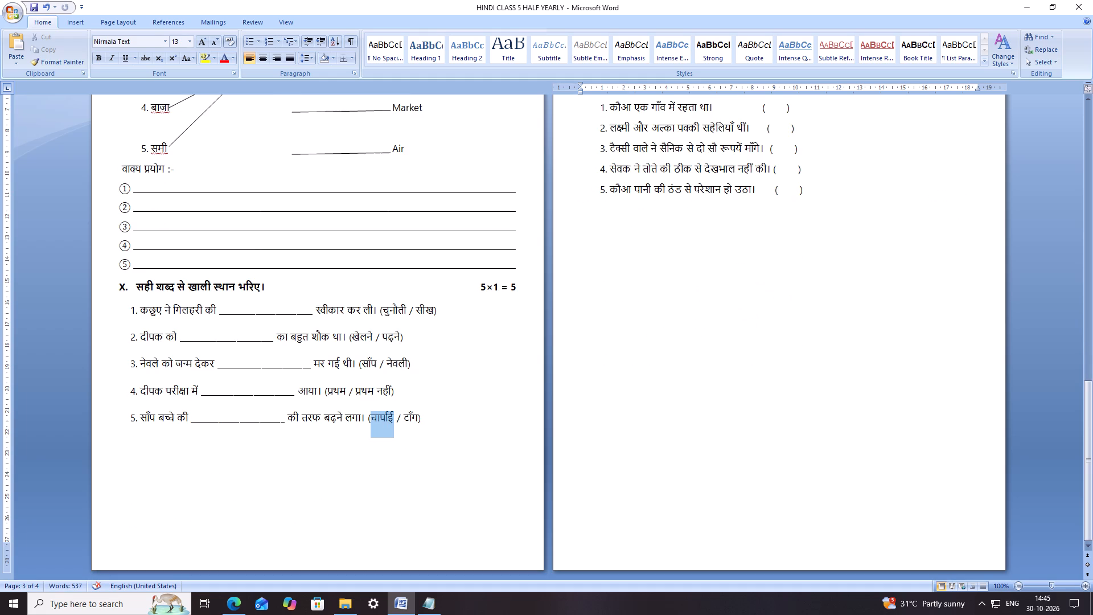
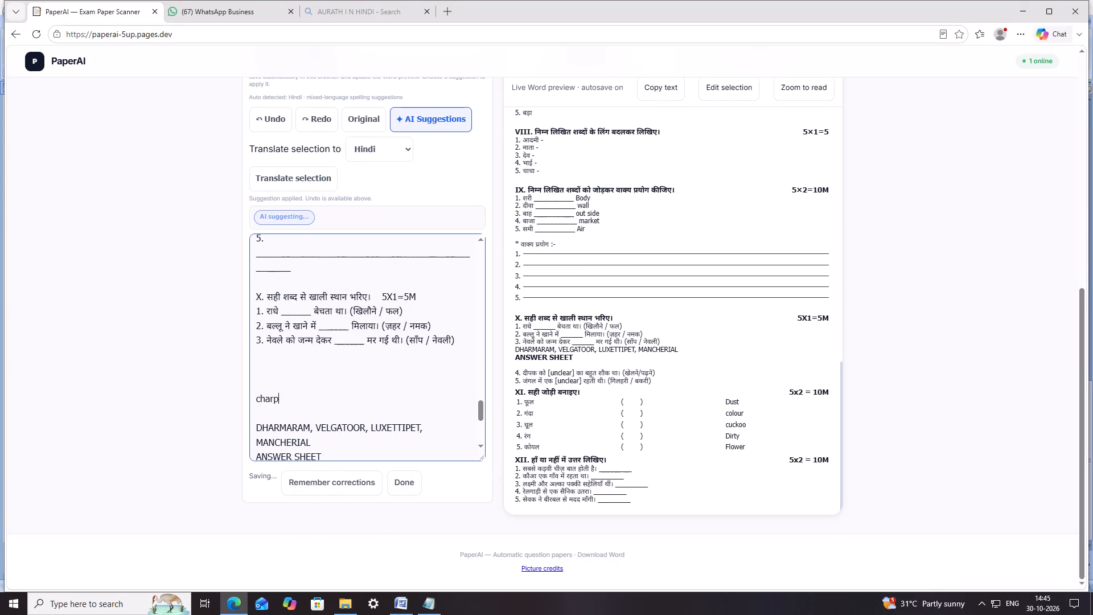
Complete the word charpai in the paper text, convert it to the Hindi suggestion चारपाई and copy the converted word.
text(ai)
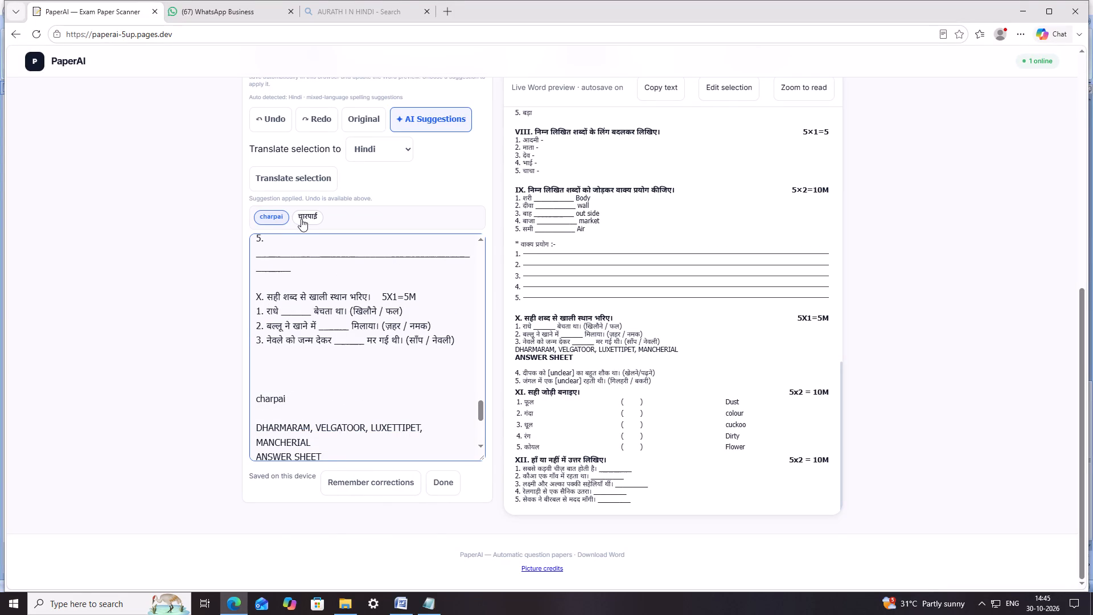
click(301, 219)
drag(285, 370, 242, 370)
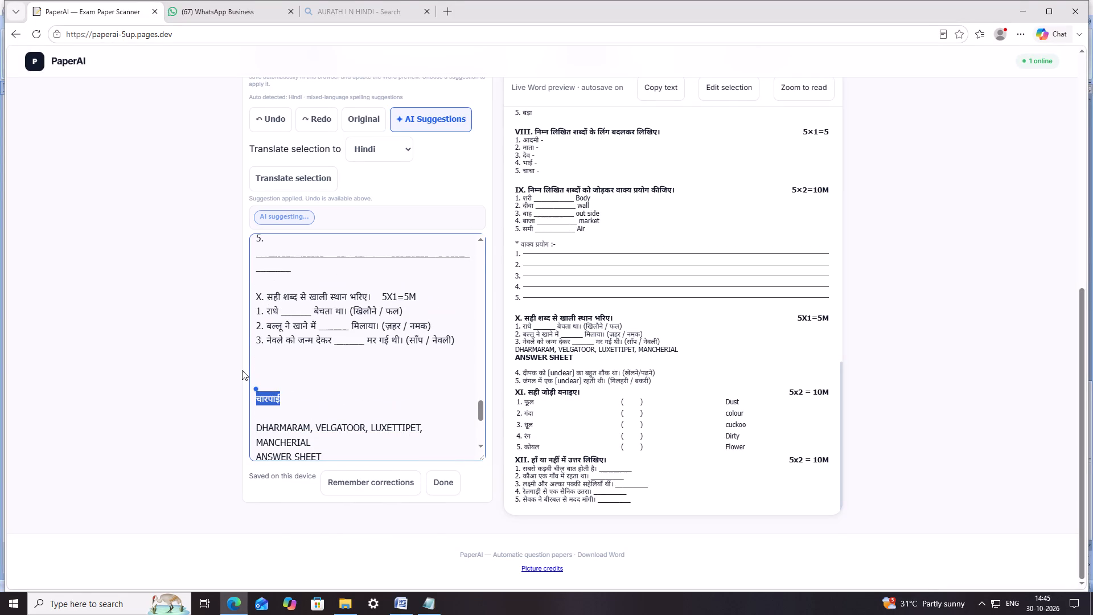
drag(242, 370, 257, 396)
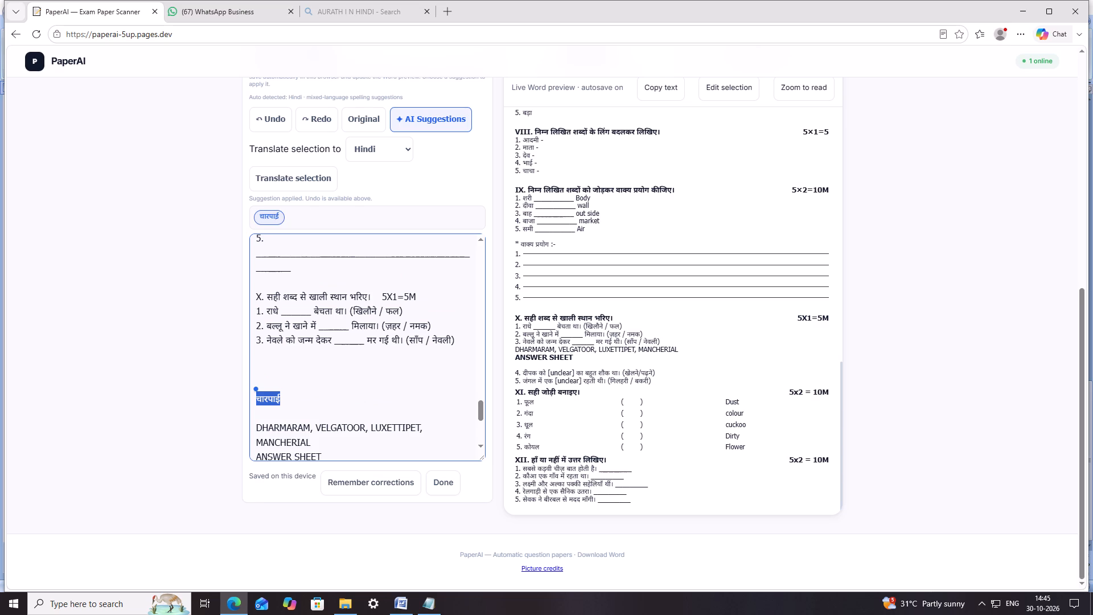
drag(257, 396, 258, 396)
key(ctrl+c)
Switch to the Word paper, replace the selected word in section X's item 5 with the copied चारपाई, and save.
click(400, 606)
key(ctrl+v)
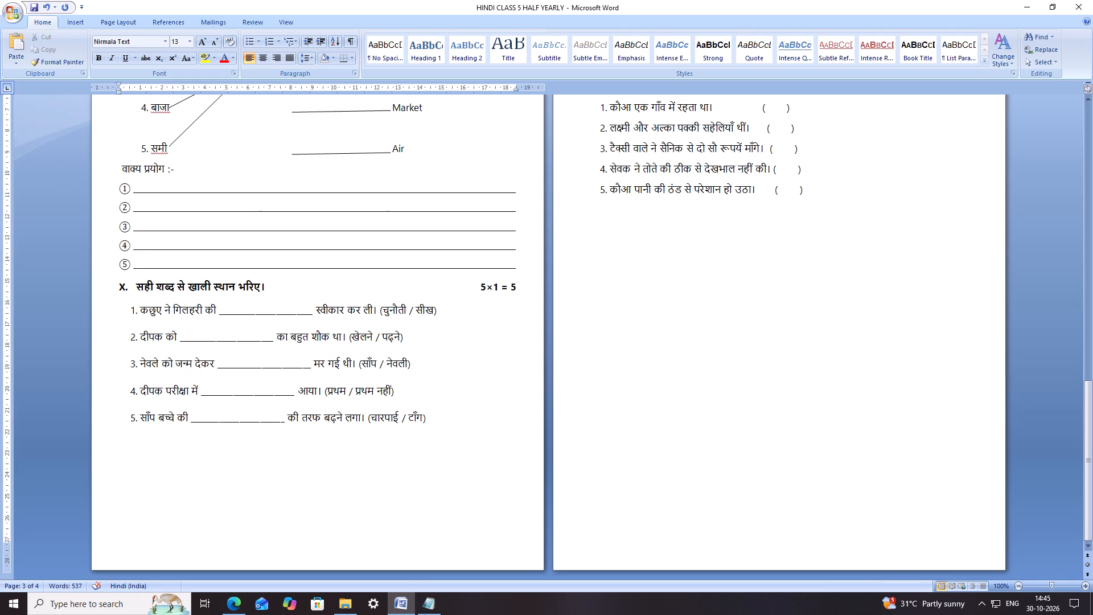
key(ctrl+s)
key(ctrl+s)
key(ctrl+s)
key(ctrl+s)
Review the whole Class 5 Hindi paper, checking the layout and wording of sections I to XII.
scroll(482, 405, up, 4)
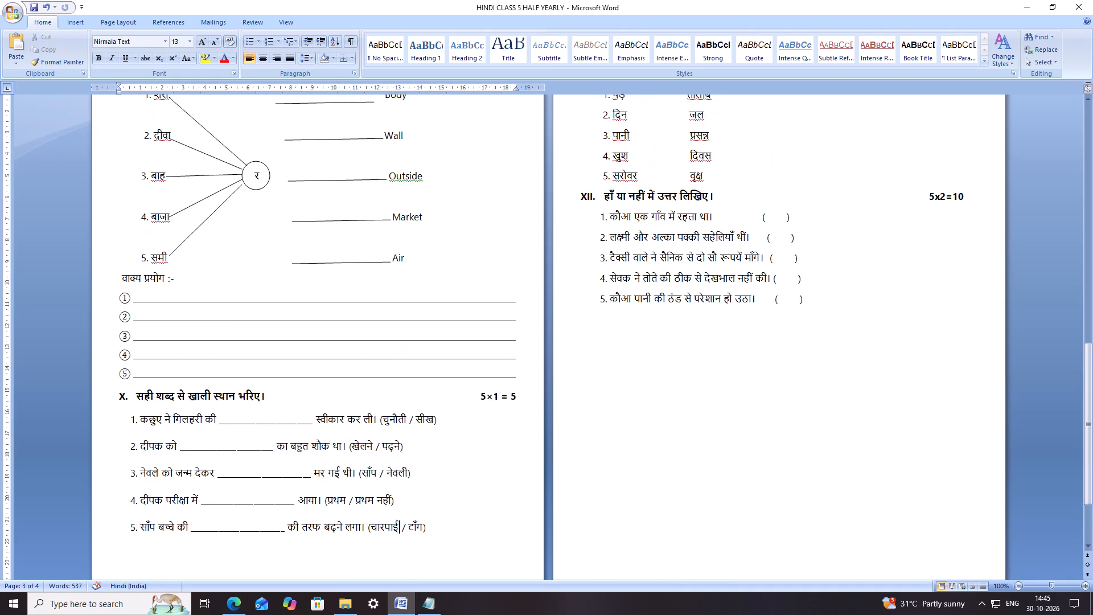
scroll(482, 405, up, 6)
scroll(707, 383, up, 7)
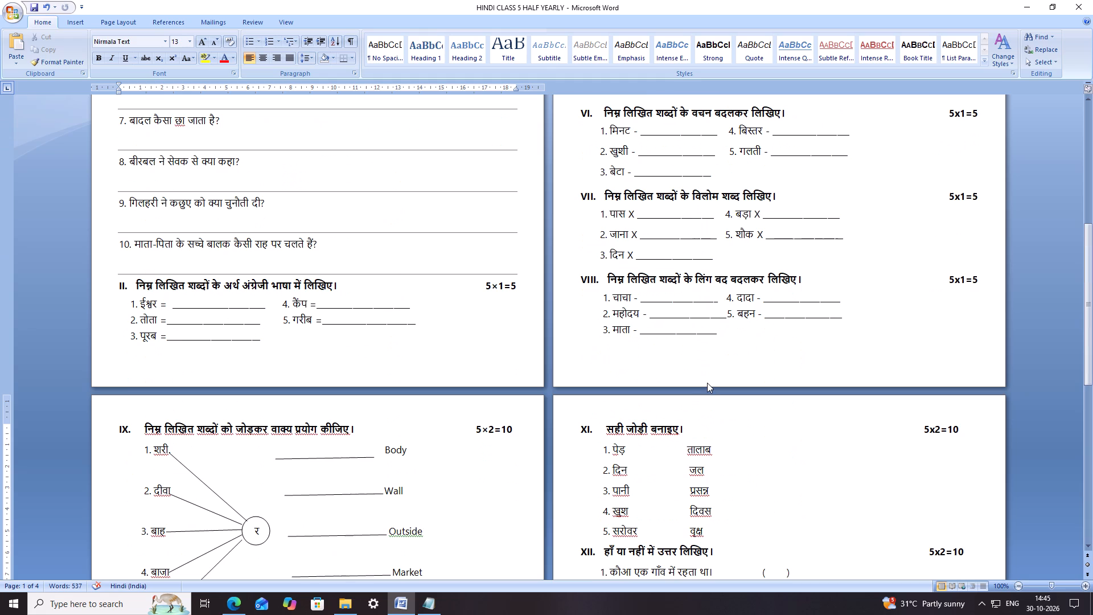
scroll(708, 383, up, 18)
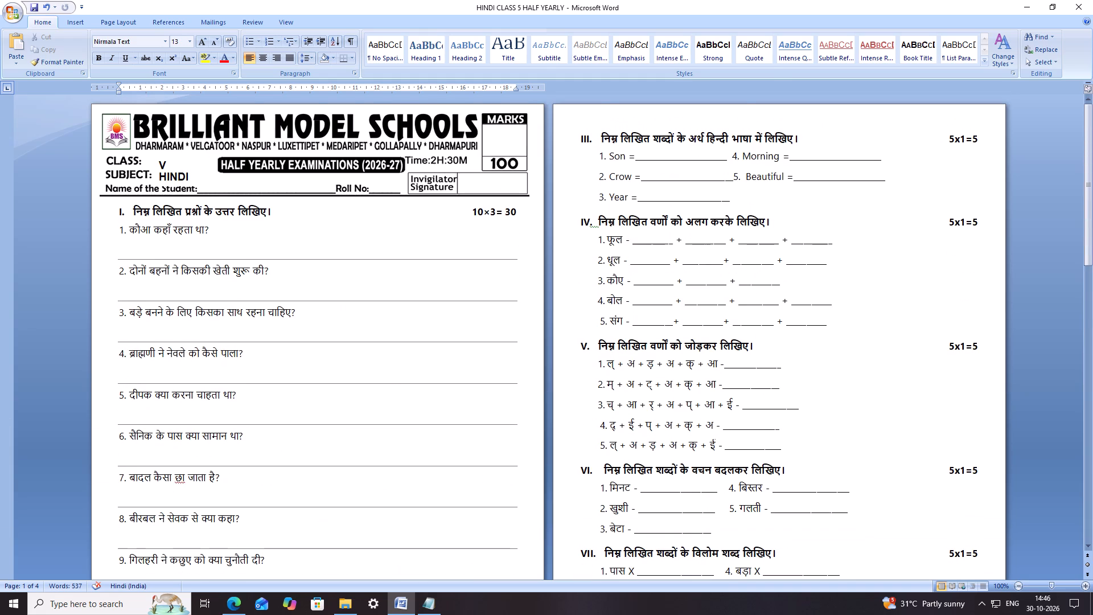
scroll(588, 324, down, 6)
scroll(534, 470, up, 7)
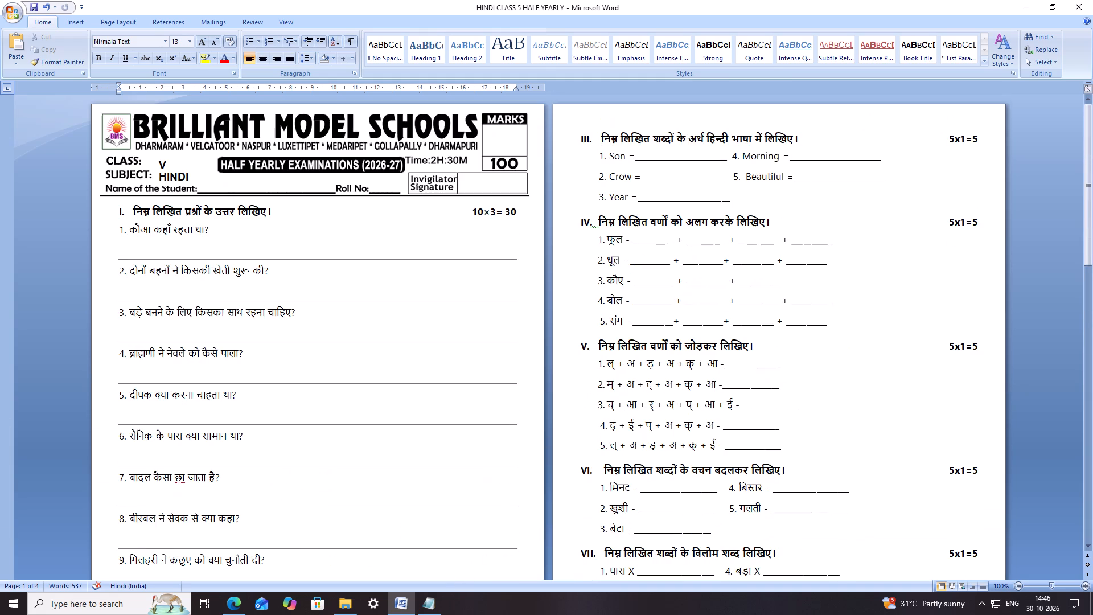
scroll(960, 320, down, 5)
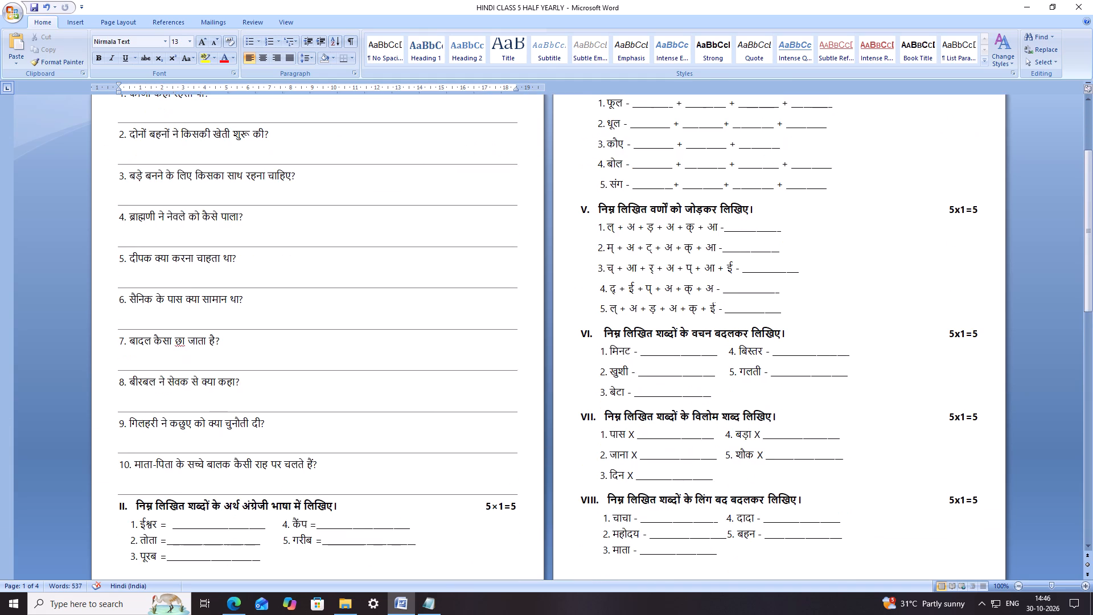
scroll(982, 458, down, 9)
scroll(510, 426, down, 1)
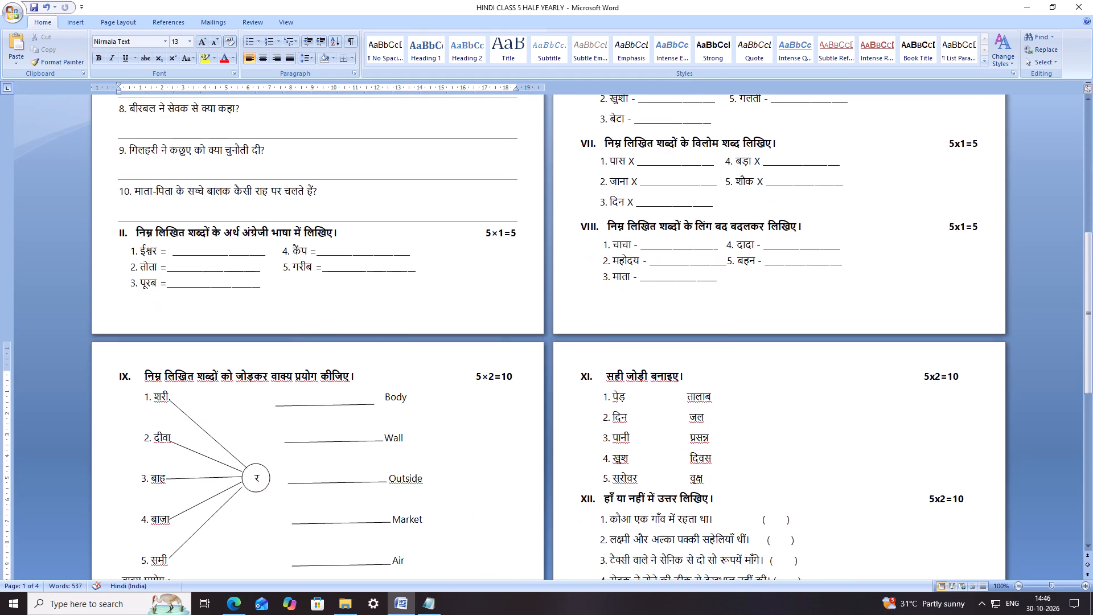
scroll(787, 311, down, 9)
scroll(935, 175, up, 6)
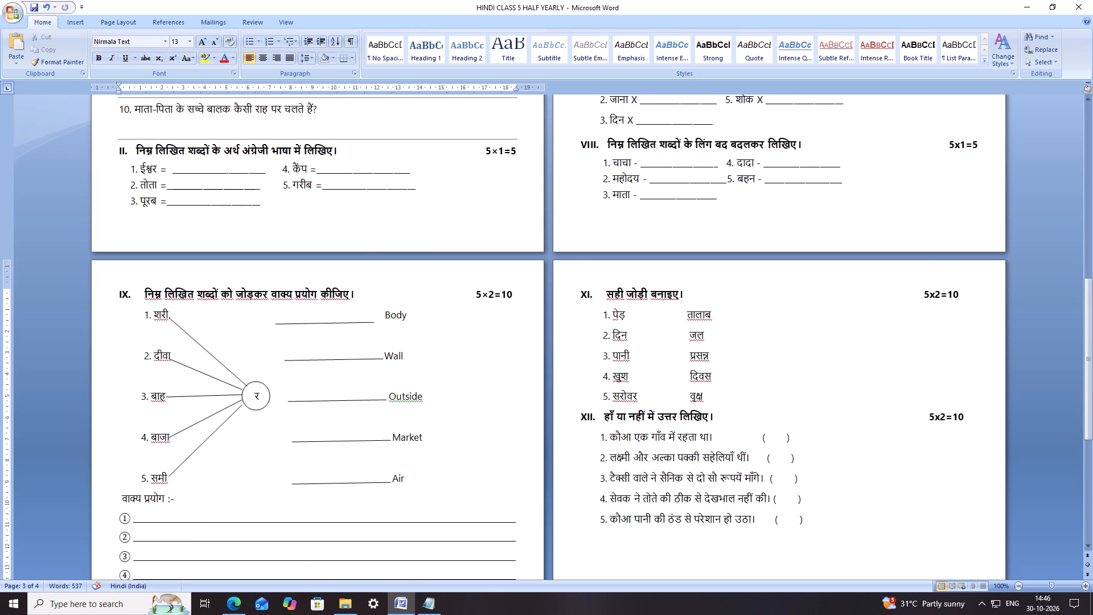
scroll(971, 346, down, 5)
scroll(813, 367, up, 7)
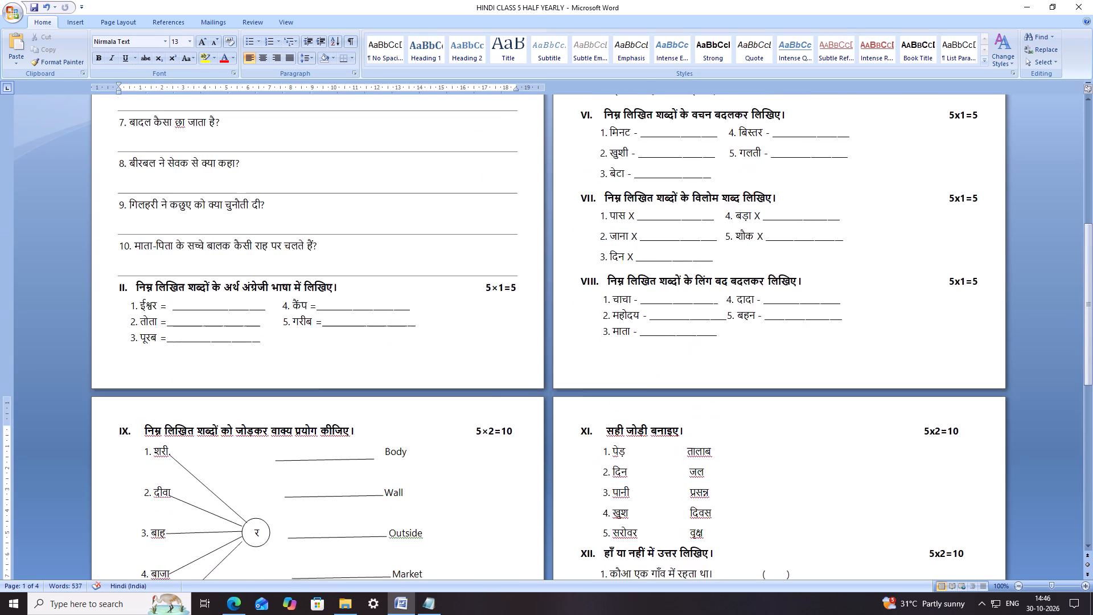
scroll(819, 352, up, 20)
scroll(819, 352, up, 2)
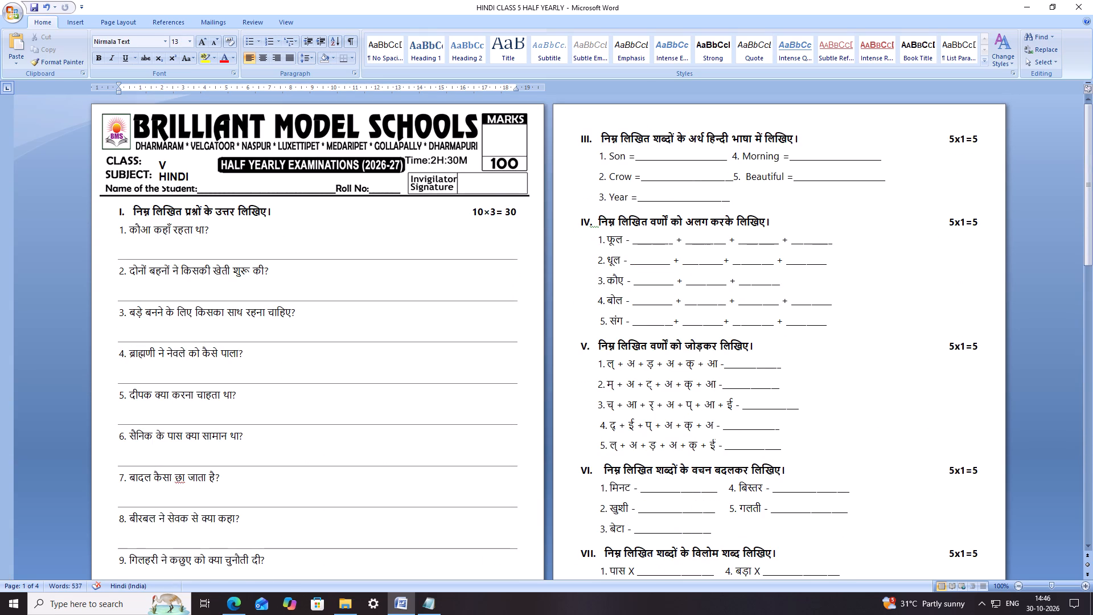
Close the Class 5 Hindi paper.
click(1092, 0)
click(199, 0)
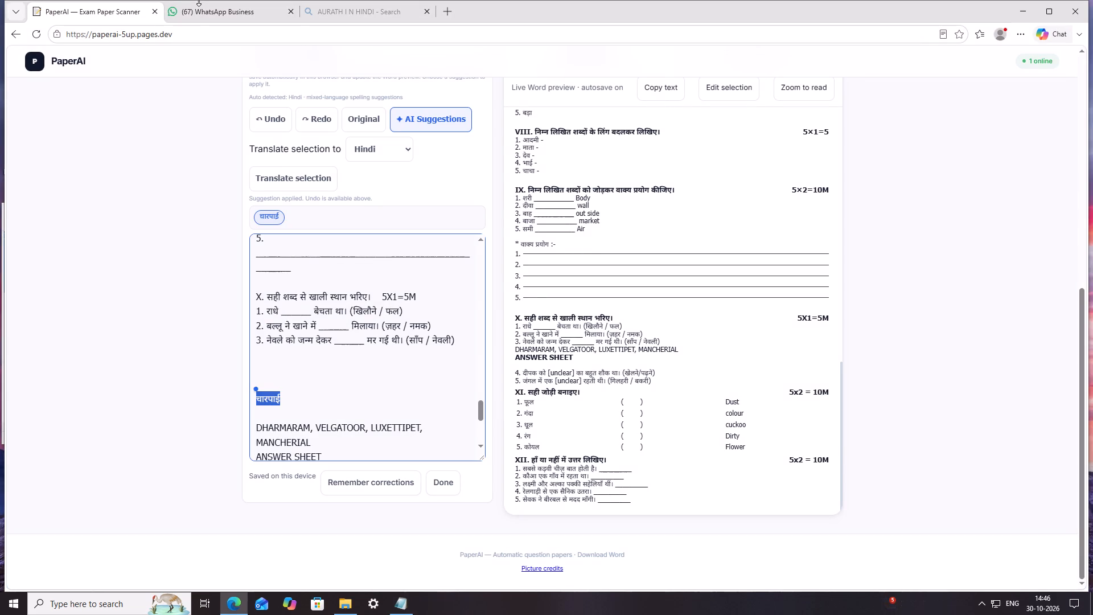